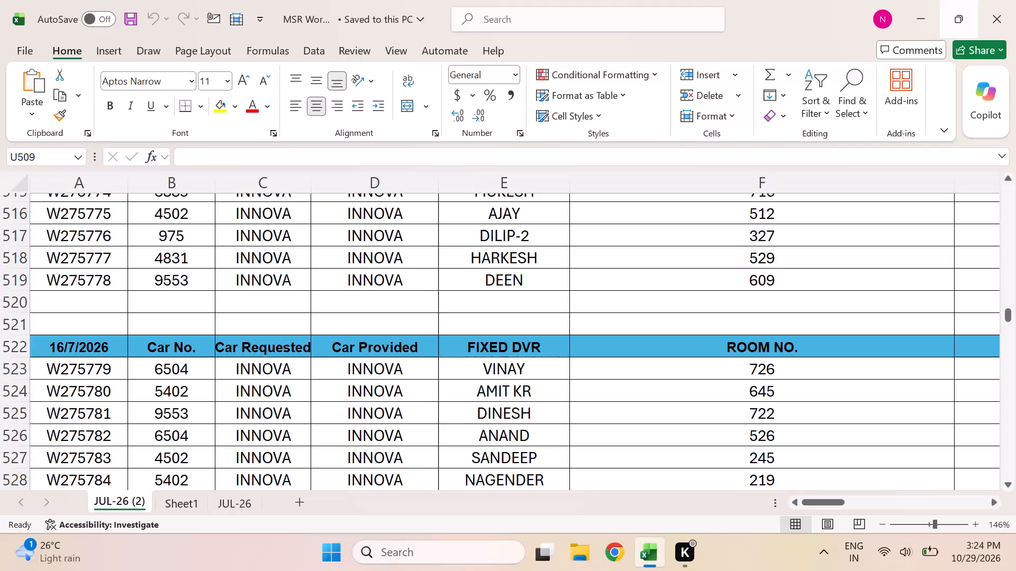
Look over the JUL-26 (2) car log from the 16/7/2026 block back to the 1/7/2026 header row.
click(766, 305)
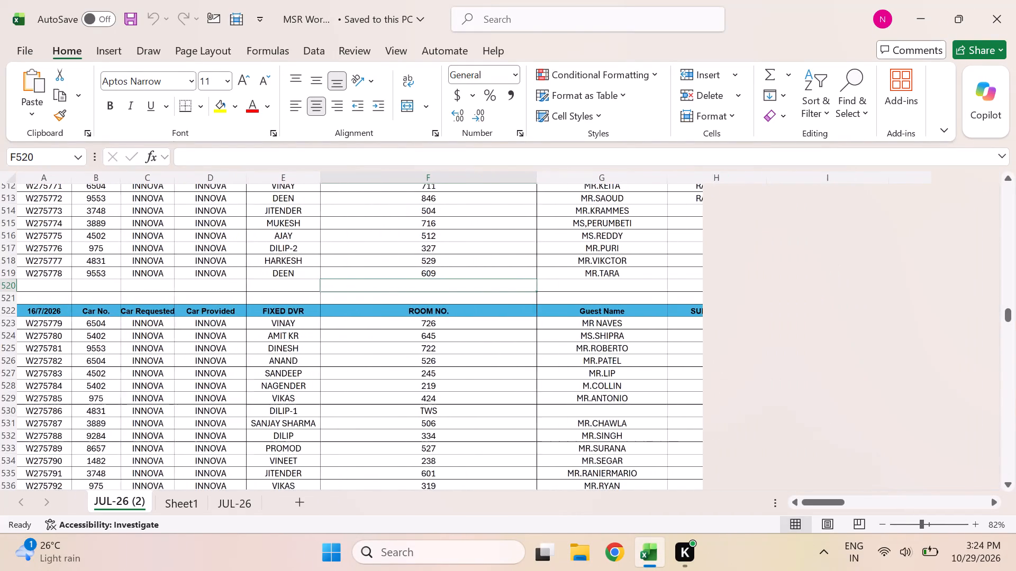
scroll(665, 258, up, 15)
scroll(665, 258, up, 8)
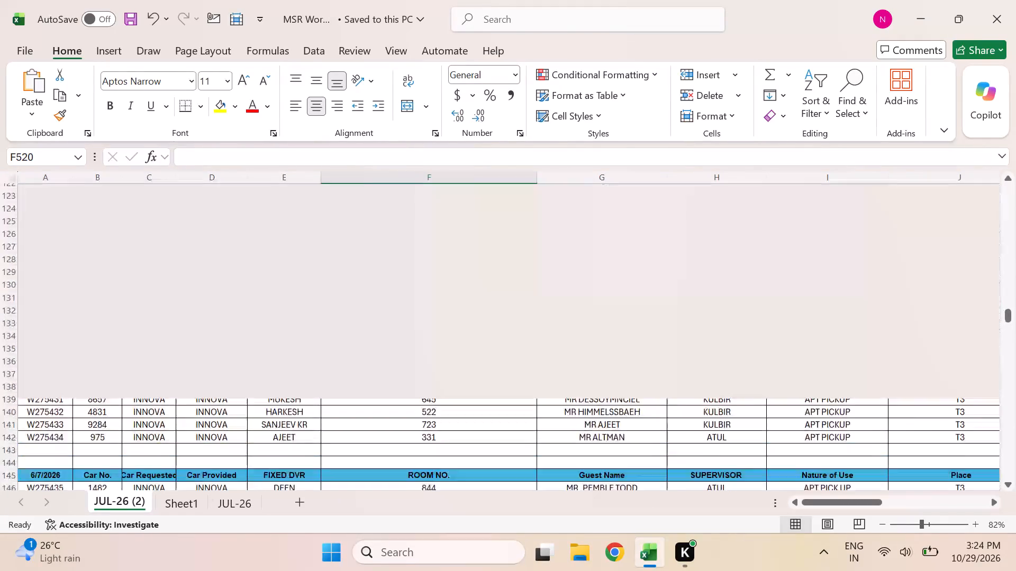
scroll(665, 258, up, 10)
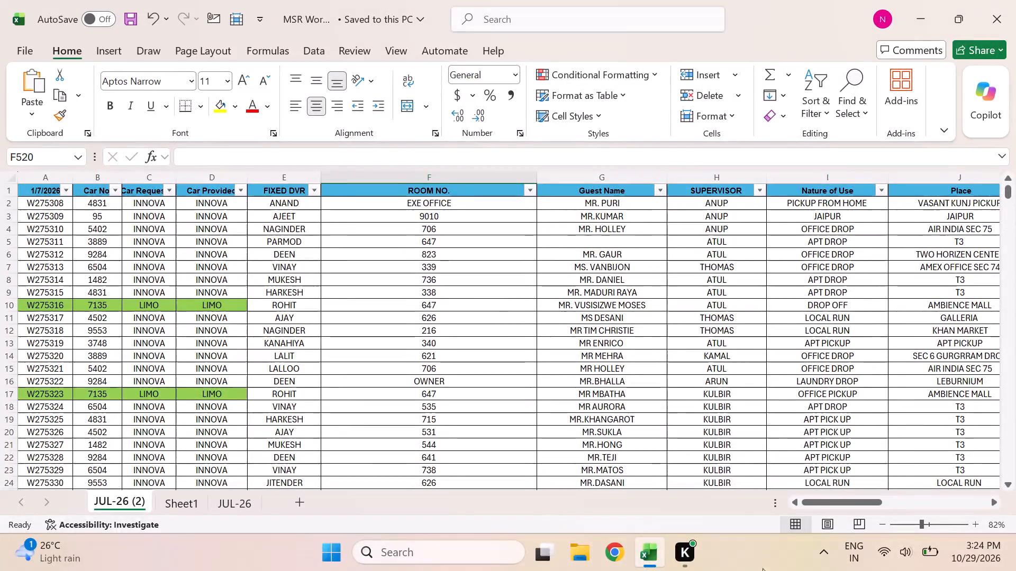
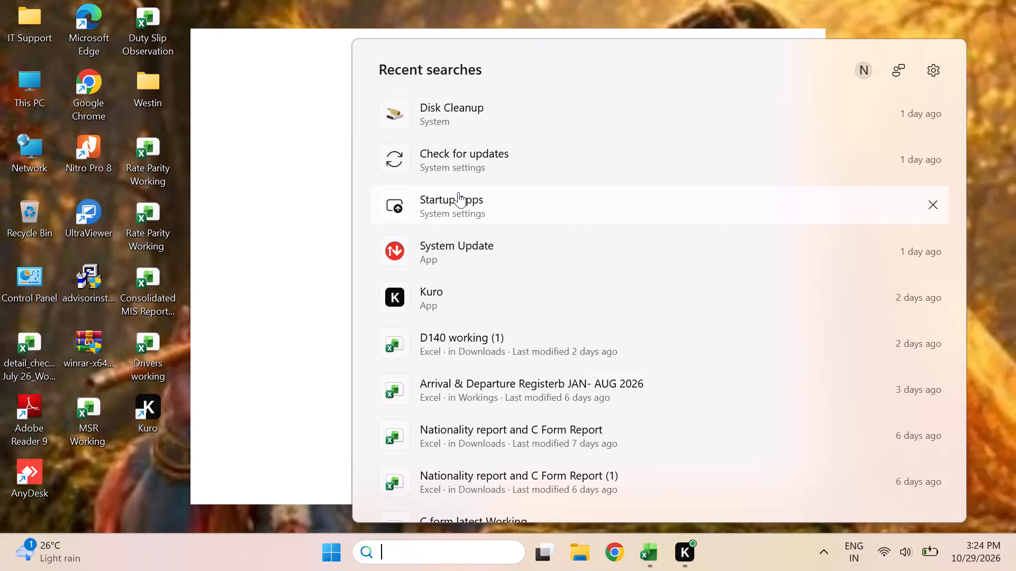
Open the D140 working (1) workbook from the recent searches and update its external links.
double_click(469, 351)
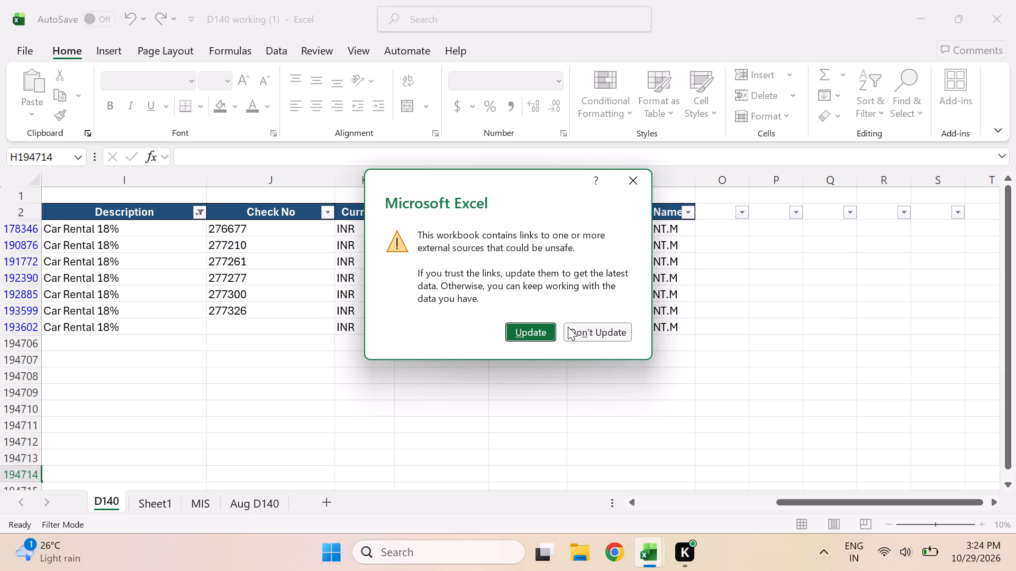
click(531, 332)
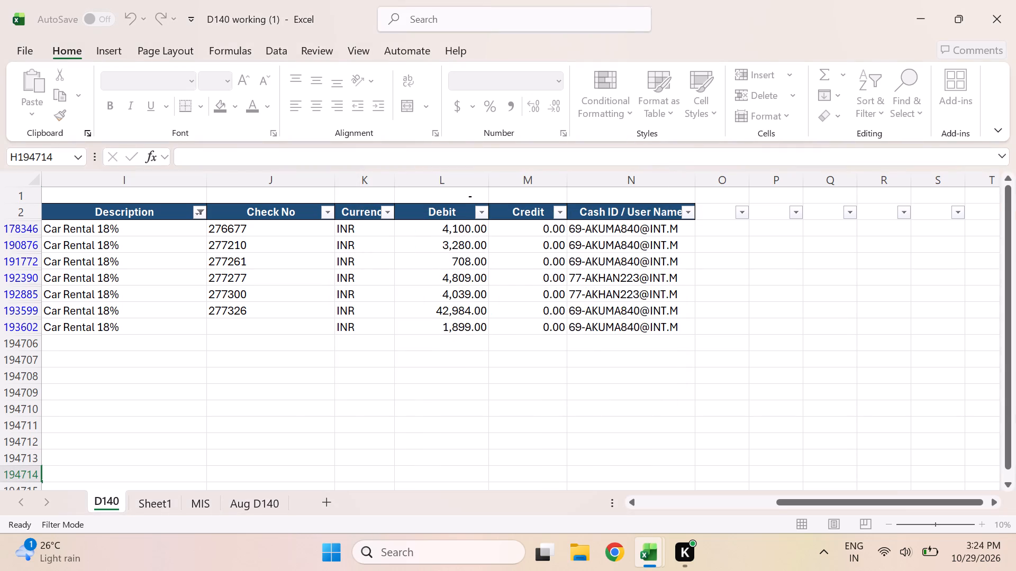
Clear all active filters on the D140 sheet so every month, room and description is listed.
scroll(328, 364, right, 5)
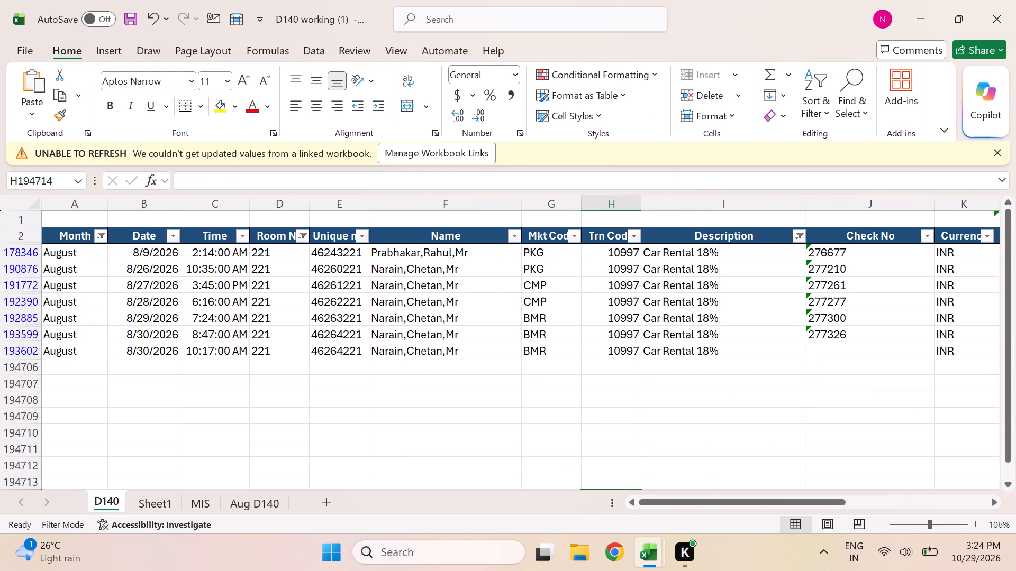
scroll(350, 362, right, 7)
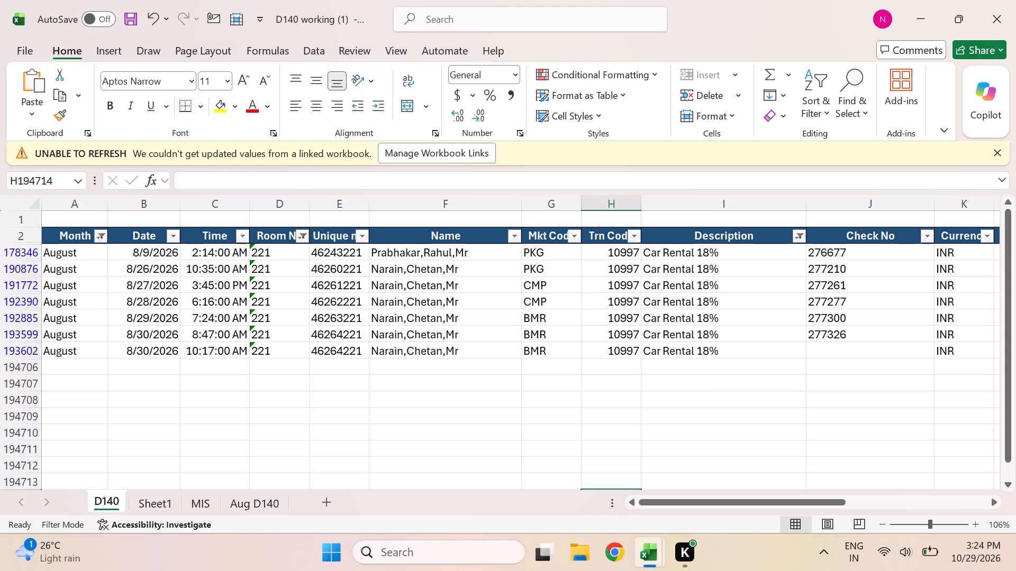
text(AC)
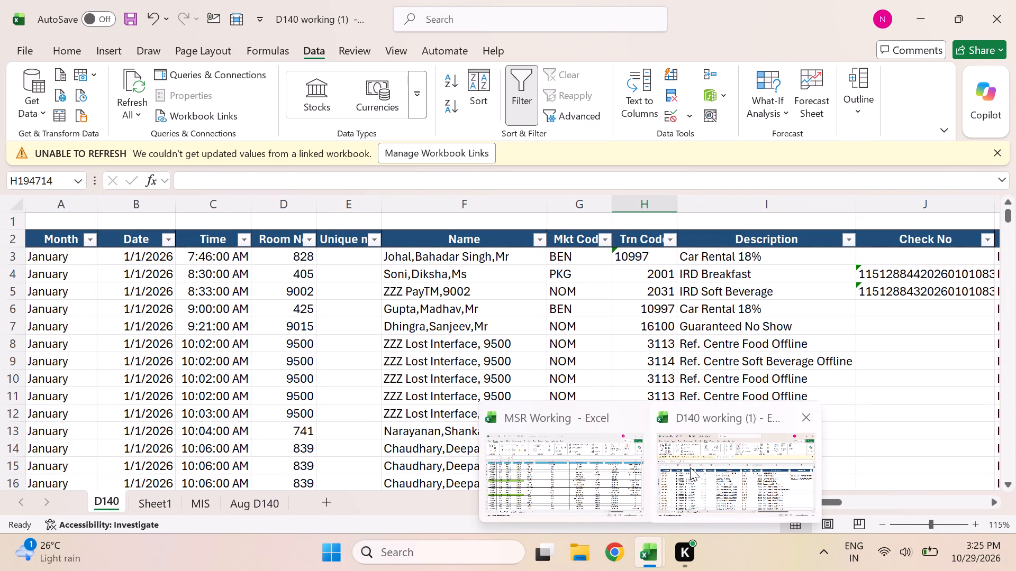
Filter the D140 sheet's Month column to show only July.
click(538, 465)
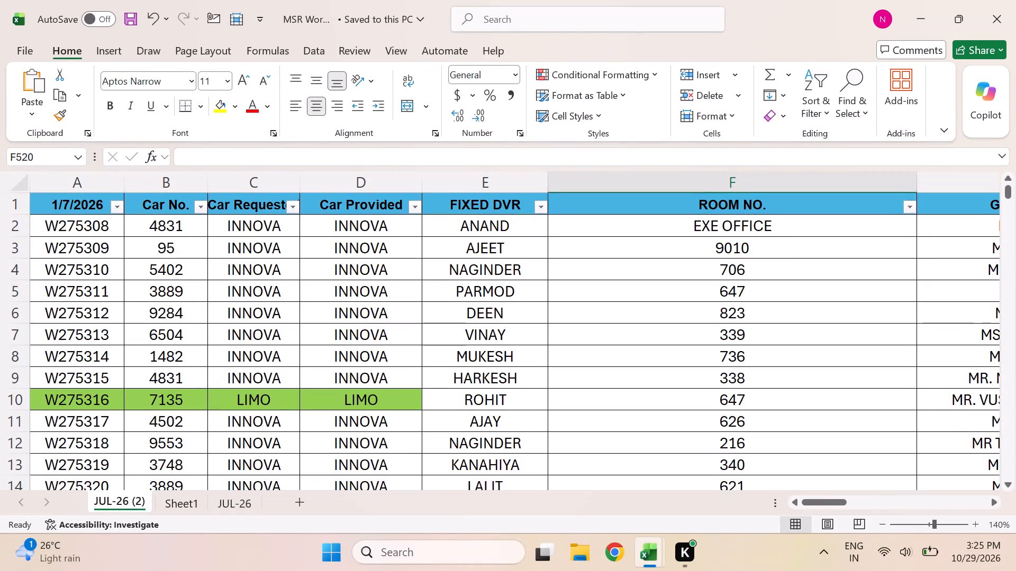
key(alt+Tab)
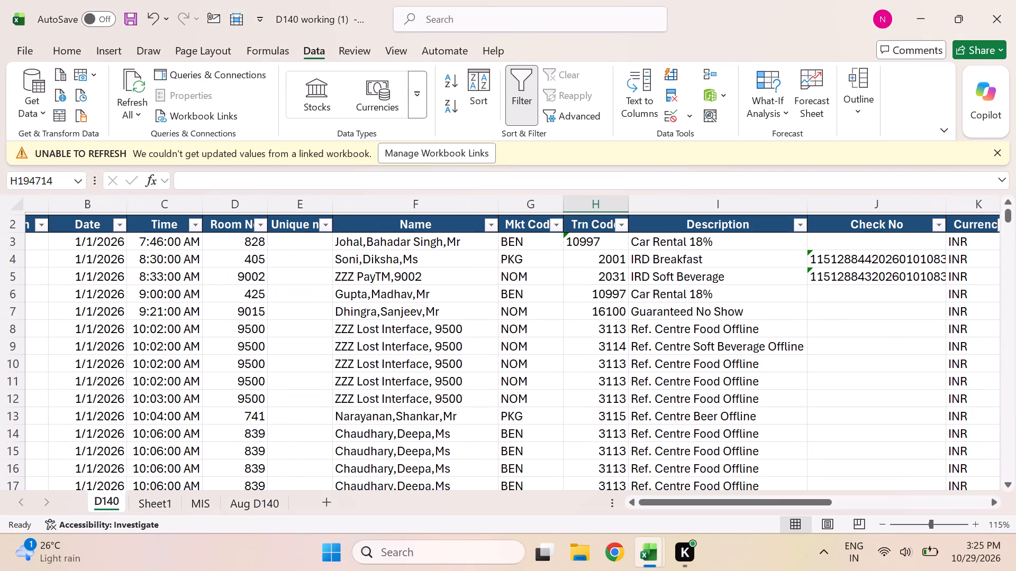
scroll(162, 364, right, 3)
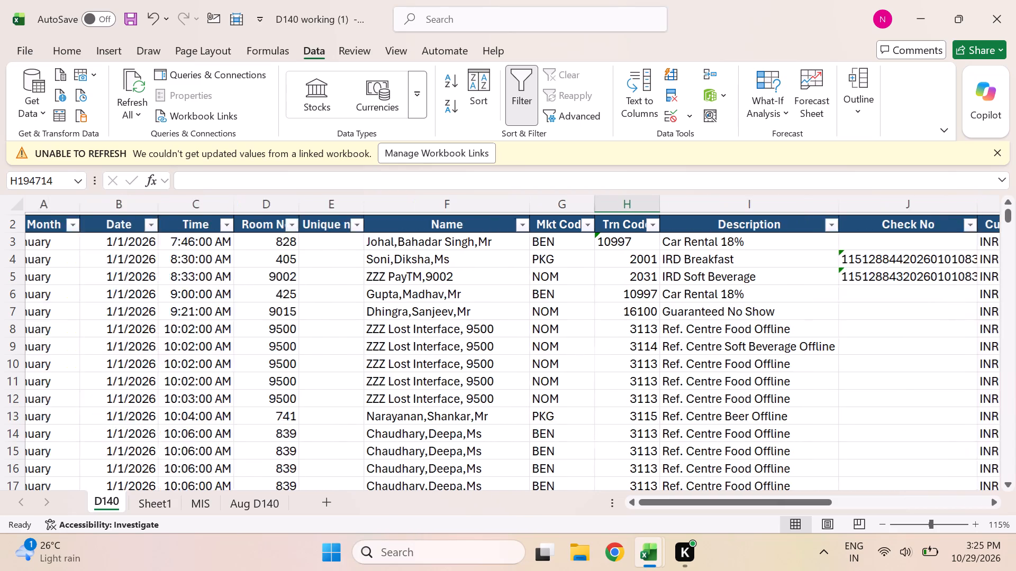
scroll(162, 364, right, 1)
click(95, 226)
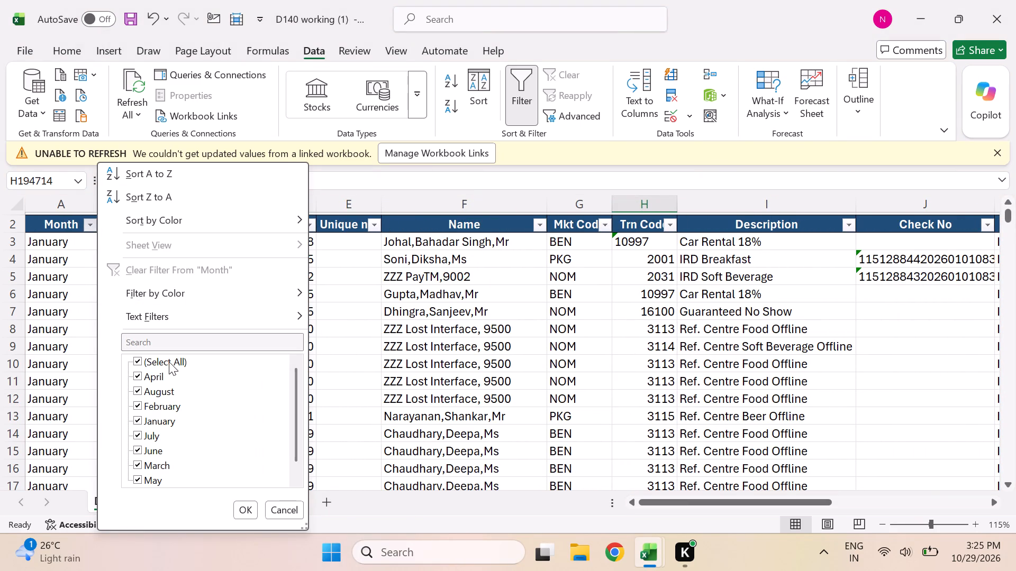
click(169, 362)
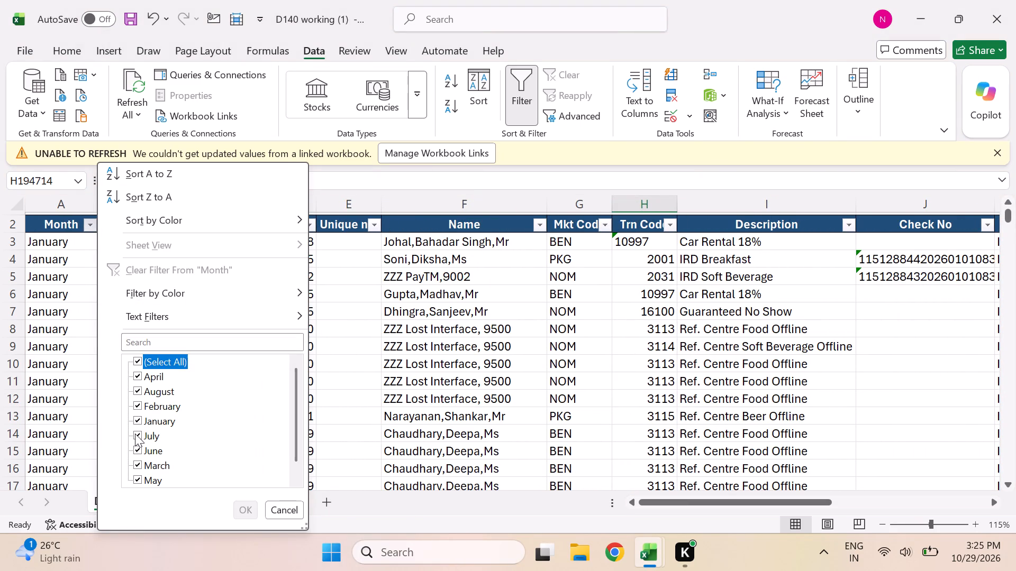
click(135, 434)
key(Return)
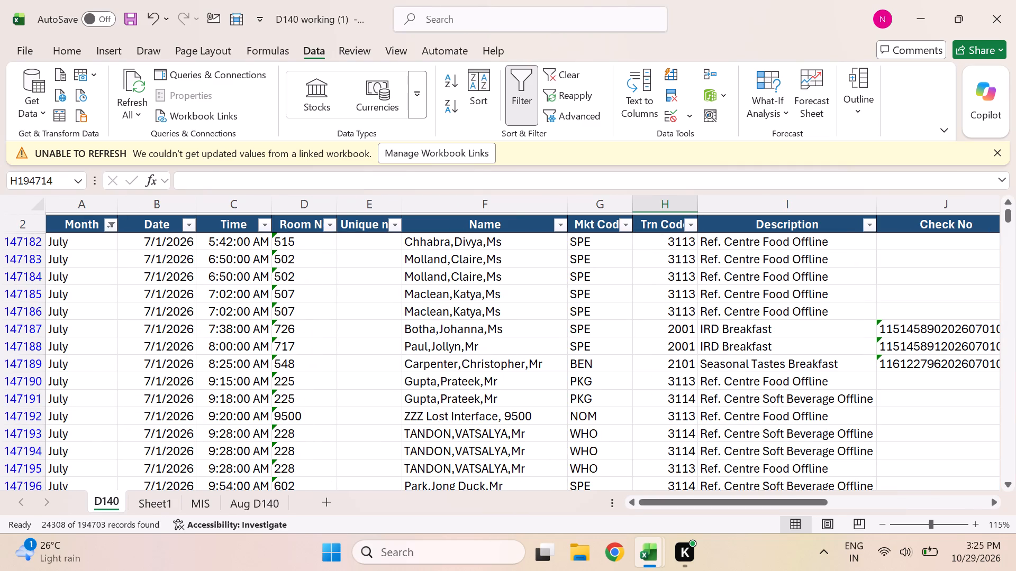
Look across the July D140 postings, from Month and Room No through Debit, Credit and Cash ID / User Name.
scroll(287, 409, left, 4)
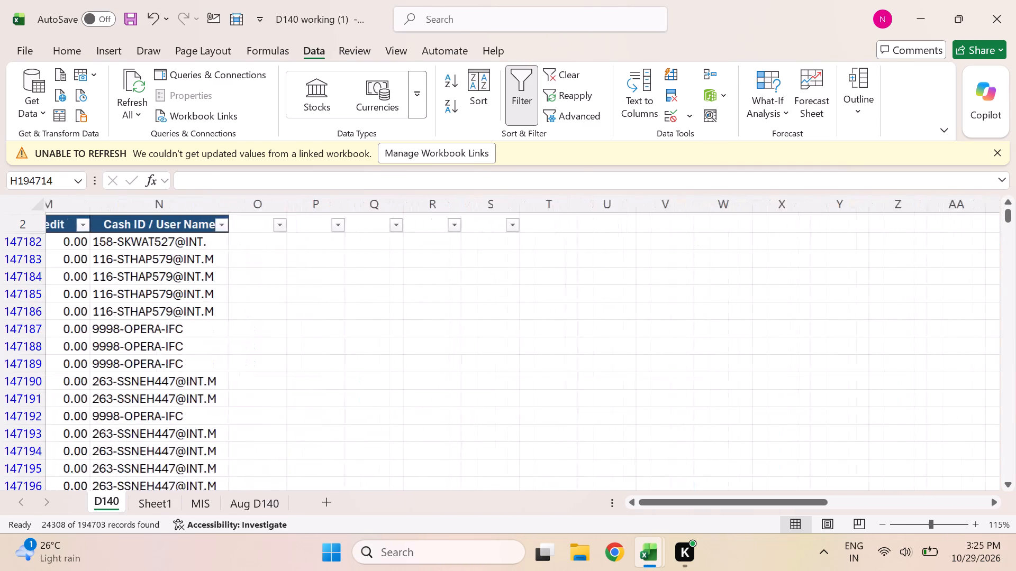
scroll(287, 409, right, 5)
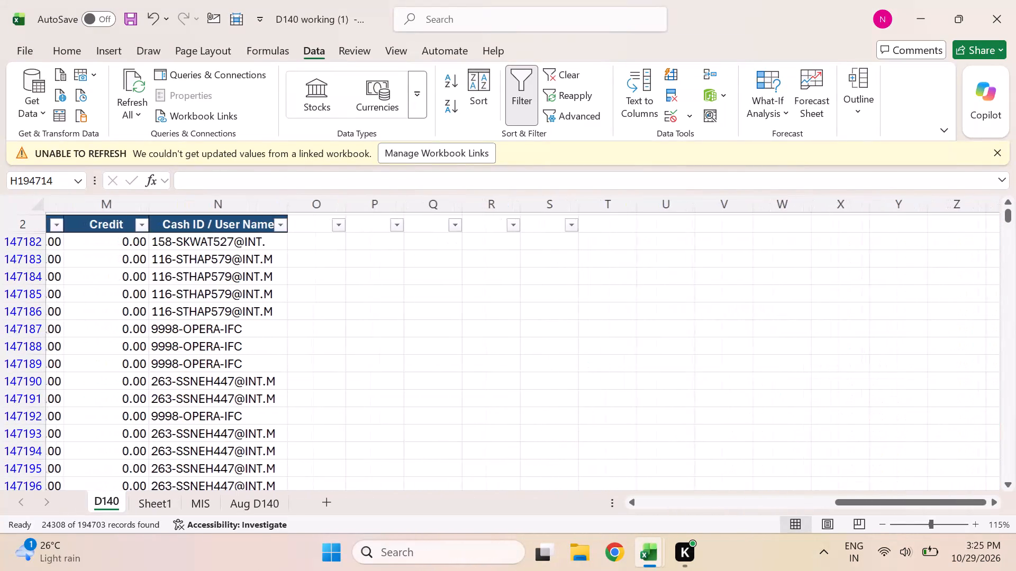
scroll(287, 409, right, 1)
scroll(215, 415, right, 2)
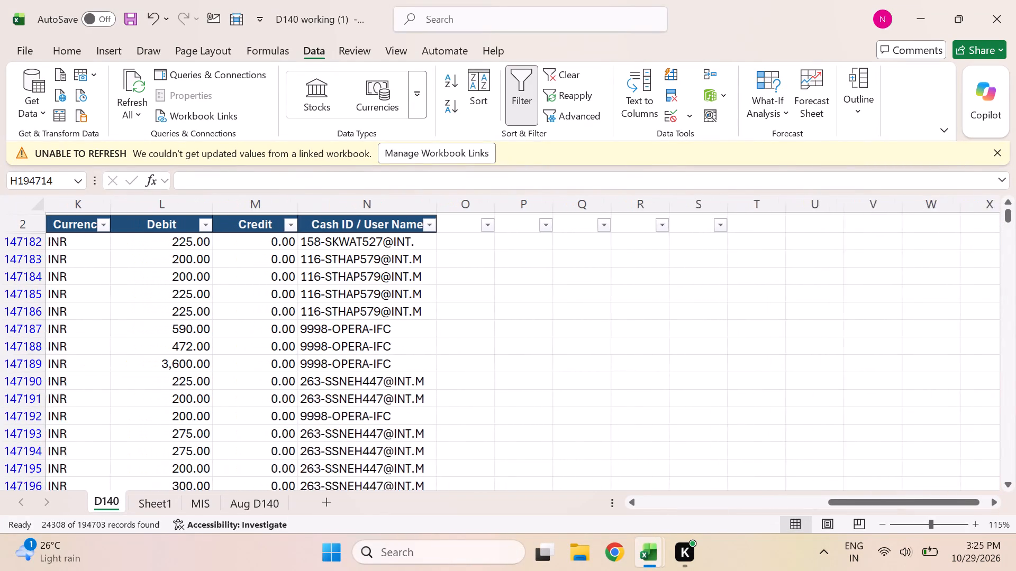
scroll(215, 415, right, 2)
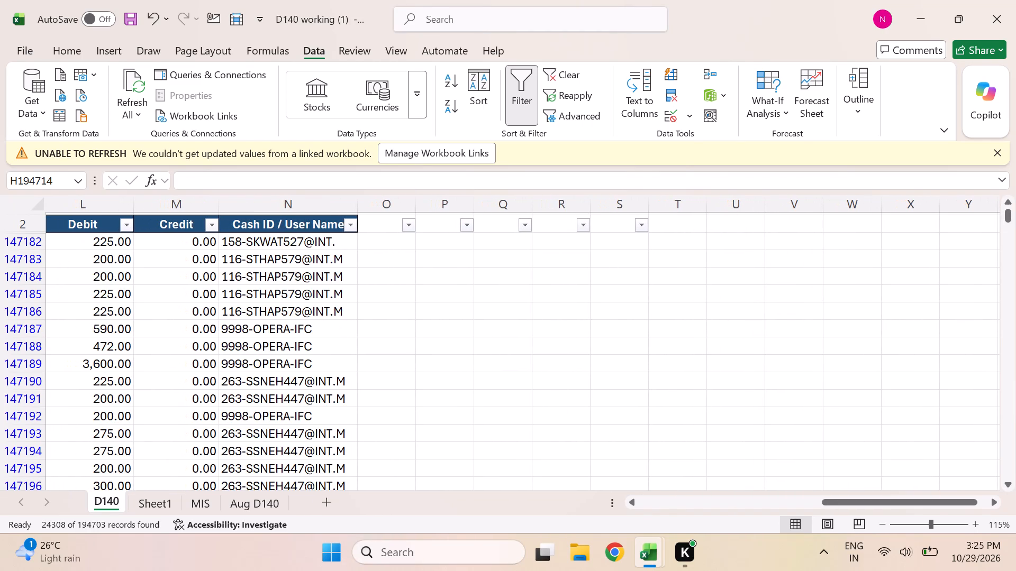
scroll(135, 420, right, 6)
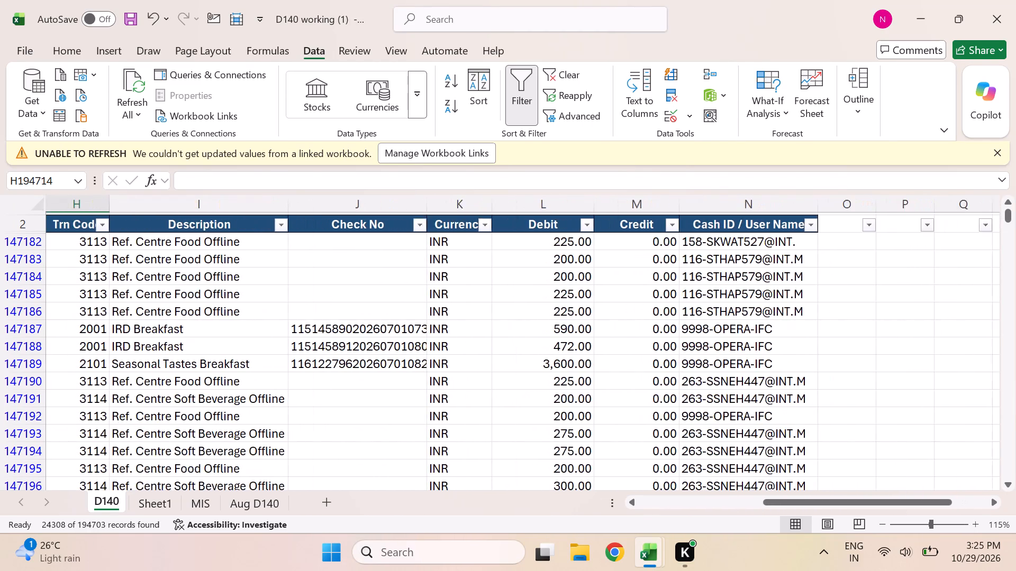
scroll(135, 420, right, 5)
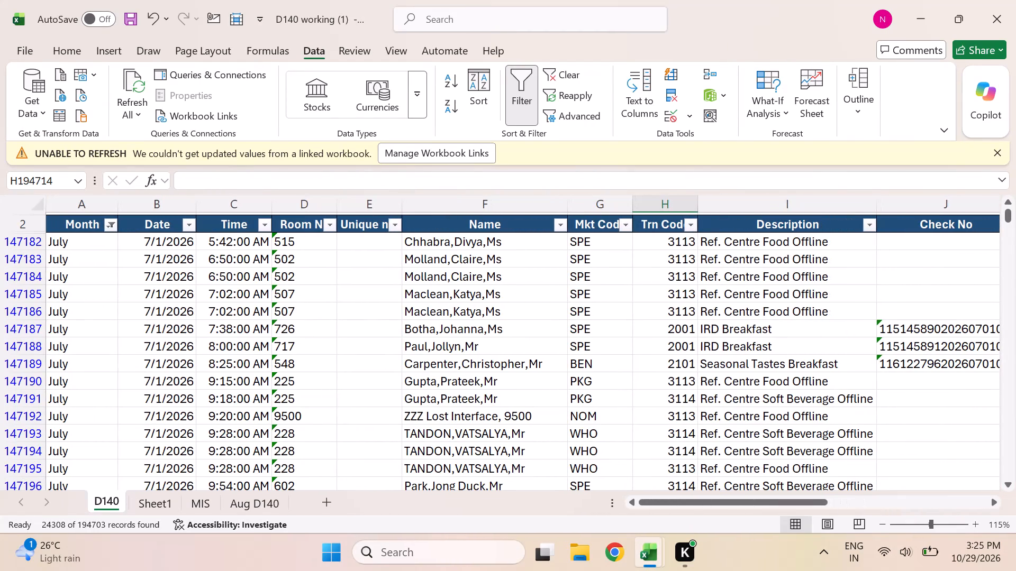
key(alt+Tab)
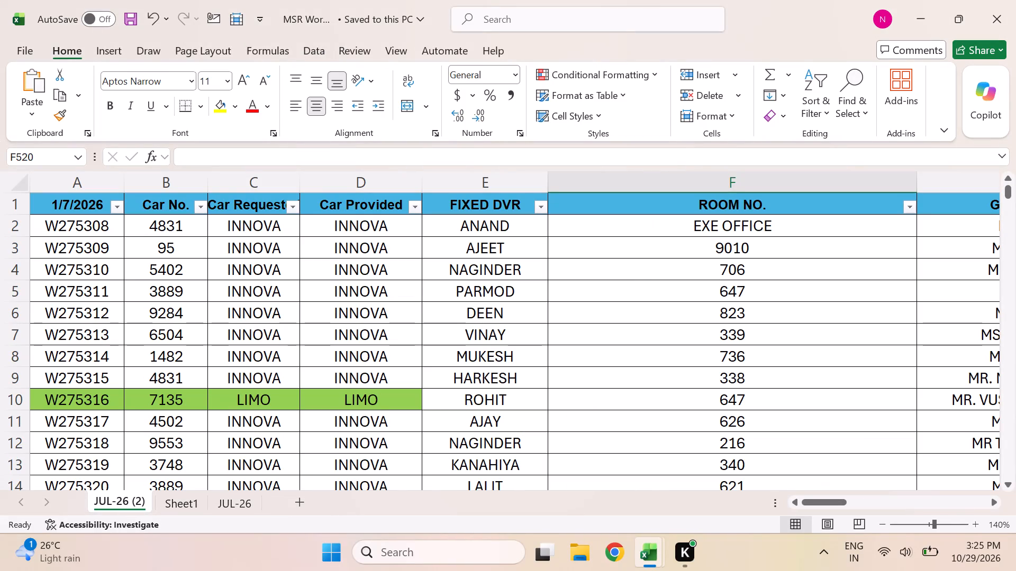
key(alt+Tab)
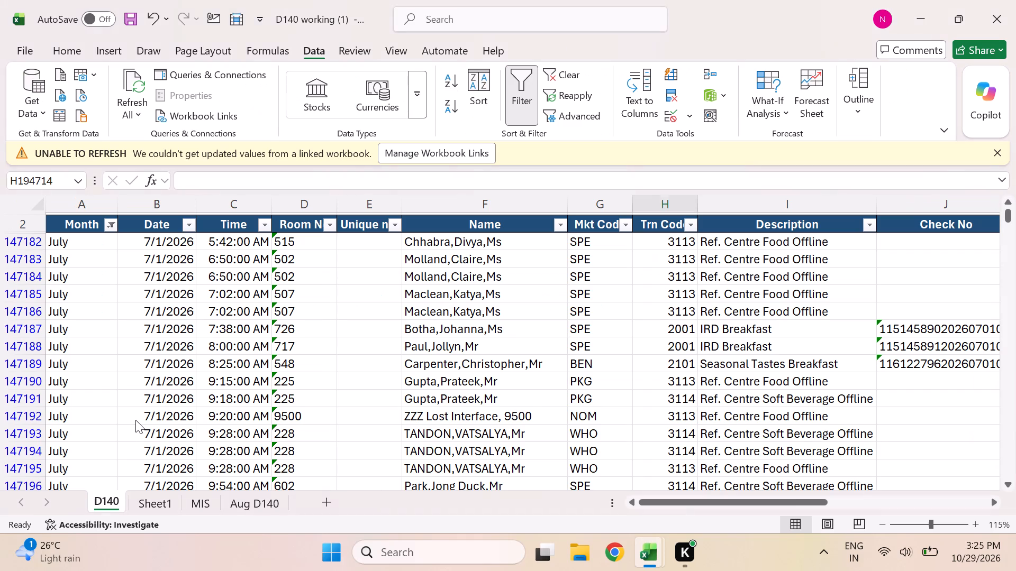
scroll(227, 381, right, 1)
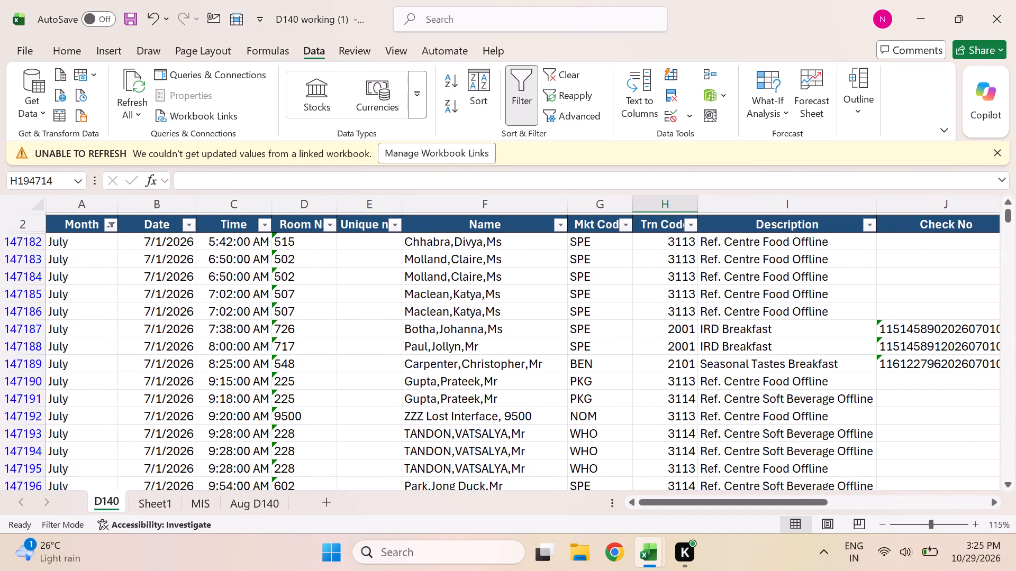
Switch to the MSR Working workbook and look over the first 1/7/2026 car duty records in JUL-26 (2).
key(alt+Tab)
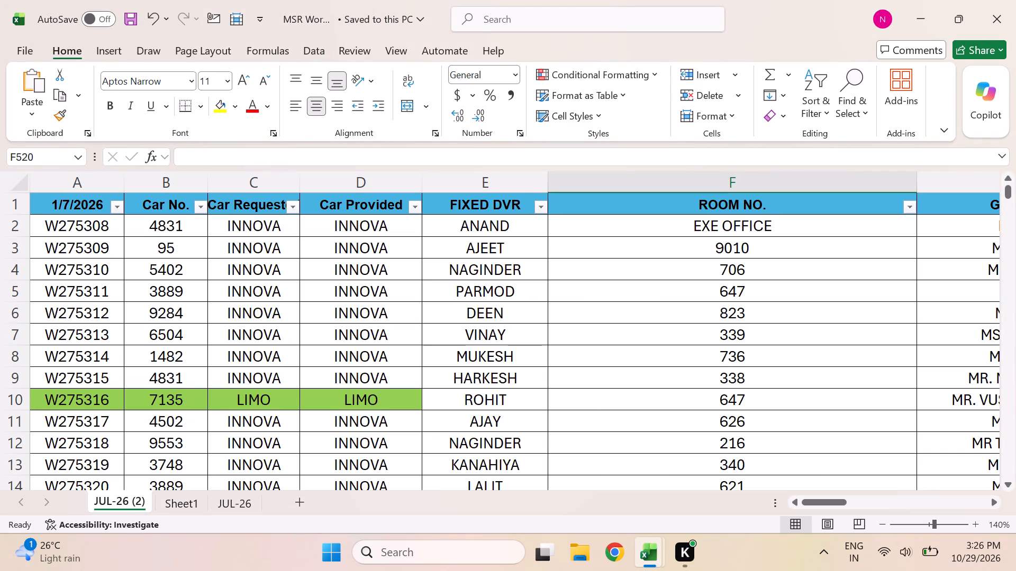
scroll(257, 347, down, 3)
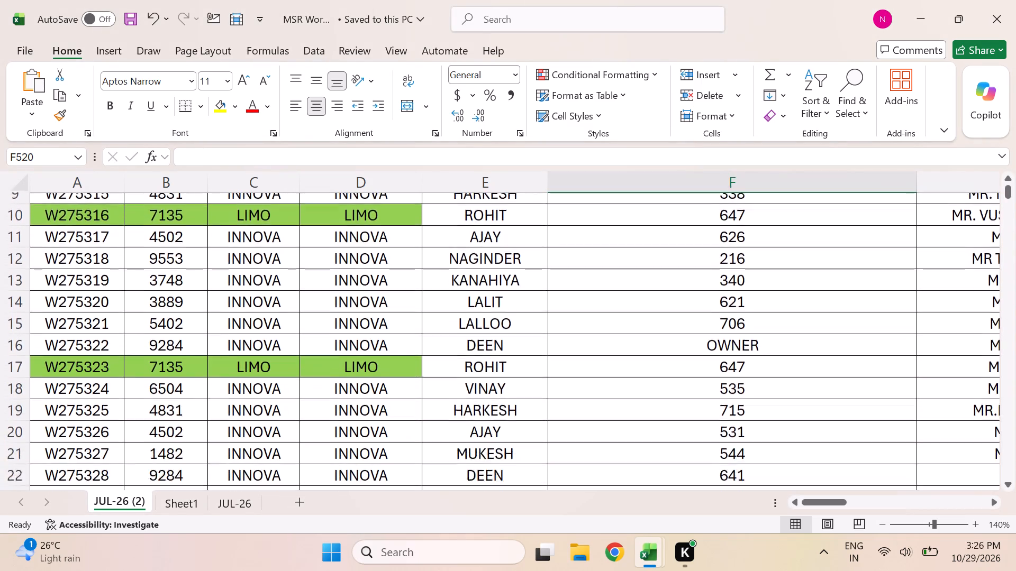
scroll(257, 347, down, 2)
scroll(257, 347, up, 4)
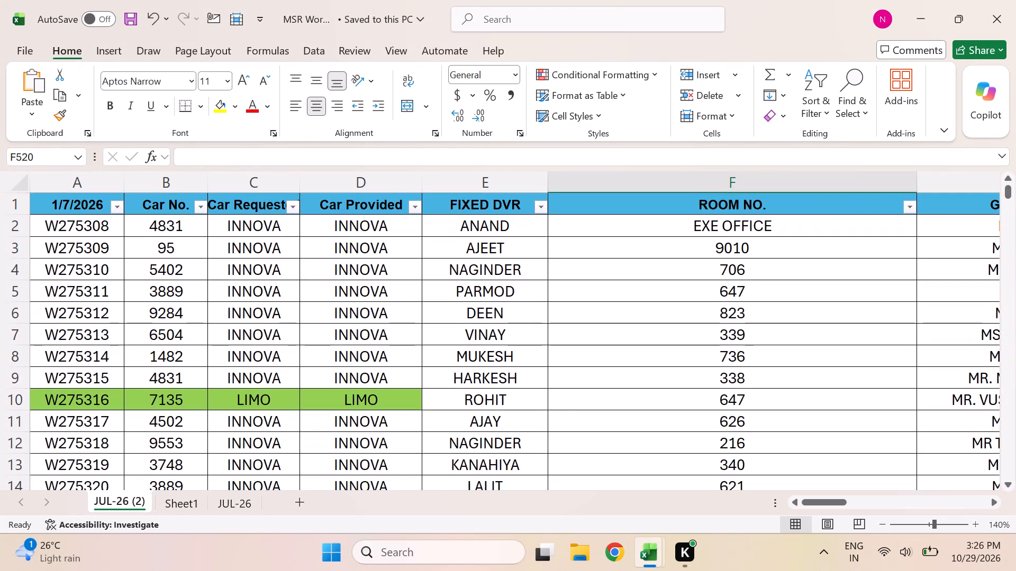
Examine the July D140 columns for Description, Check No and Debit, and compare the layout with the JUL-26 (2) car log.
key(alt+Tab)
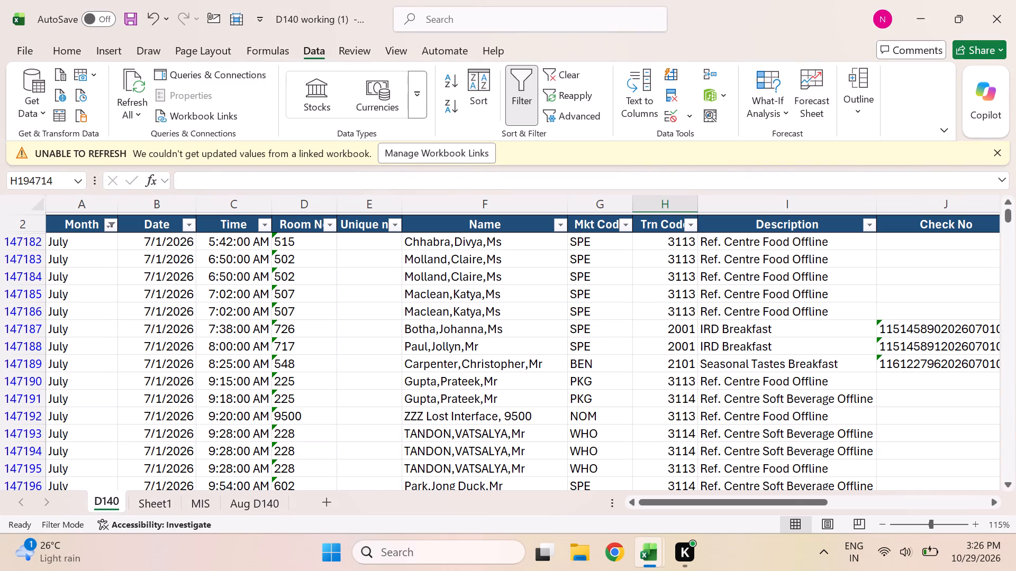
scroll(757, 274, left, 1)
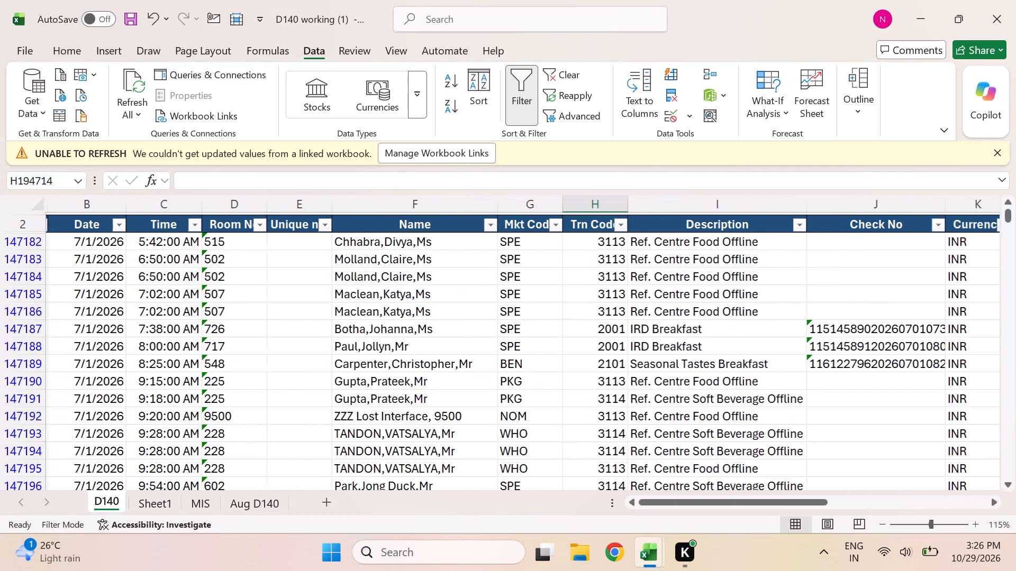
scroll(757, 274, left, 3)
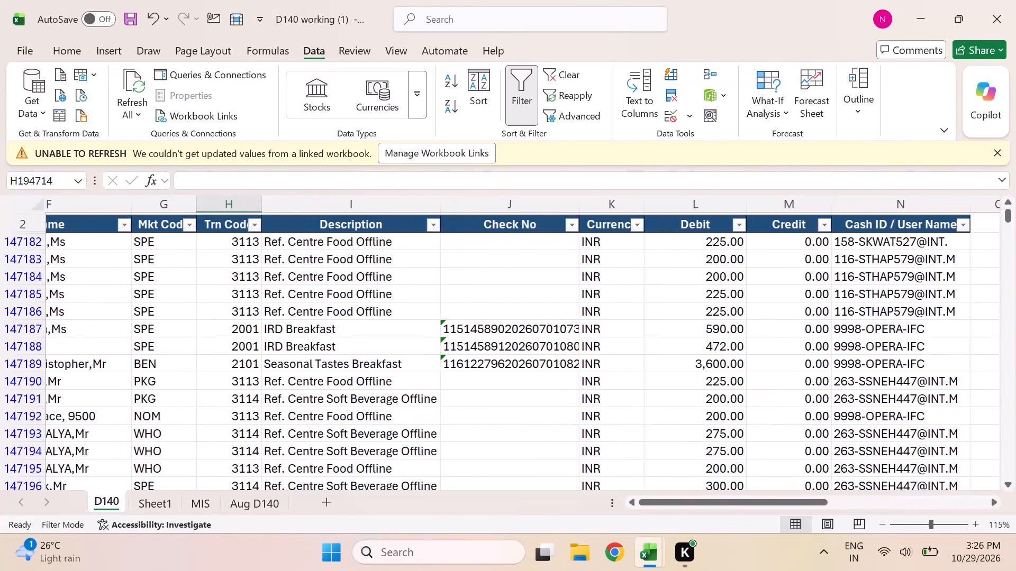
scroll(757, 274, left, 2)
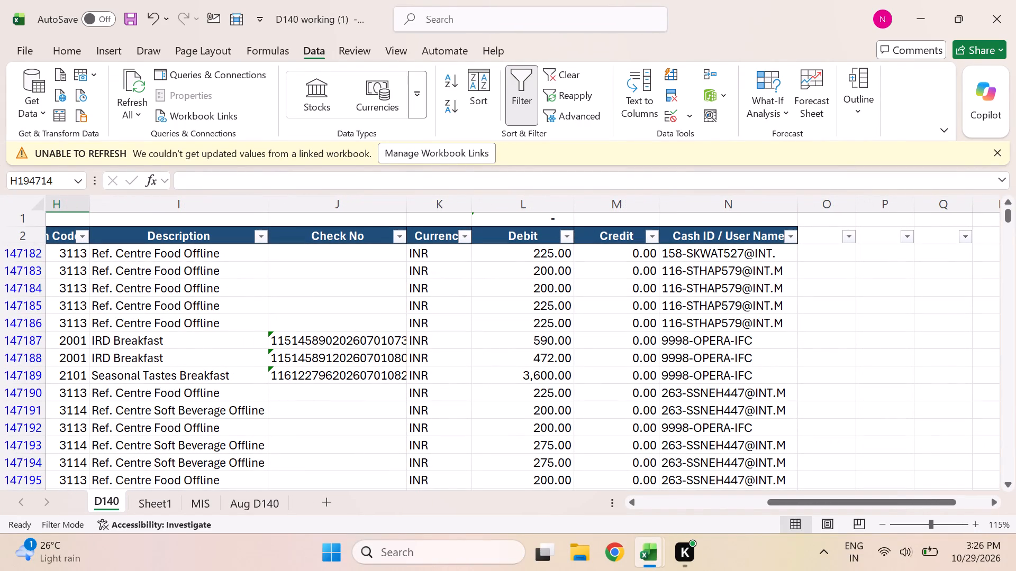
scroll(538, 379, right, 3)
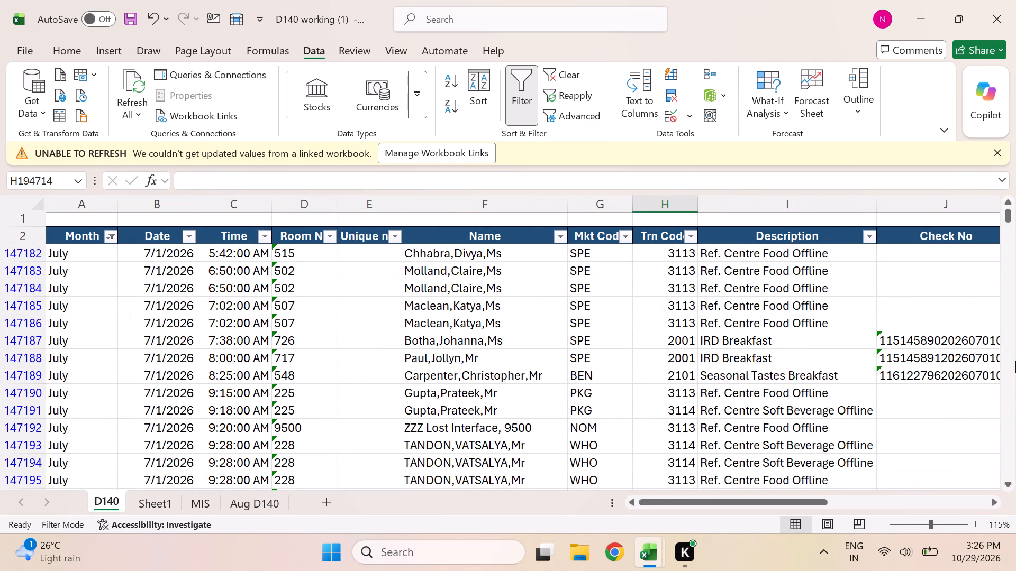
key(alt+Tab)
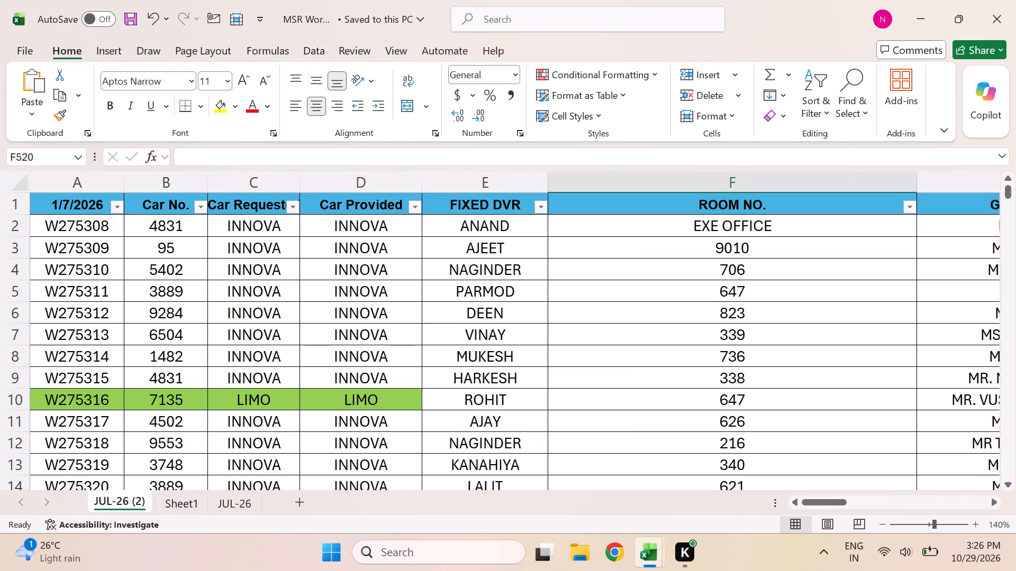
key(alt+Tab)
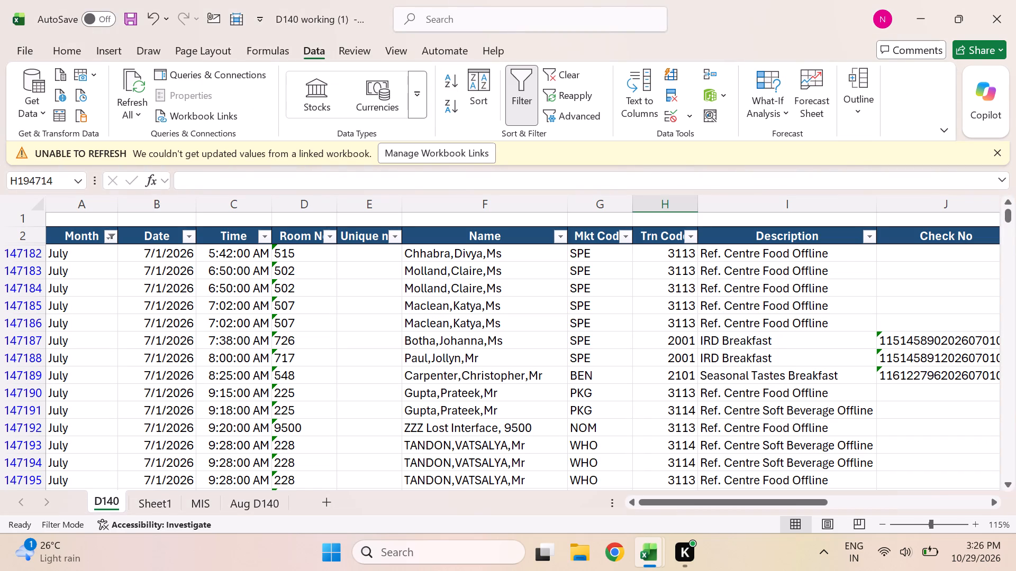
key(alt+Tab)
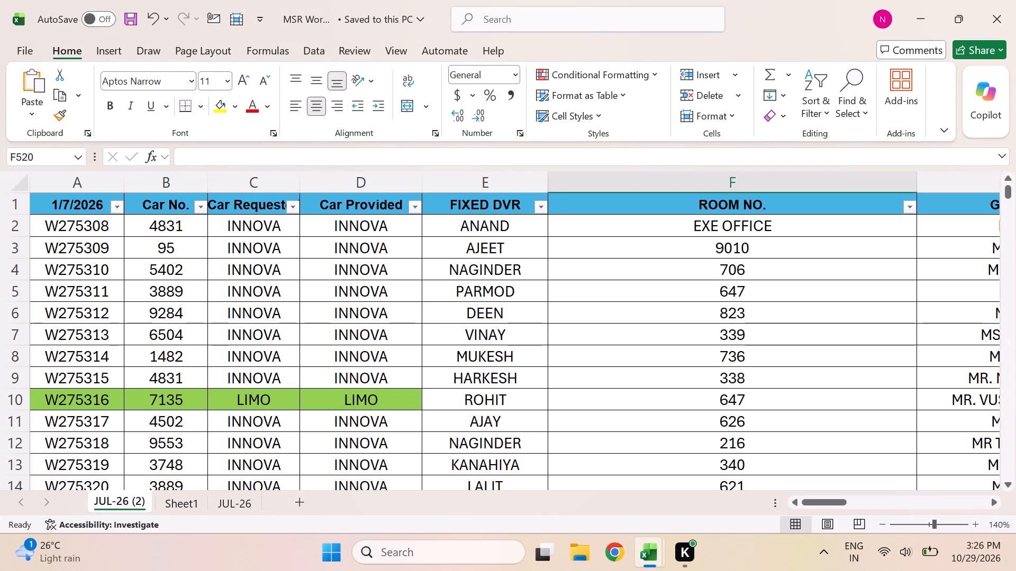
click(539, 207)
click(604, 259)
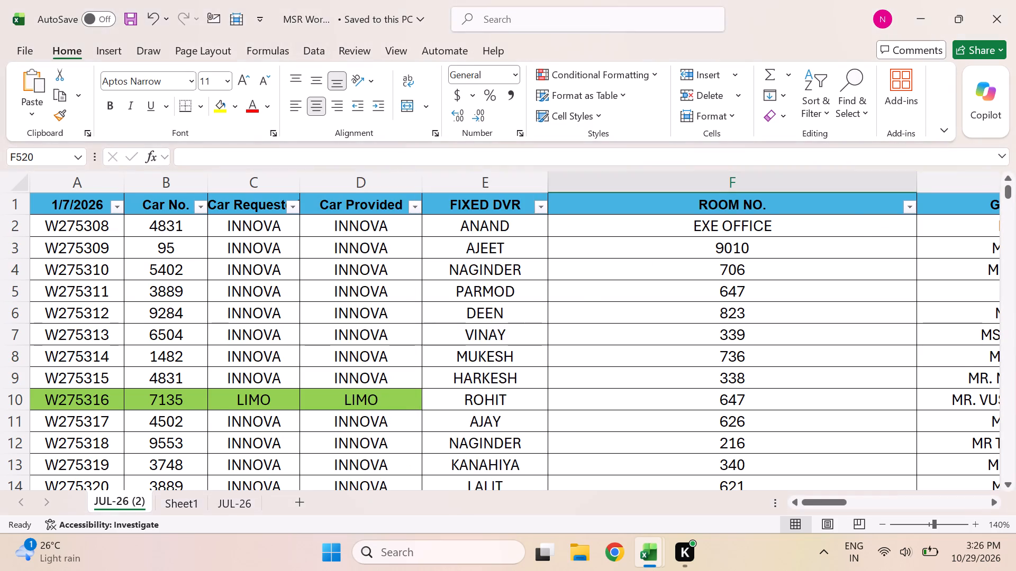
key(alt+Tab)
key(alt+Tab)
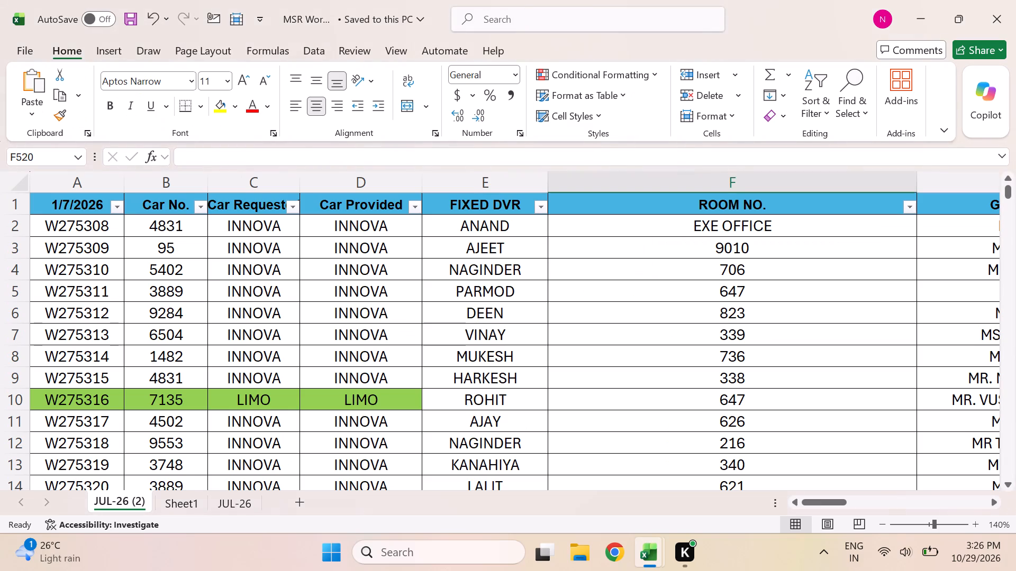
Copy the row 3 guest name from JUL-26 (2) and filter the D140 Name column by KUMAR.
scroll(720, 282, left, 1)
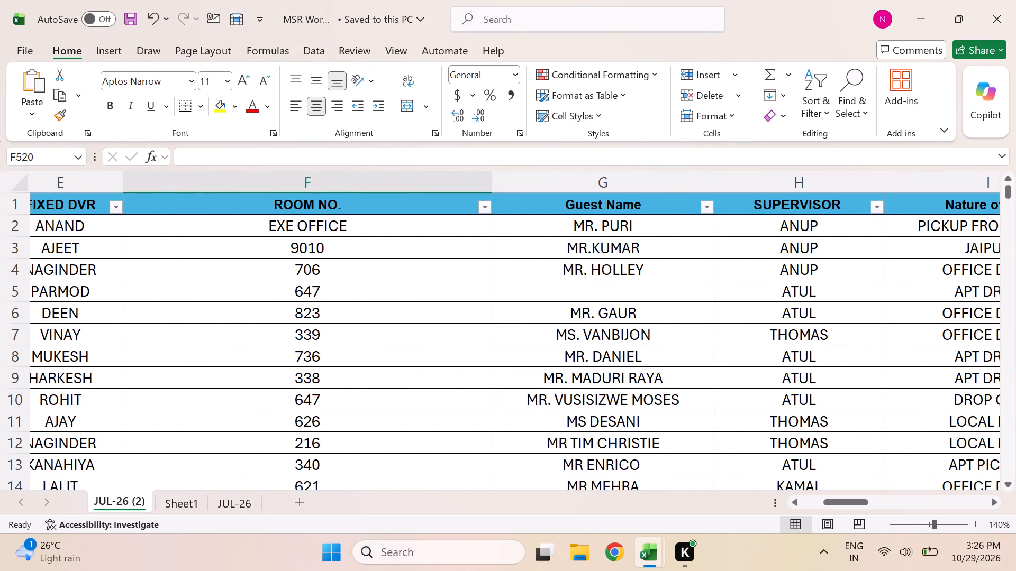
click(648, 256)
key(ctrl+c)
key(alt+Tab)
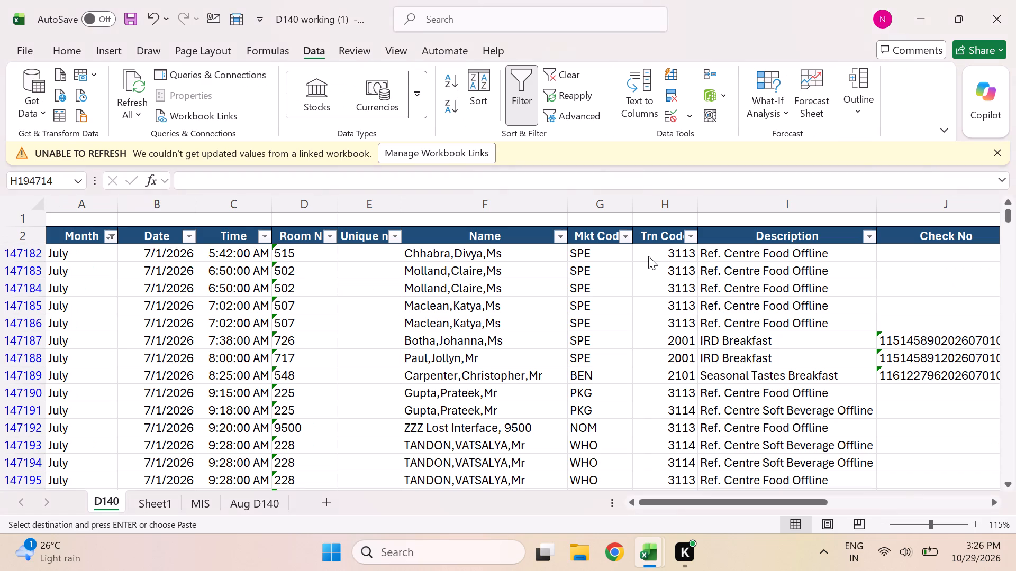
click(563, 239)
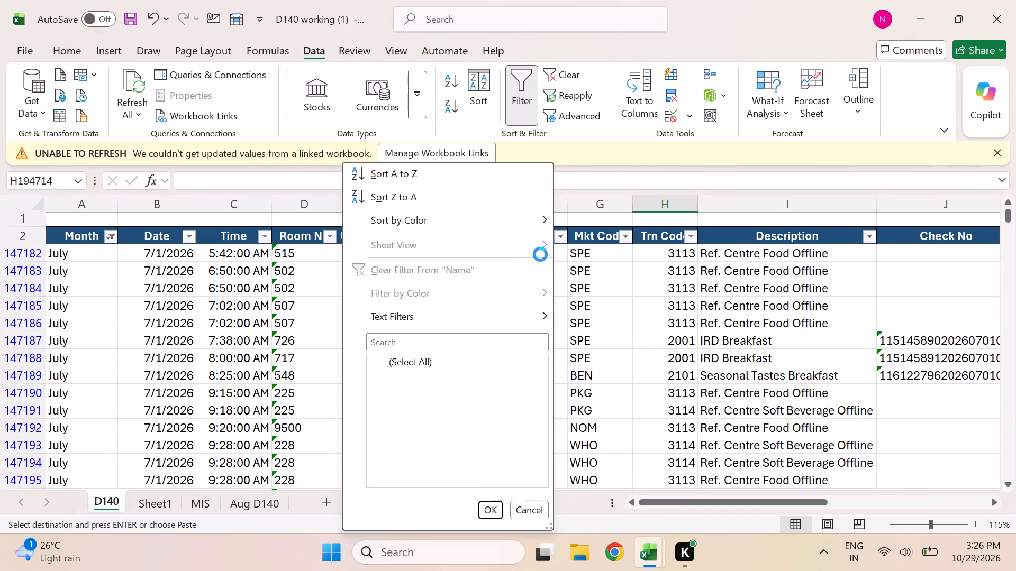
click(438, 338)
key(ctrl+v)
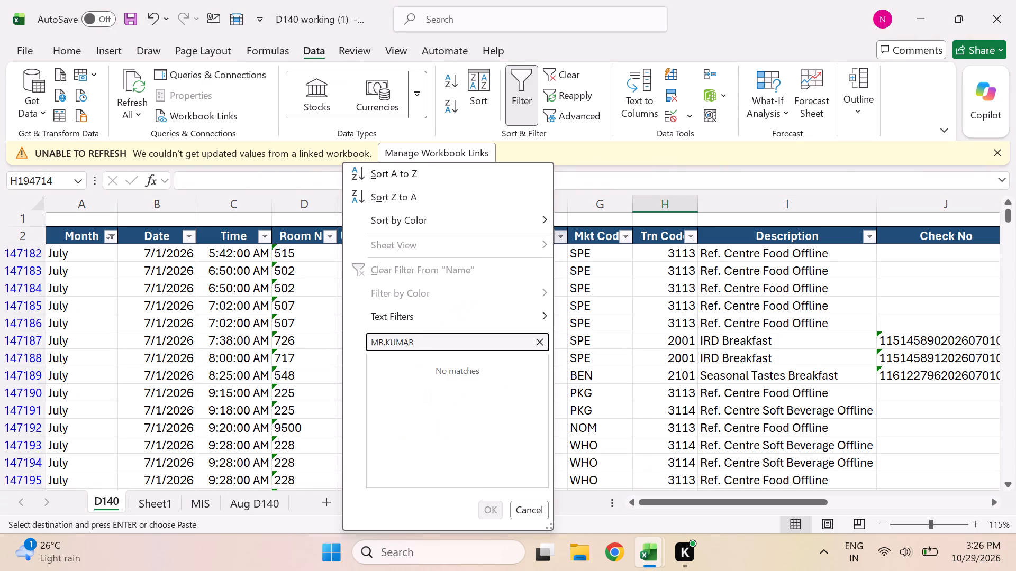
click(387, 342)
key(BackSpace)
key(BackSpace)
key(BackSpace)
key(BackSpace)
key(BackSpace)
key(BackSpace)
key(BackSpace)
key(BackSpace)
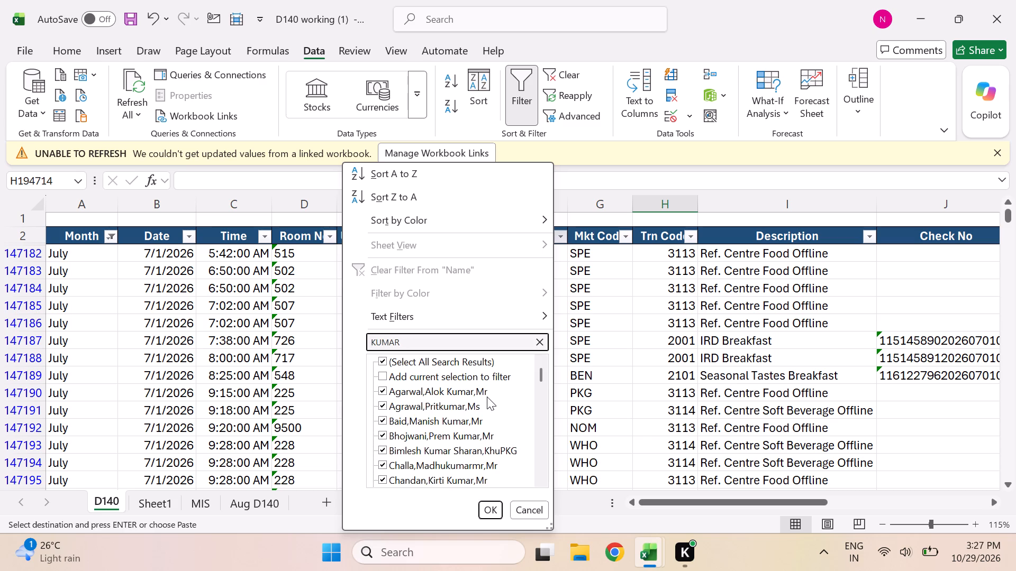
key(Return)
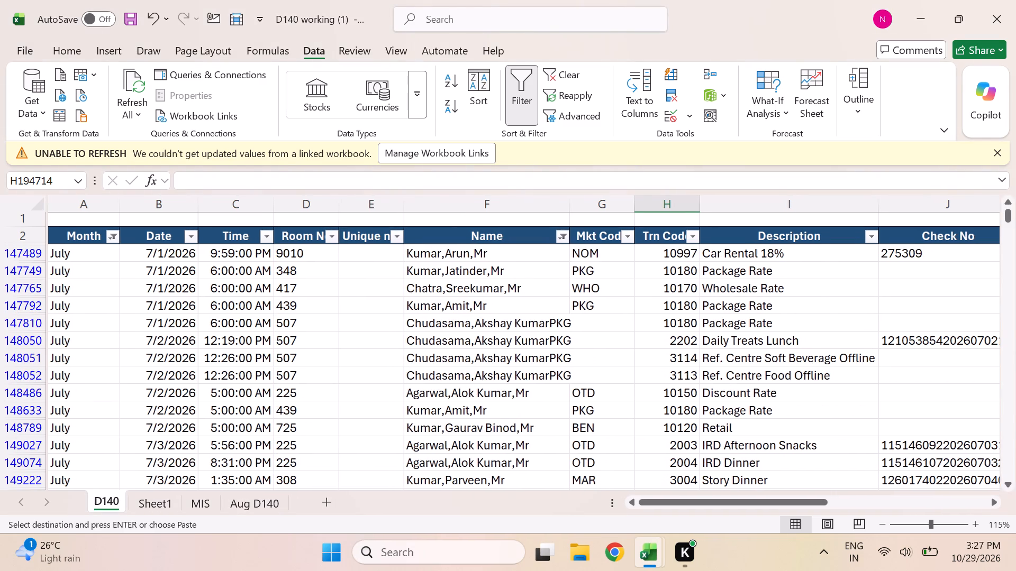
Compare the room 9010 car record's room, place, kilometres and amount in JUL-26 (2) with the matching D140 Car Rental 18% posting.
key(alt+Tab)
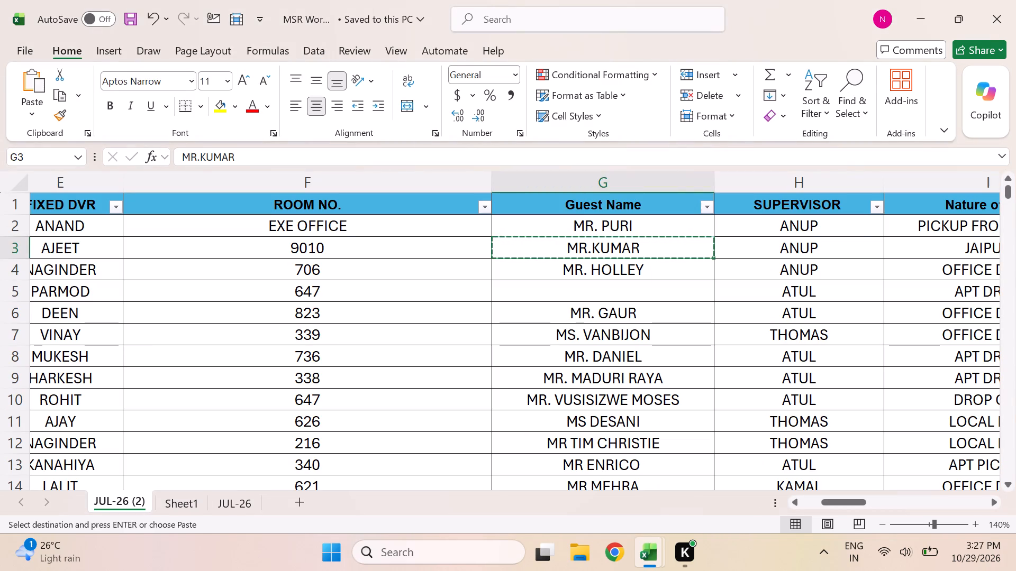
scroll(529, 307, left, 1)
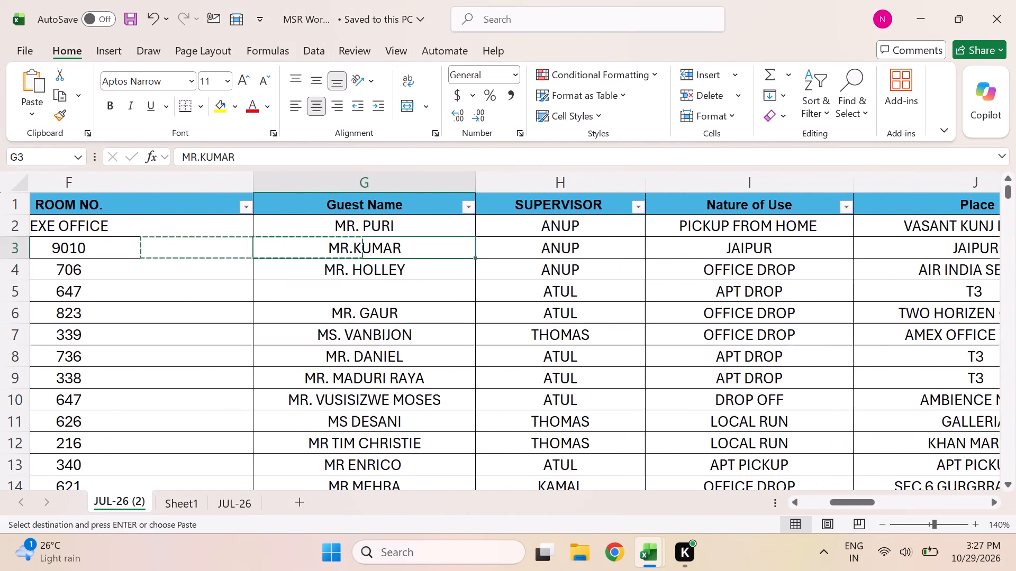
scroll(529, 307, left, 3)
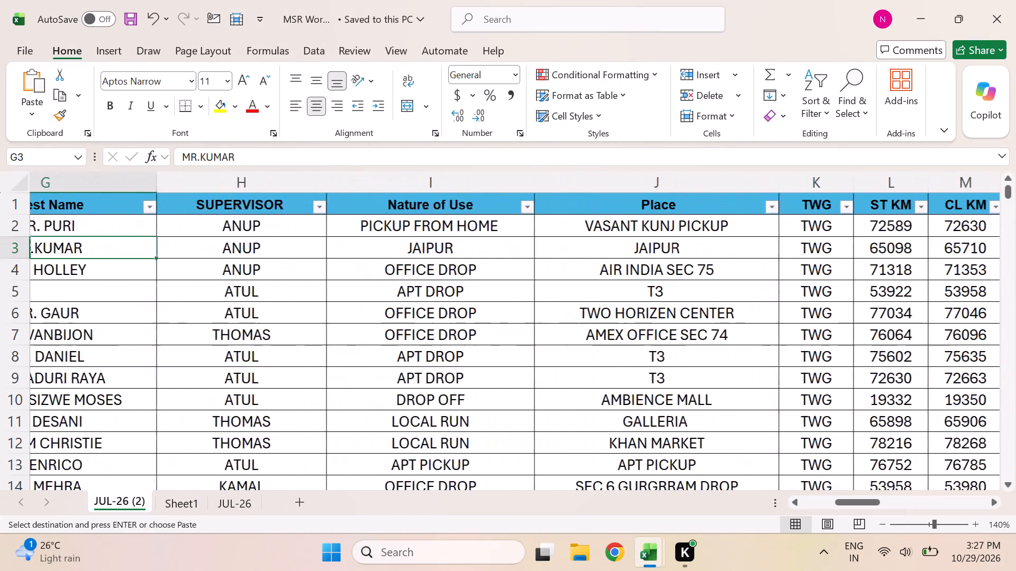
scroll(529, 307, left, 1)
key(alt+Tab)
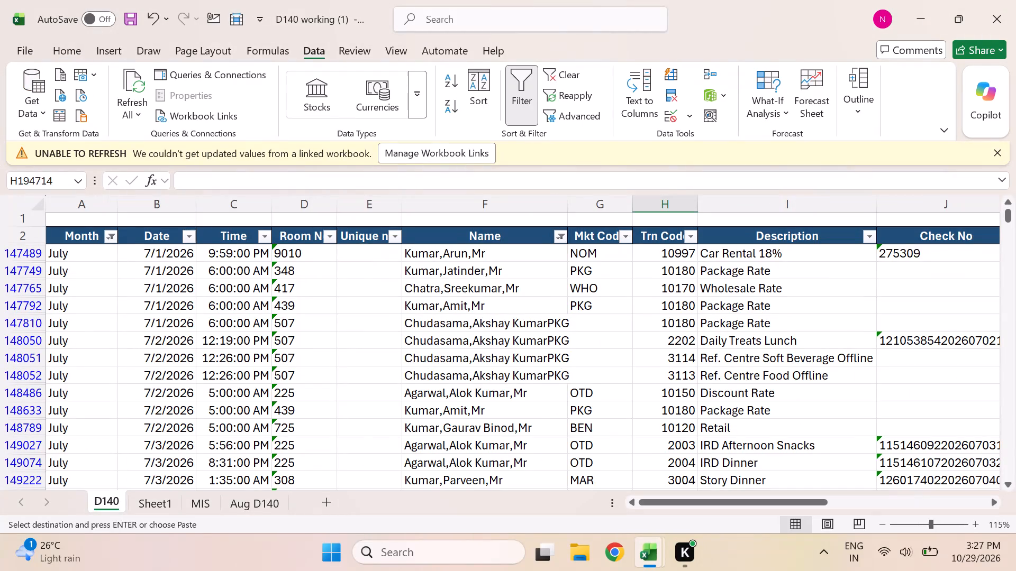
scroll(613, 291, left, 2)
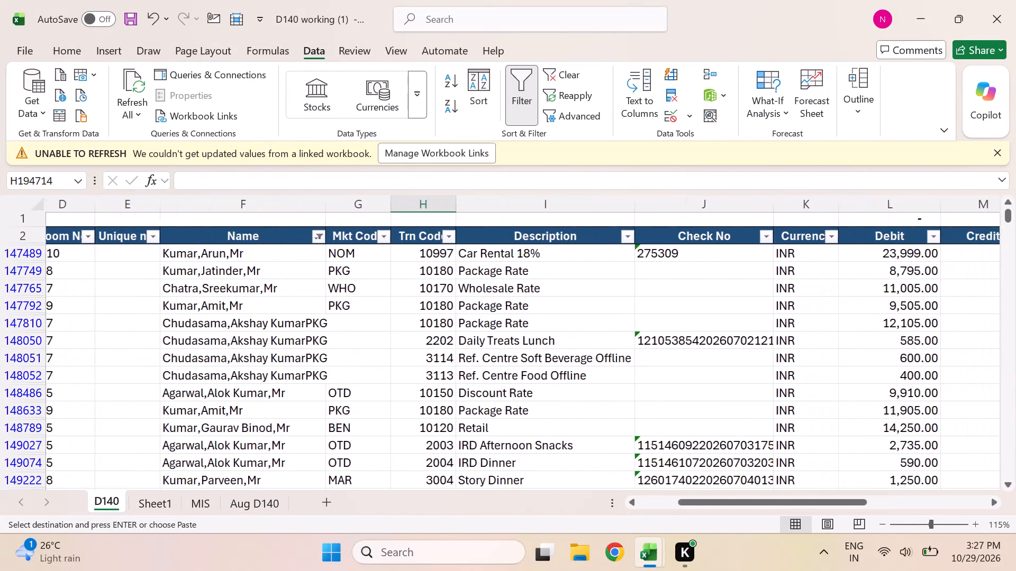
scroll(613, 291, left, 1)
key(alt+Tab)
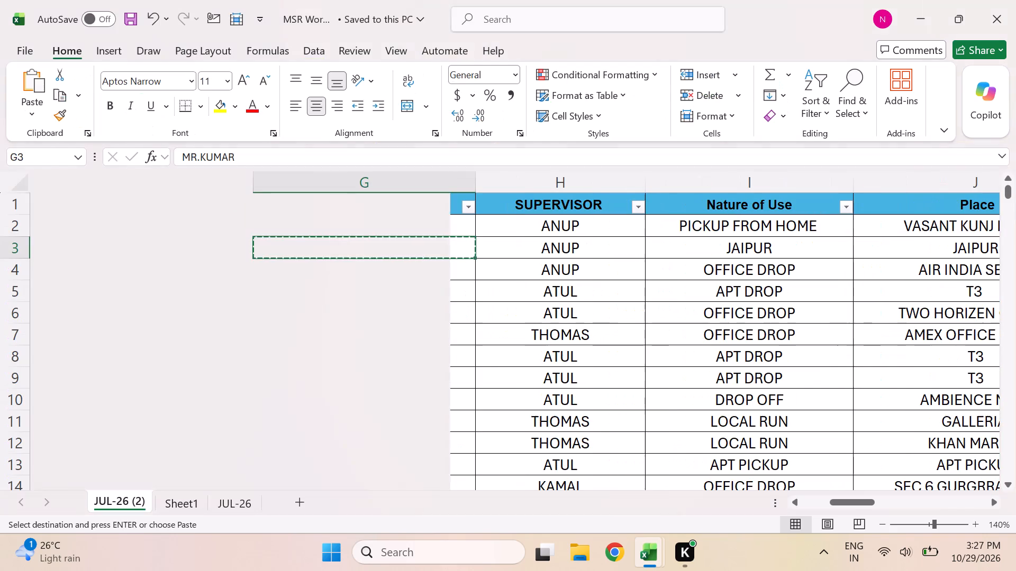
scroll(613, 291, left, 1)
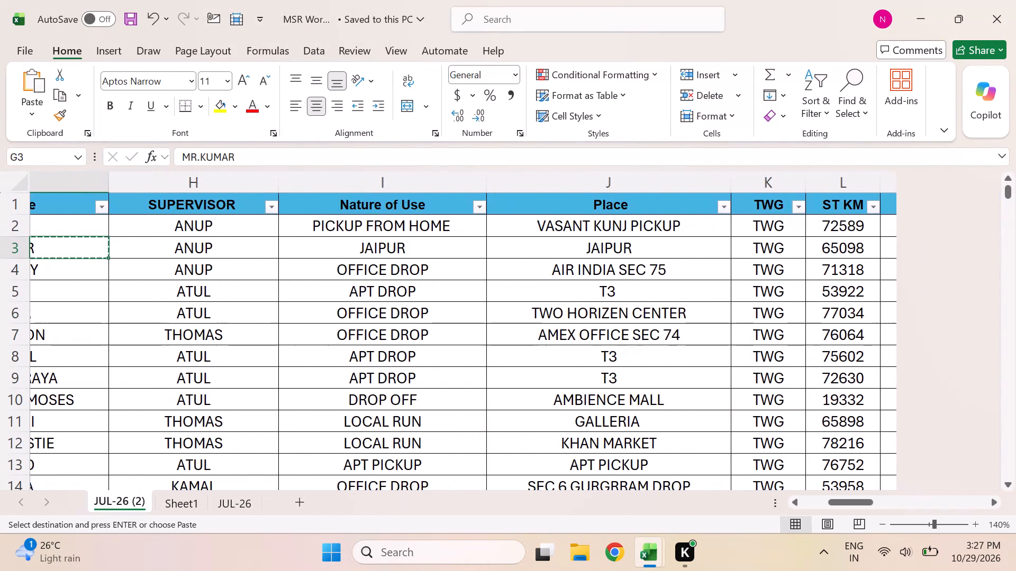
scroll(613, 291, left, 2)
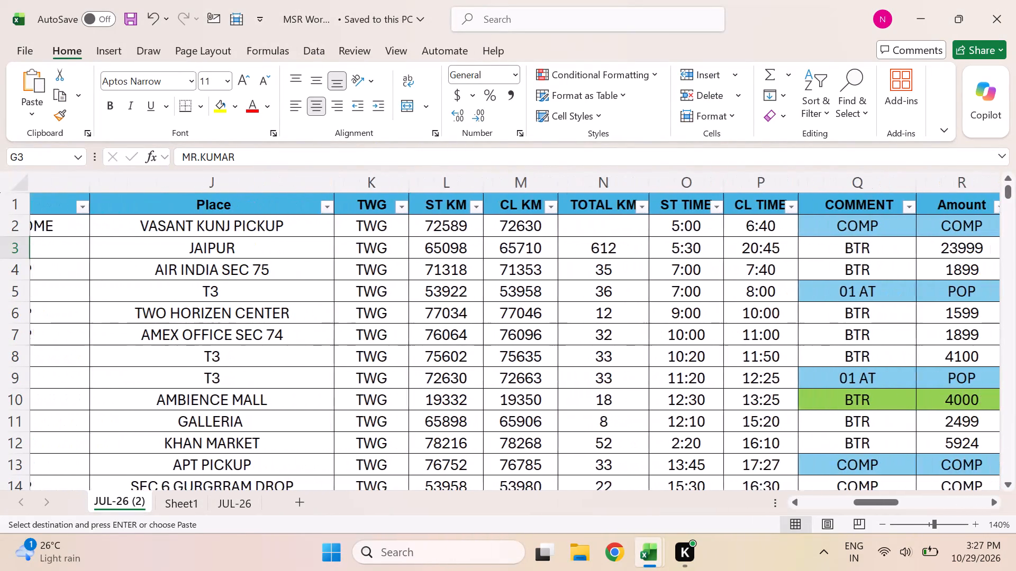
scroll(613, 291, left, 1)
key(alt+Tab)
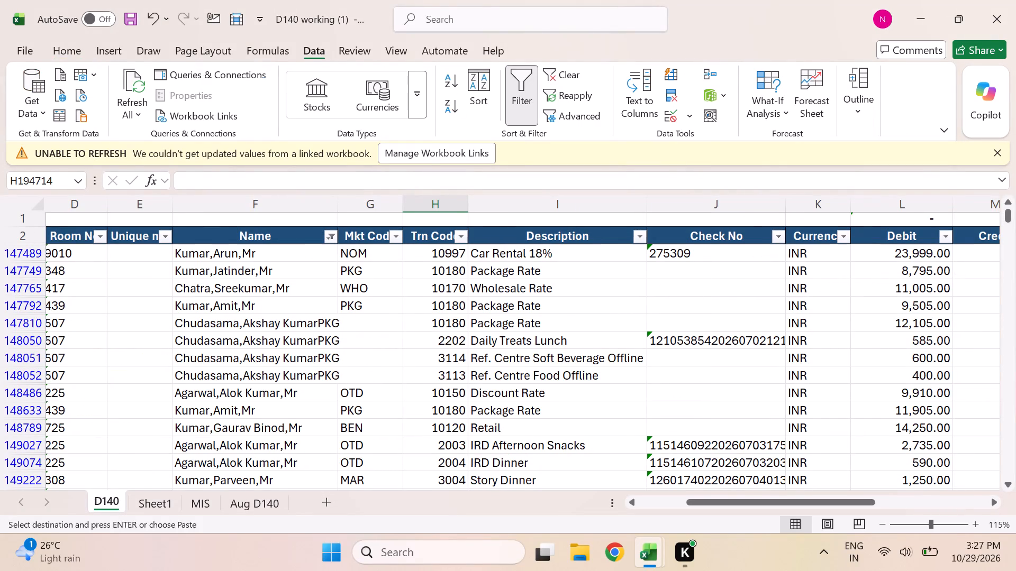
scroll(758, 272, left, 1)
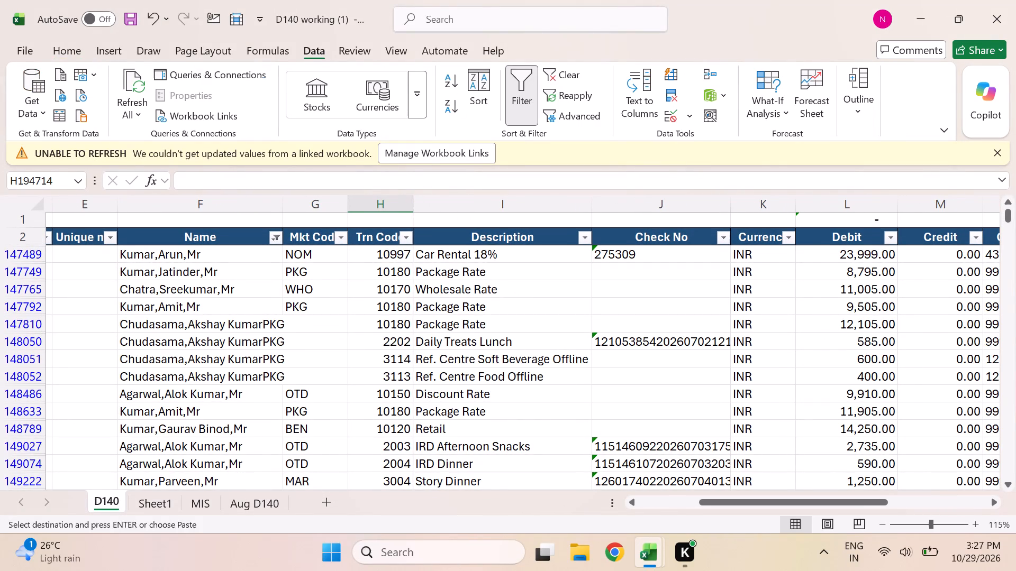
scroll(591, 282, right, 2)
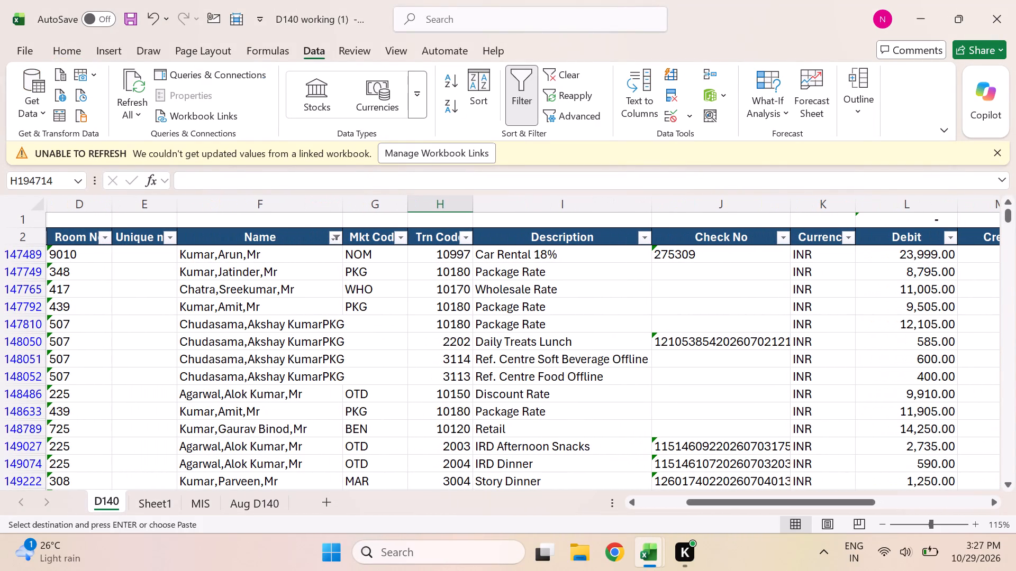
key(alt+Tab)
scroll(485, 312, right, 7)
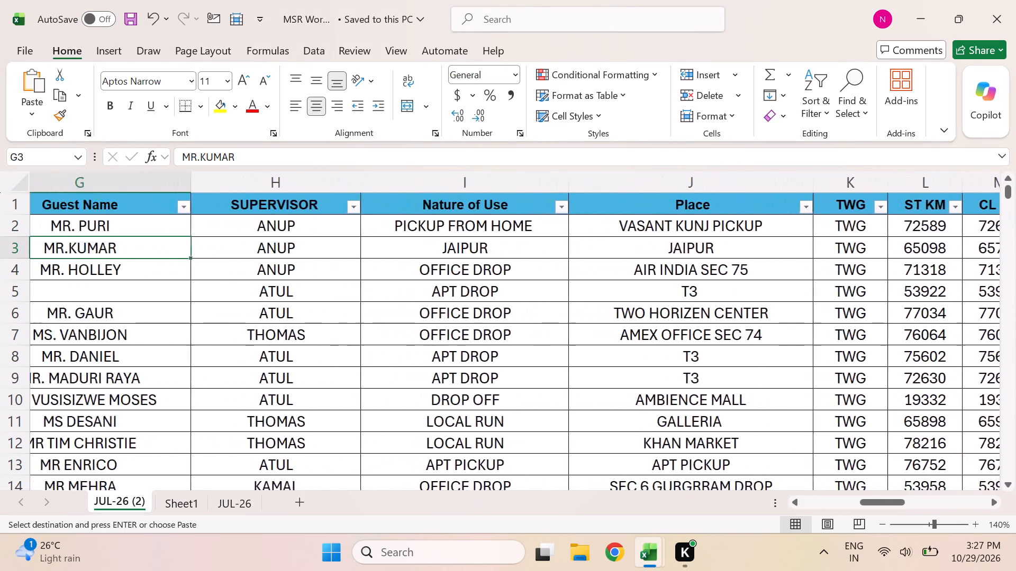
scroll(485, 312, right, 1)
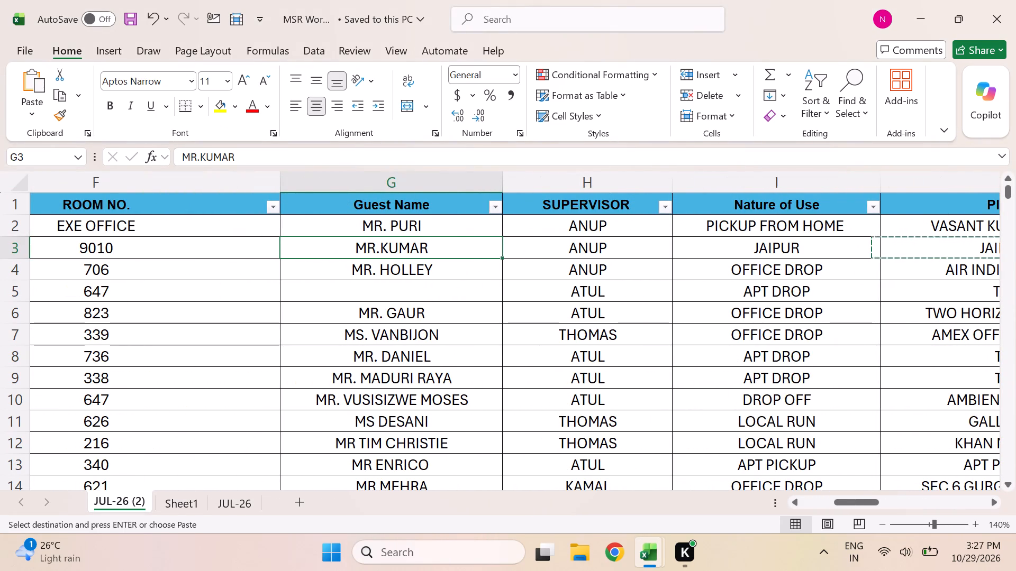
click(496, 208)
click(551, 291)
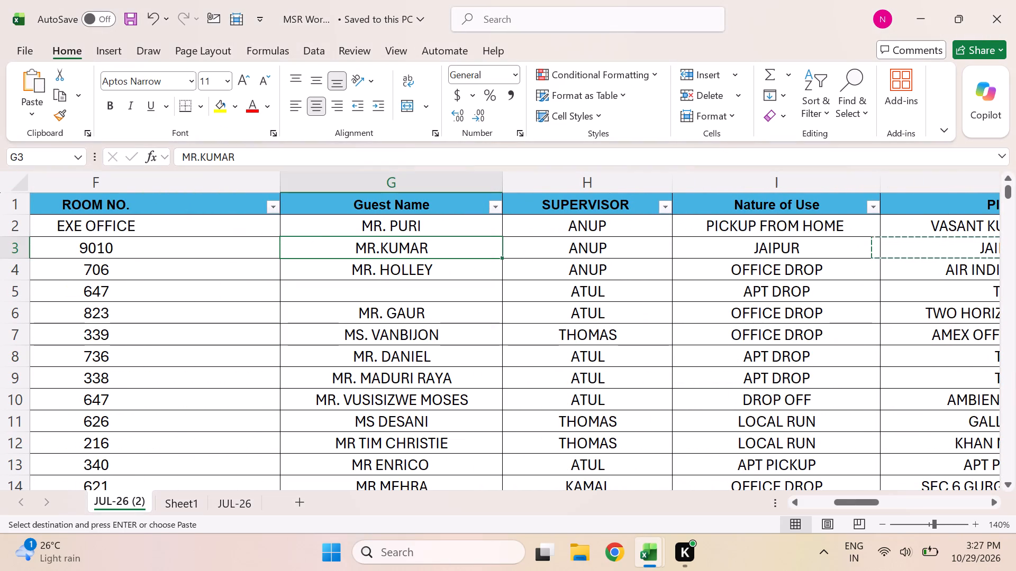
click(450, 273)
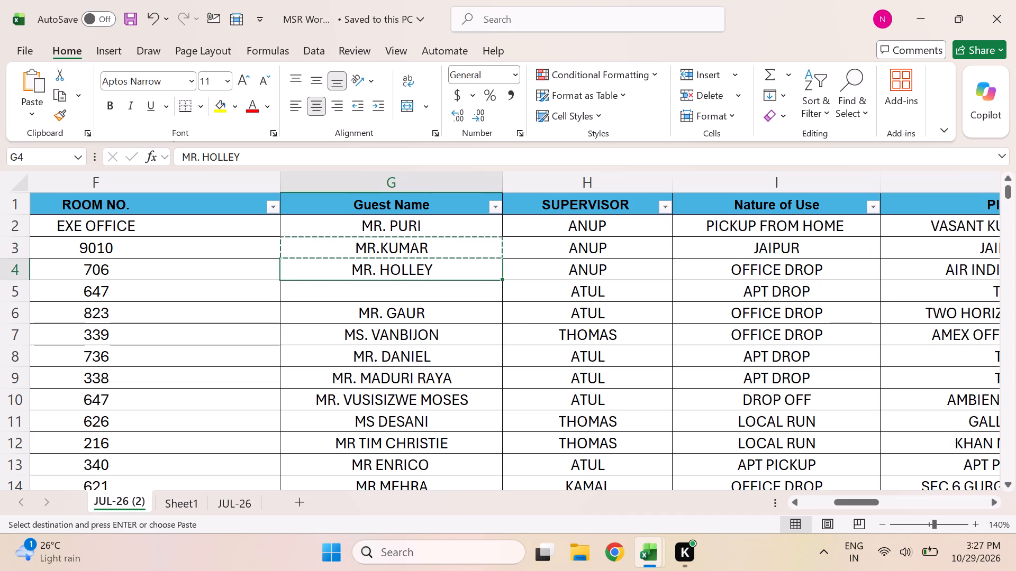
key(ctrl+c)
key(alt+Tab)
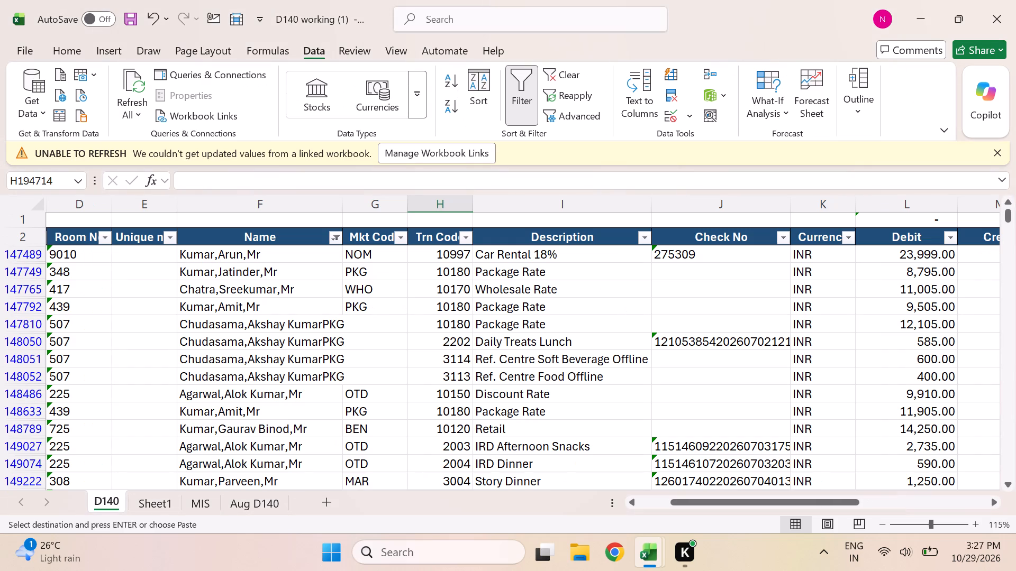
click(330, 239)
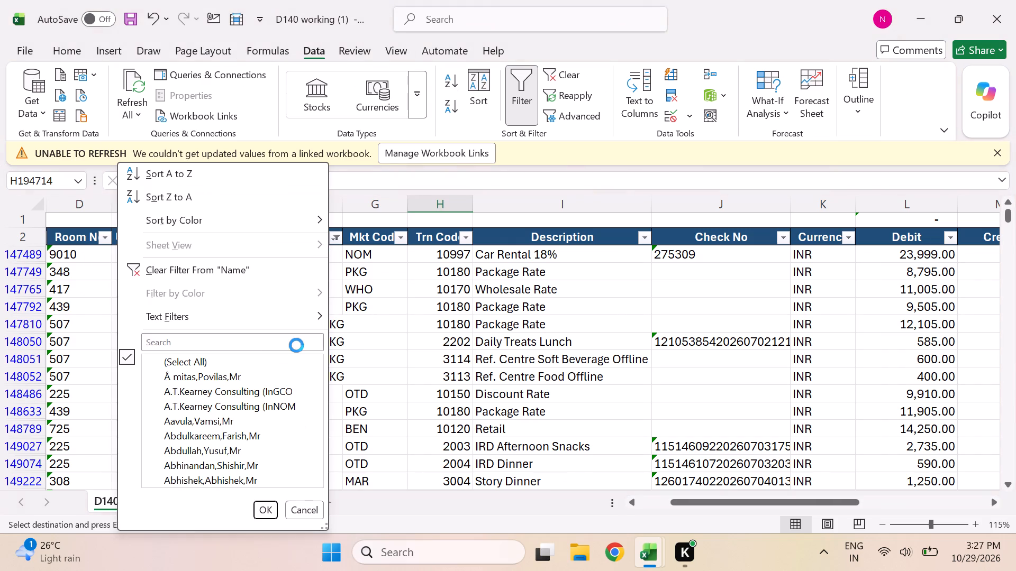
click(273, 337)
key(ctrl+v)
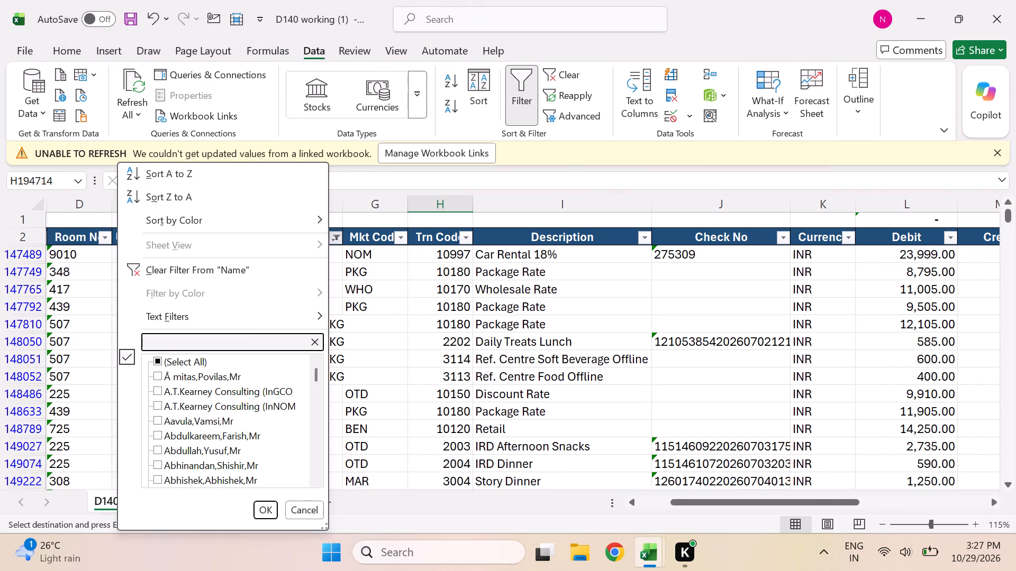
click(161, 343)
key(BackSpace)
key(BackSpace)
key(BackSpace)
key(BackSpace)
key(BackSpace)
key(BackSpace)
key(BackSpace)
key(BackSpace)
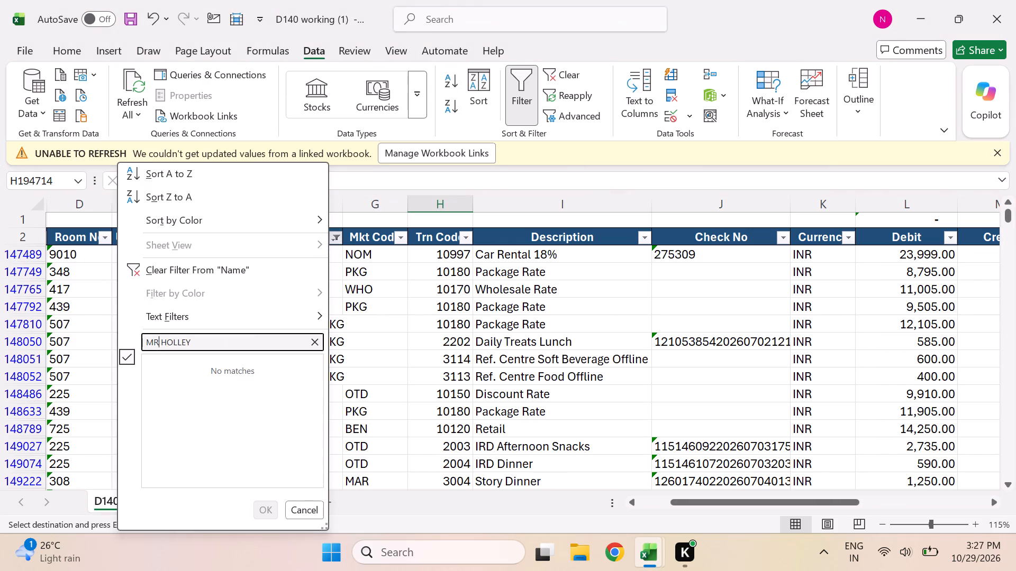
key(Right)
key(BackSpace)
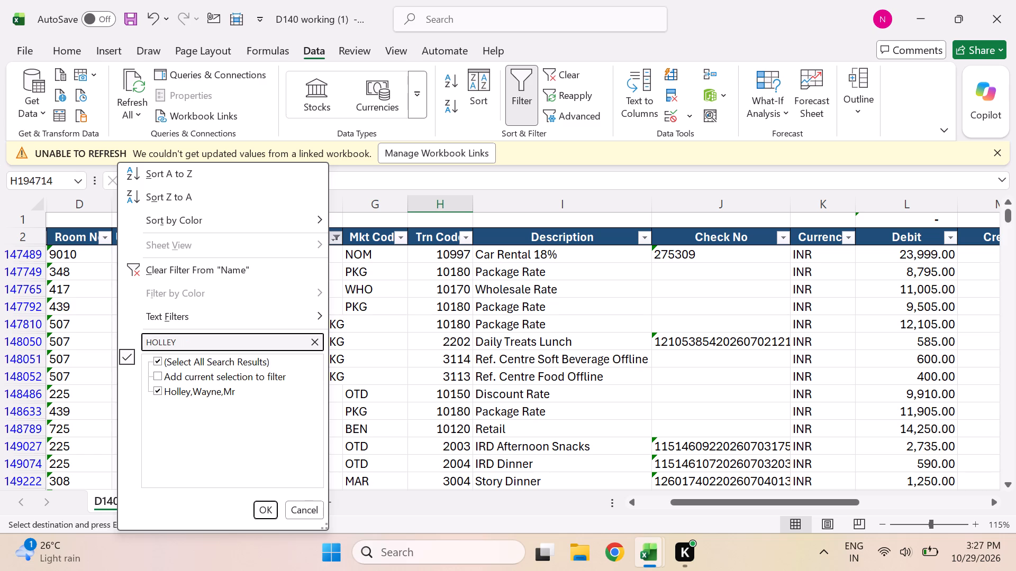
key(Return)
Compare the room 706 guest's D140 Car Rental 18% check number and debit with the row 4 car record's amount and posted date in JUL-26 (2).
scroll(161, 343, right, 1)
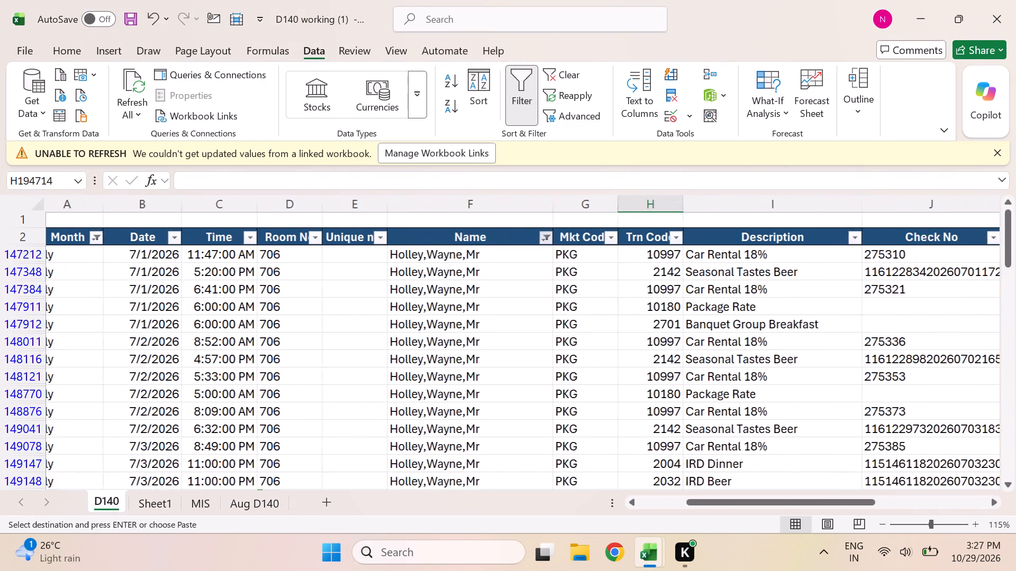
scroll(161, 343, left, 1)
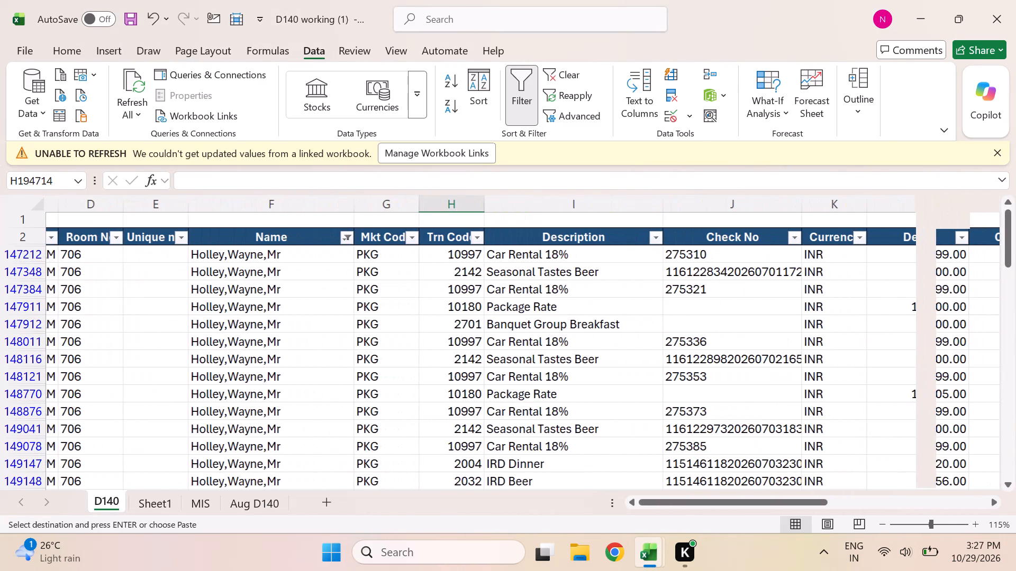
scroll(161, 343, left, 2)
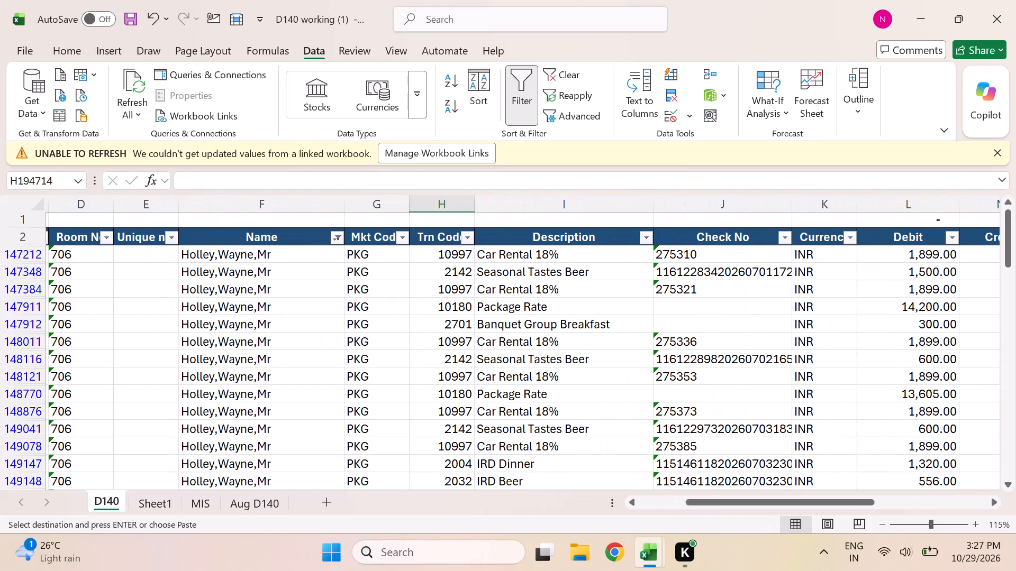
scroll(161, 343, left, 1)
key(alt+Tab)
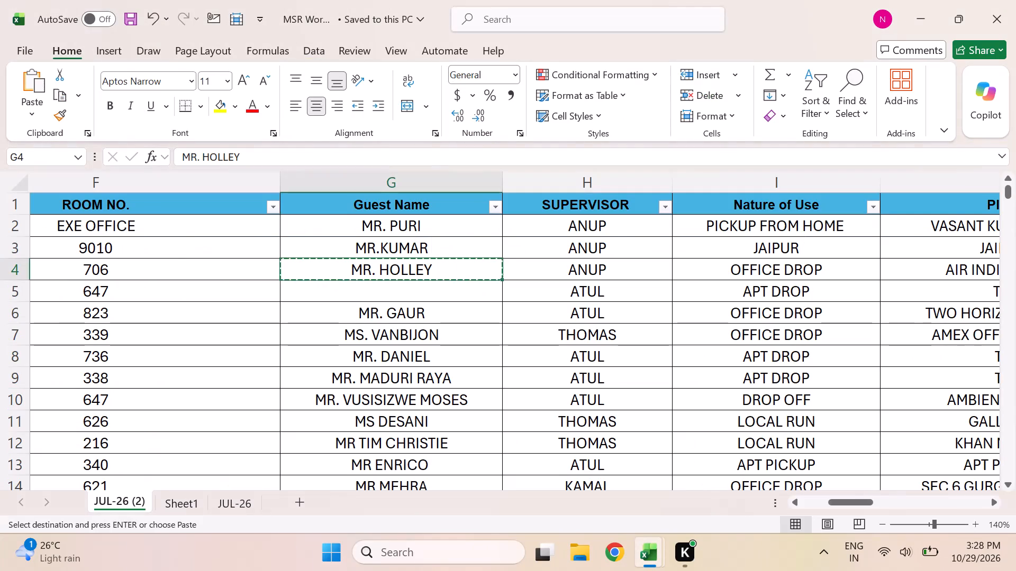
scroll(456, 330, left, 2)
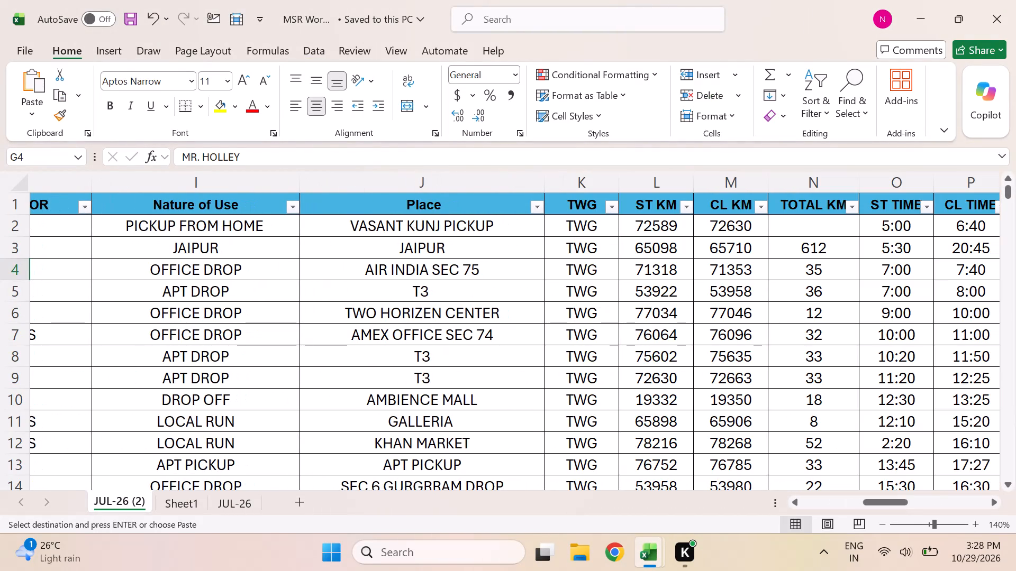
scroll(613, 327, left, 3)
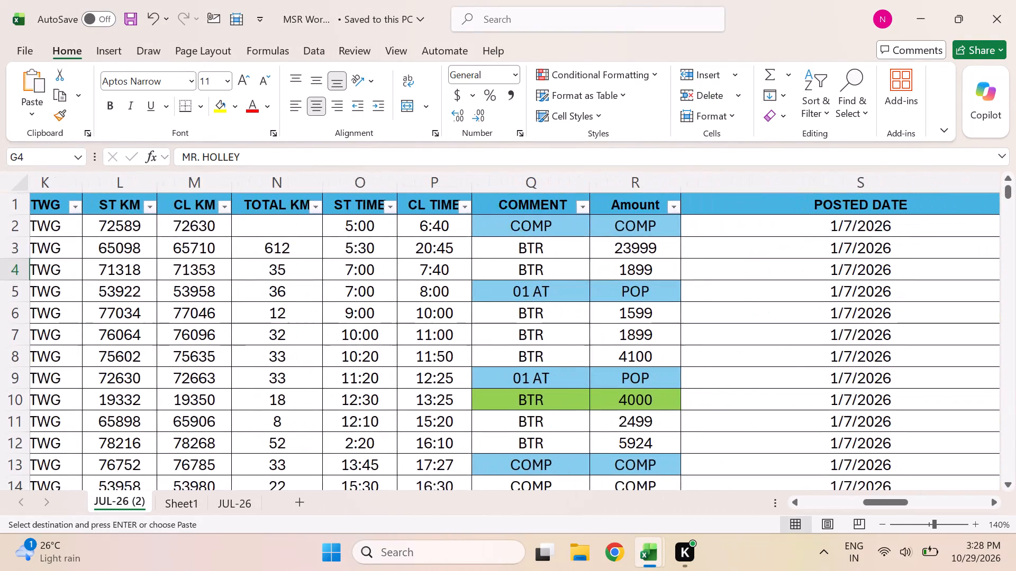
key(alt+Tab)
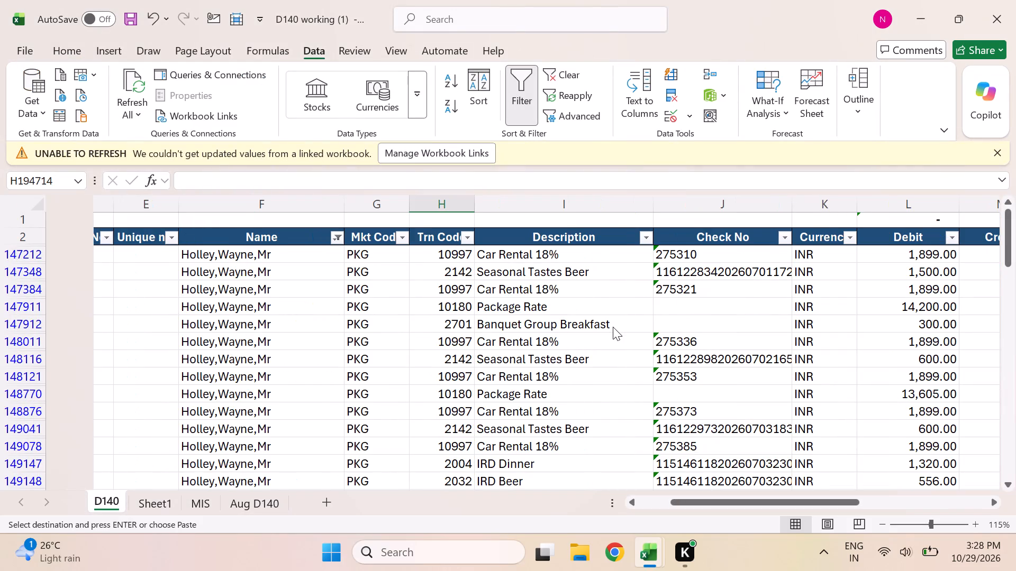
Switch to MSR Working and freeze the top row of the JUL-26 (2) sheet.
key(alt+Tab)
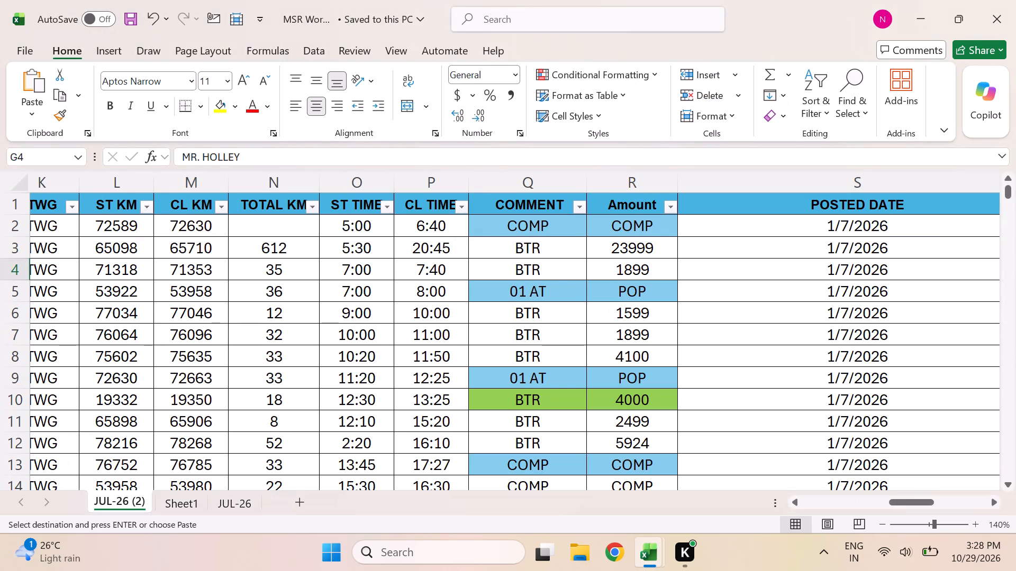
scroll(577, 317, right, 2)
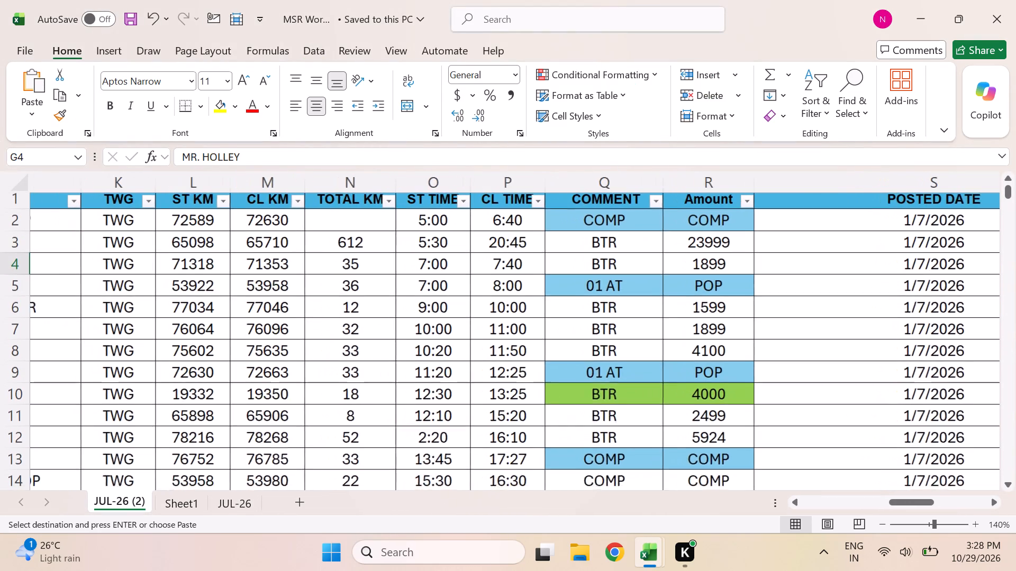
scroll(577, 317, right, 4)
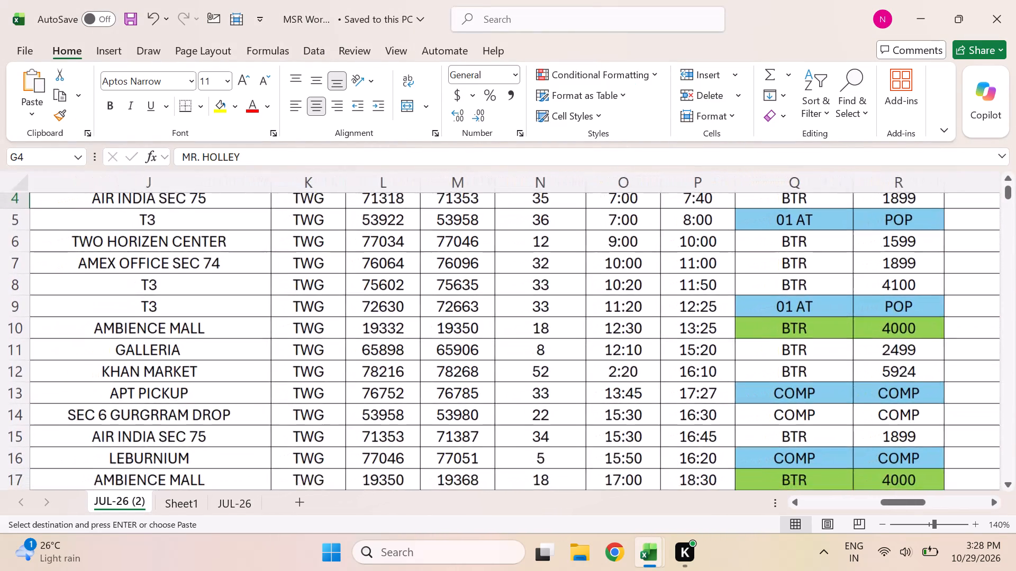
scroll(577, 317, right, 2)
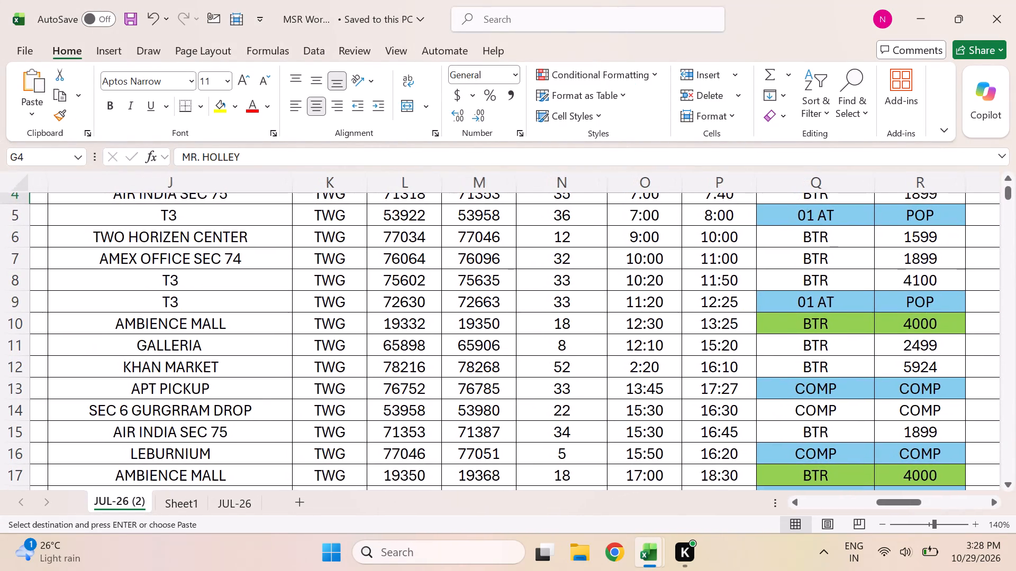
scroll(577, 317, right, 1)
scroll(577, 317, up, 1)
scroll(350, 305, right, 7)
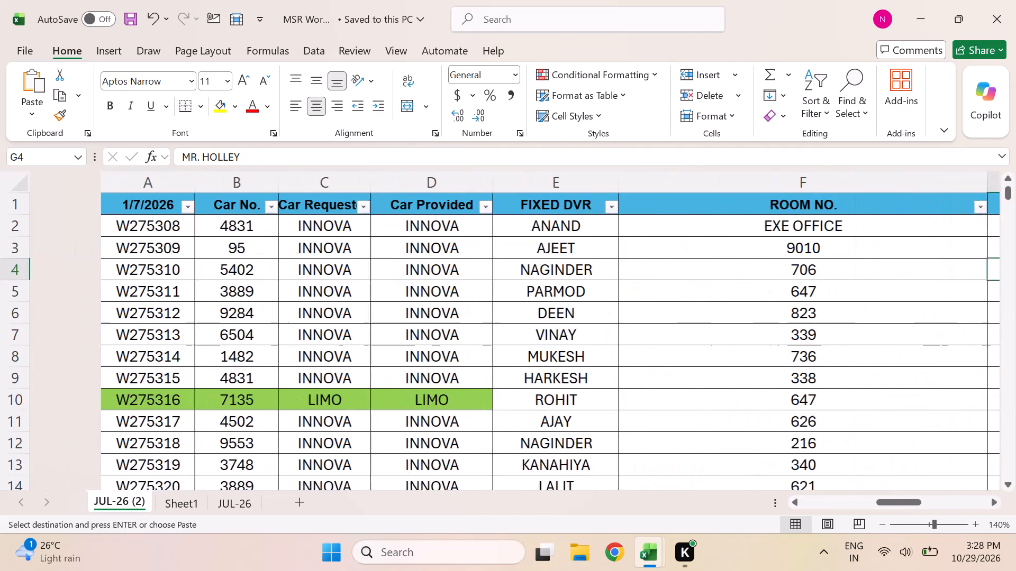
click(50, 231)
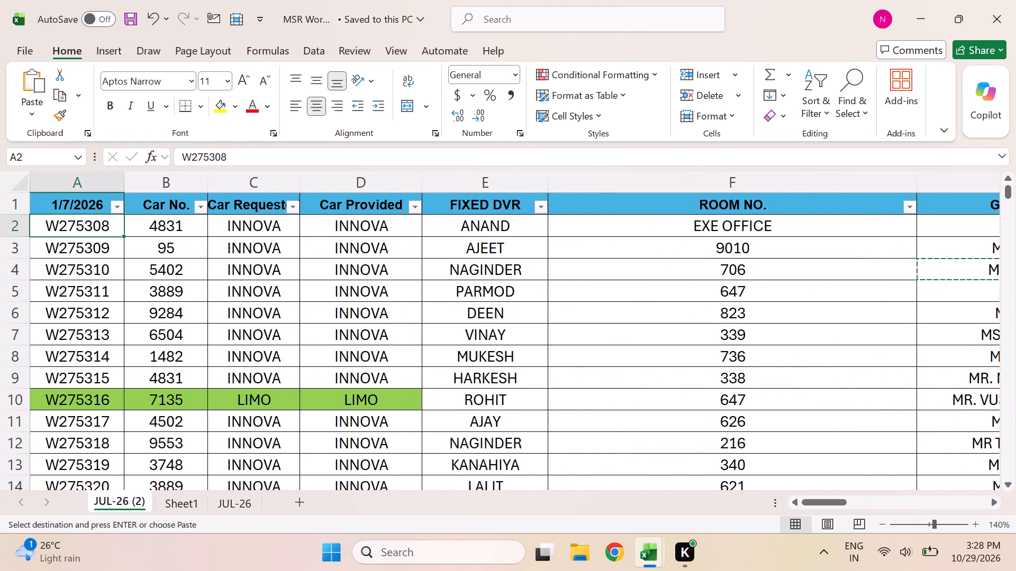
key(shift+Right)
key(ctrl+shift+Right)
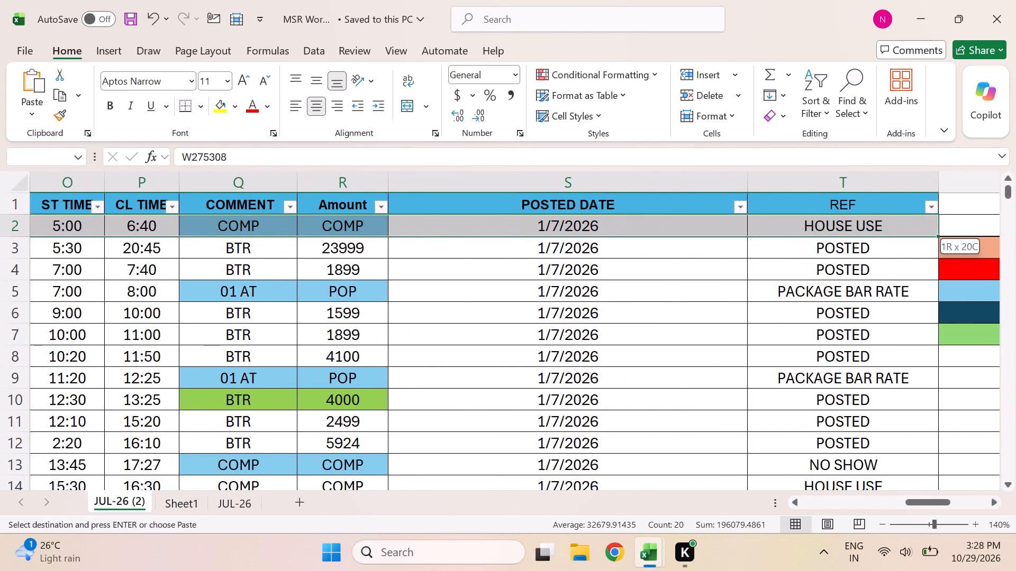
key(ctrl+shift+Right)
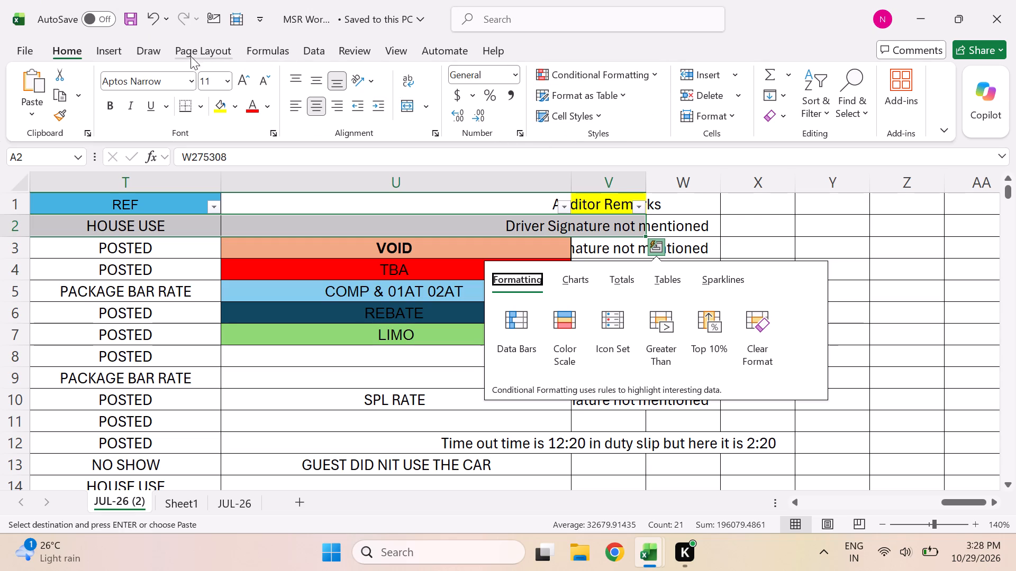
click(323, 49)
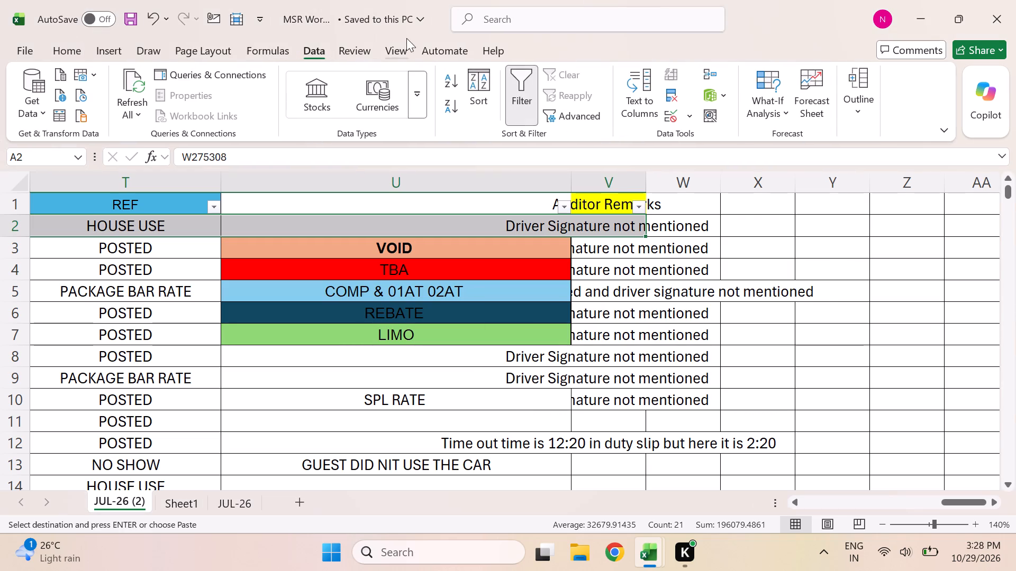
click(395, 45)
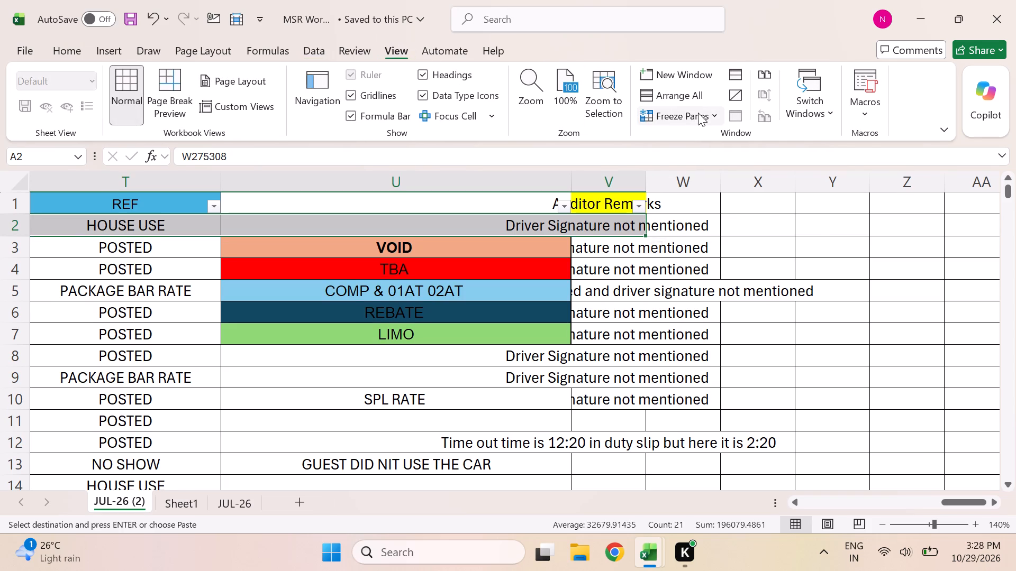
click(699, 113)
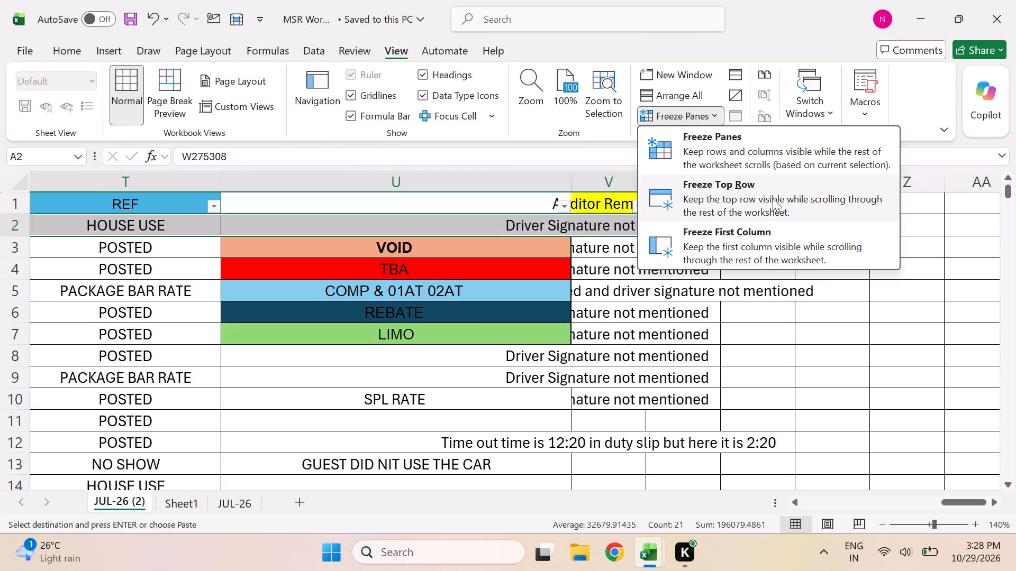
click(773, 198)
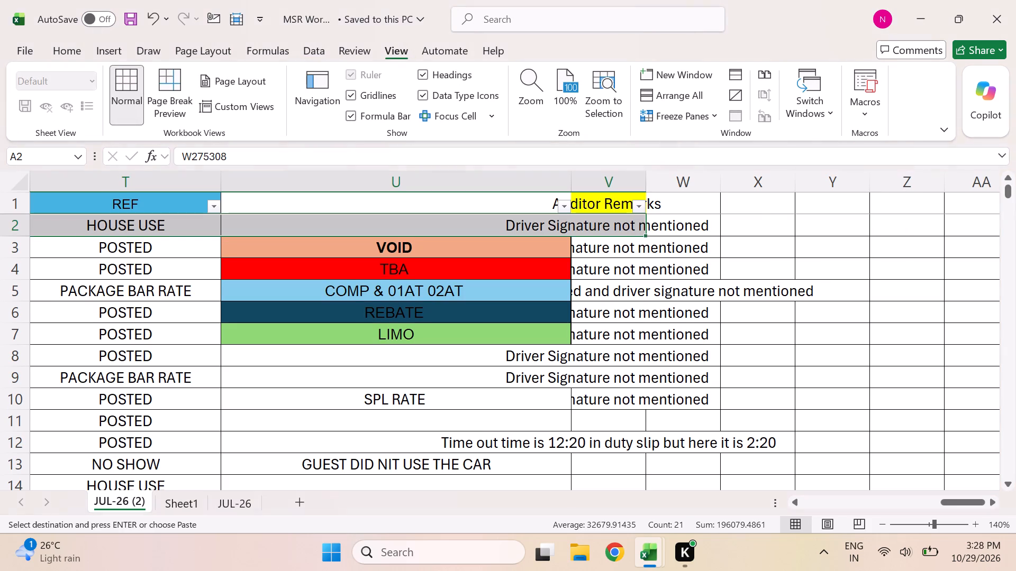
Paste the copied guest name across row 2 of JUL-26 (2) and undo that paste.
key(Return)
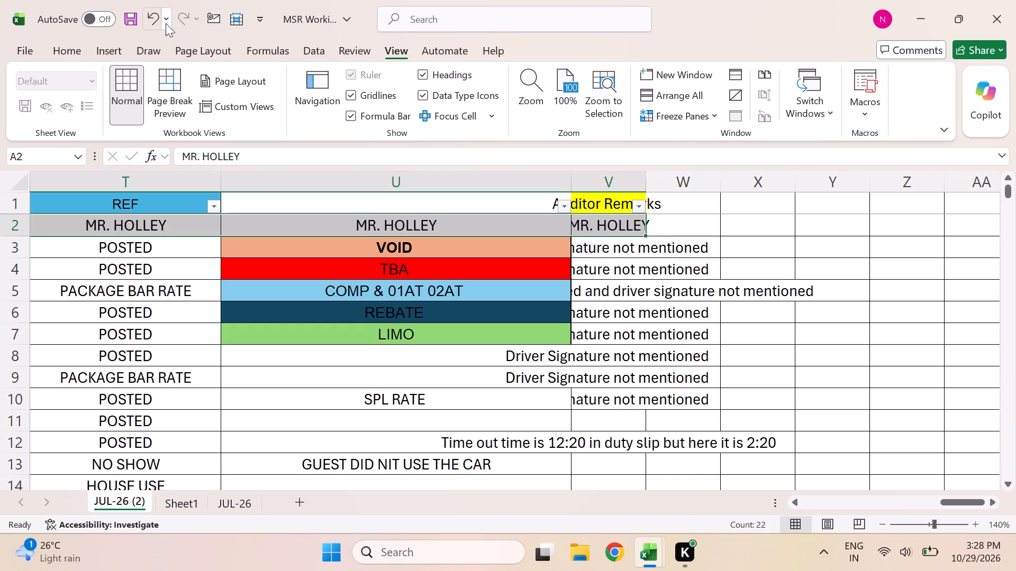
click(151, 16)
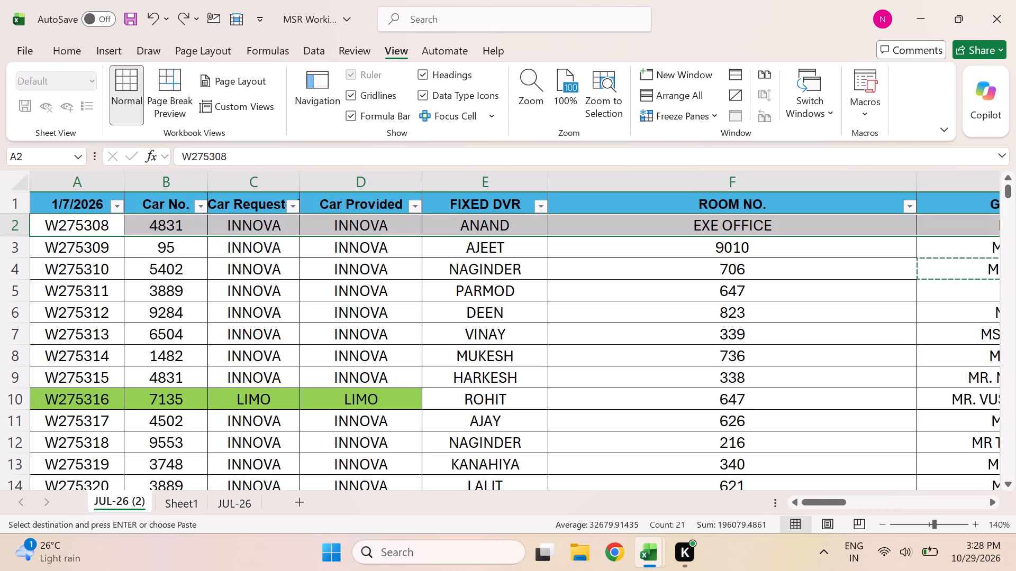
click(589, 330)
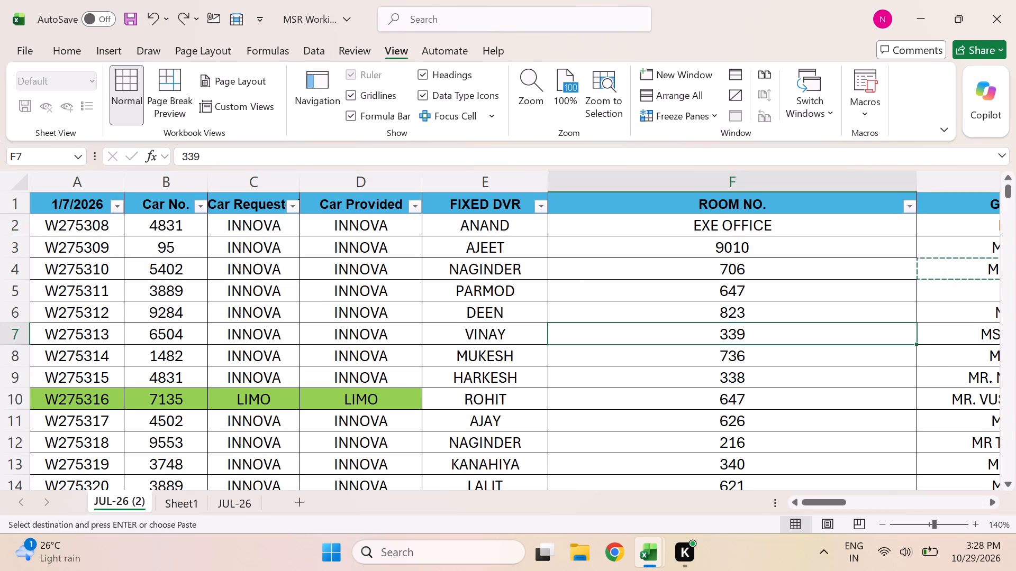
Examine the JUL-26 (2) car duty records under the frozen headers, from room number and guest name through amount and posted date.
scroll(550, 295, down, 1)
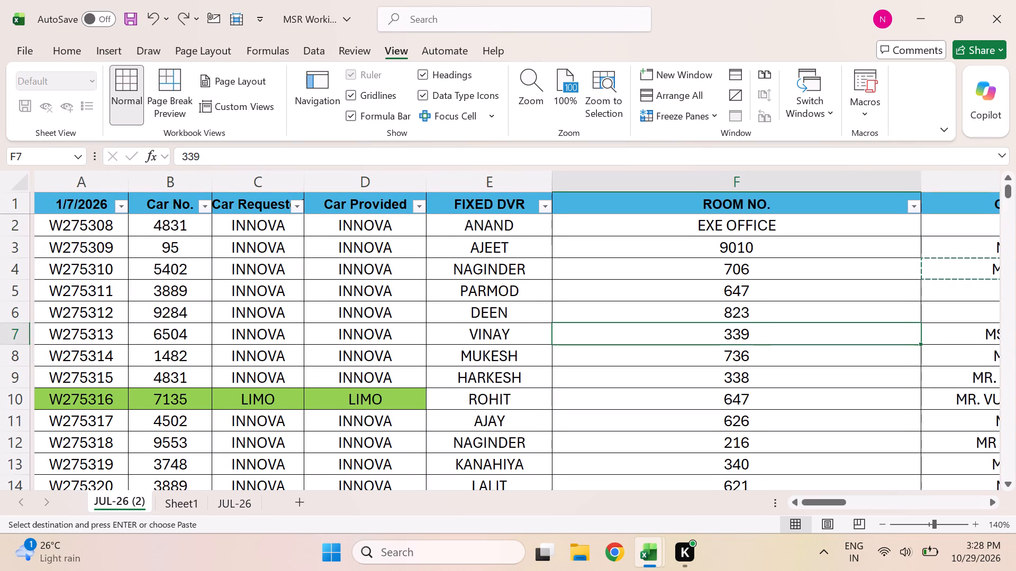
scroll(550, 295, down, 1)
scroll(550, 295, up, 1)
scroll(550, 295, left, 2)
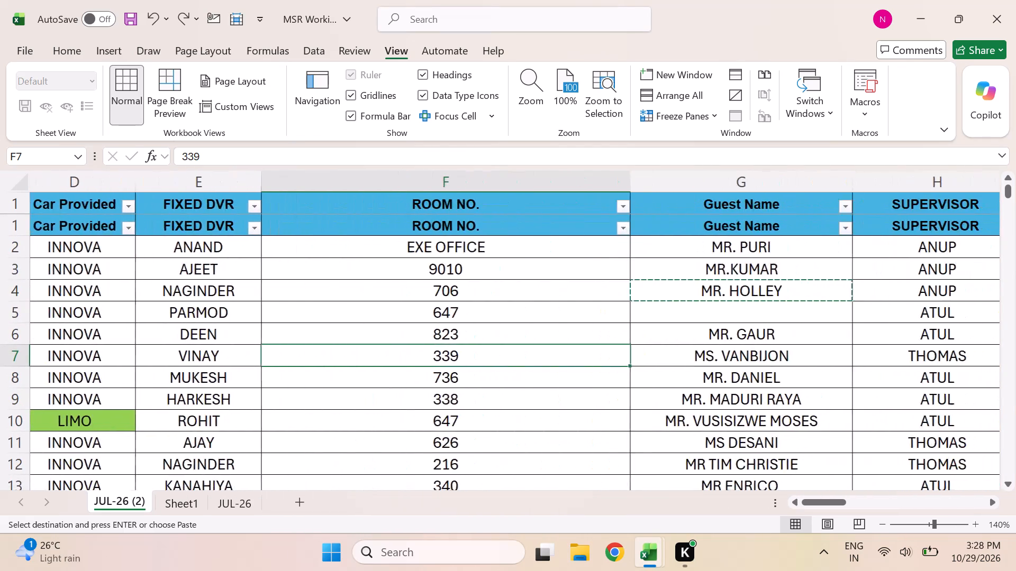
scroll(550, 295, left, 4)
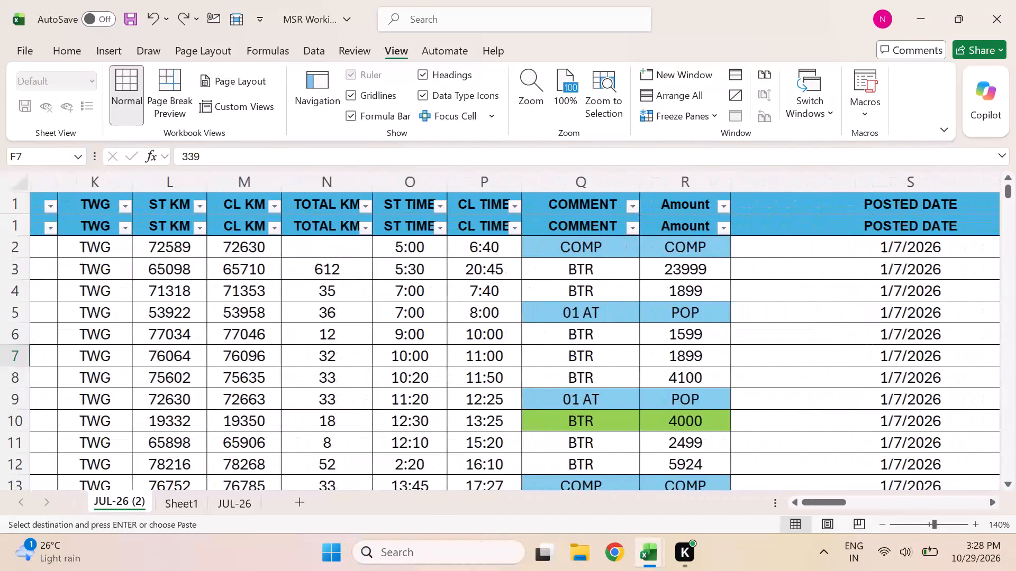
scroll(550, 295, left, 1)
scroll(550, 295, right, 2)
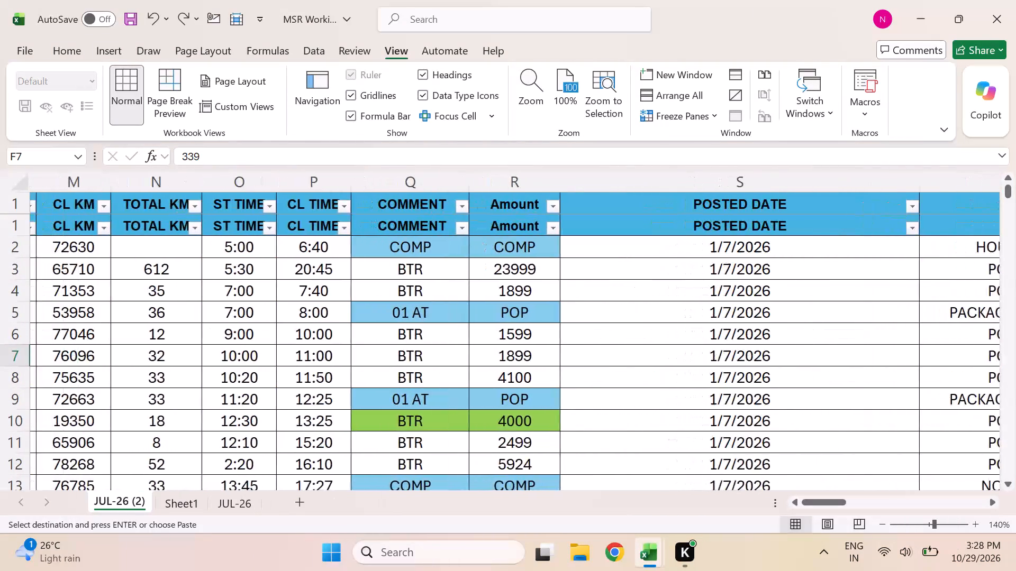
scroll(550, 295, down, 1)
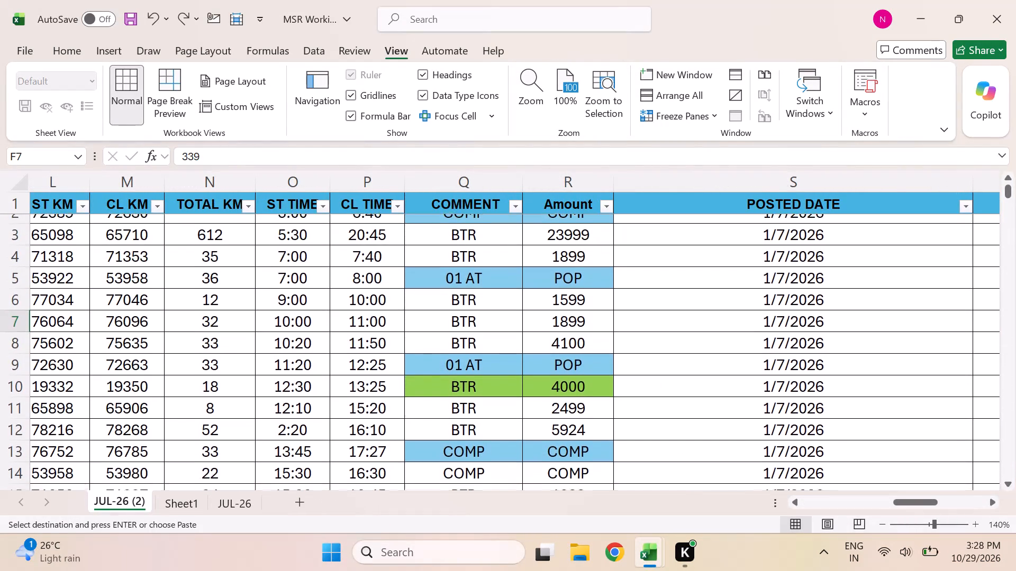
scroll(550, 295, down, 2)
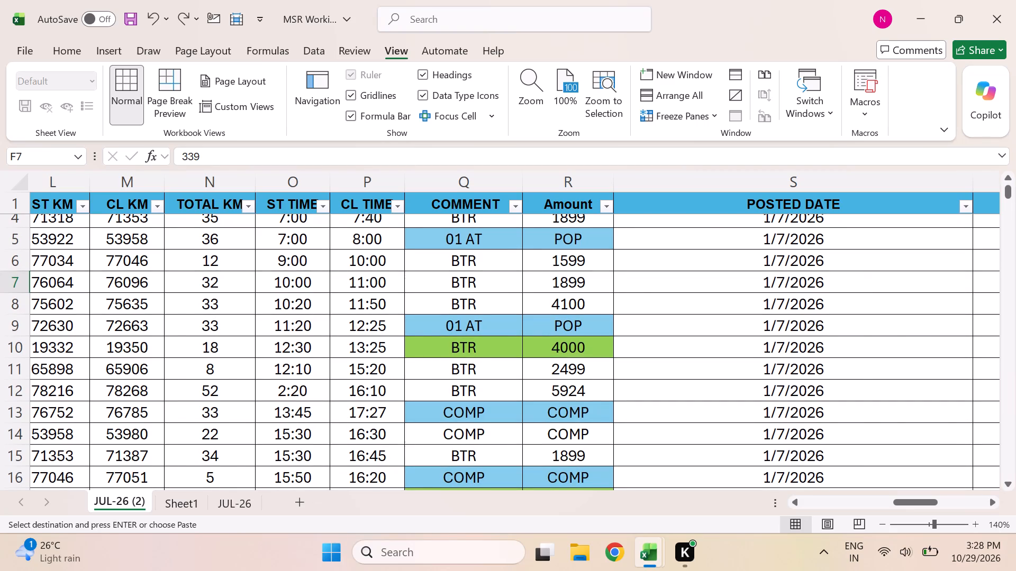
scroll(388, 306, right, 3)
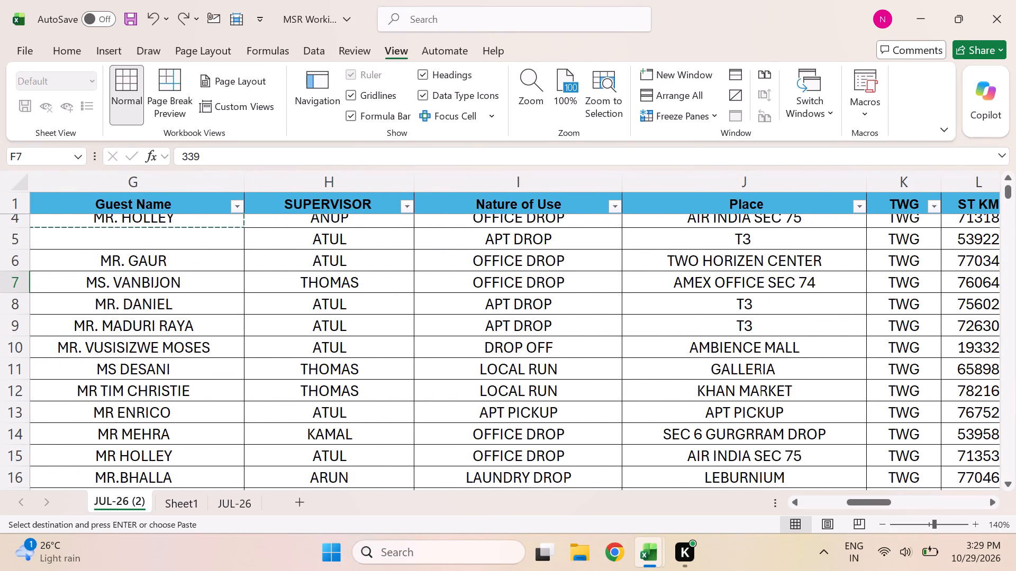
scroll(200, 241, right, 1)
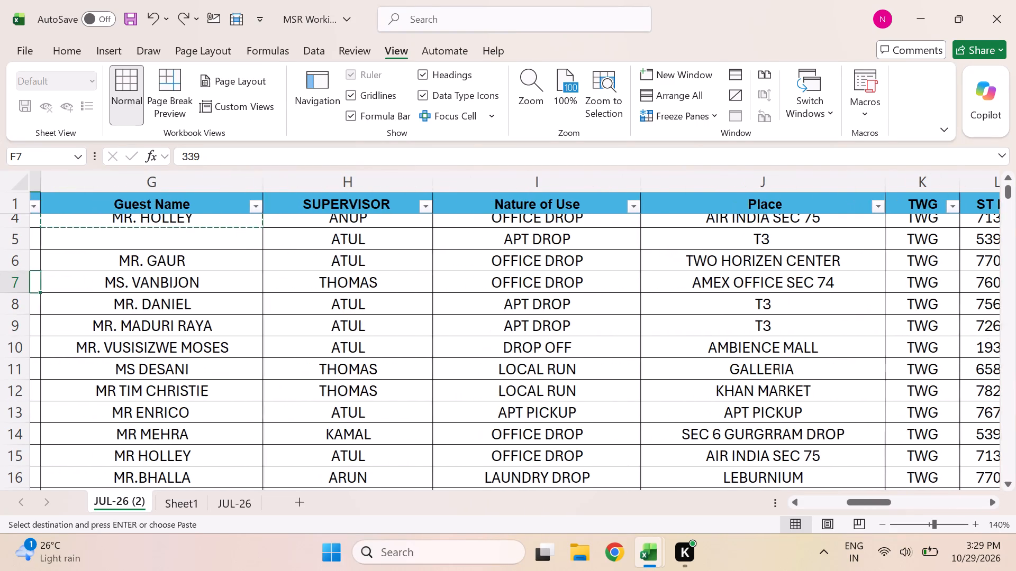
scroll(200, 241, right, 1)
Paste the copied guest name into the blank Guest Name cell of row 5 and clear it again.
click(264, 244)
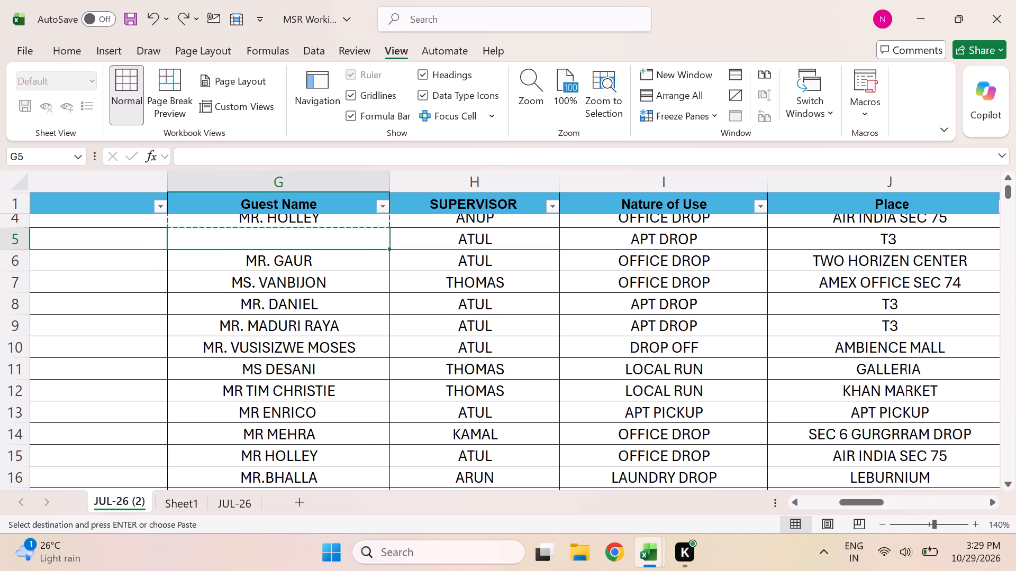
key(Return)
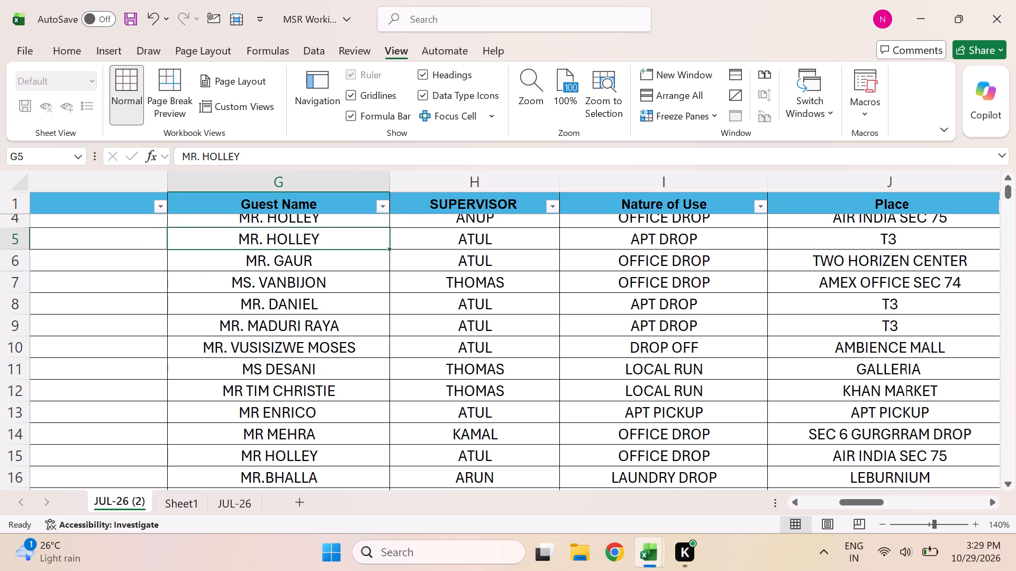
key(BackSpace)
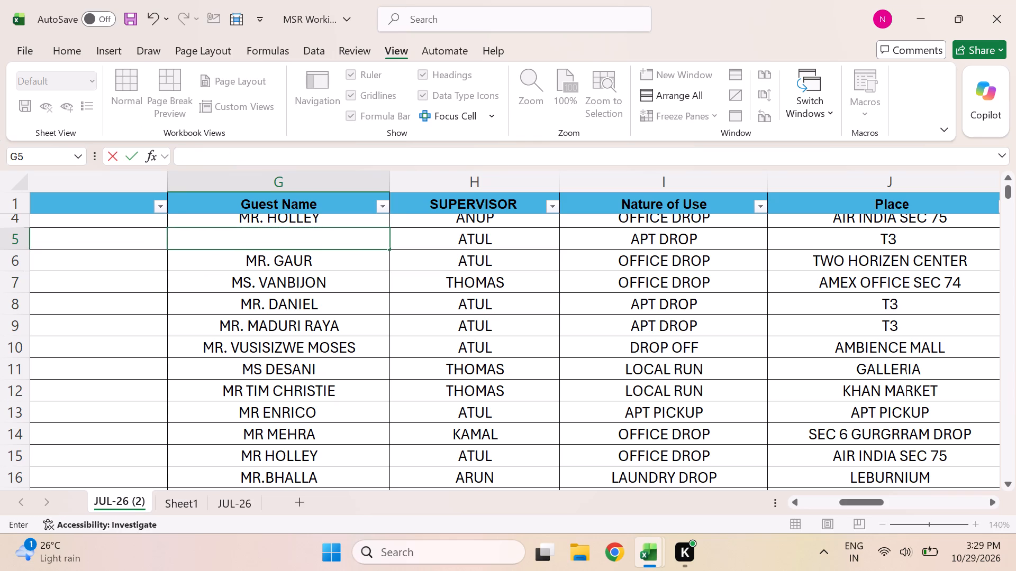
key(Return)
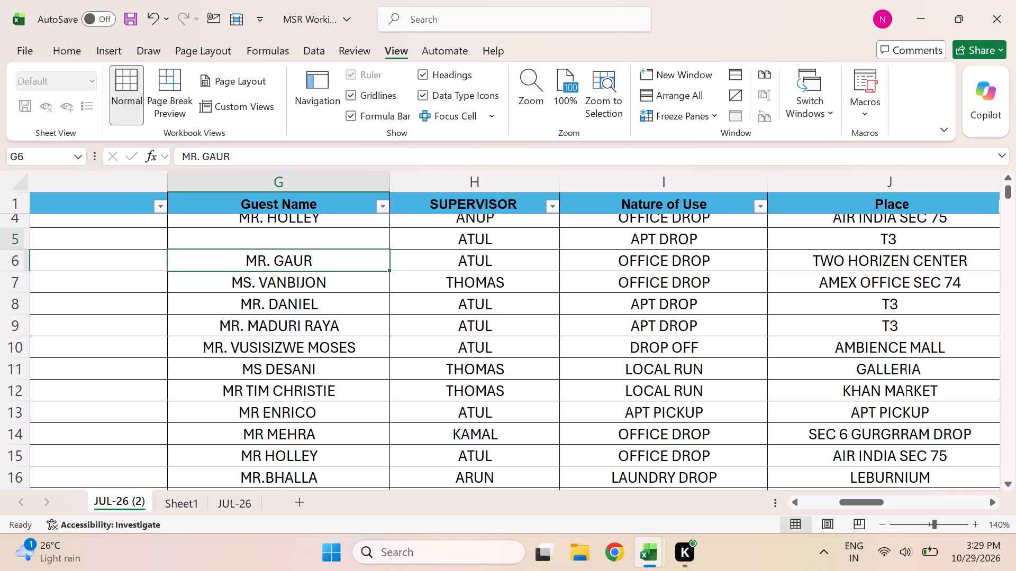
Insert a blank column between ST TIME and CL TIME in JUL-26 (2).
click(341, 201)
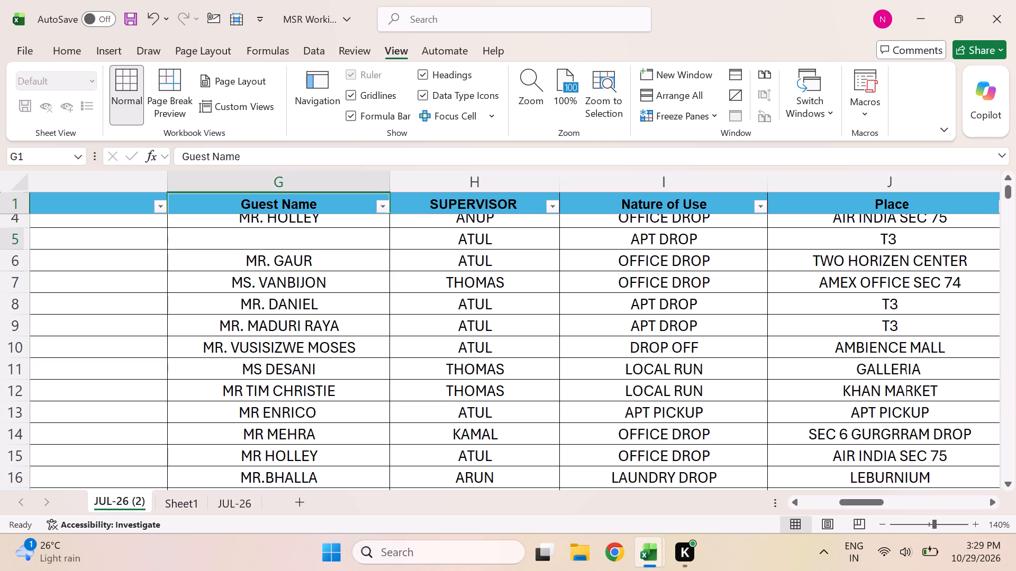
click(347, 181)
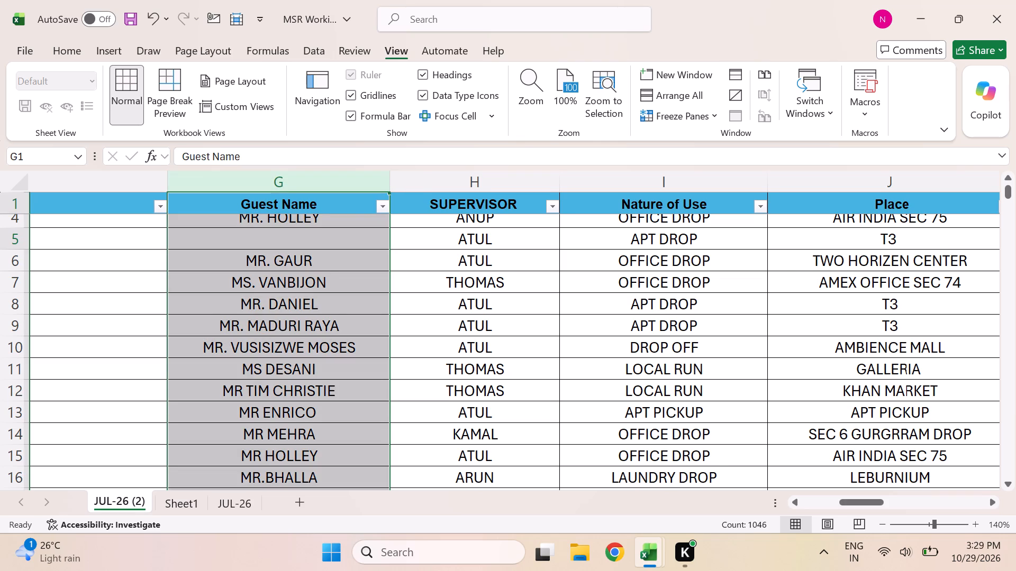
scroll(554, 207, left, 5)
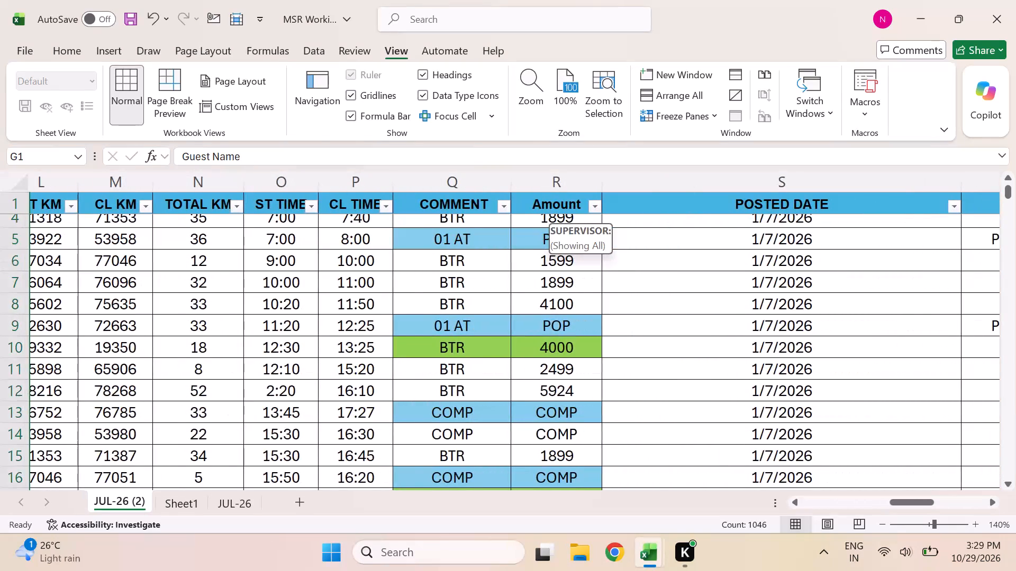
scroll(746, 228, left, 2)
scroll(746, 228, right, 2)
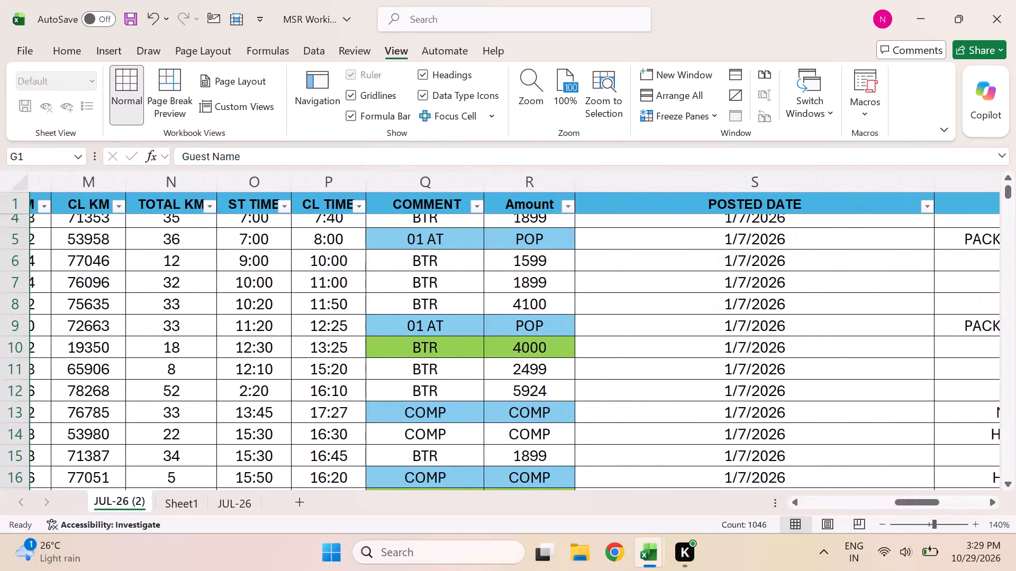
click(322, 201)
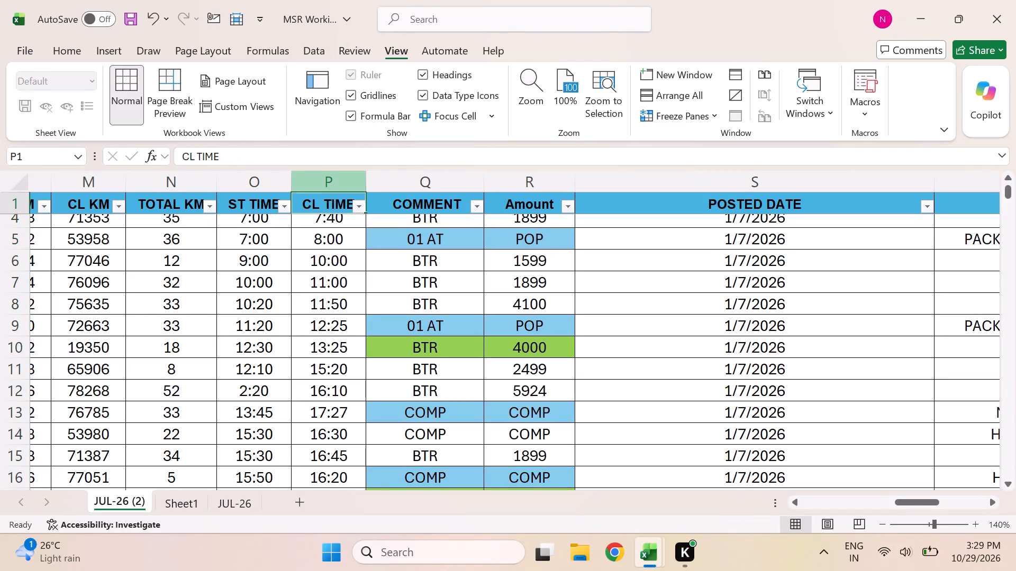
click(332, 185)
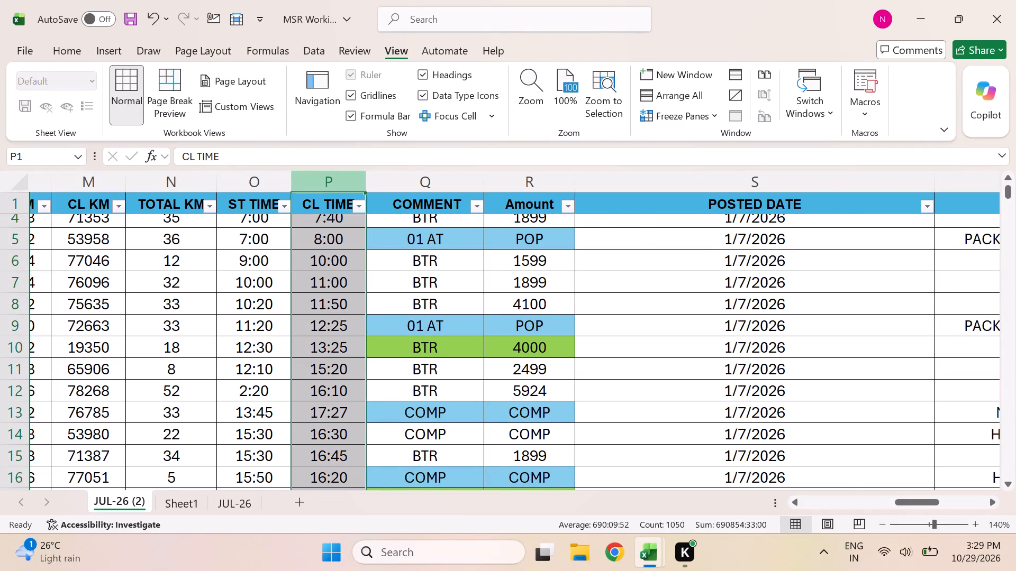
key(ctrl+shift+equal)
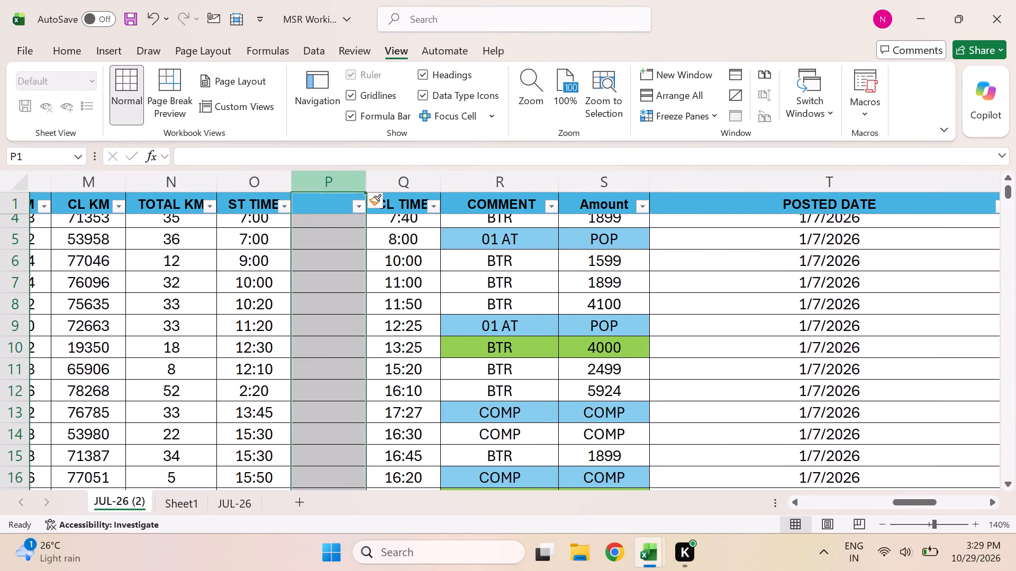
key(Delete)
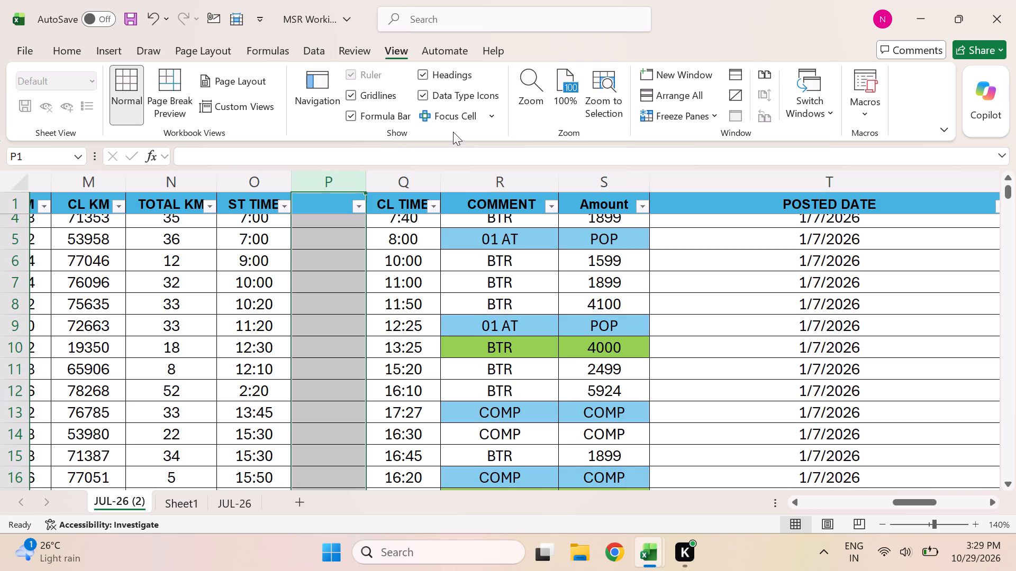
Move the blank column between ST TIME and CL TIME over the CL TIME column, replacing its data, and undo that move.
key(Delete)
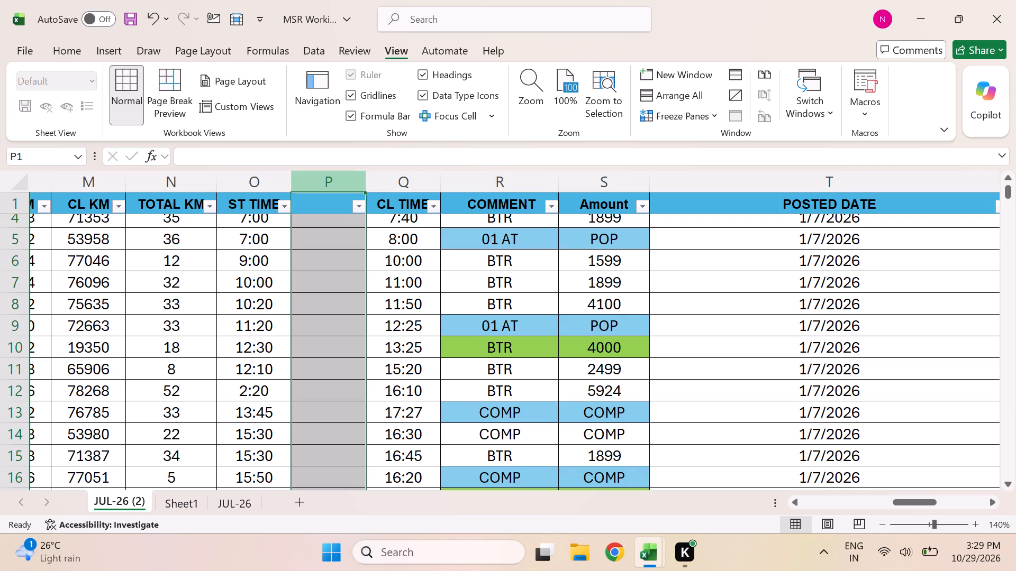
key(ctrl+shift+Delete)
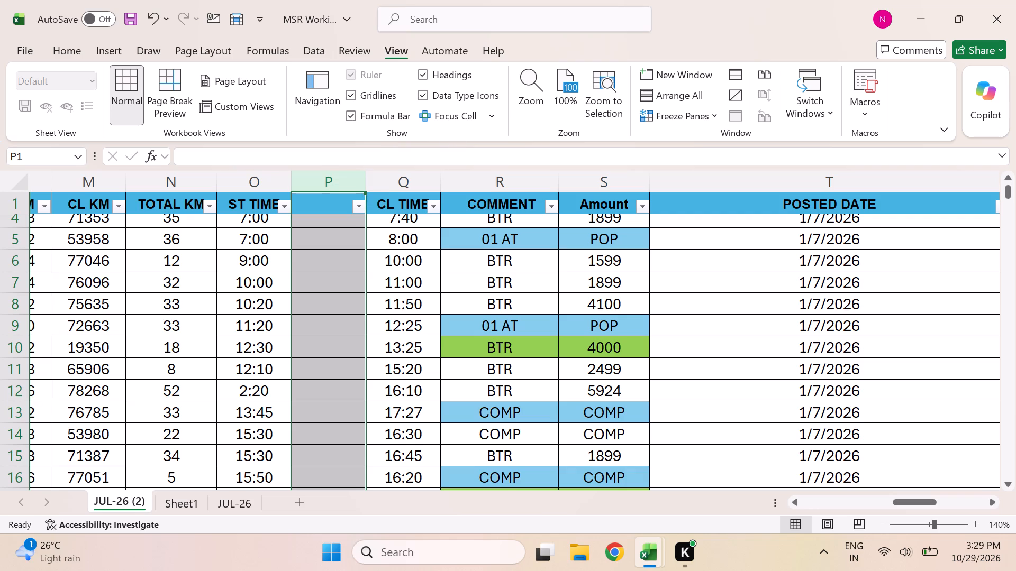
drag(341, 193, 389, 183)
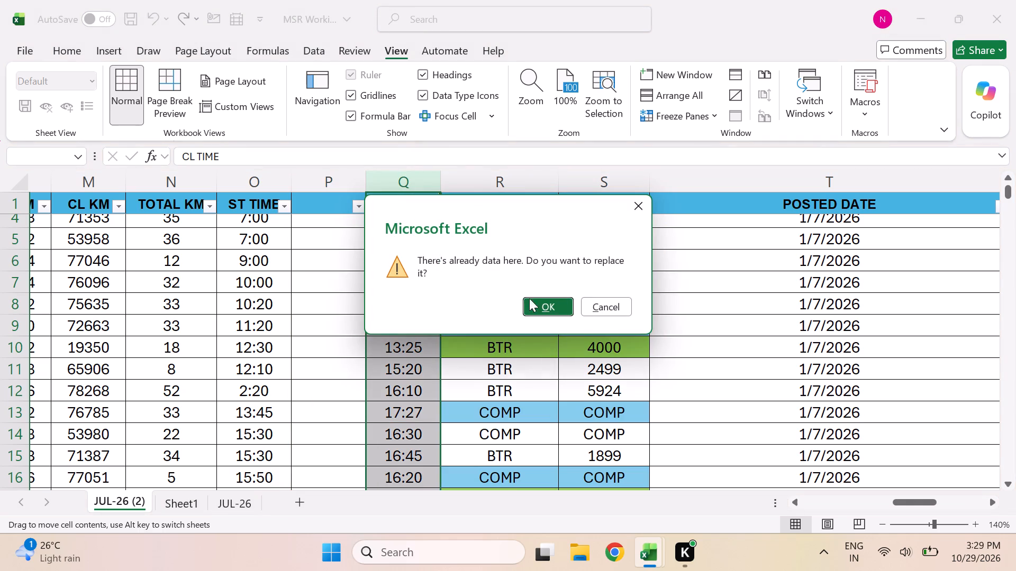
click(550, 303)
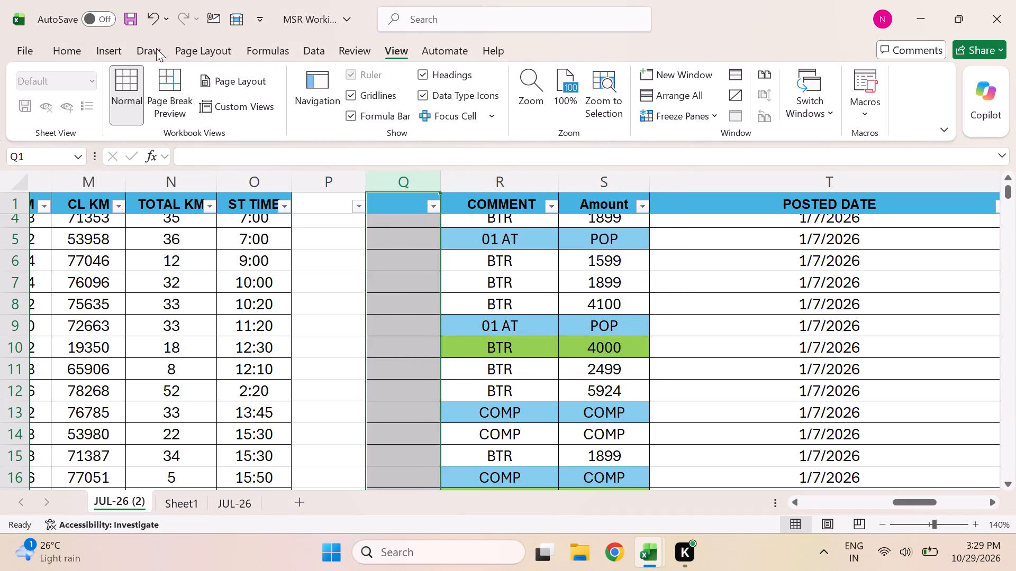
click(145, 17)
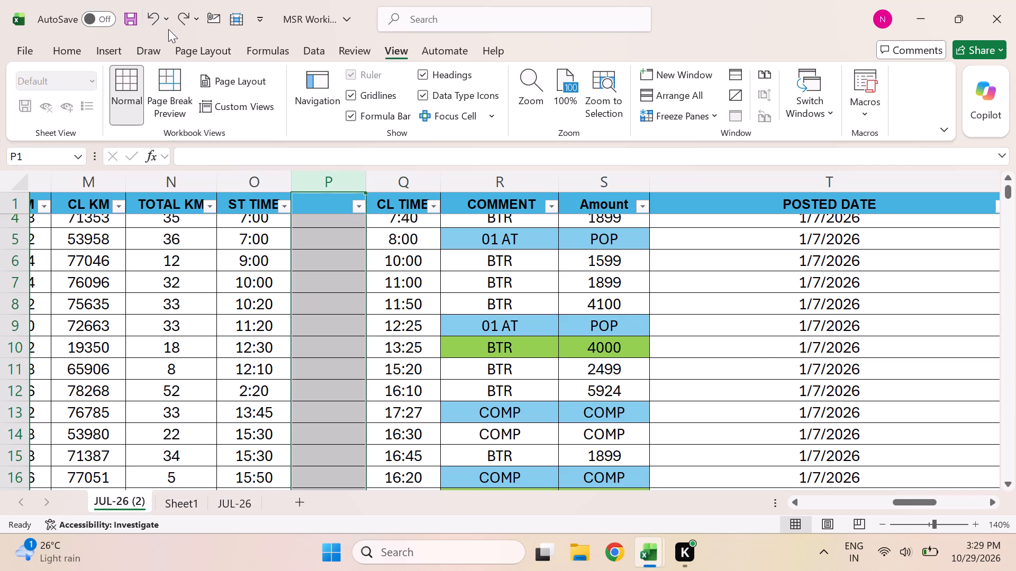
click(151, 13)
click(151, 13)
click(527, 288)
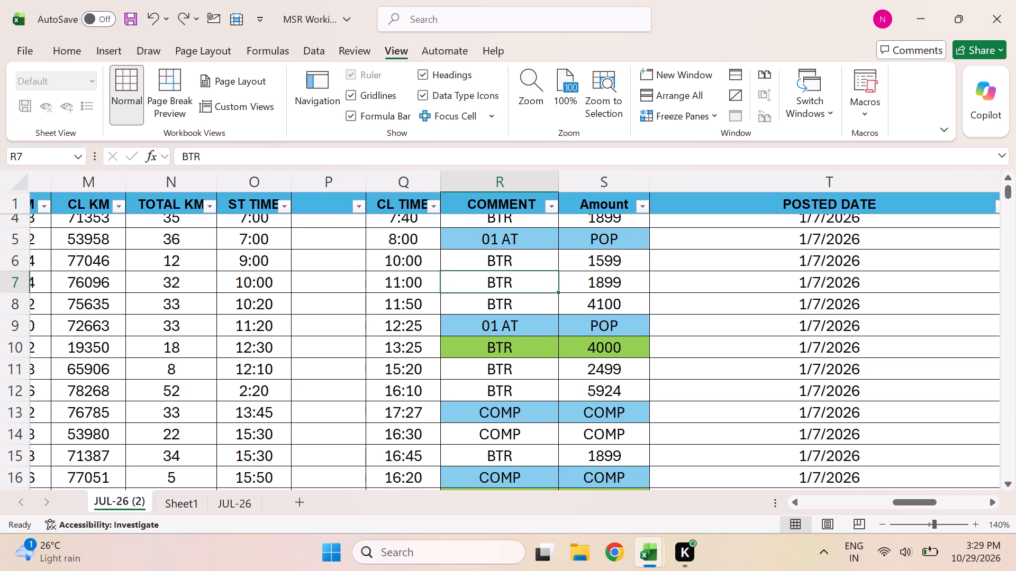
Delete the blank column between ST TIME and CL TIME in JUL-26 (2).
click(319, 182)
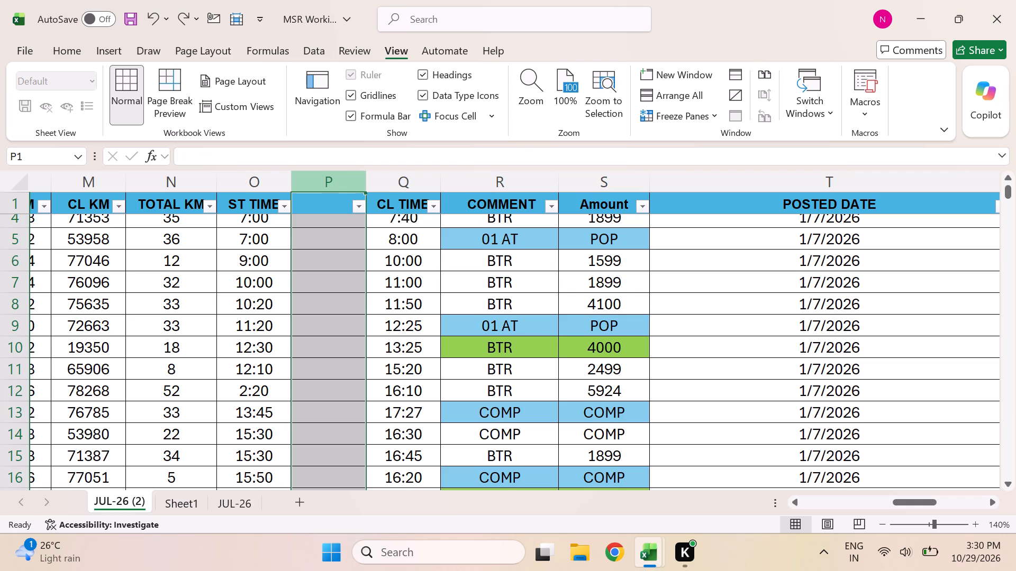
key(Delete)
key(ctrl+shift+Delete)
key(shift+Delete)
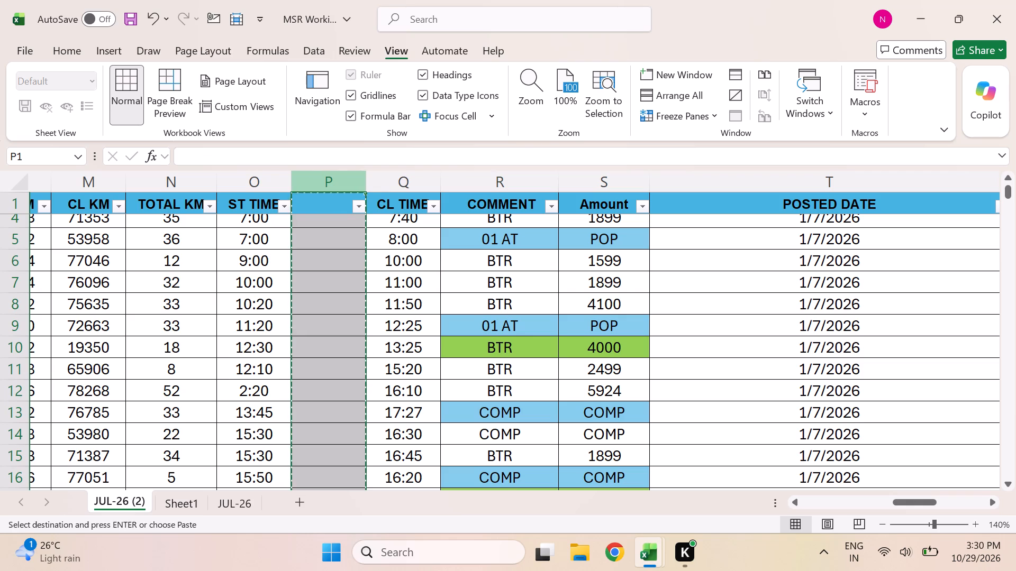
key(Delete)
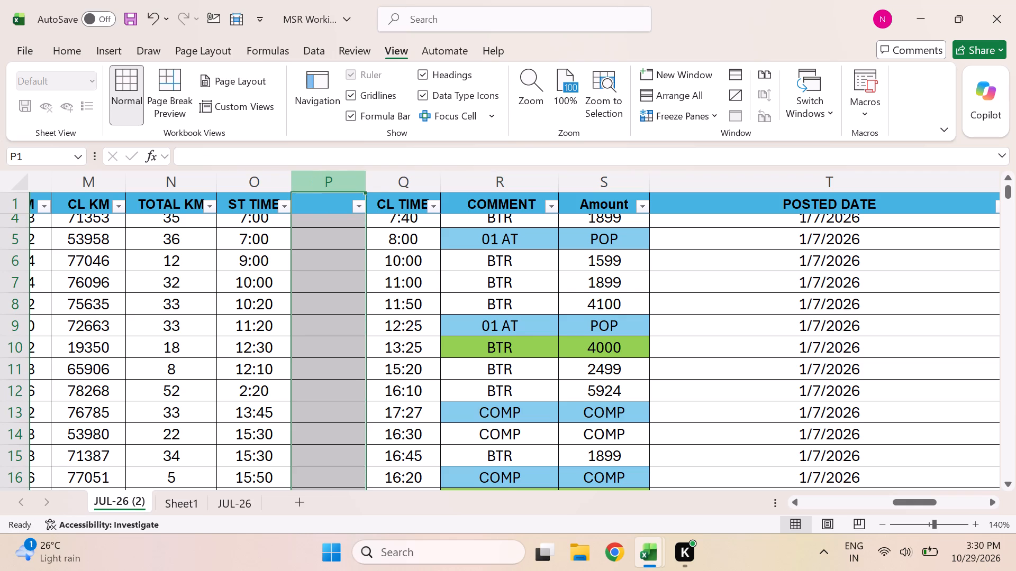
key(ctrl+Delete)
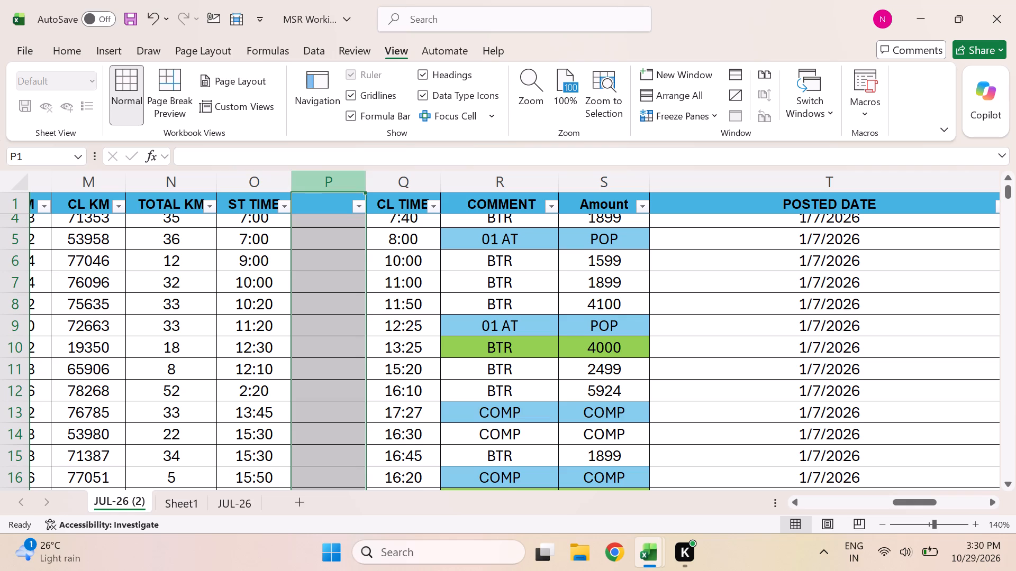
click(321, 198)
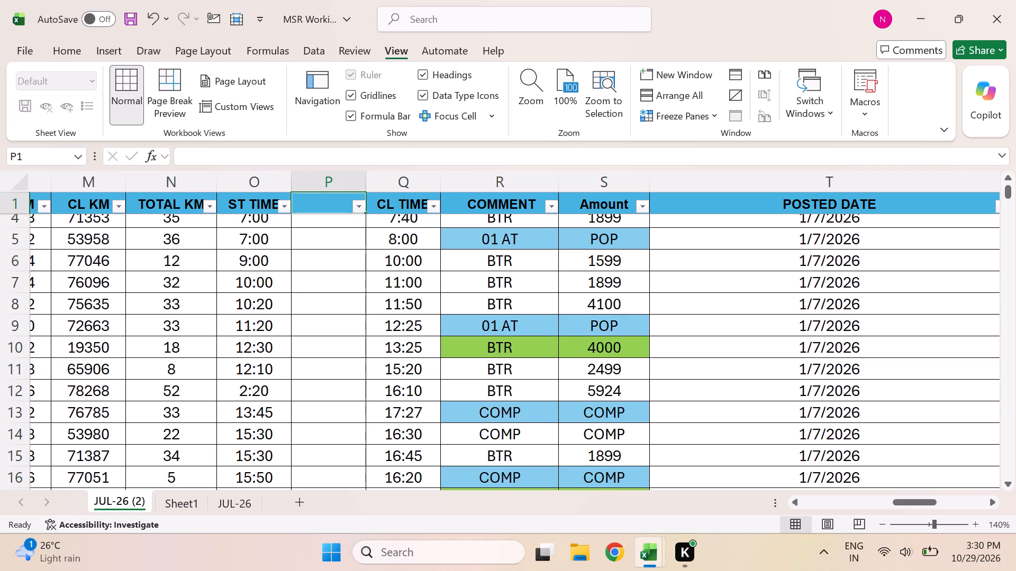
click(328, 186)
click(328, 186)
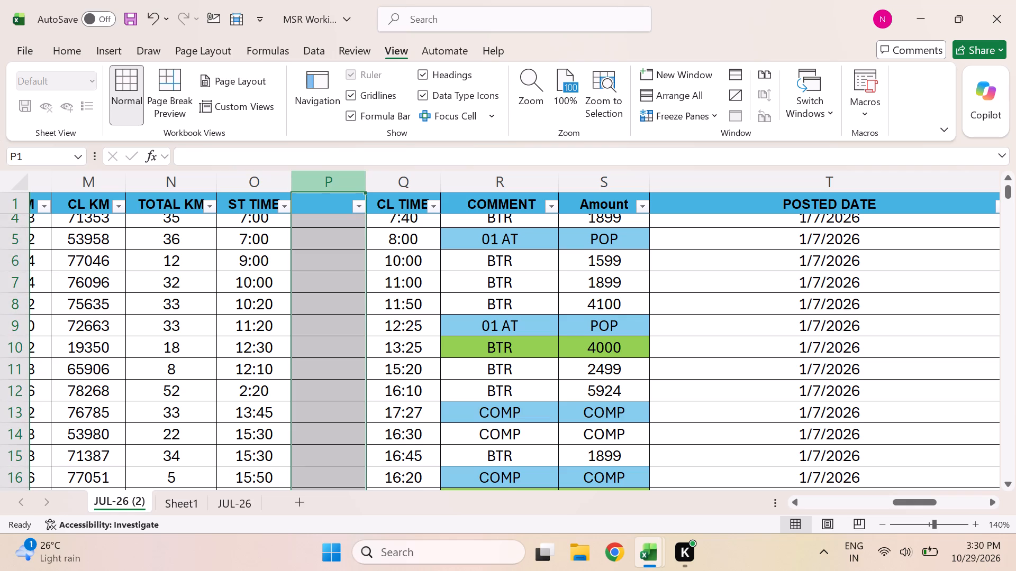
click(328, 186)
right_click(328, 186)
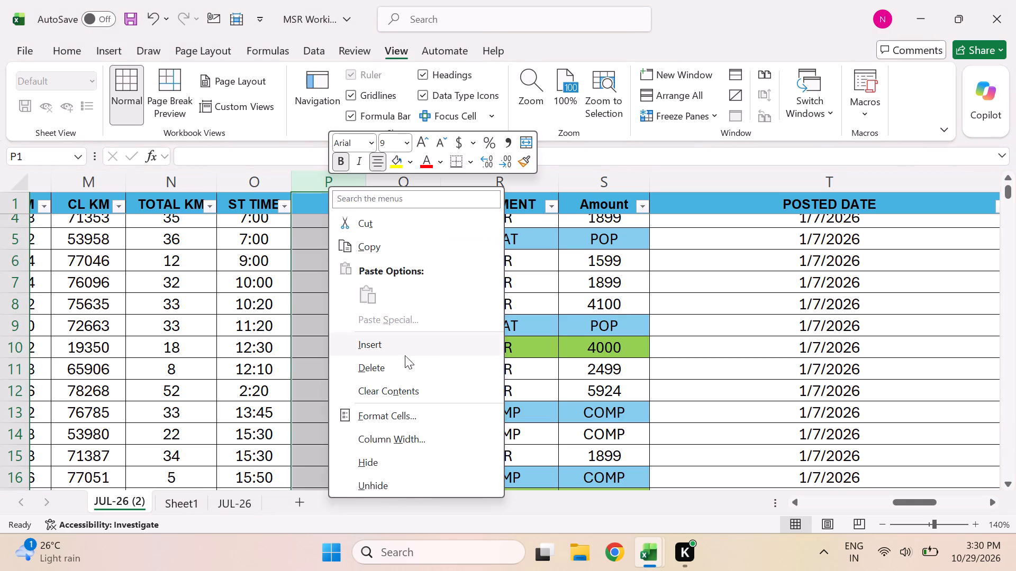
click(394, 361)
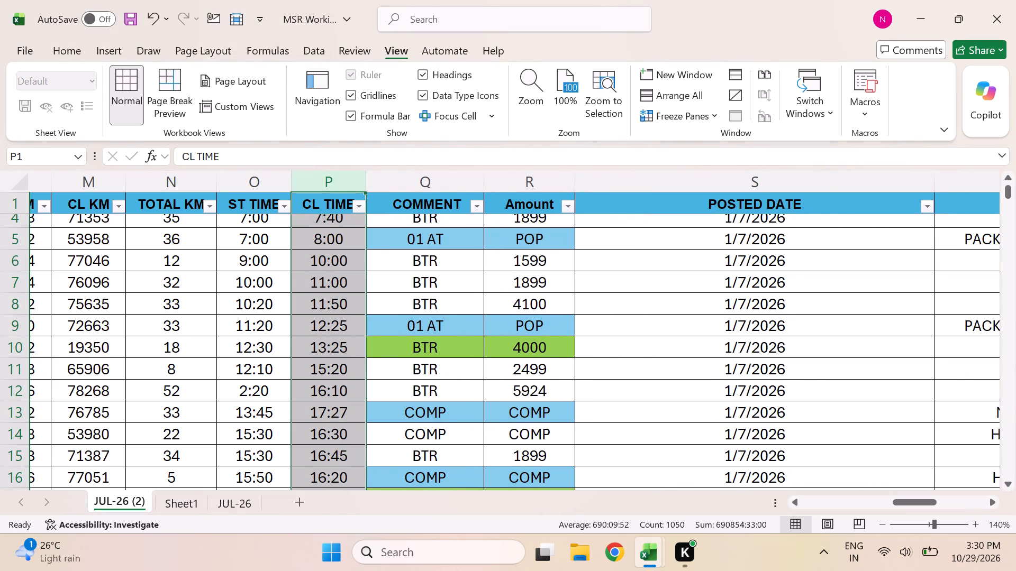
Insert a blank column between CL TIME and COMMENT in JUL-26 (2).
click(419, 200)
click(419, 185)
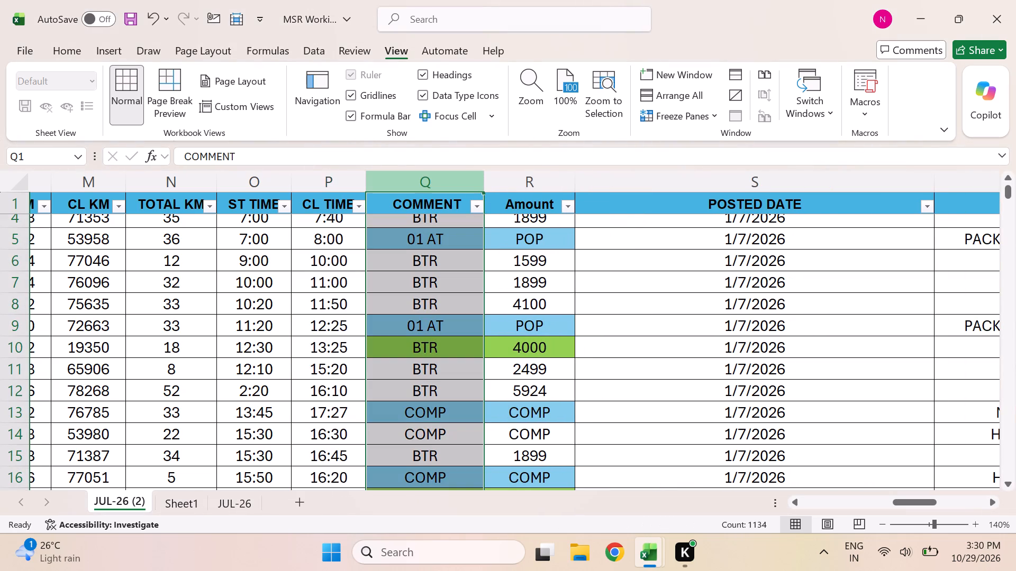
key(ctrl+shift+equal)
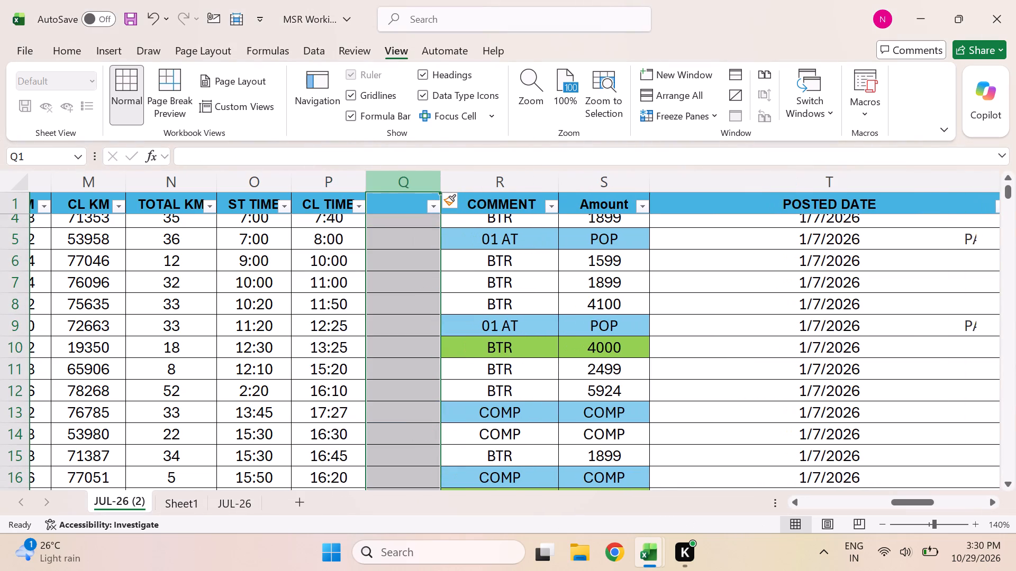
click(409, 224)
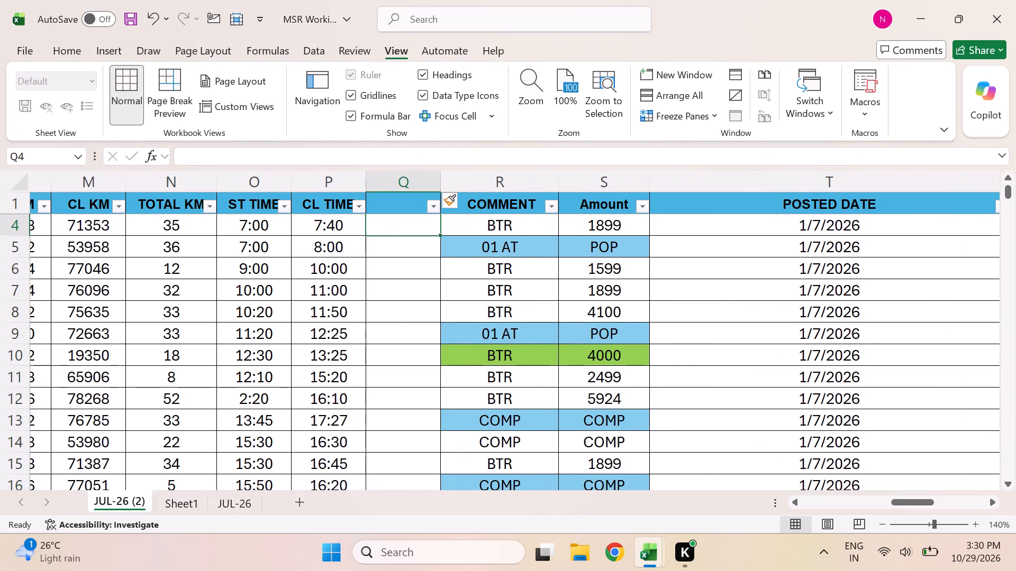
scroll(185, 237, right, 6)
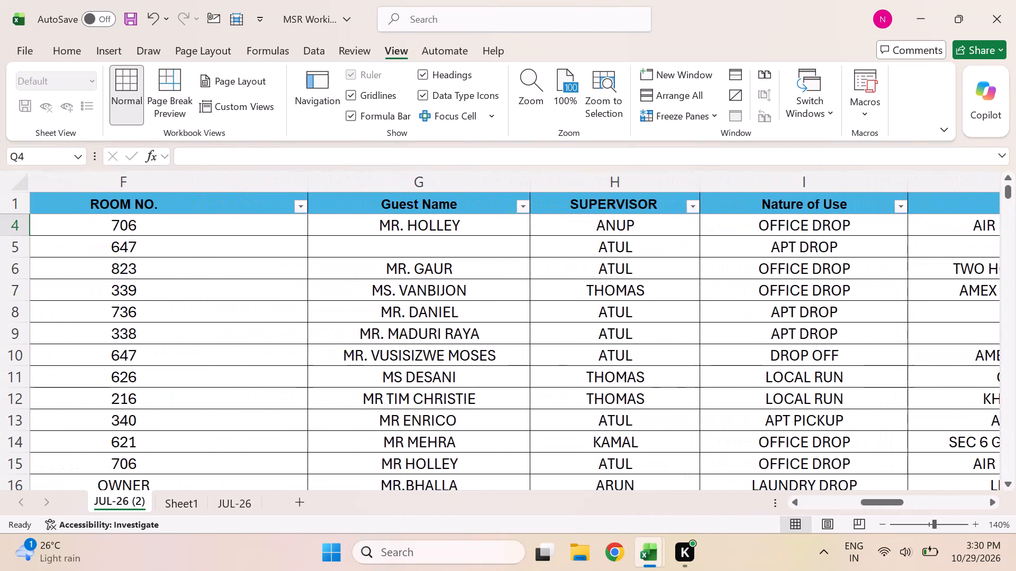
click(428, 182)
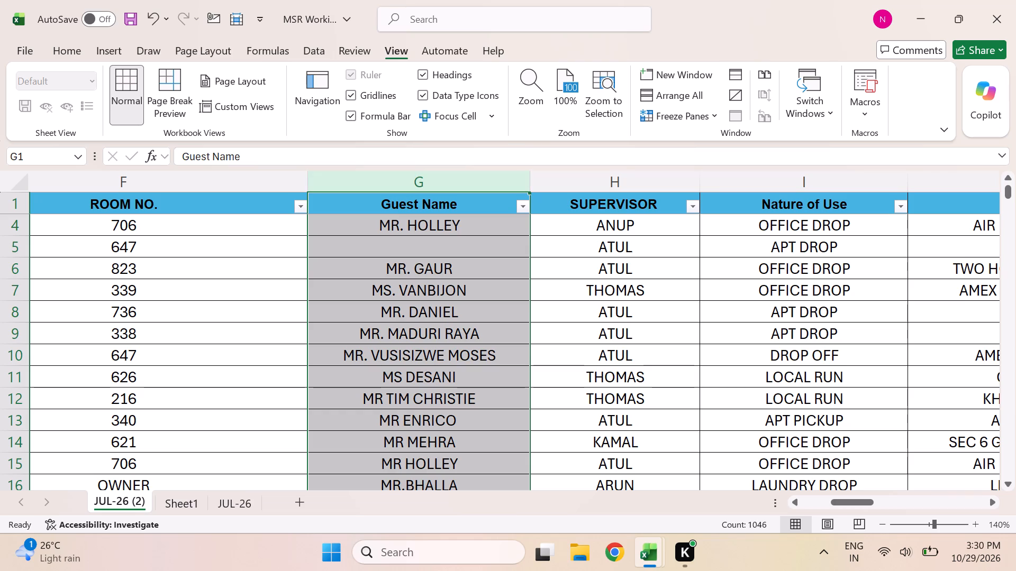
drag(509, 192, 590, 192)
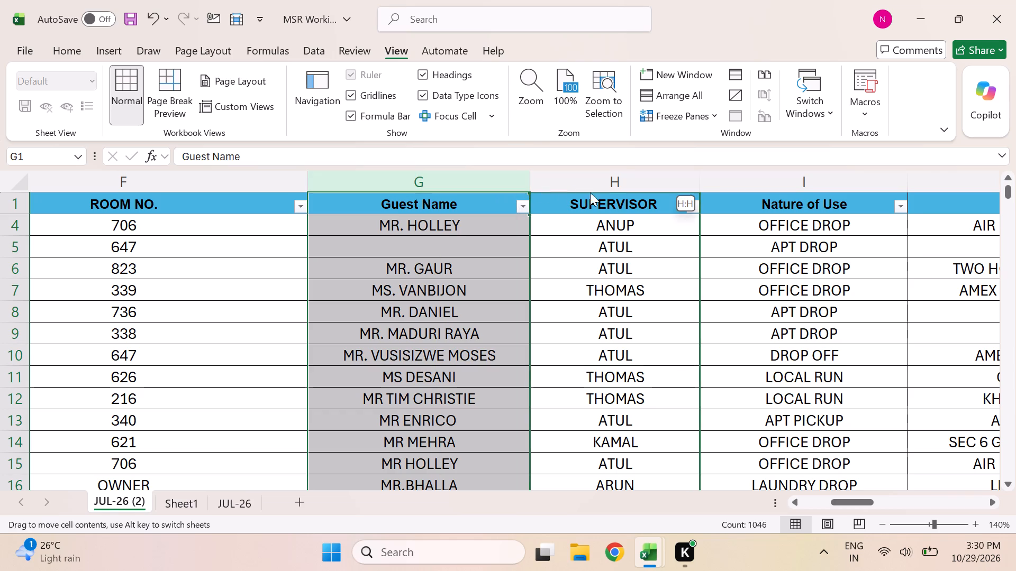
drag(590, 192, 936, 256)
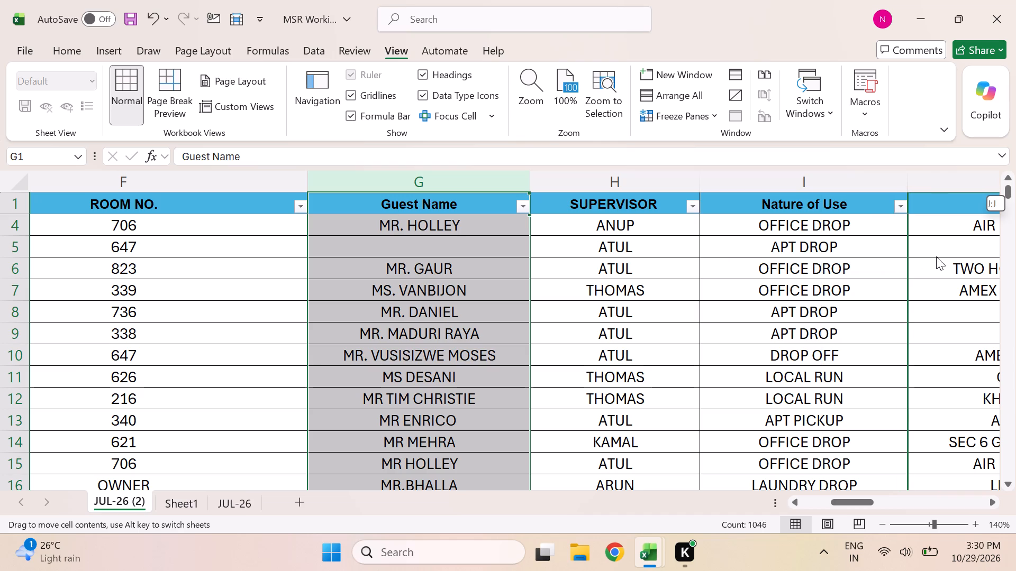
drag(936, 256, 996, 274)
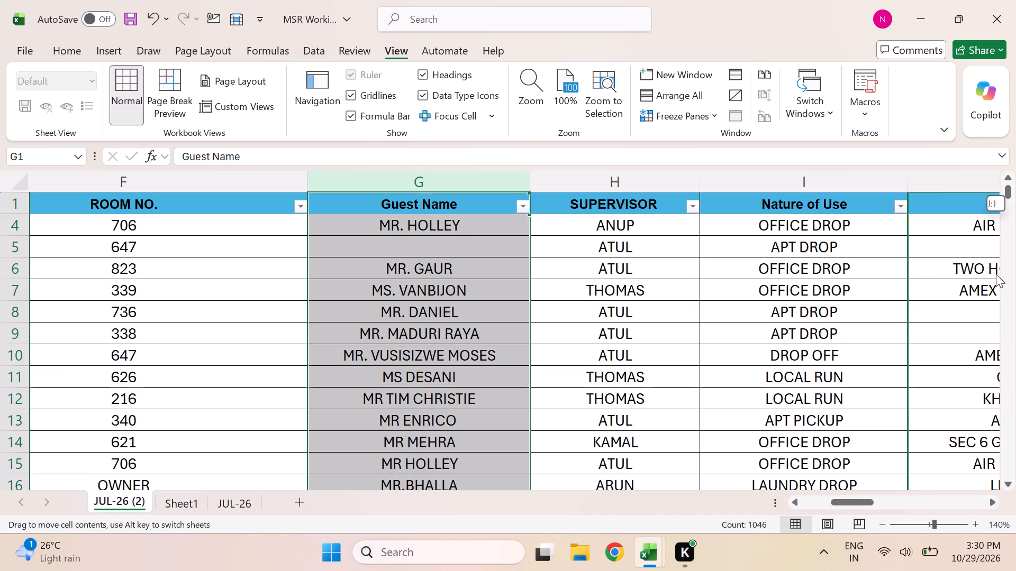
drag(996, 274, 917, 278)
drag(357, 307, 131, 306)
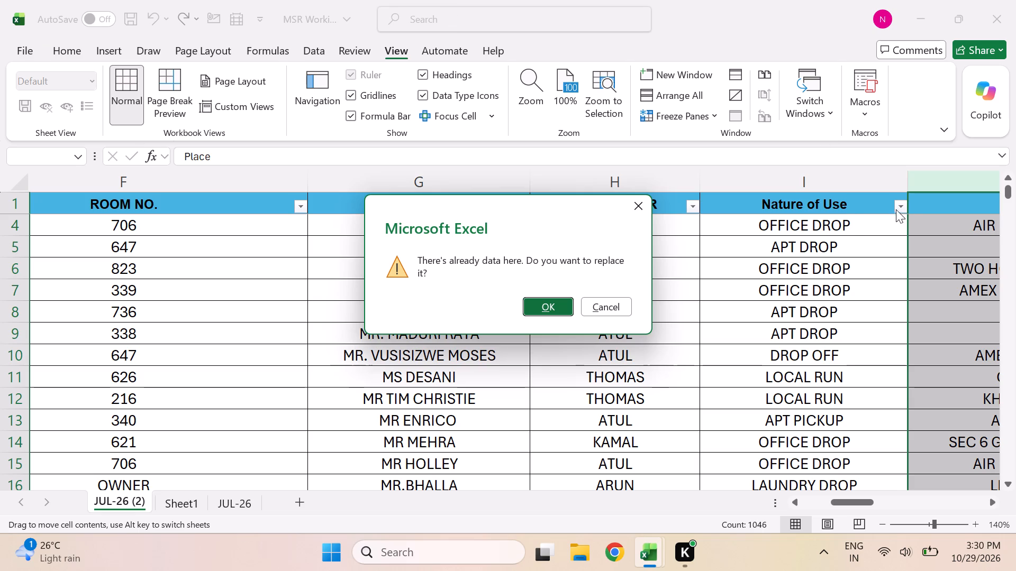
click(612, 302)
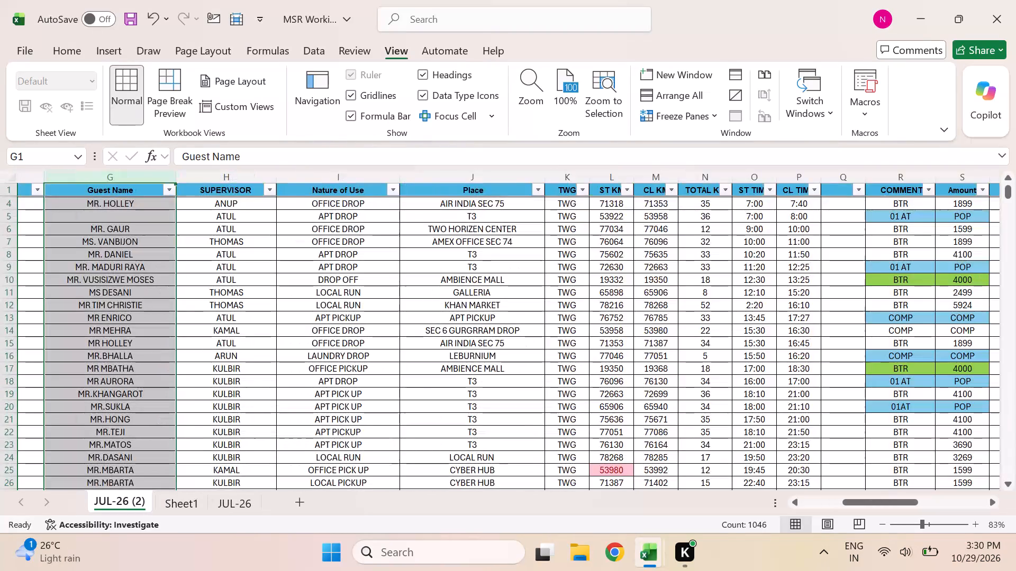
Move the entire Guest Name column into the blank column between CL TIME and COMMENT in JUL-26 (2).
double_click(121, 184)
drag(121, 184, 235, 201)
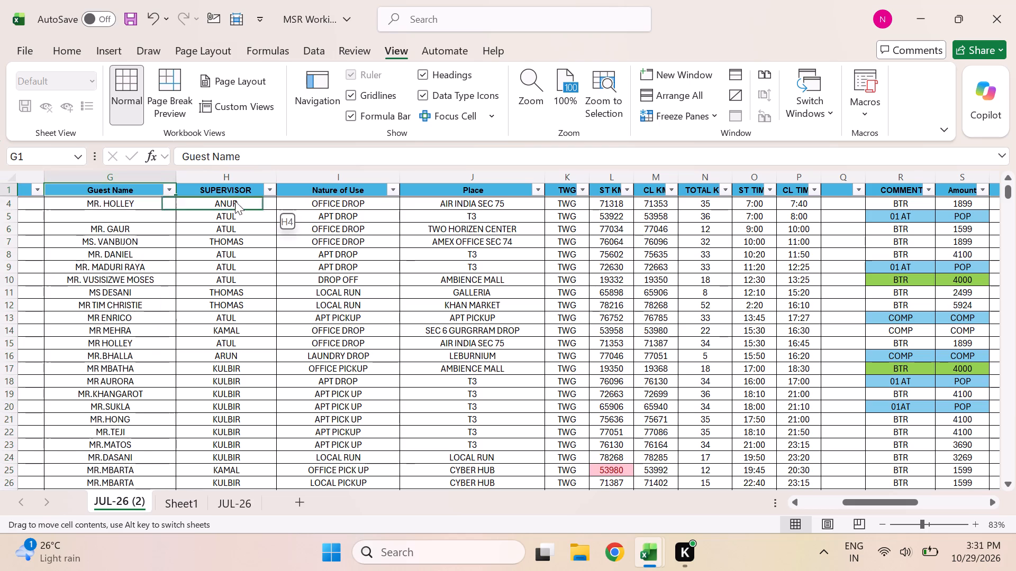
drag(235, 201, 131, 181)
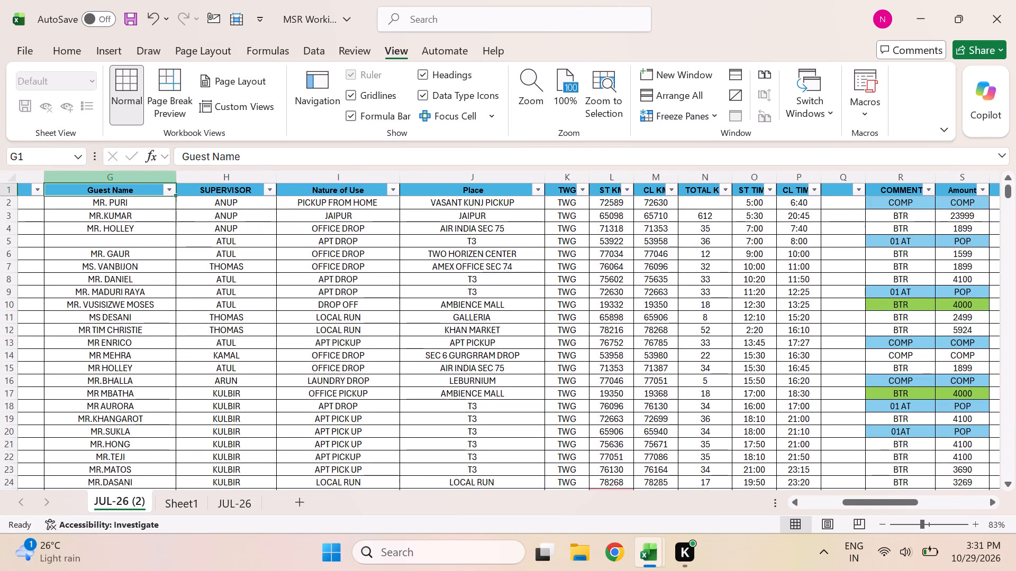
click(131, 181)
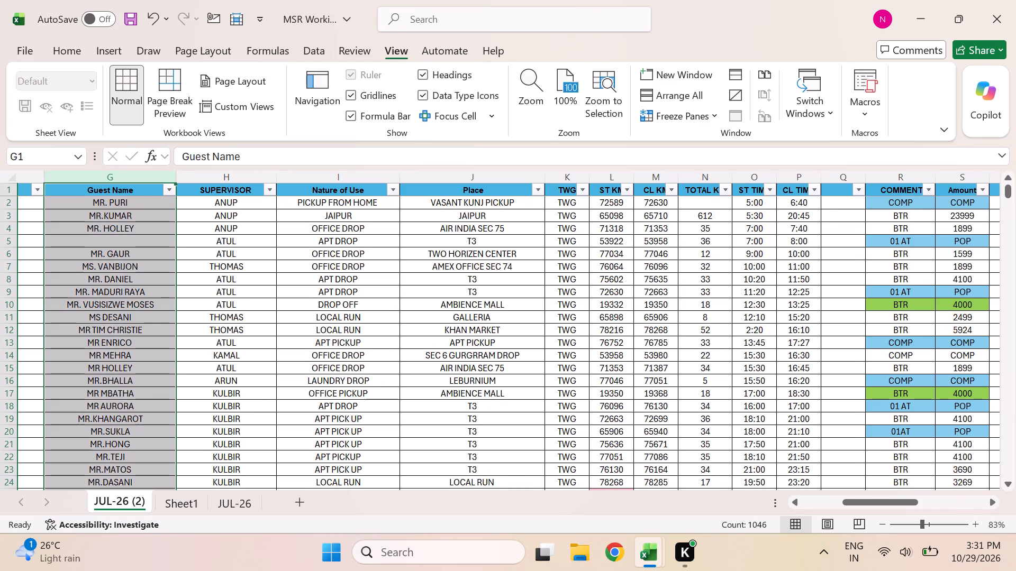
drag(141, 184, 684, 181)
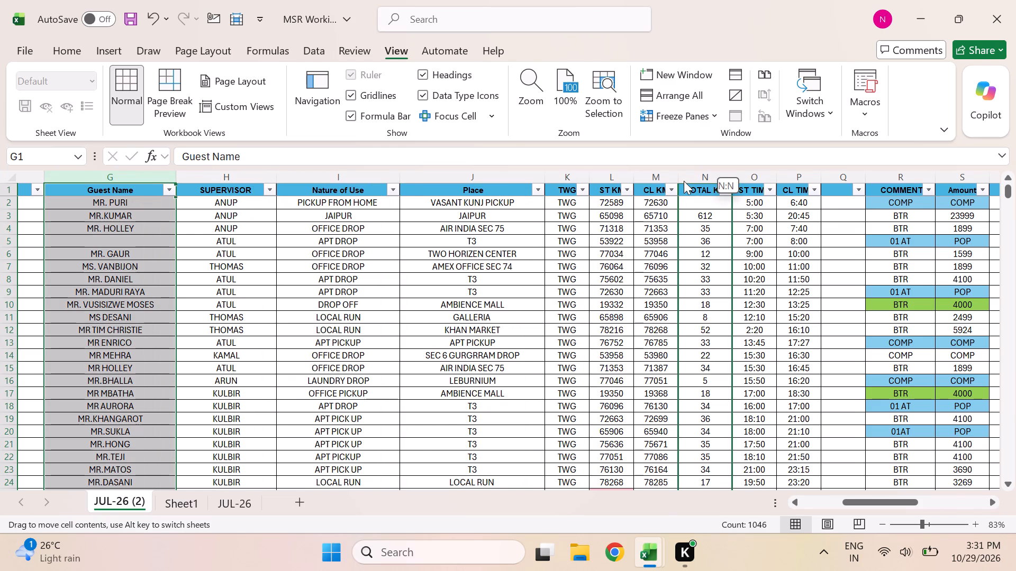
drag(684, 181, 839, 168)
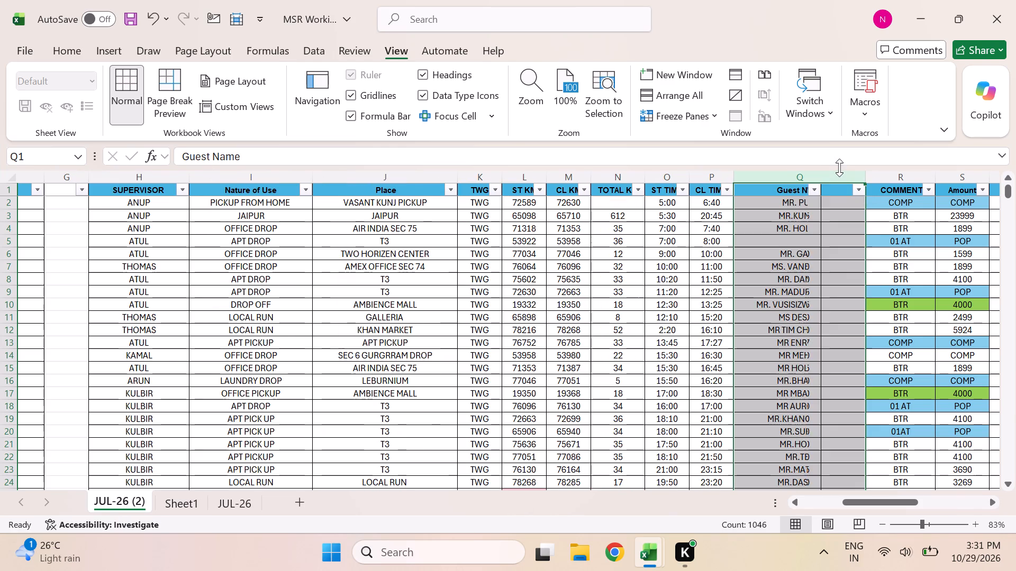
click(788, 292)
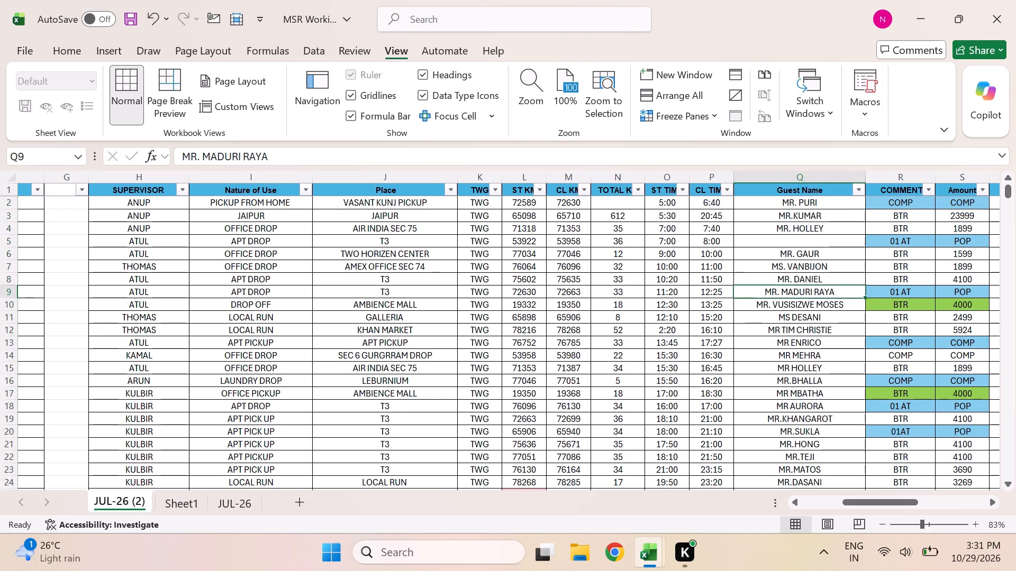
Open the JUL-26 sheet and examine its car duty records across the comment, amount, posted date, room number and guest name columns.
scroll(788, 292, left, 5)
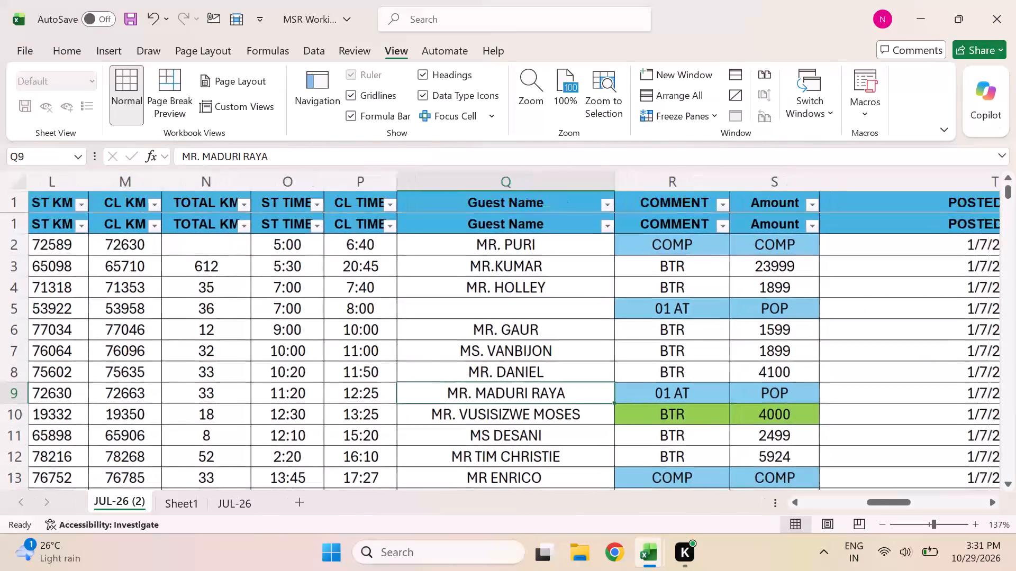
scroll(788, 292, up, 1)
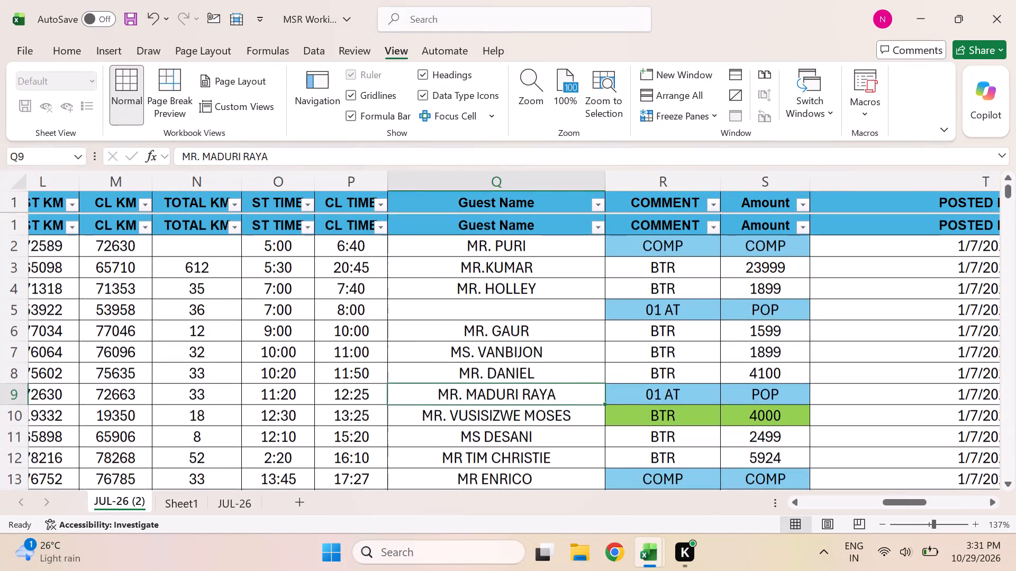
scroll(788, 292, left, 1)
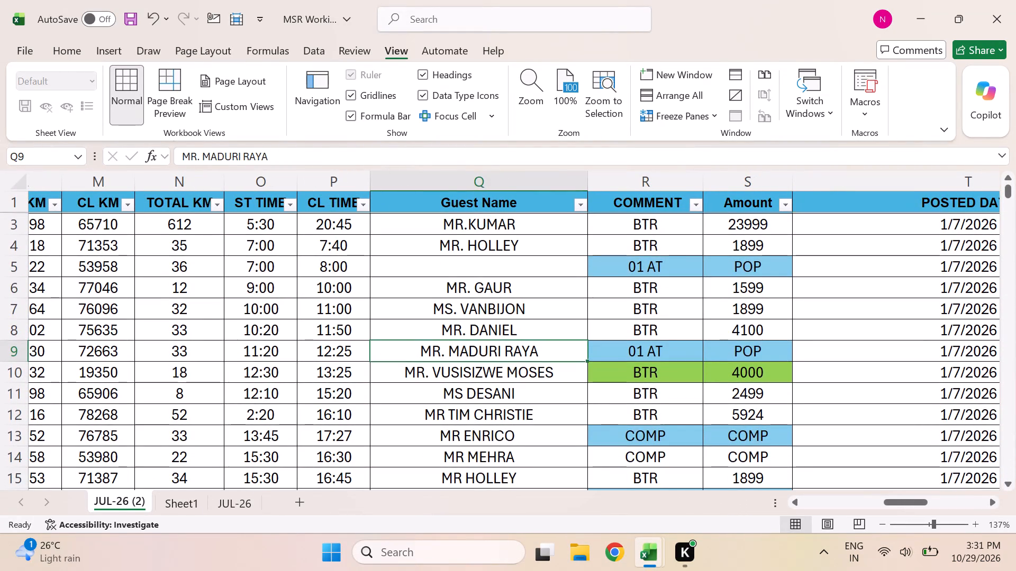
click(237, 496)
scroll(214, 428, right, 1)
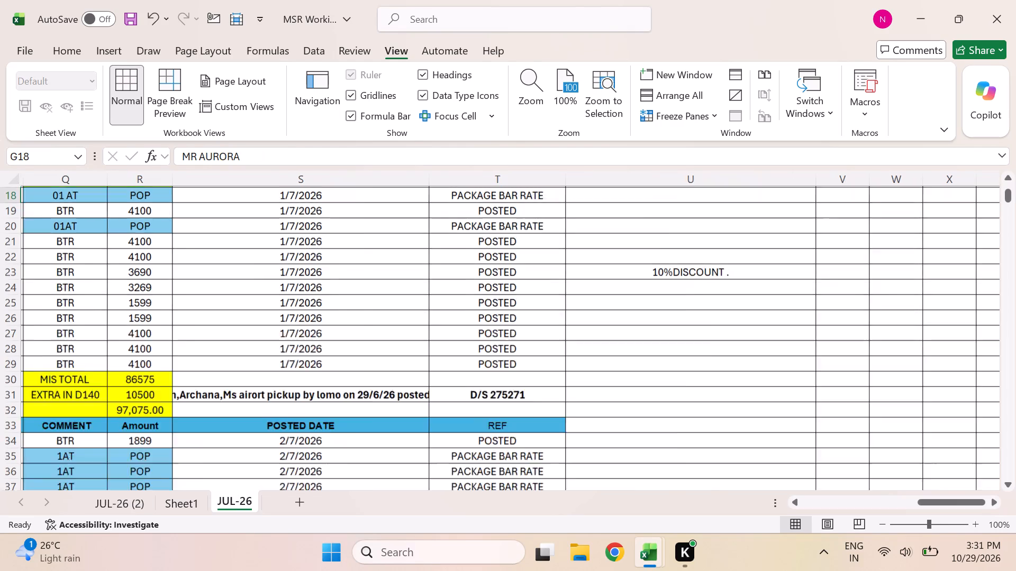
scroll(214, 428, right, 5)
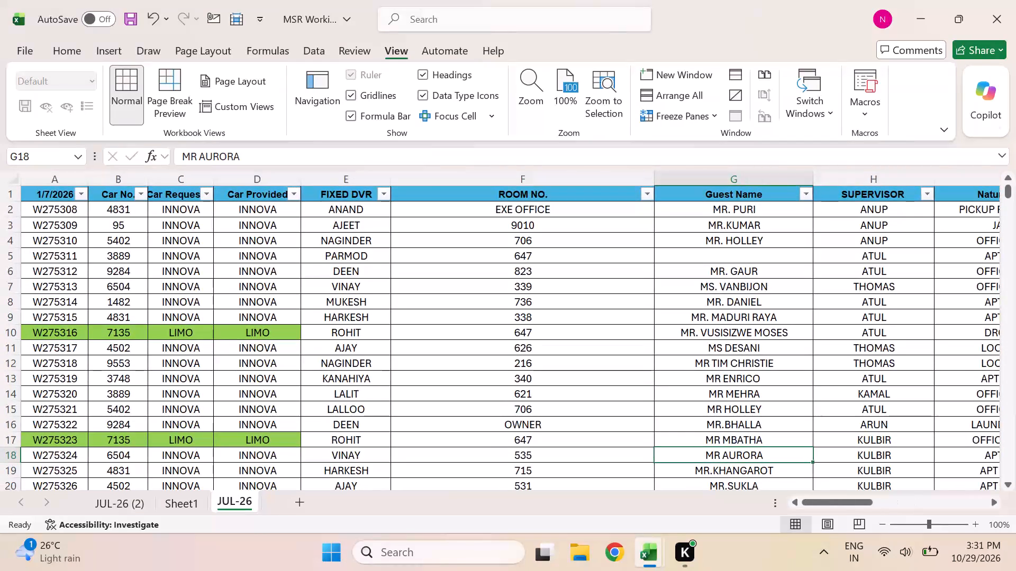
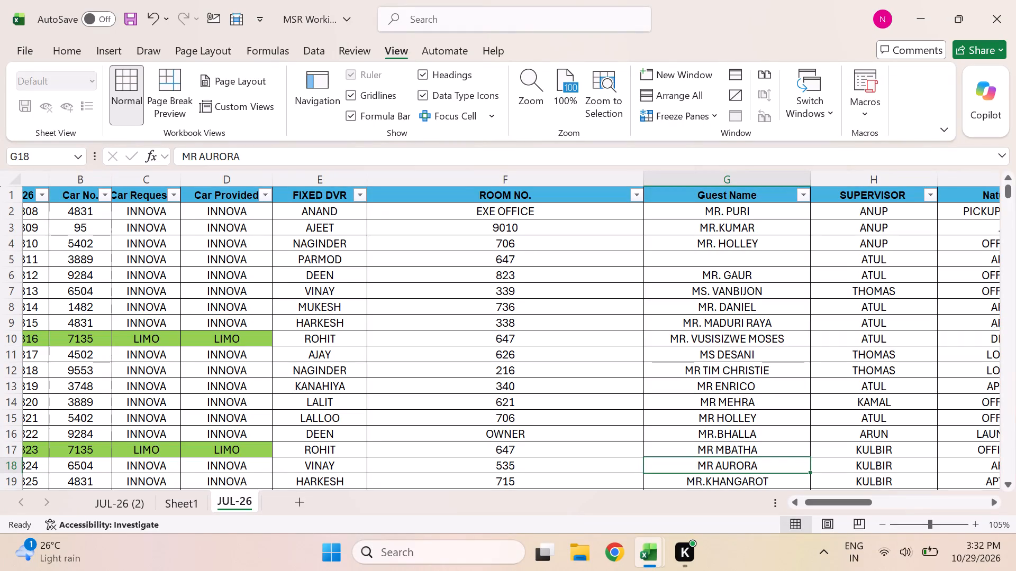
Examine the JUL-26 sheet's records across the room number, guest name, place, time, comment and amount columns.
click(762, 259)
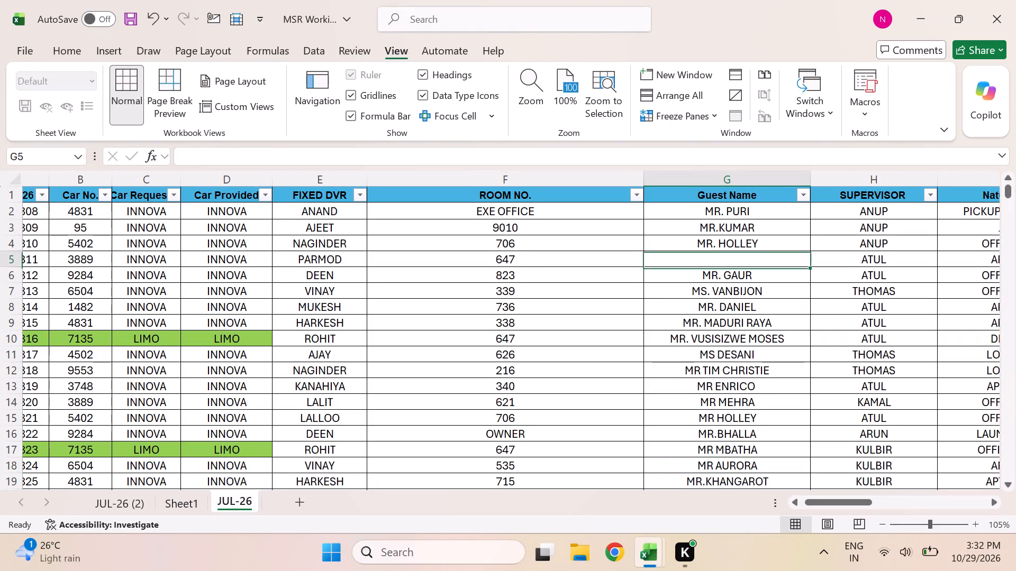
scroll(505, 289, right, 4)
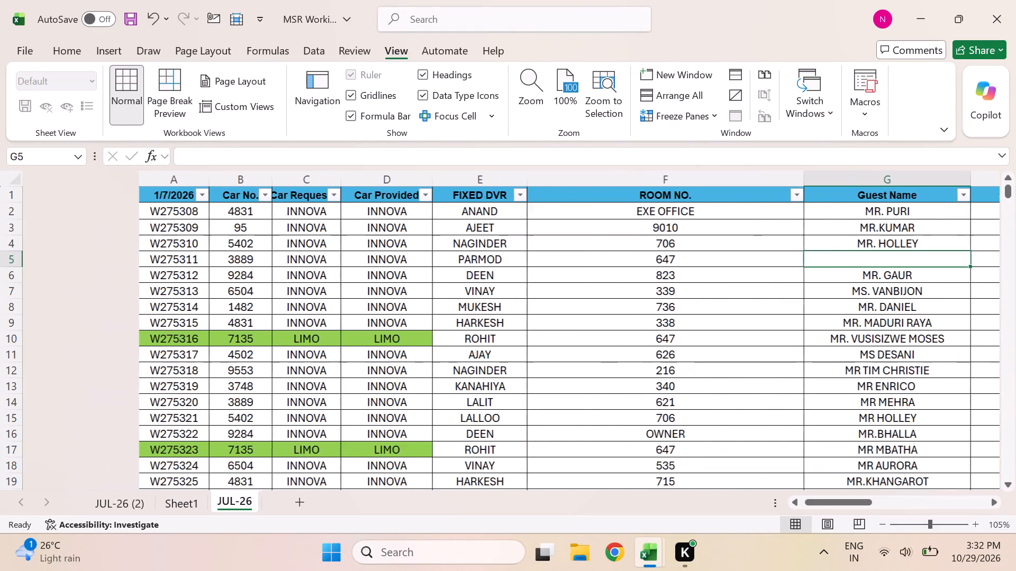
scroll(505, 289, right, 2)
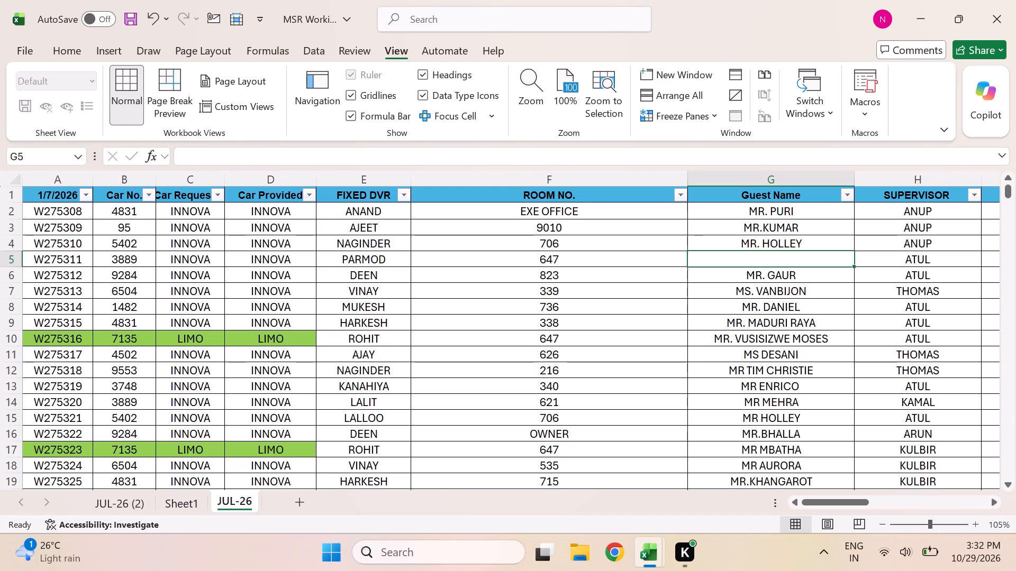
scroll(806, 283, left, 2)
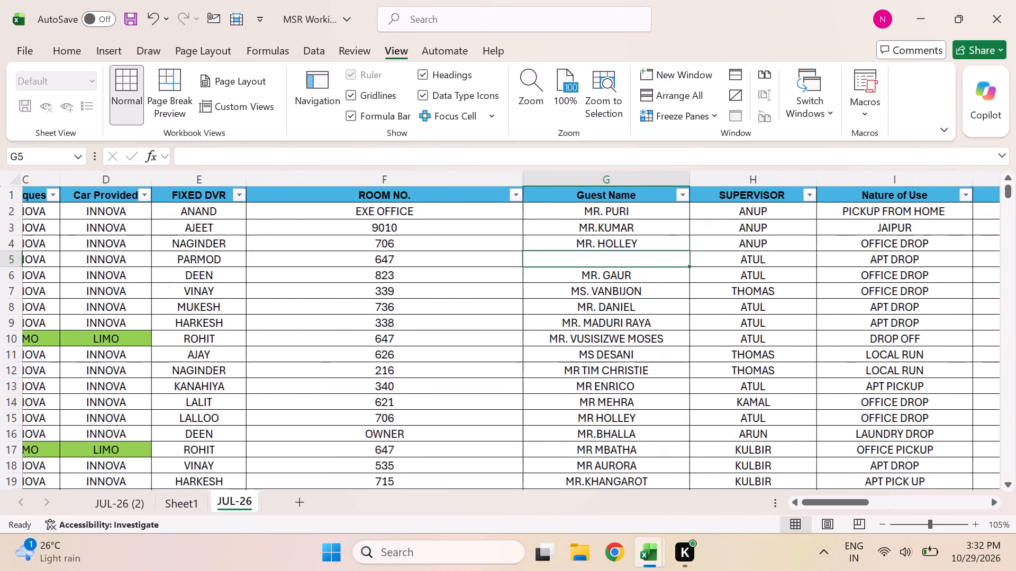
scroll(806, 283, left, 4)
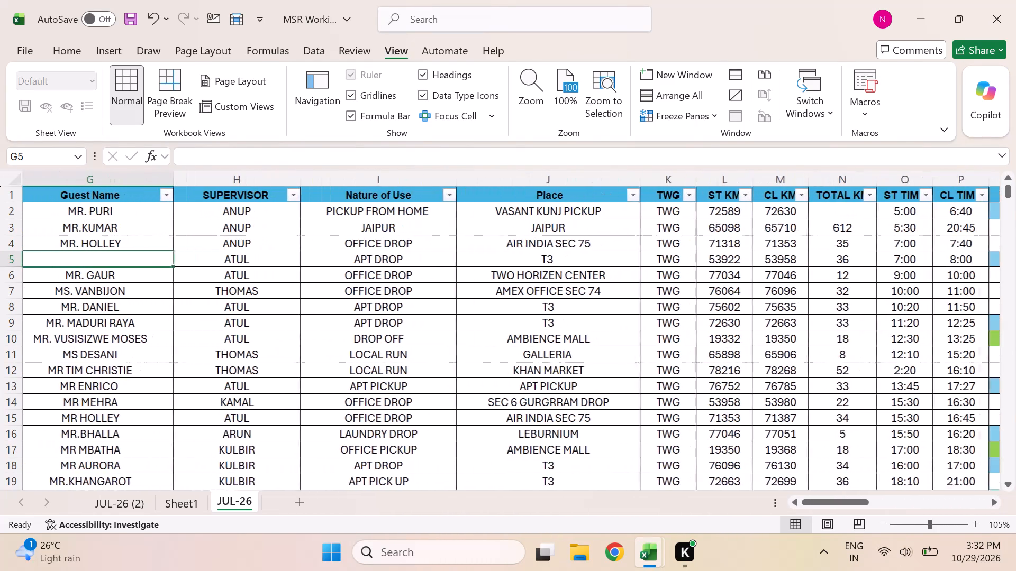
scroll(806, 283, left, 2)
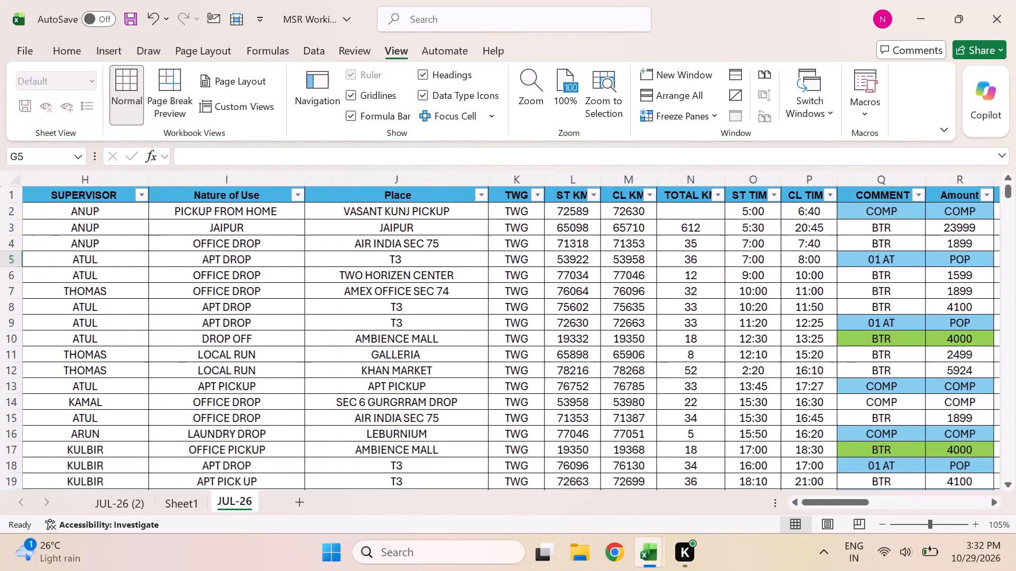
scroll(806, 283, left, 1)
scroll(806, 283, right, 2)
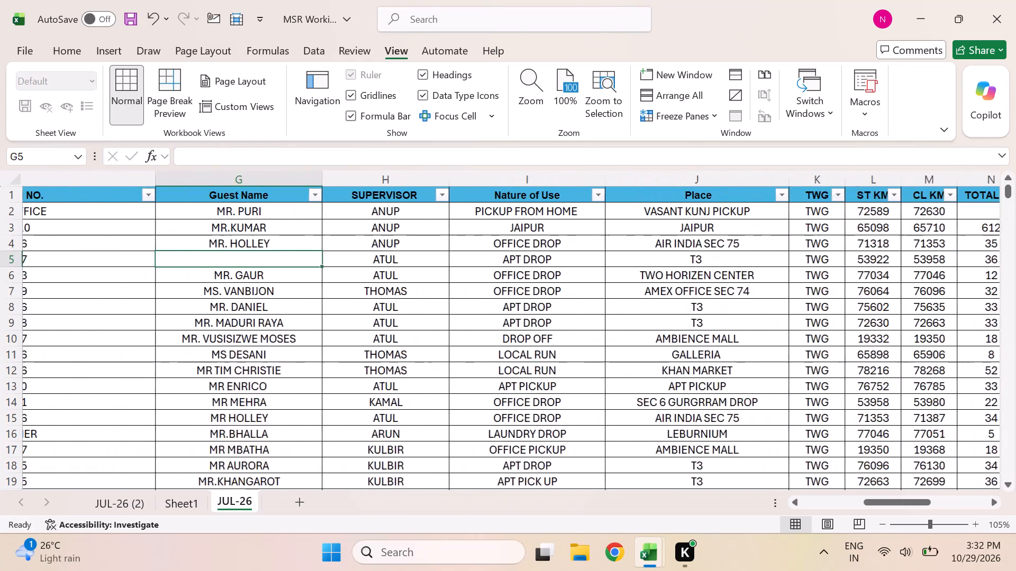
scroll(806, 283, right, 2)
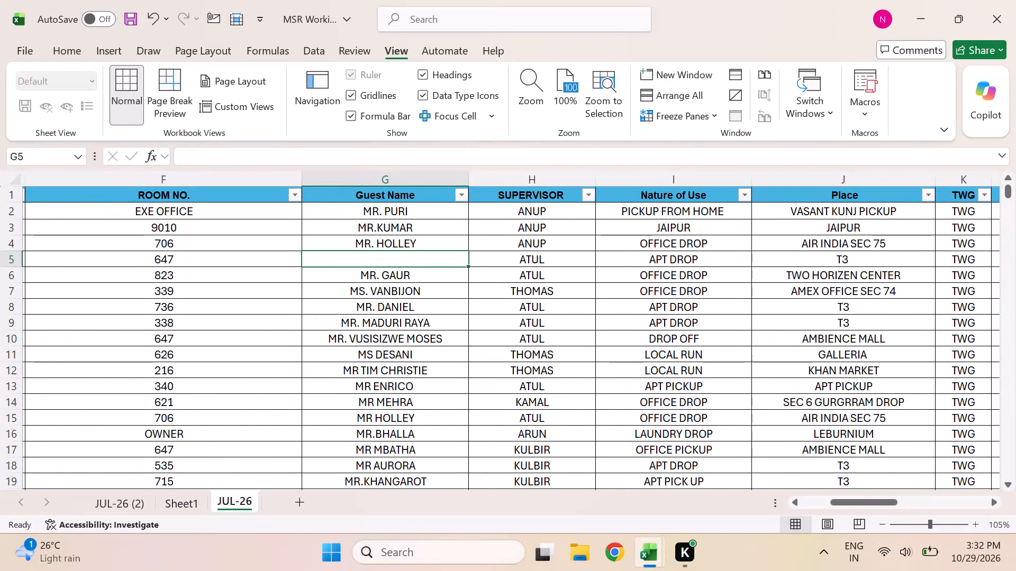
Return to the JUL-26 (2) sheet and look up the room number for the two horizen center office drop in row 6.
click(114, 494)
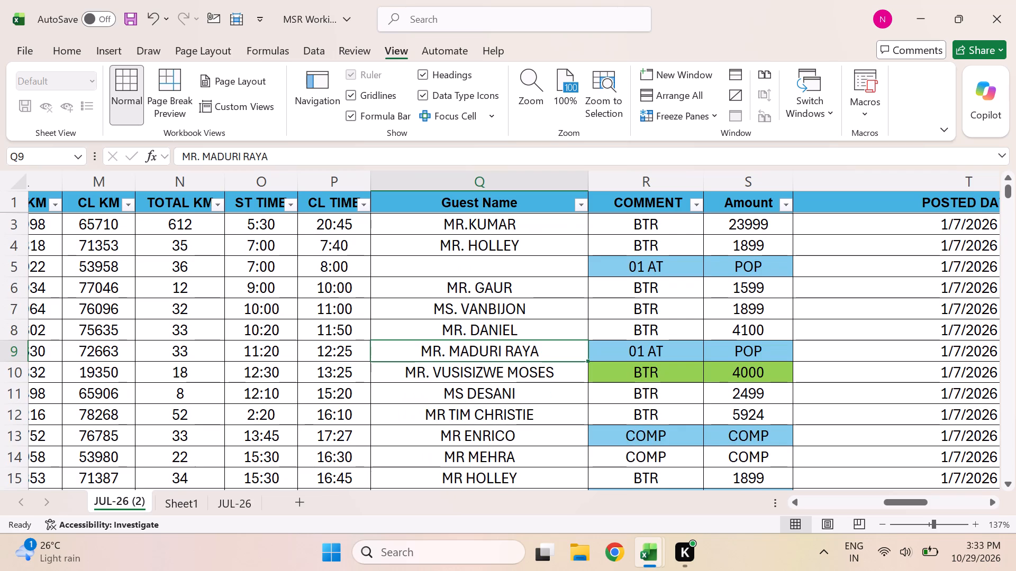
key(alt+Tab)
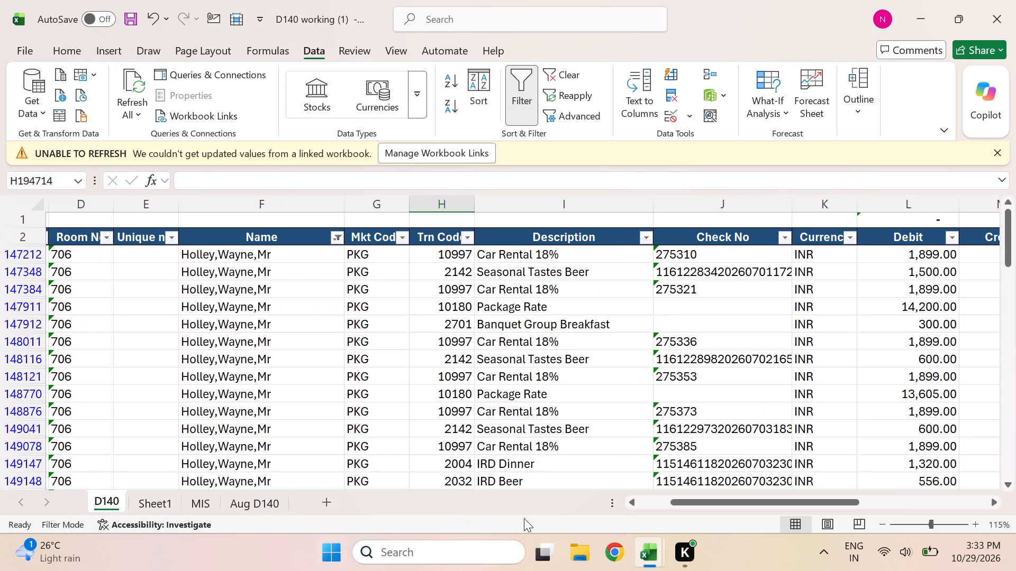
key(alt+Tab)
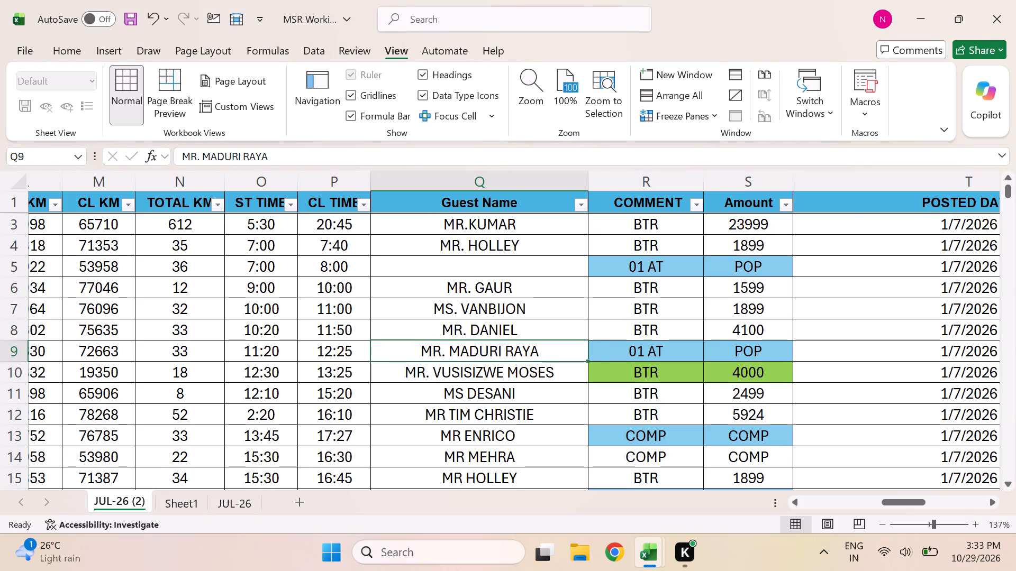
key(alt+Tab)
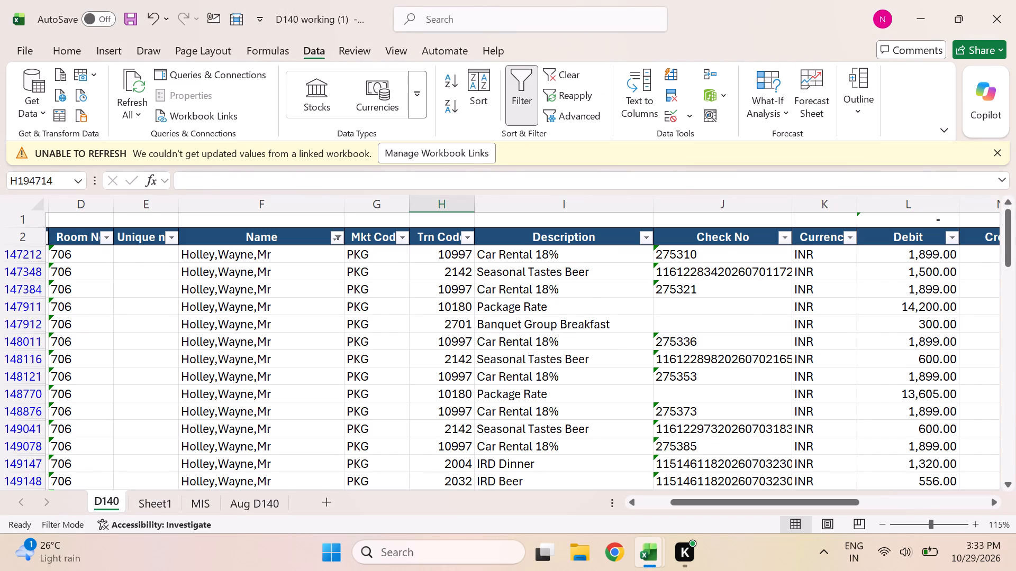
key(alt+Tab)
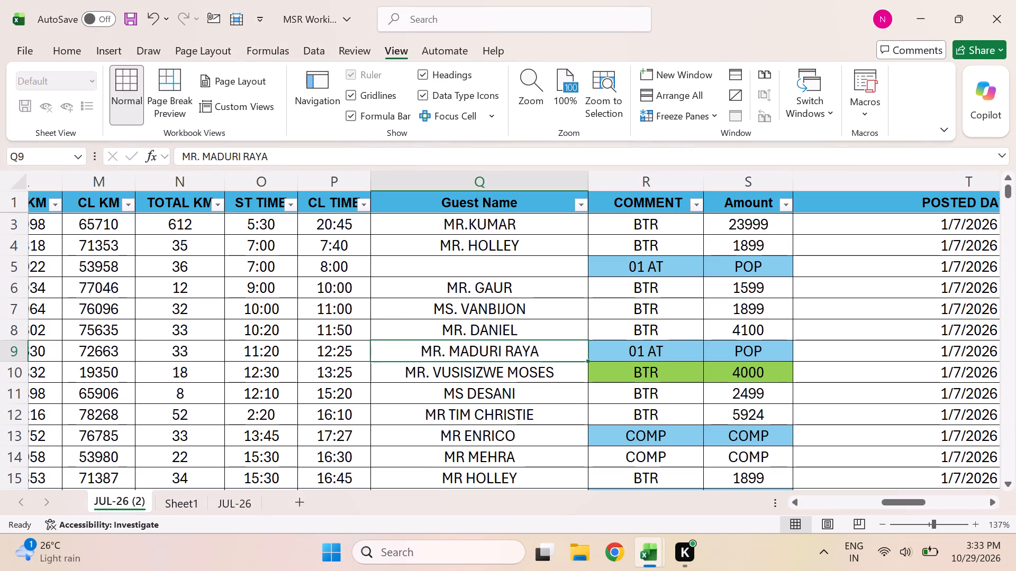
click(485, 287)
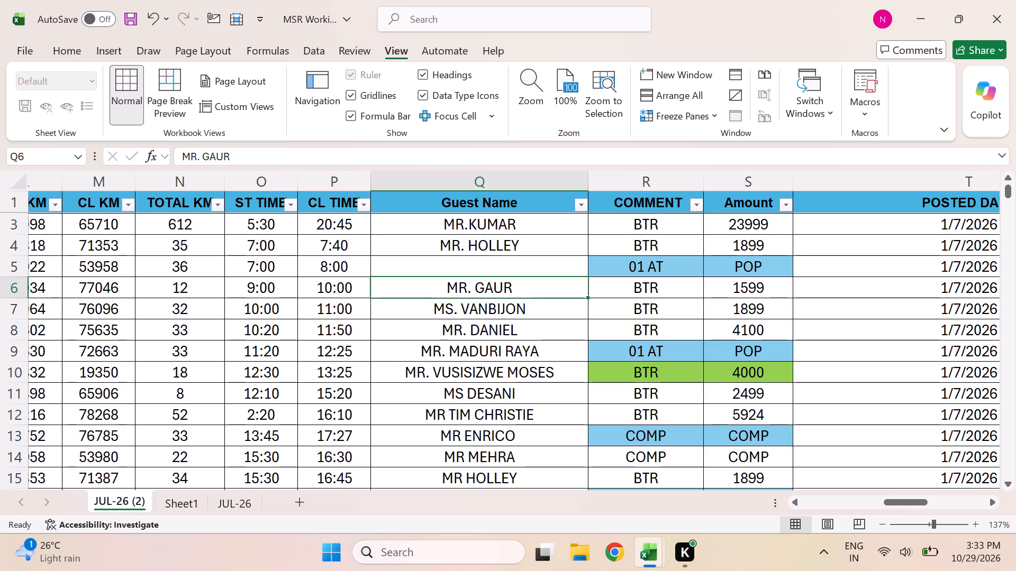
scroll(414, 288, right, 5)
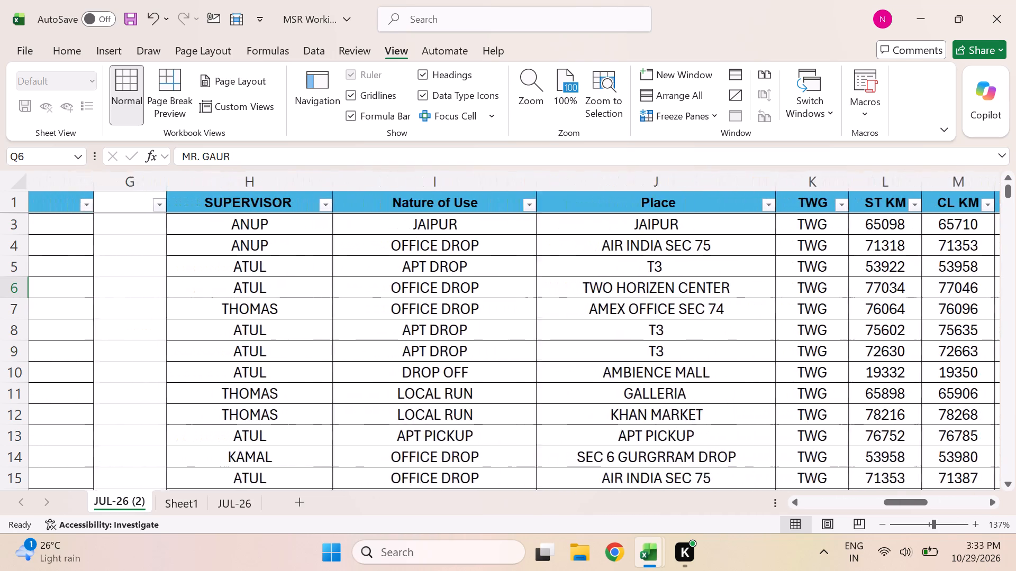
scroll(414, 288, right, 3)
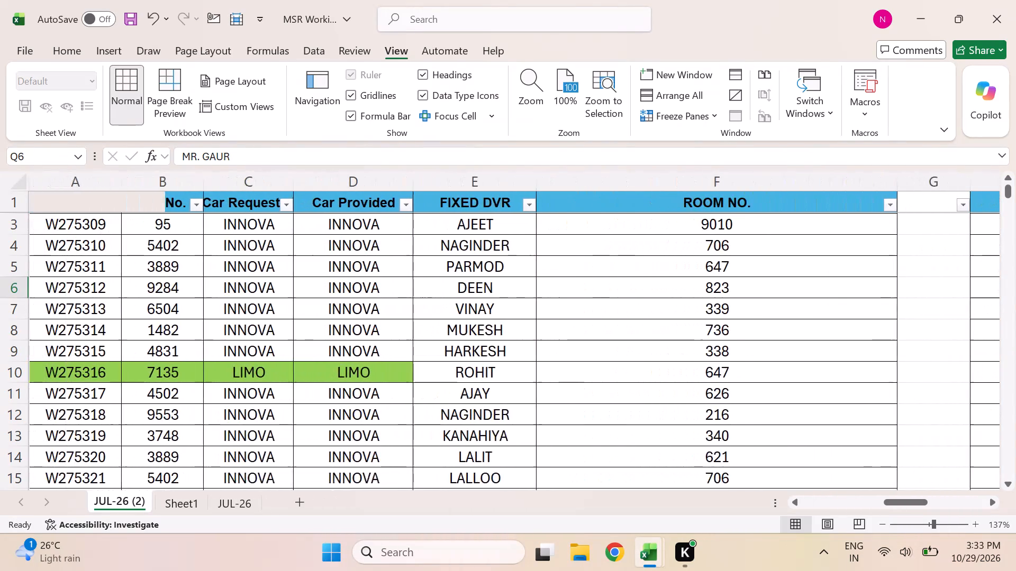
scroll(414, 288, right, 1)
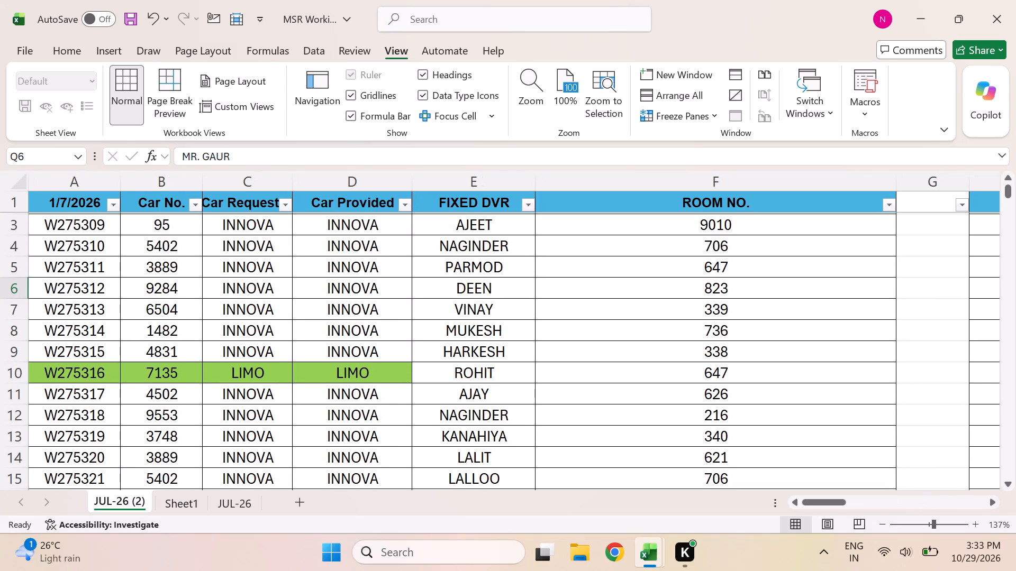
scroll(420, 323, left, 1)
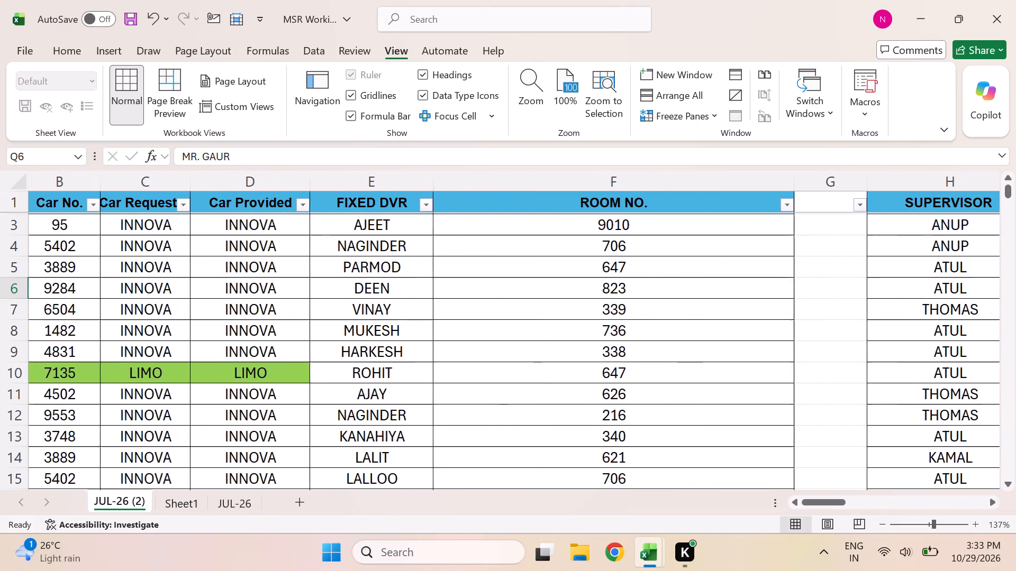
key(alt+Tab)
scroll(420, 323, right, 1)
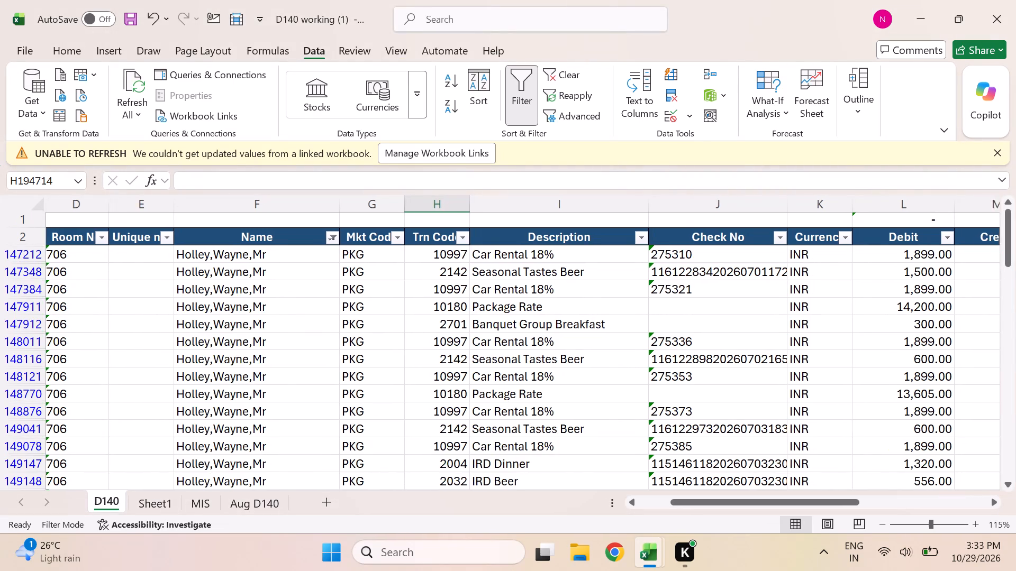
scroll(420, 323, right, 1)
key(alt+Tab)
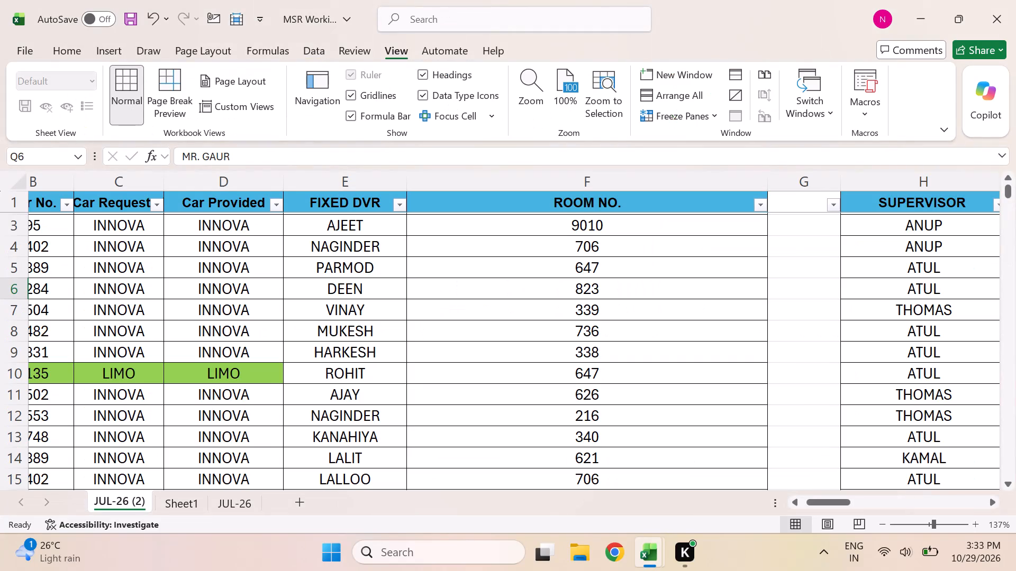
click(597, 290)
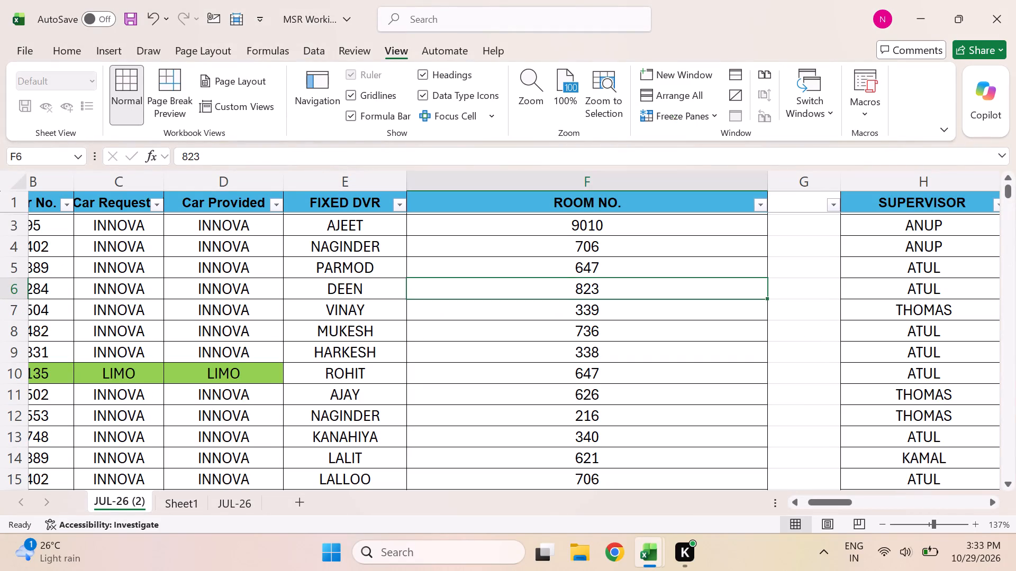
Switch to the D140 working workbook and clear all filters on the D140 sheet.
key(alt+Tab)
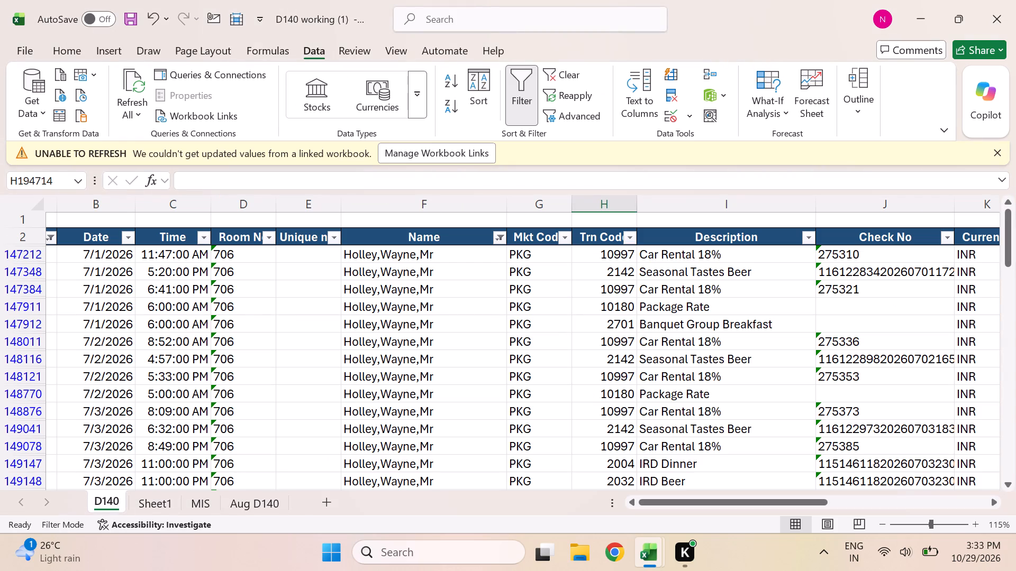
click(268, 233)
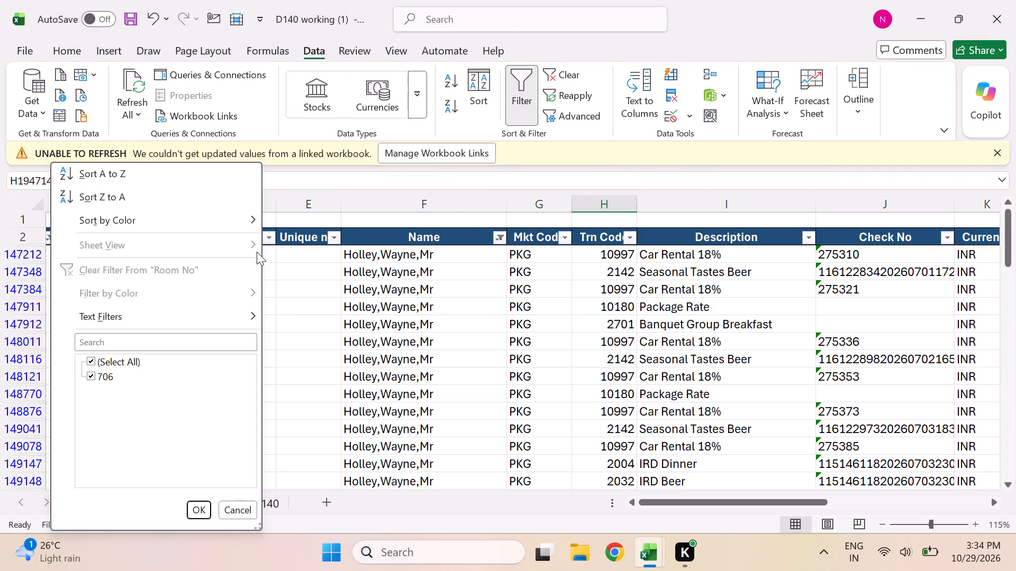
click(417, 345)
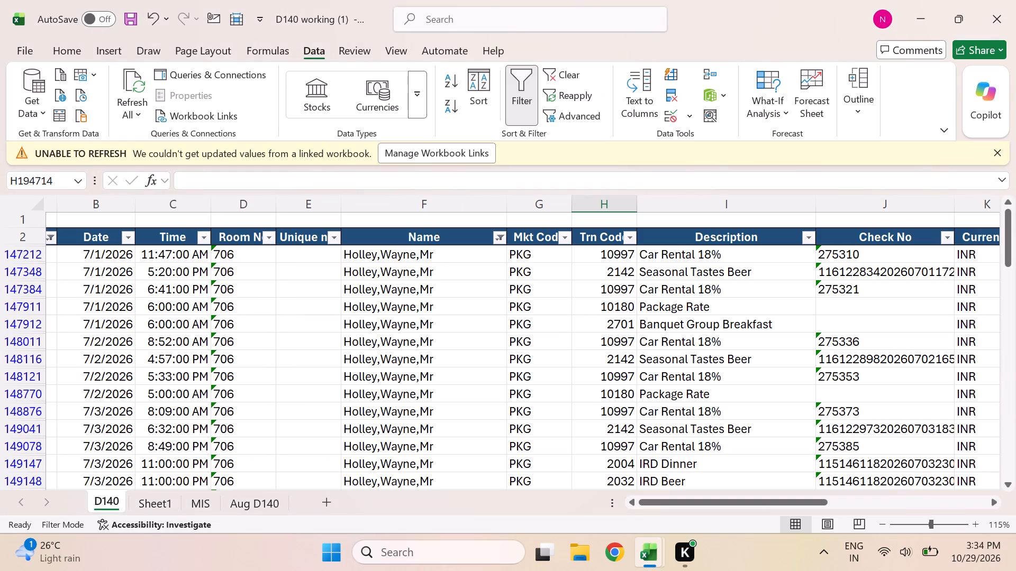
text(AC)
key(BackSpace)
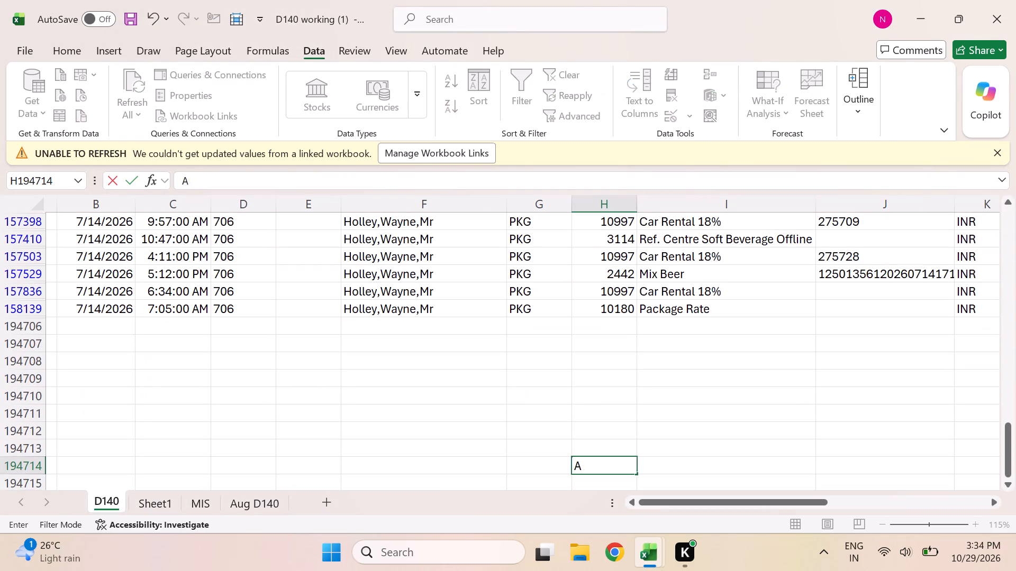
key(BackSpace)
text(AC)
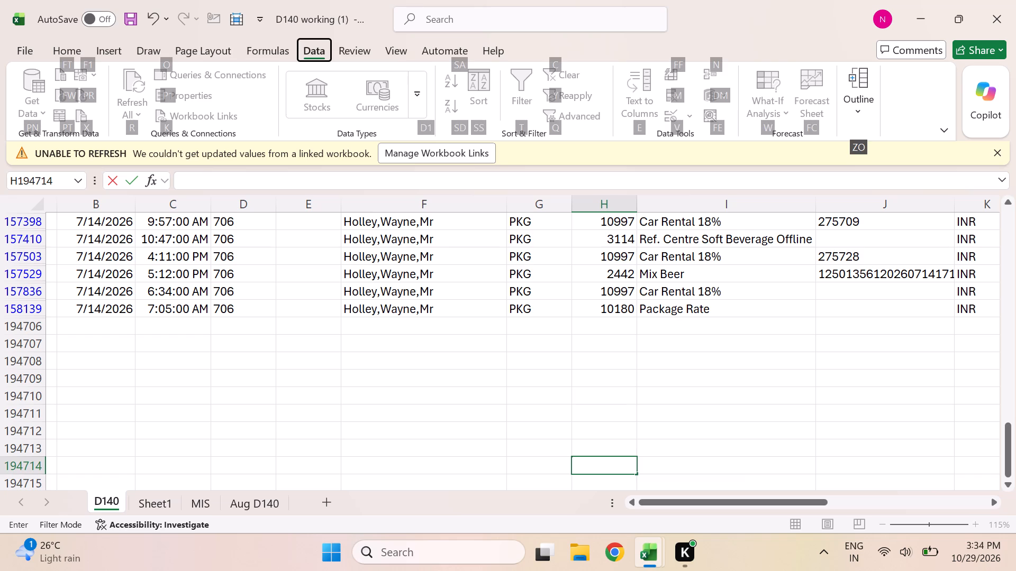
click(315, 389)
scroll(315, 389, up, 3)
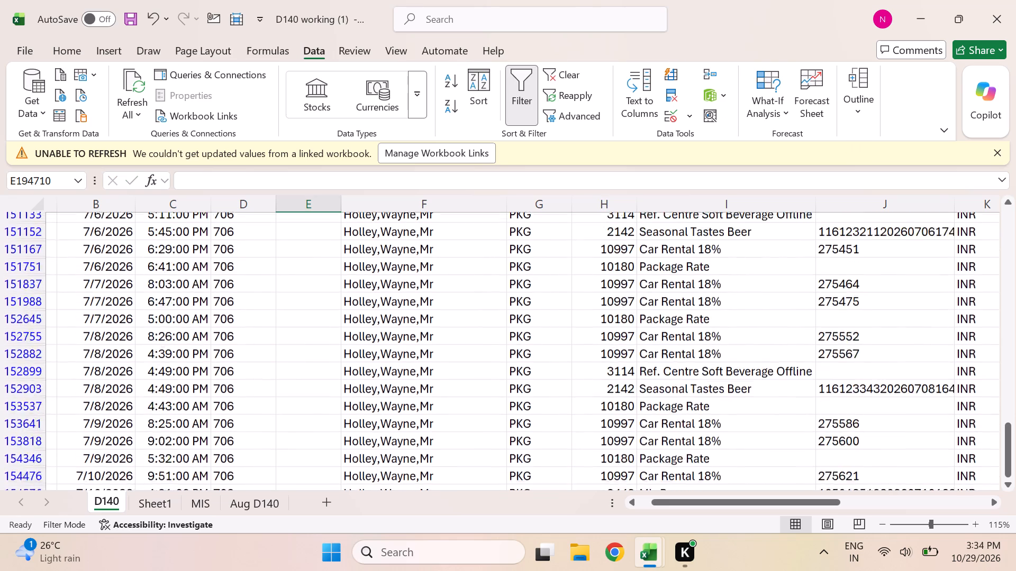
scroll(315, 389, up, 8)
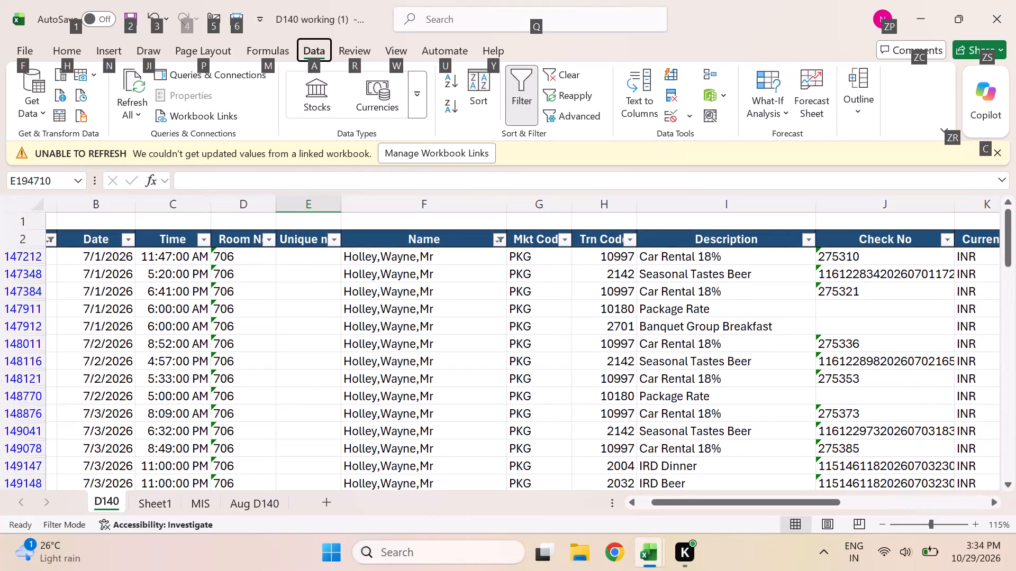
text(AC)
scroll(315, 389, up, 2)
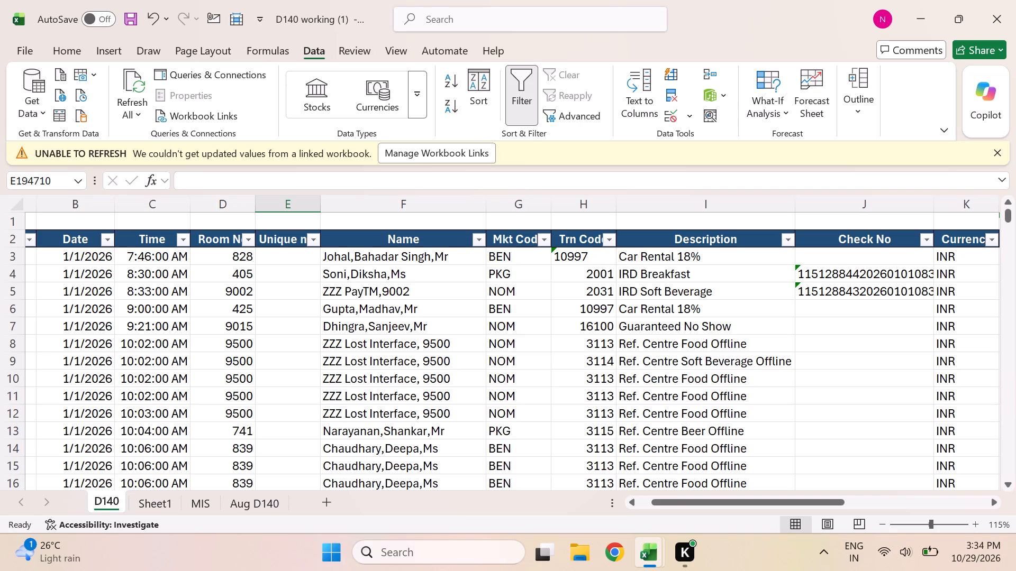
Filter the D140 sheet's Date column to show only July 2026.
click(249, 241)
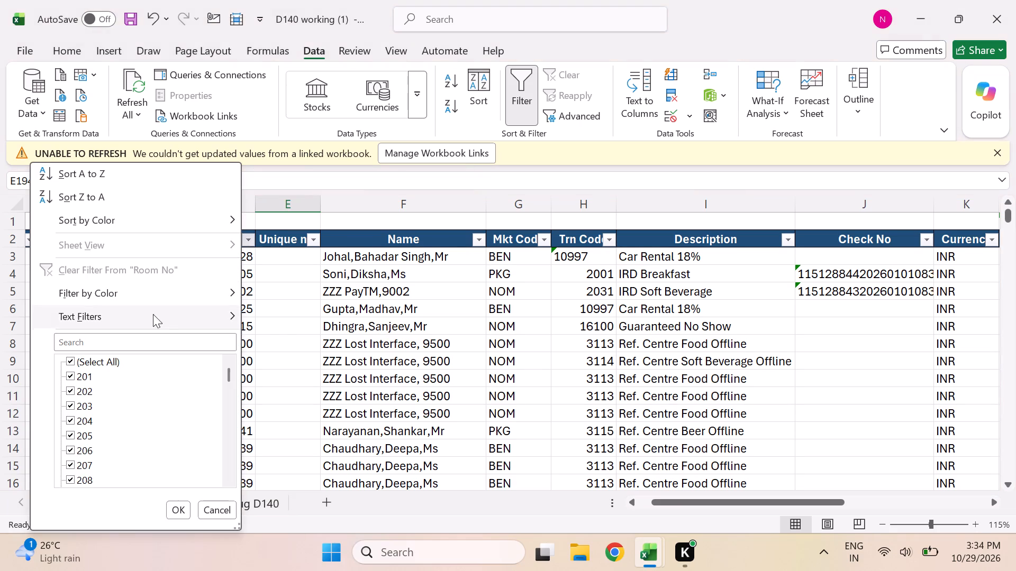
click(281, 323)
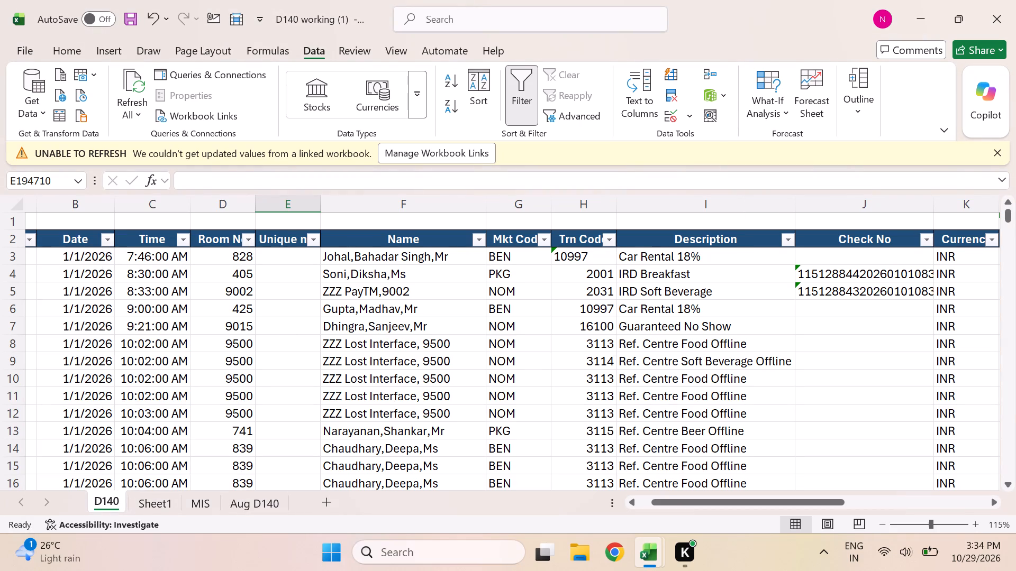
click(110, 246)
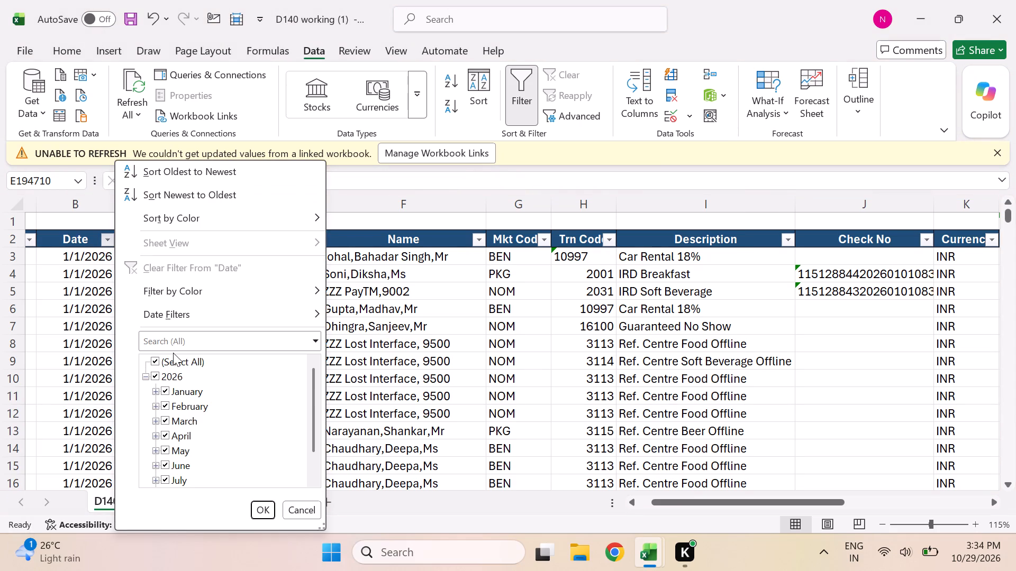
click(156, 363)
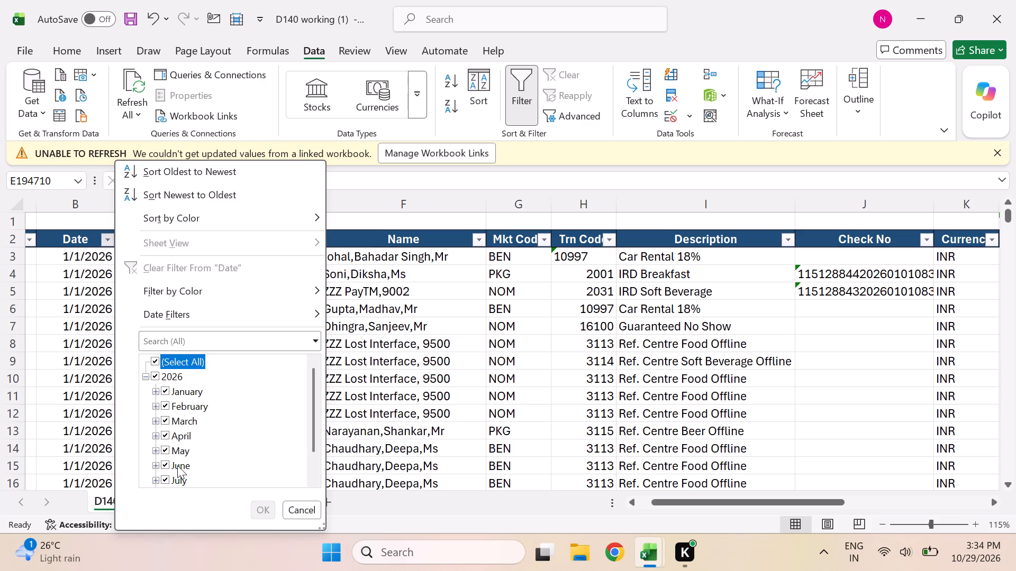
click(164, 473)
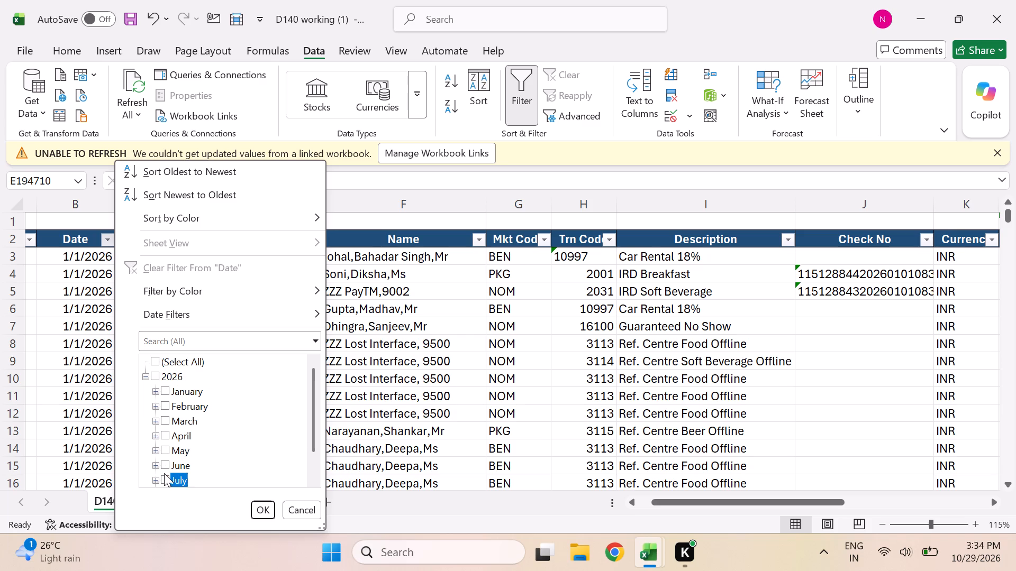
key(Return)
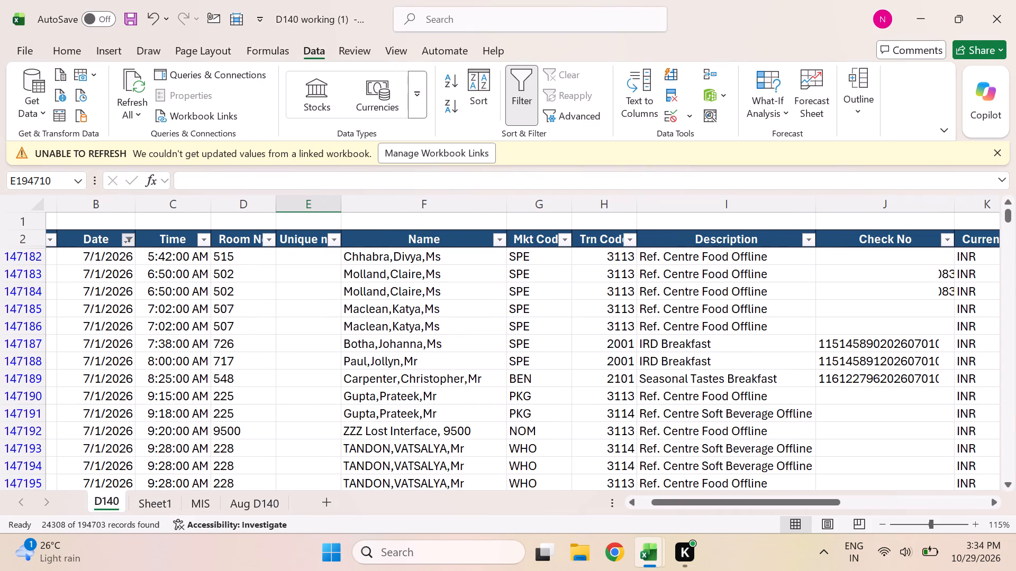
Filter the D140 sheet's Room No column to show only room 823.
click(270, 244)
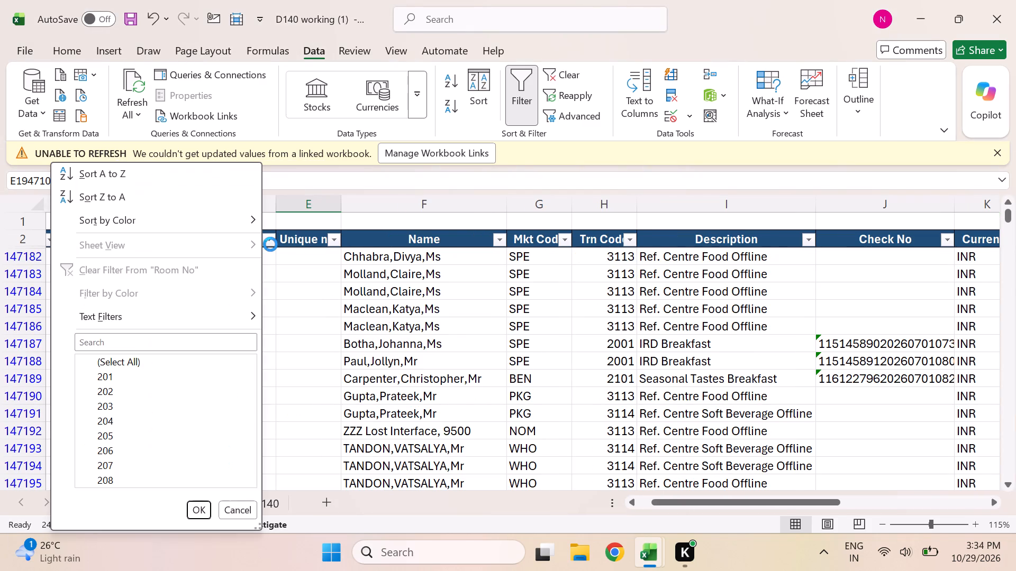
click(194, 336)
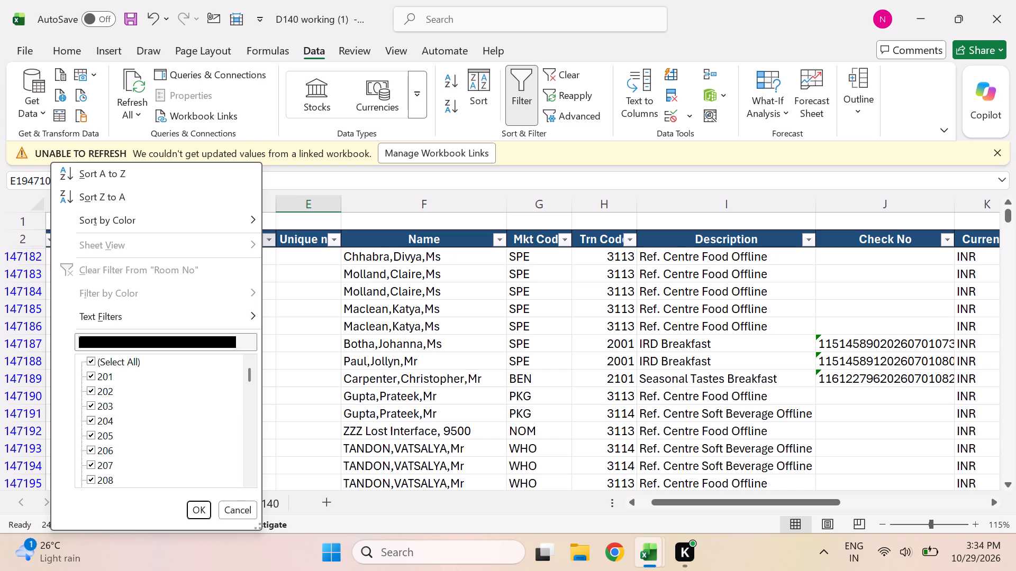
click(179, 342)
text(823)
key(Return)
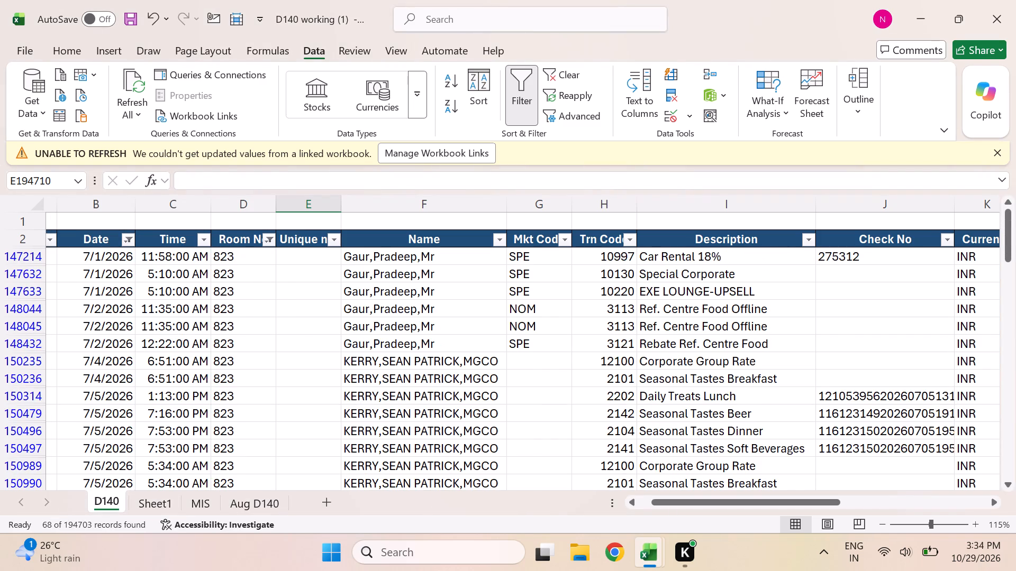
Examine room 823's July postings, focusing on the Car Rental 18% row's check number, debit, credit and user name.
scroll(334, 305, left, 1)
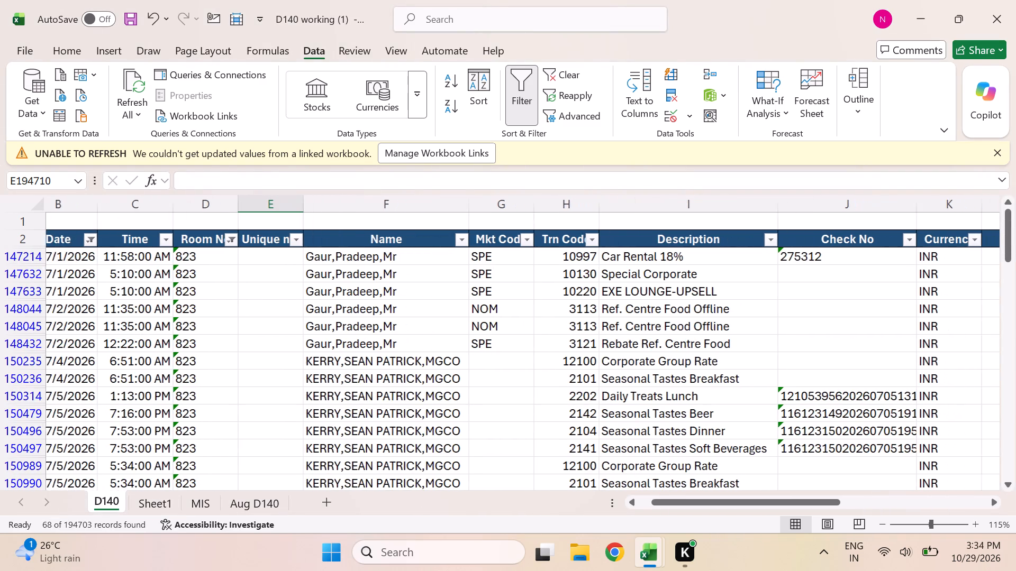
scroll(334, 305, left, 3)
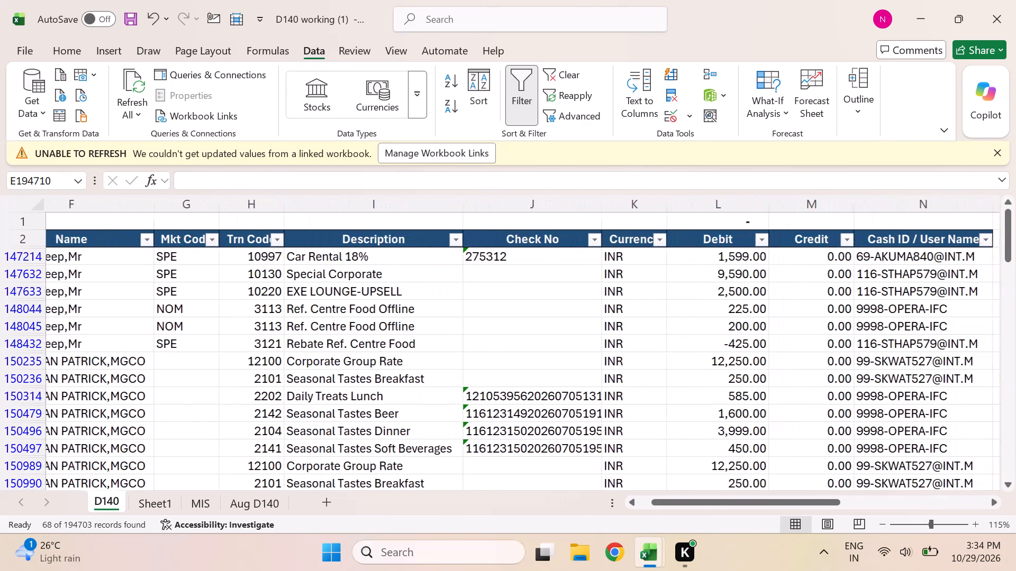
scroll(334, 305, left, 2)
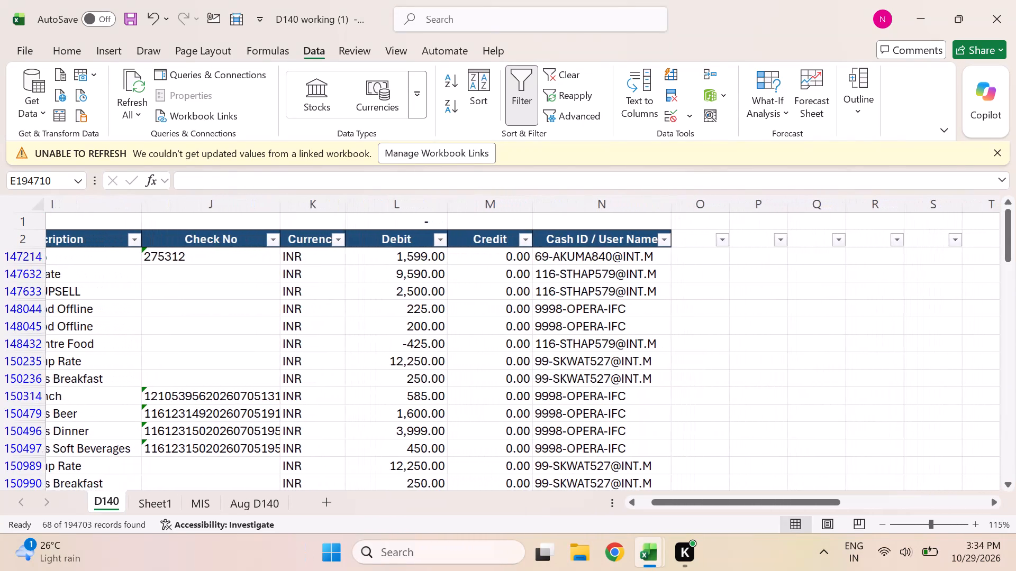
Switch to the MSR Working workbook and examine row 6's nature of use, place, times, guest name, comment and amount.
key(alt+Tab)
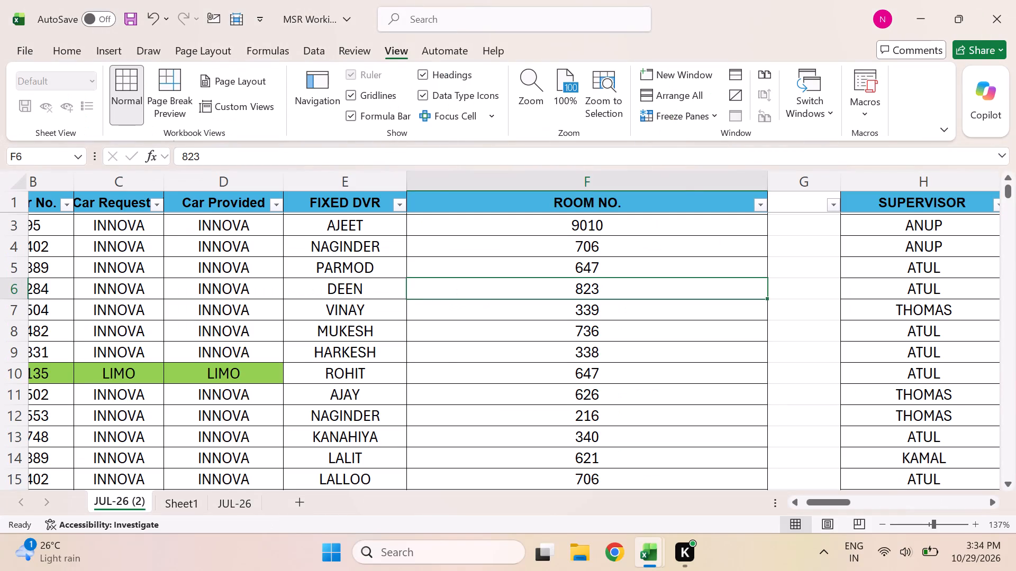
scroll(504, 310, left, 2)
scroll(504, 310, right, 2)
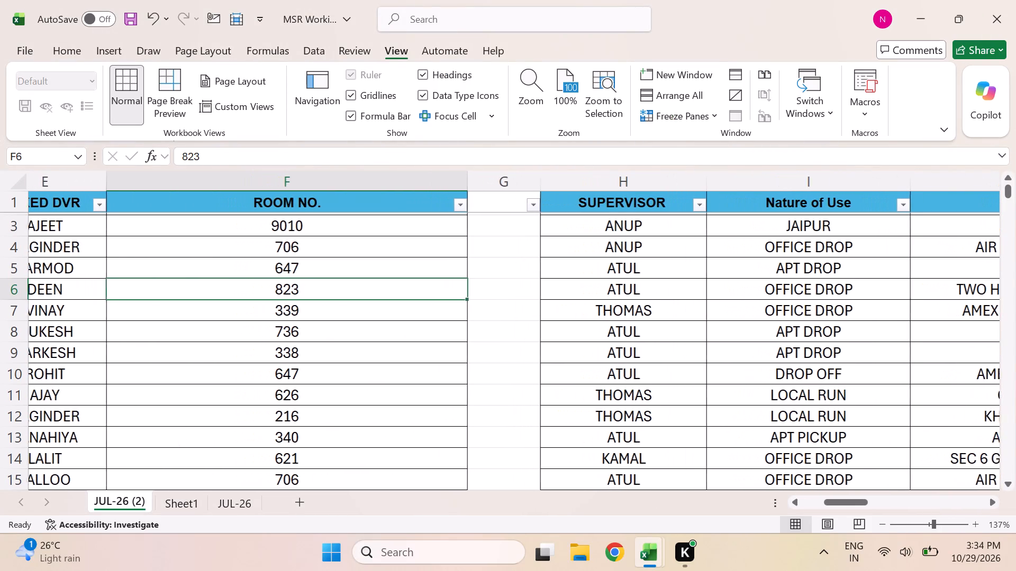
scroll(504, 310, right, 1)
scroll(481, 337, up, 1)
scroll(481, 337, left, 1)
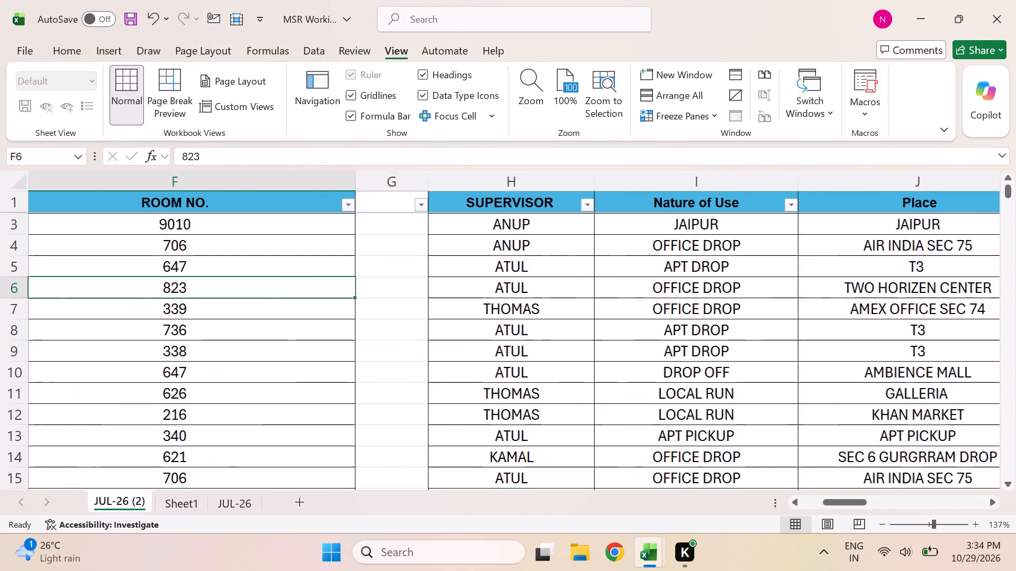
scroll(481, 337, left, 2)
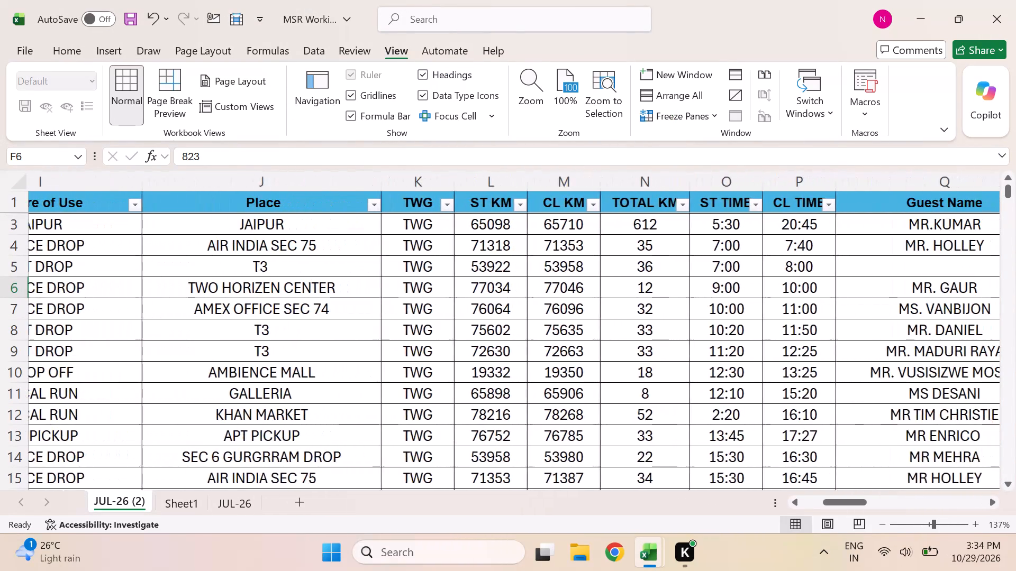
scroll(481, 337, left, 1)
Return to the D140 workbook and compare room 823's car rental posting by date, time, guest name, description, check number and debit.
key(alt+Tab)
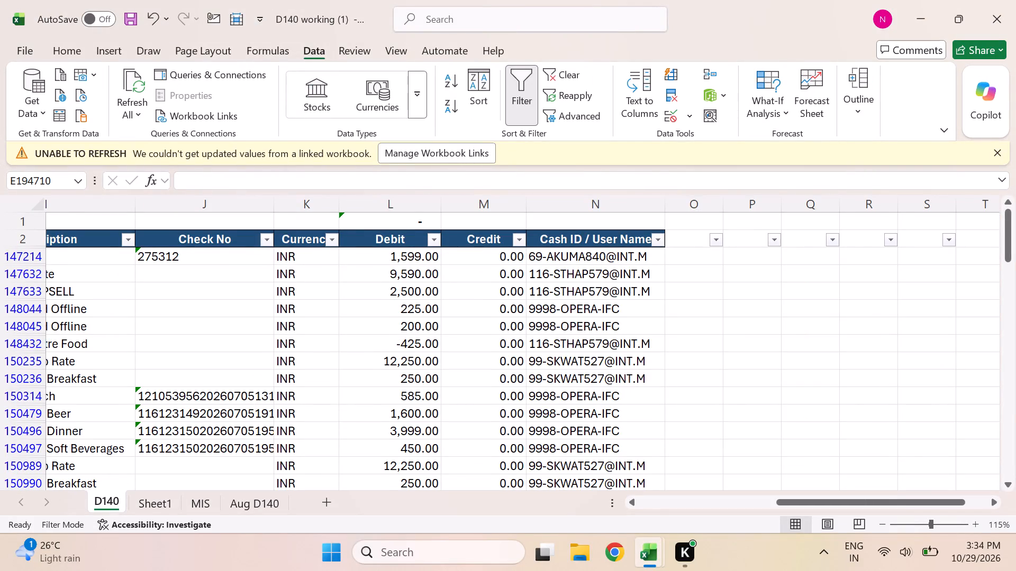
scroll(364, 366, right, 5)
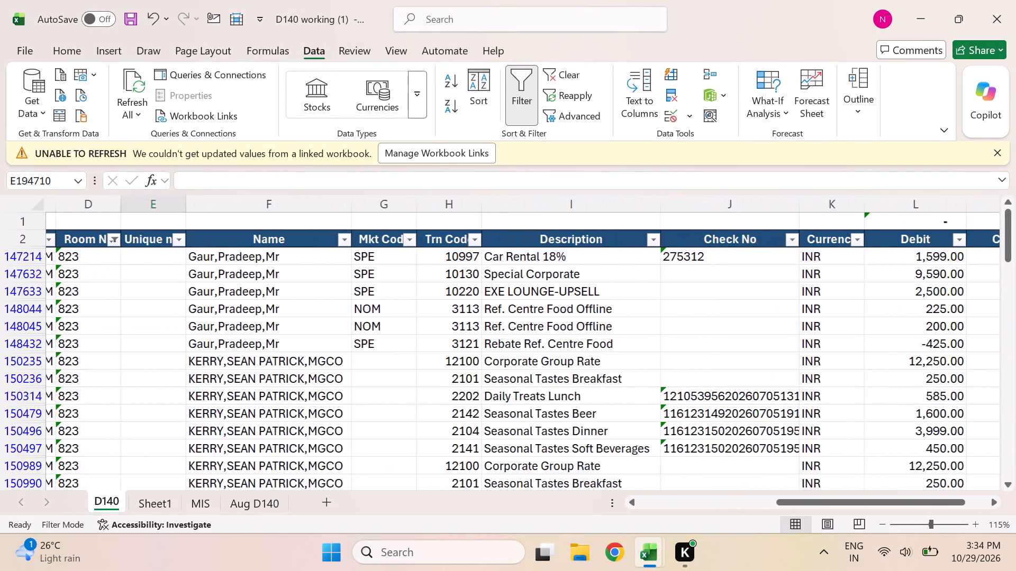
scroll(364, 366, right, 5)
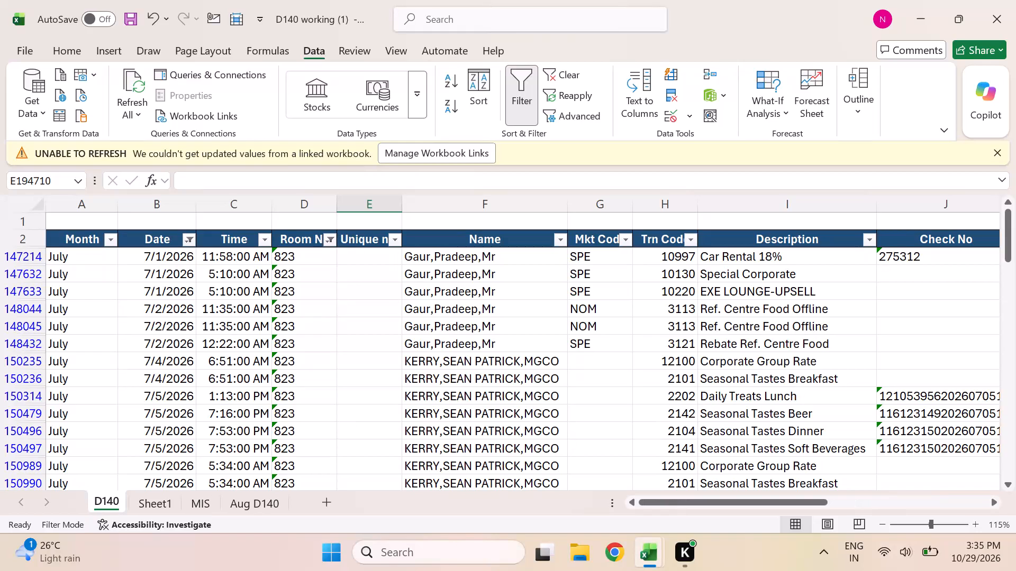
scroll(364, 366, left, 3)
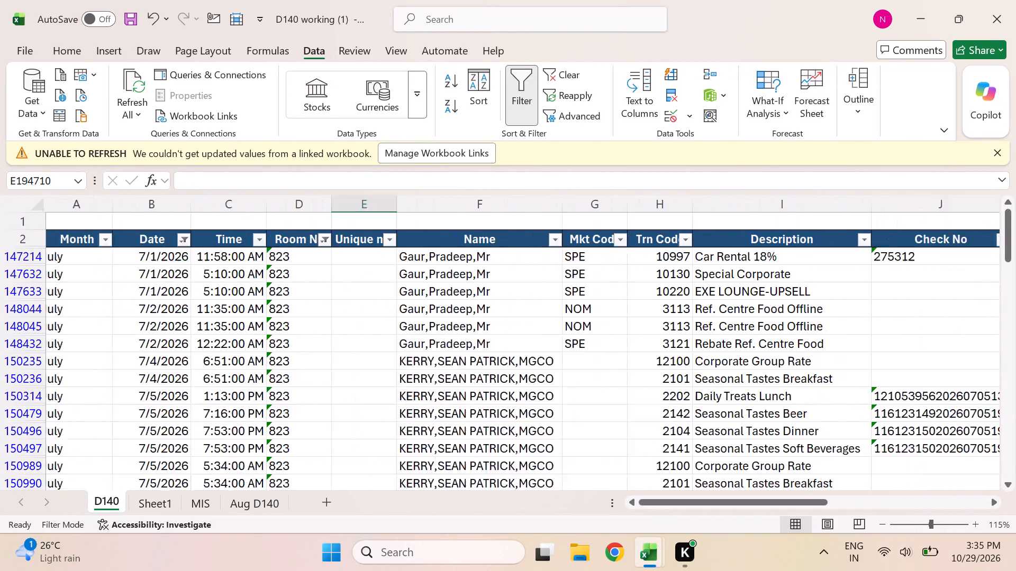
scroll(364, 366, left, 2)
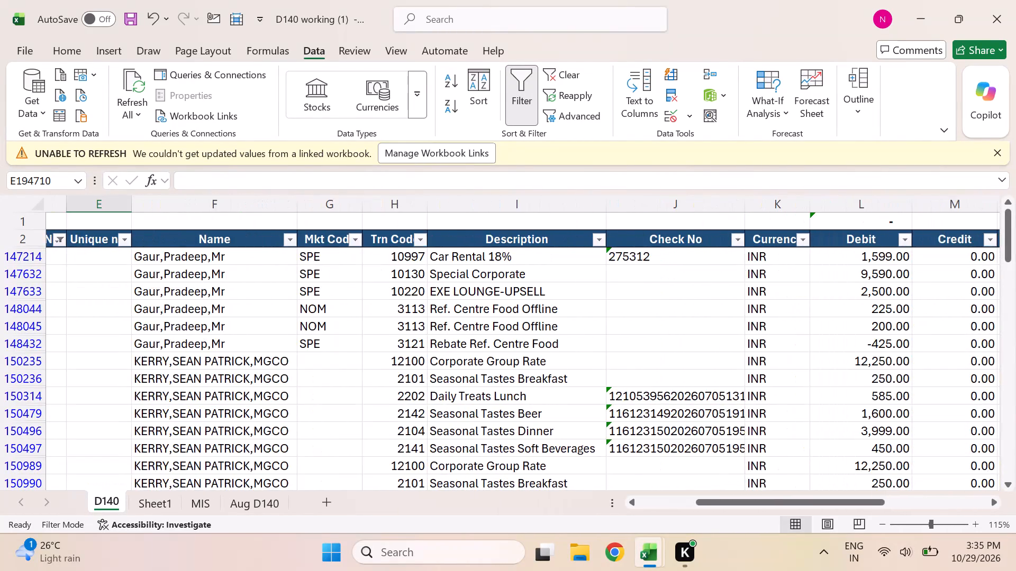
scroll(364, 366, left, 1)
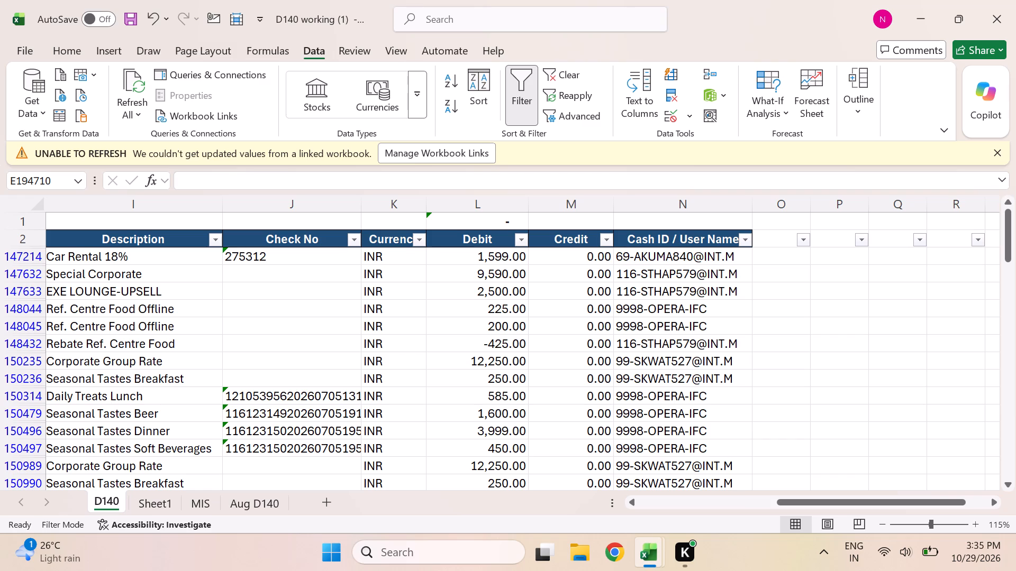
scroll(364, 366, right, 6)
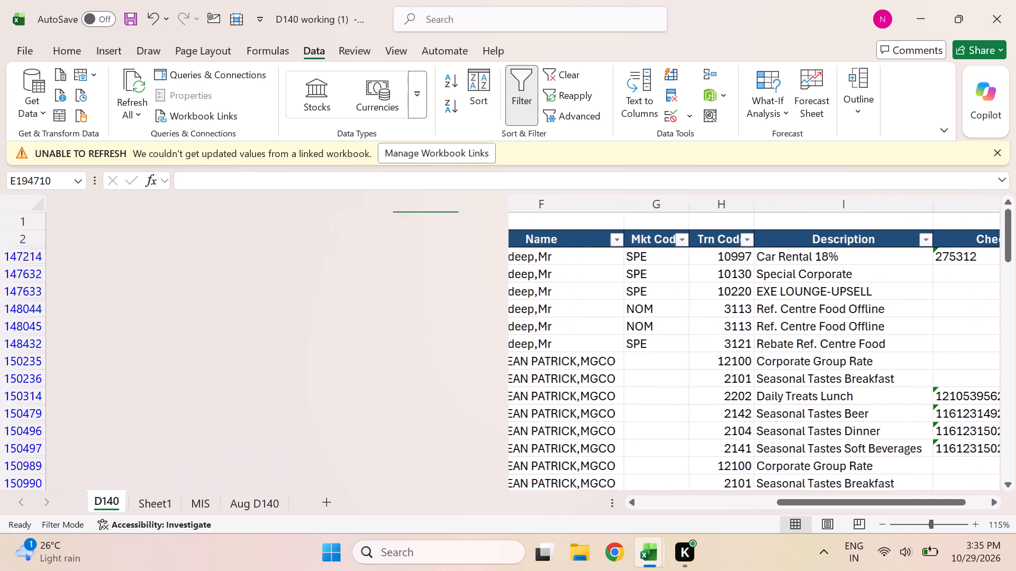
scroll(364, 366, right, 5)
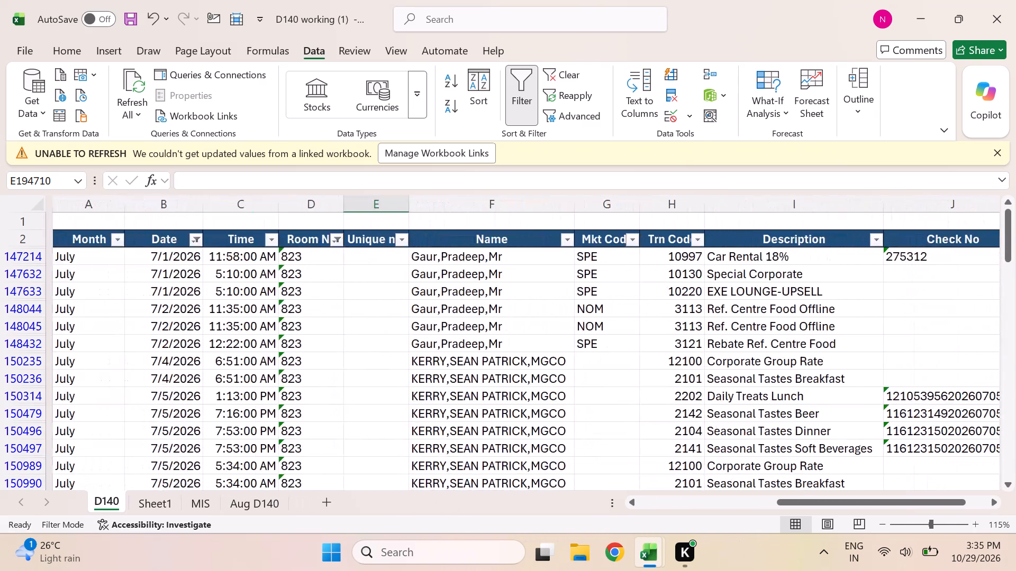
scroll(364, 366, right, 2)
Return to the JUL-26 (2) sheet and examine the amount, posted date, REF and Auditor Remarks columns for the 1 July duties.
key(alt+Tab)
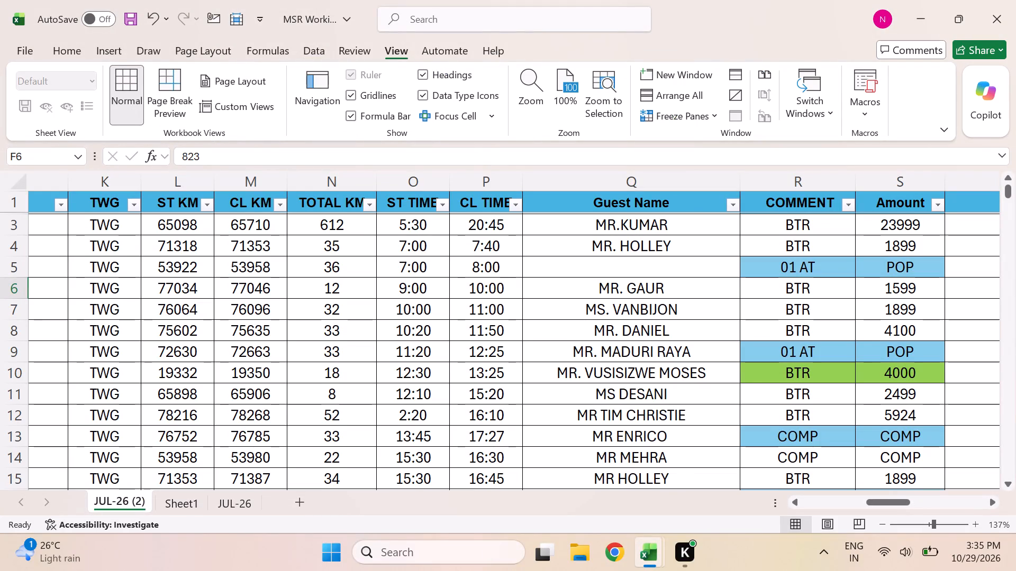
scroll(694, 245, down, 1)
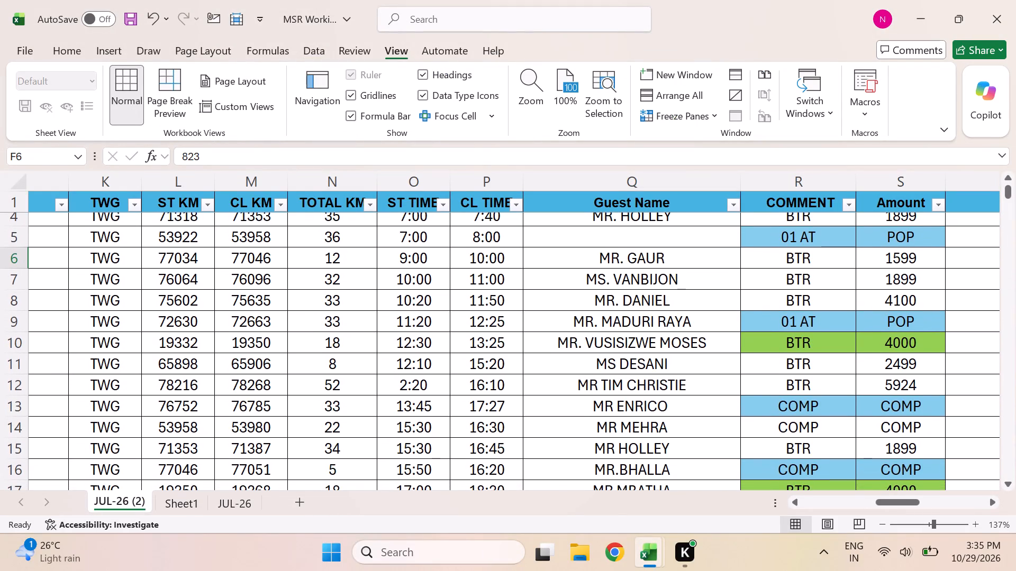
scroll(694, 245, left, 3)
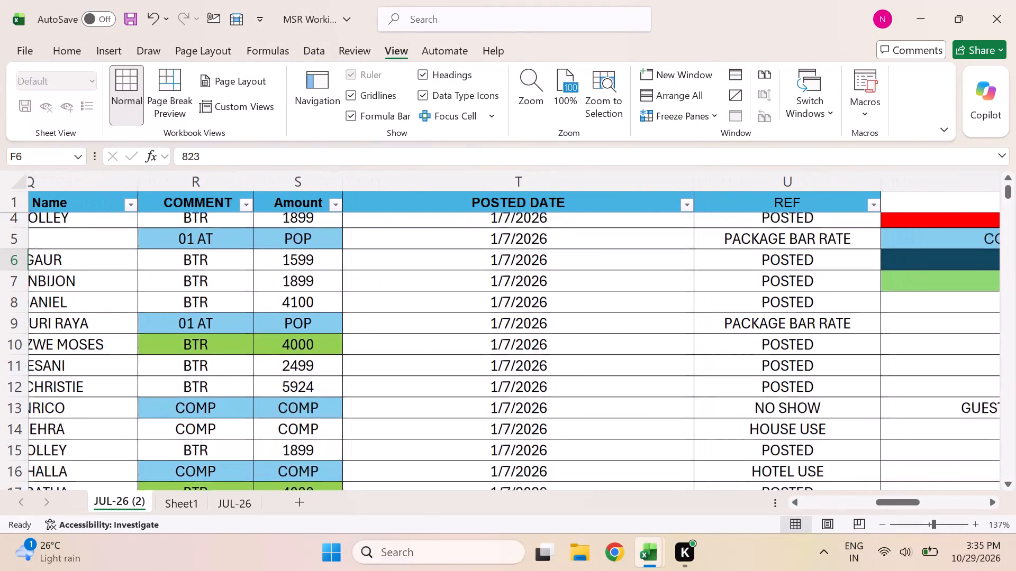
scroll(694, 245, left, 1)
scroll(694, 245, down, 1)
scroll(694, 245, left, 1)
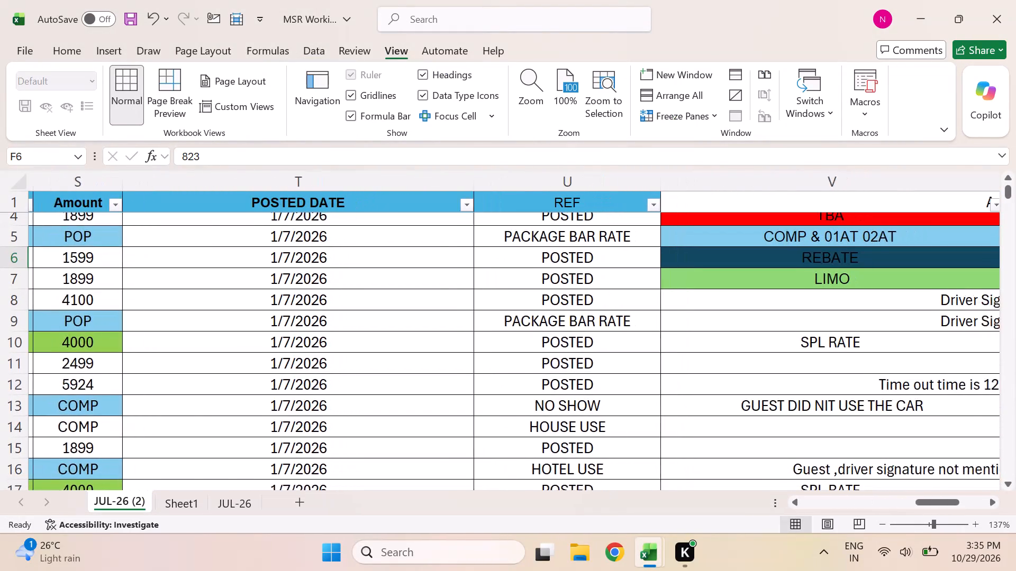
scroll(694, 245, left, 1)
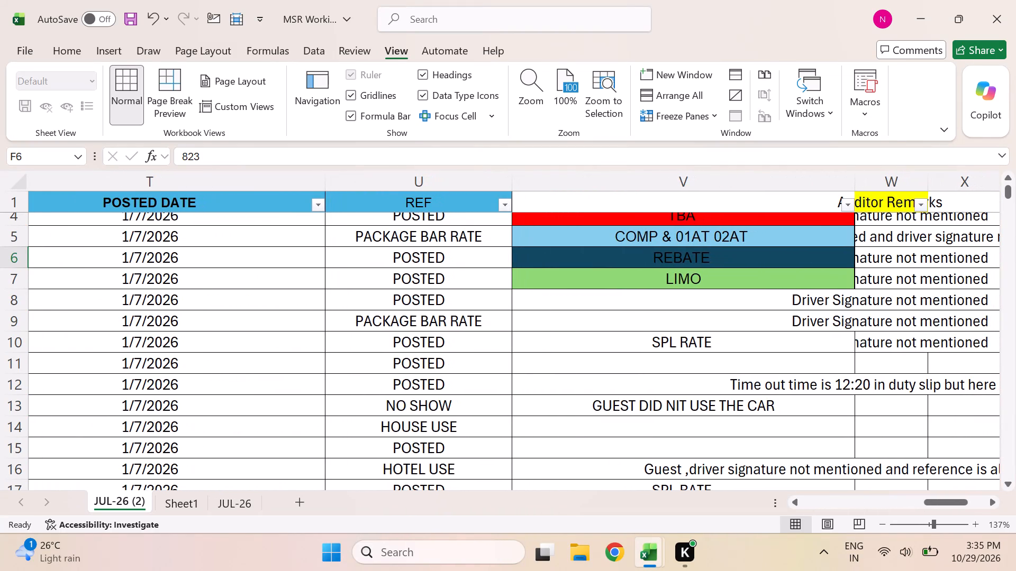
Open the row 5 auditor remark in cell W5 for editing.
click(894, 236)
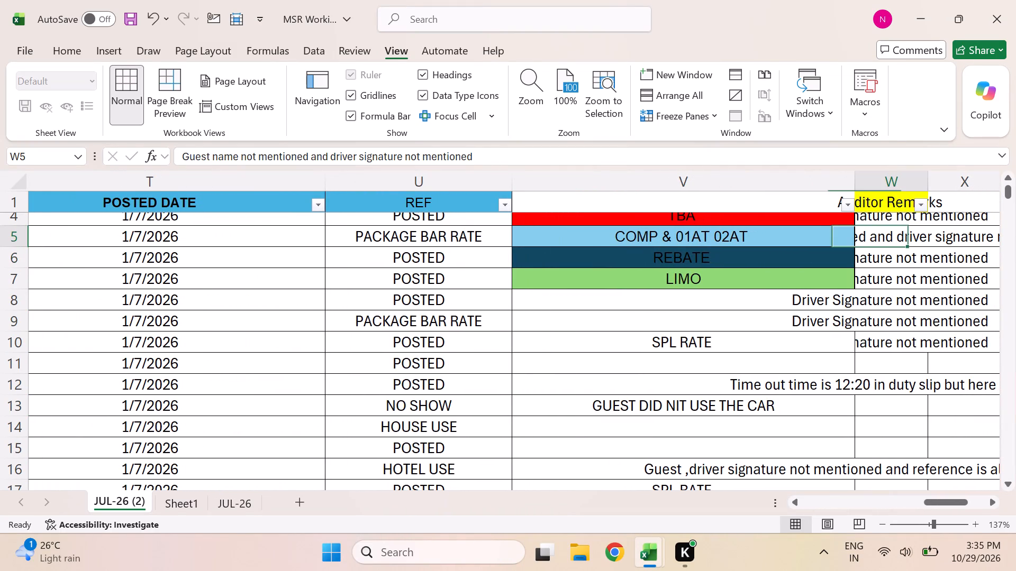
click(717, 152)
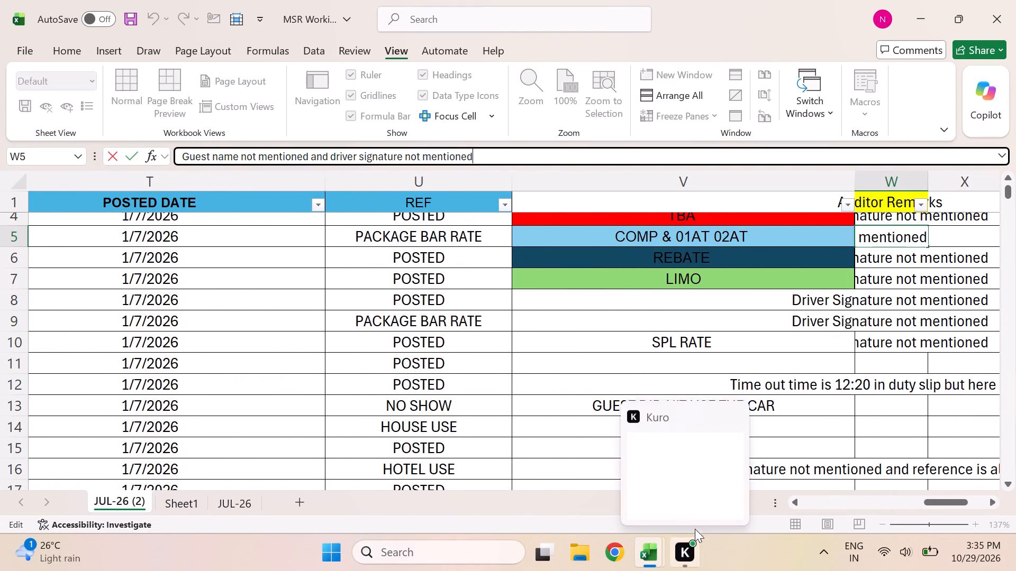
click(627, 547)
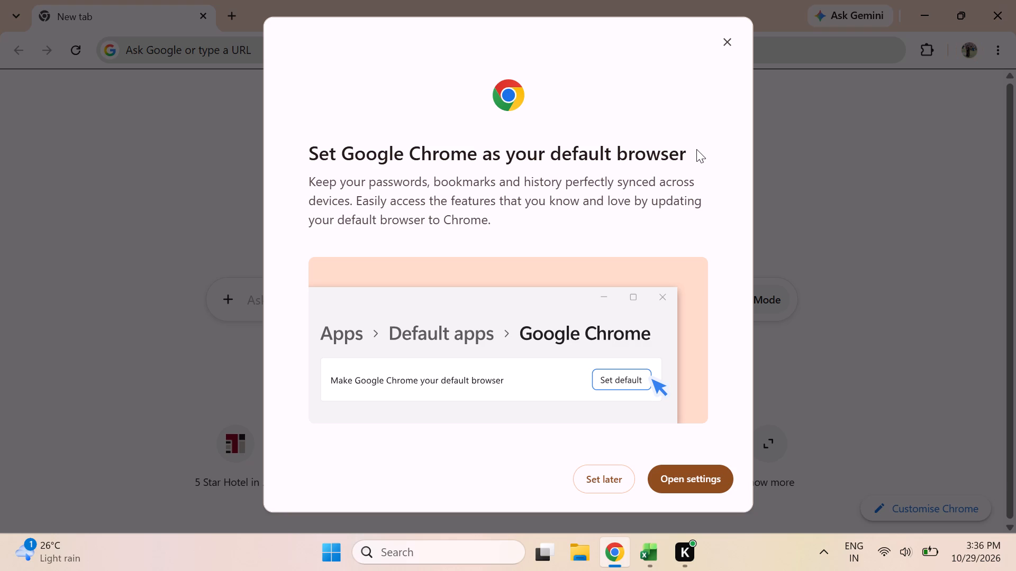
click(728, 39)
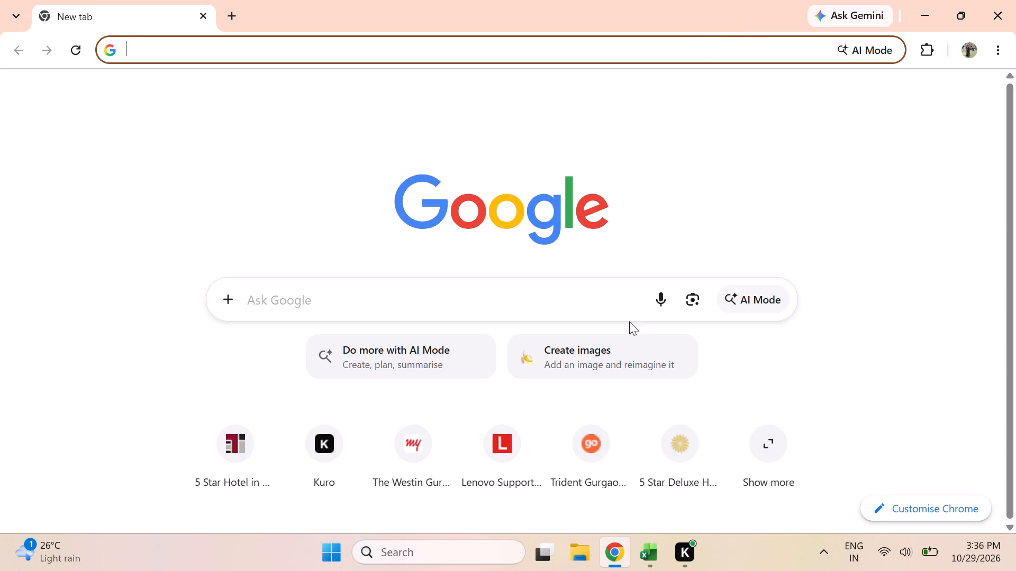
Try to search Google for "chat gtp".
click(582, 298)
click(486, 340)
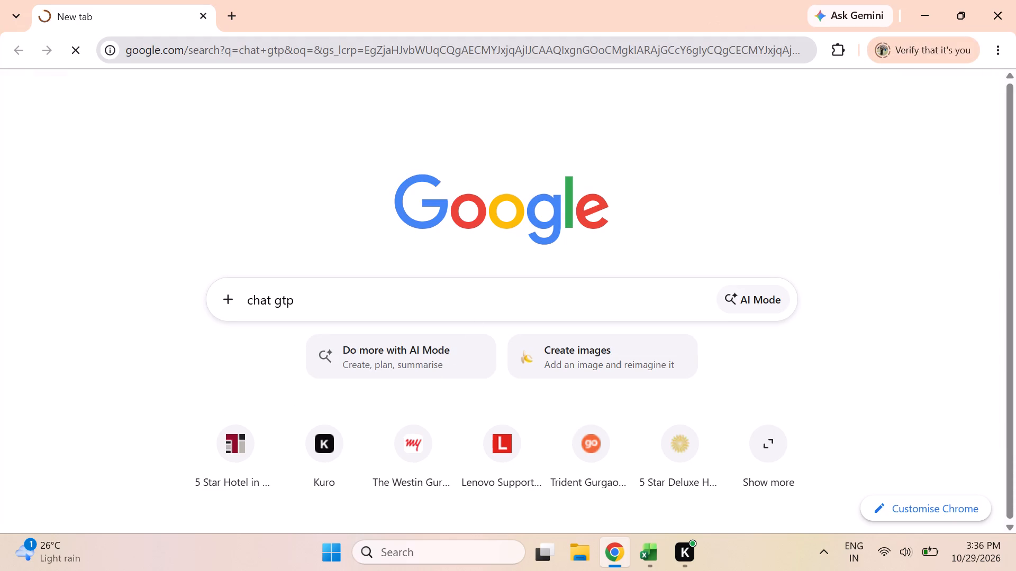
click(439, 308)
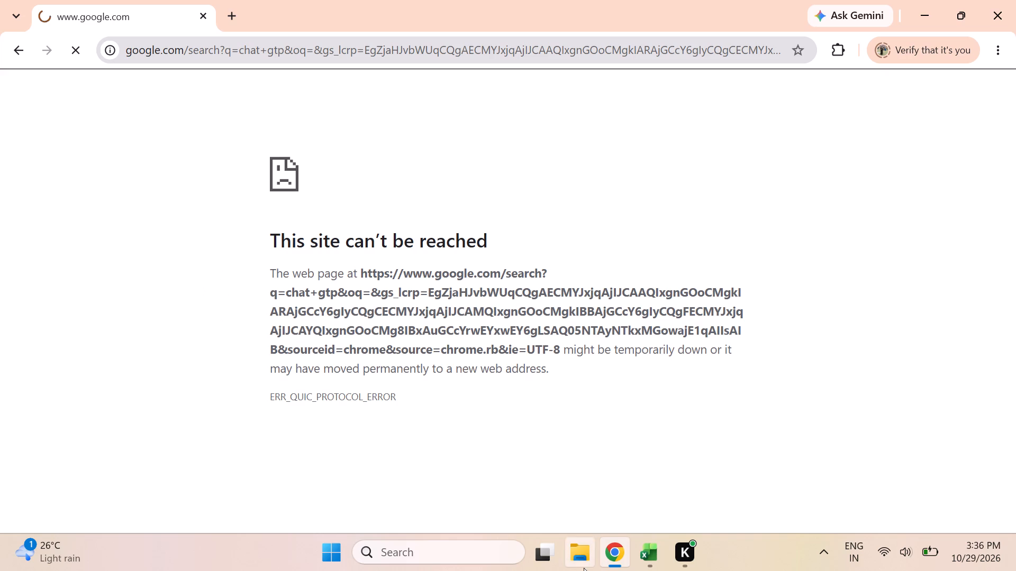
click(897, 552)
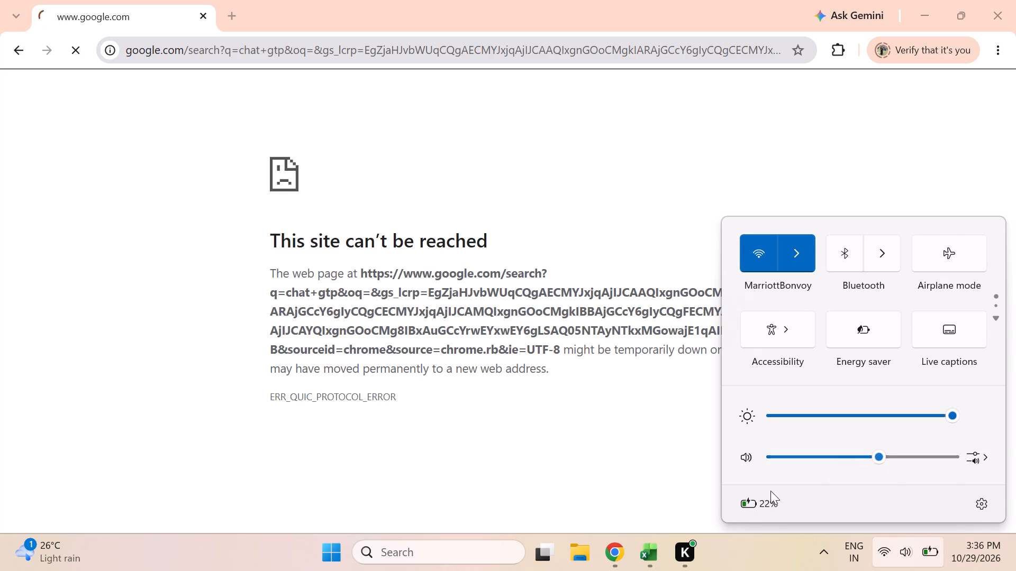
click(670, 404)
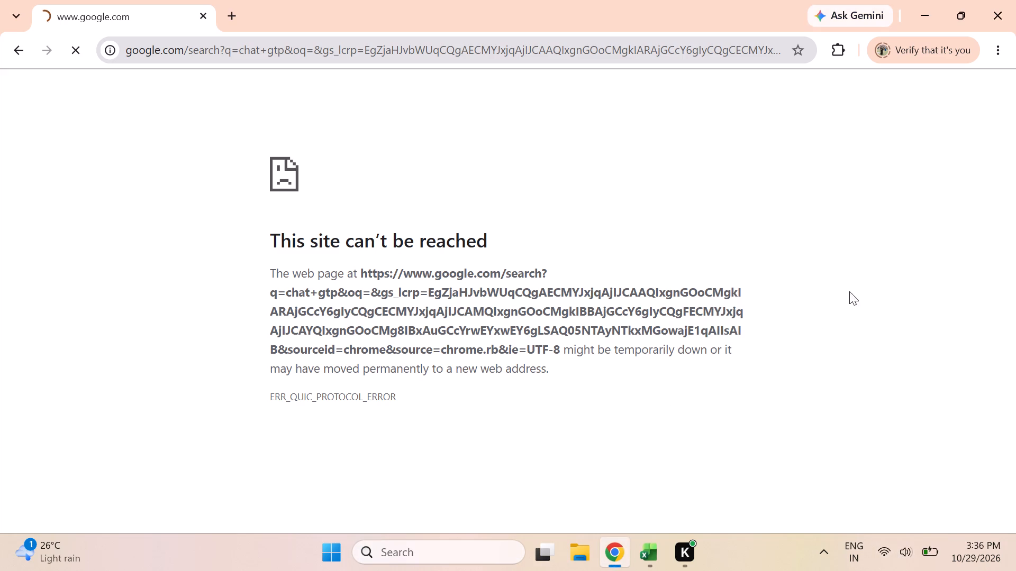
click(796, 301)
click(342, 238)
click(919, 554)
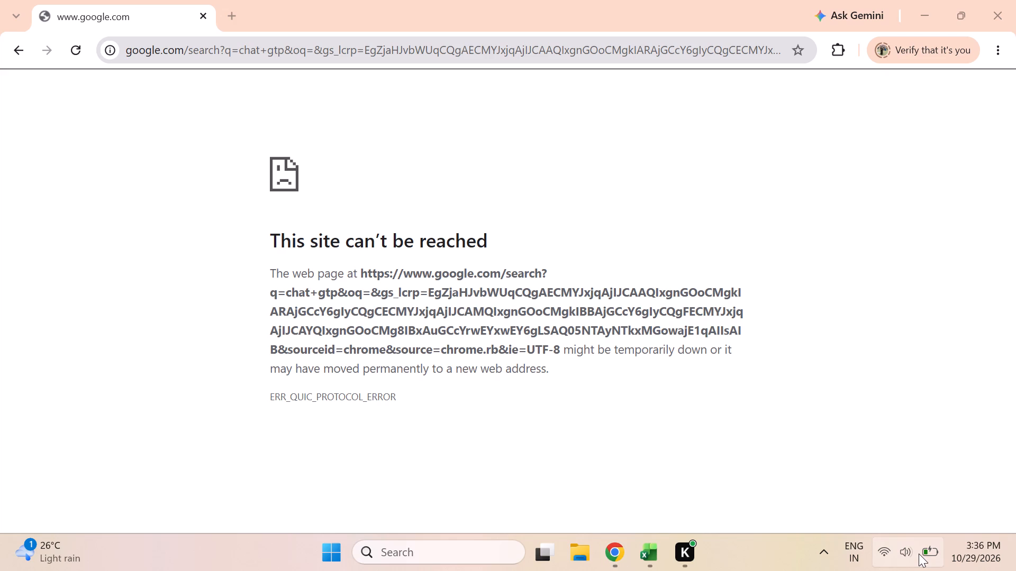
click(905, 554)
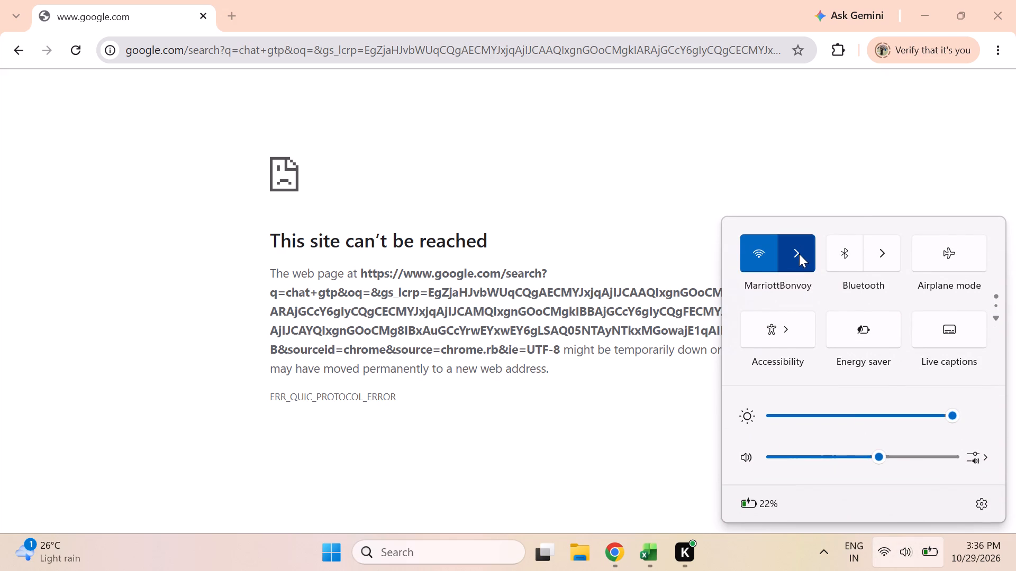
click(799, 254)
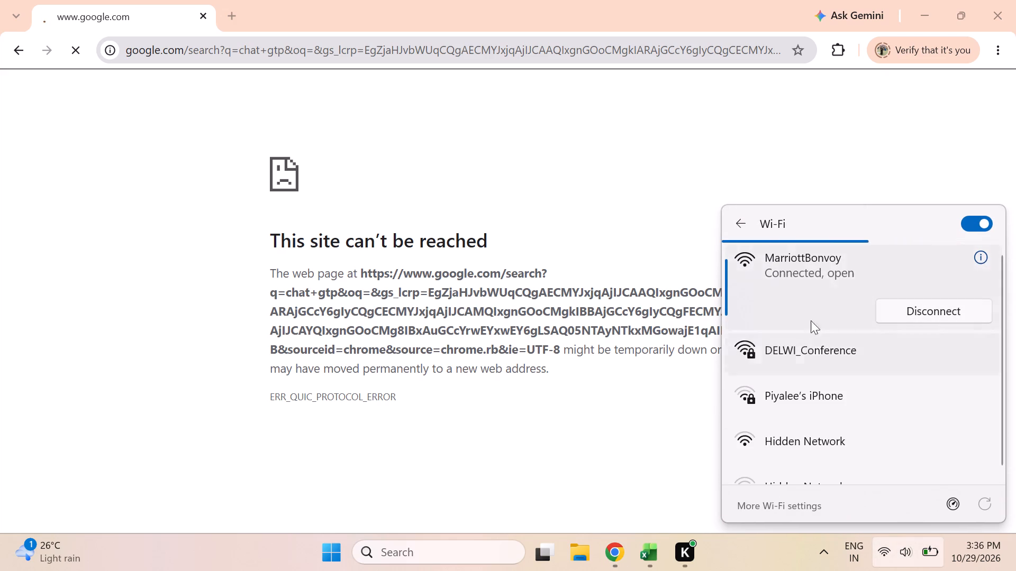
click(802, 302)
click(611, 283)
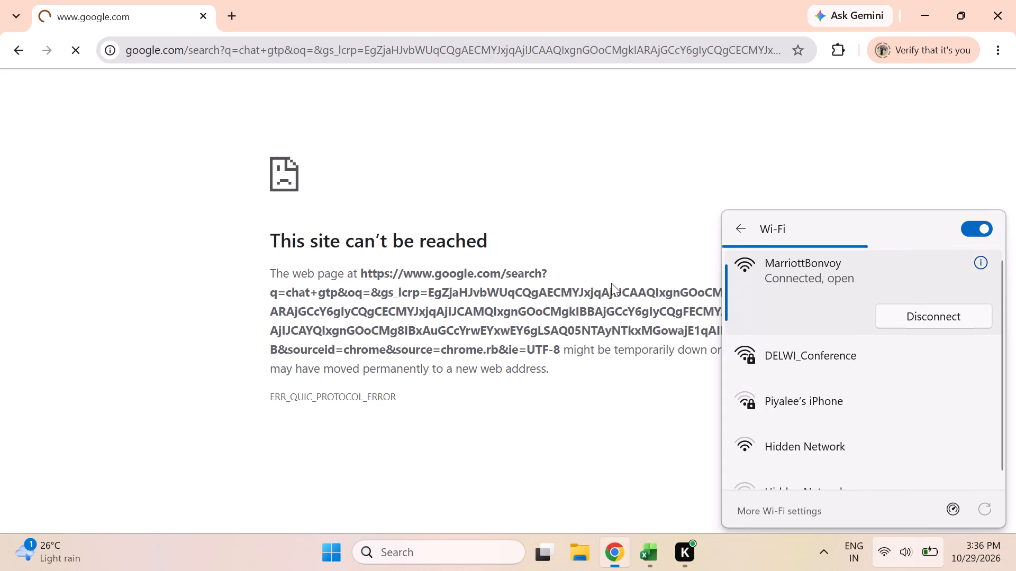
Disconnect the computer from the MarriottBonvoy Wi-Fi network and reconnect to it.
click(886, 564)
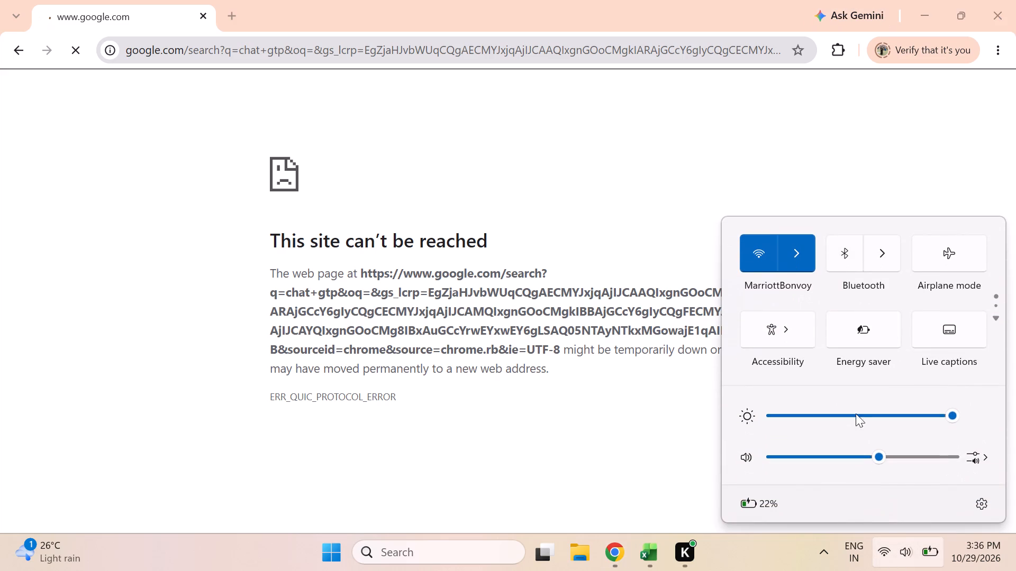
click(804, 260)
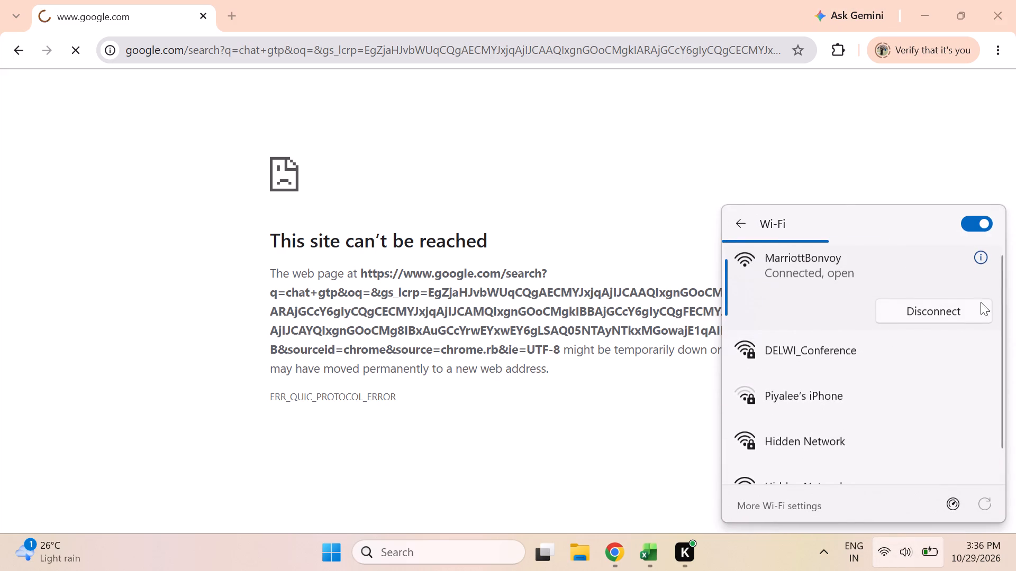
click(966, 310)
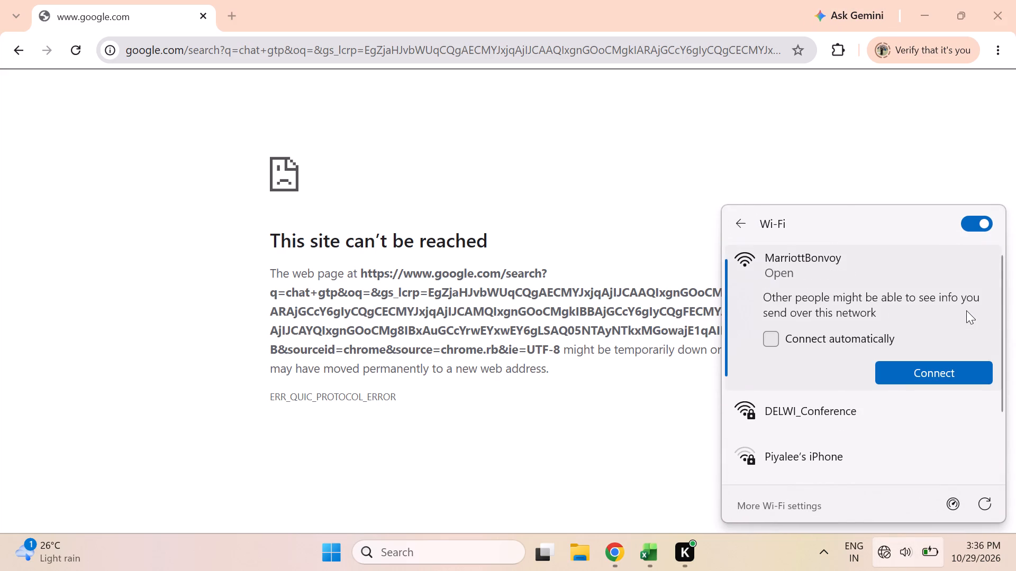
click(923, 375)
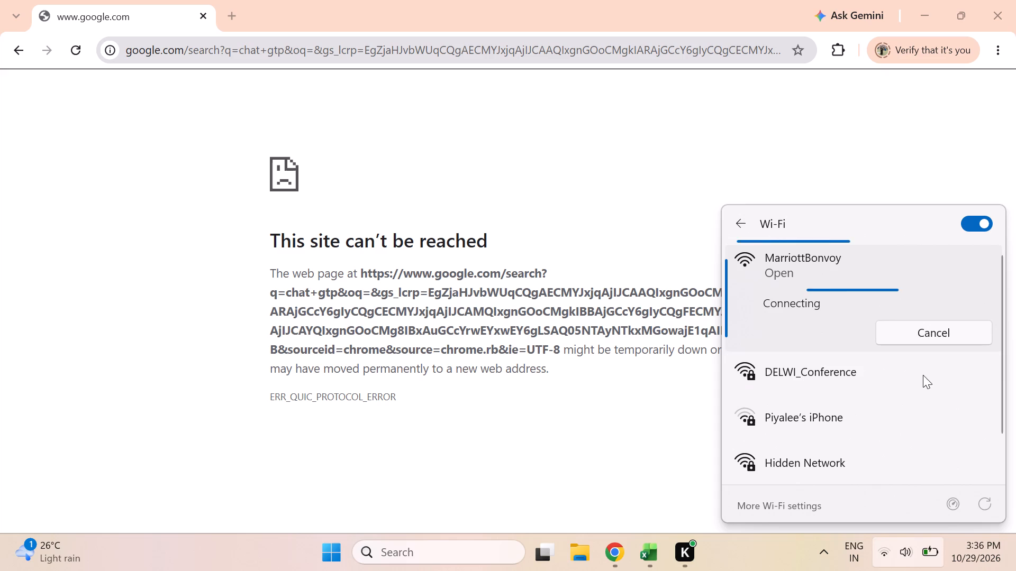
click(584, 155)
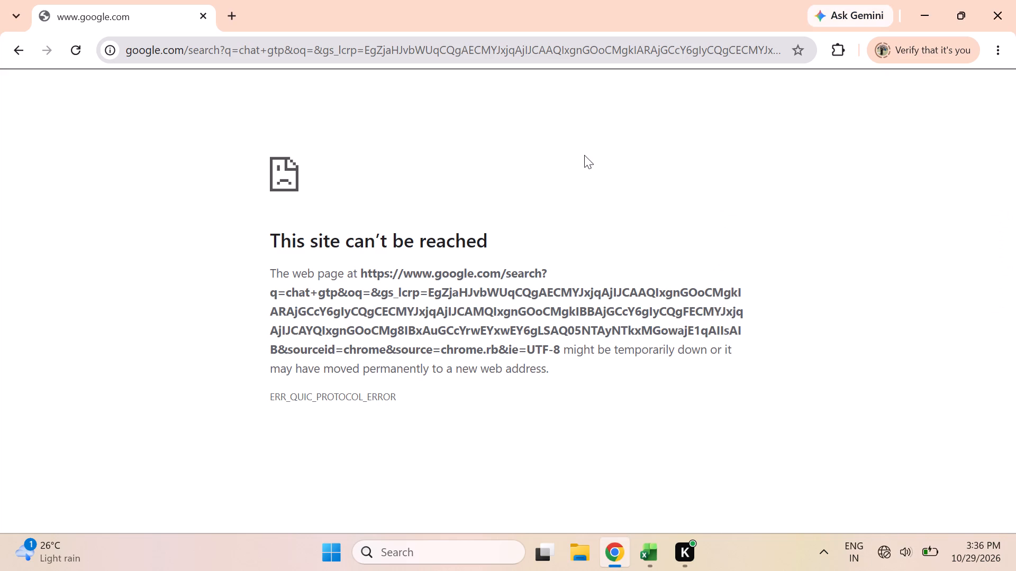
Close the browser tab holding the unreachable Google search page.
click(716, 224)
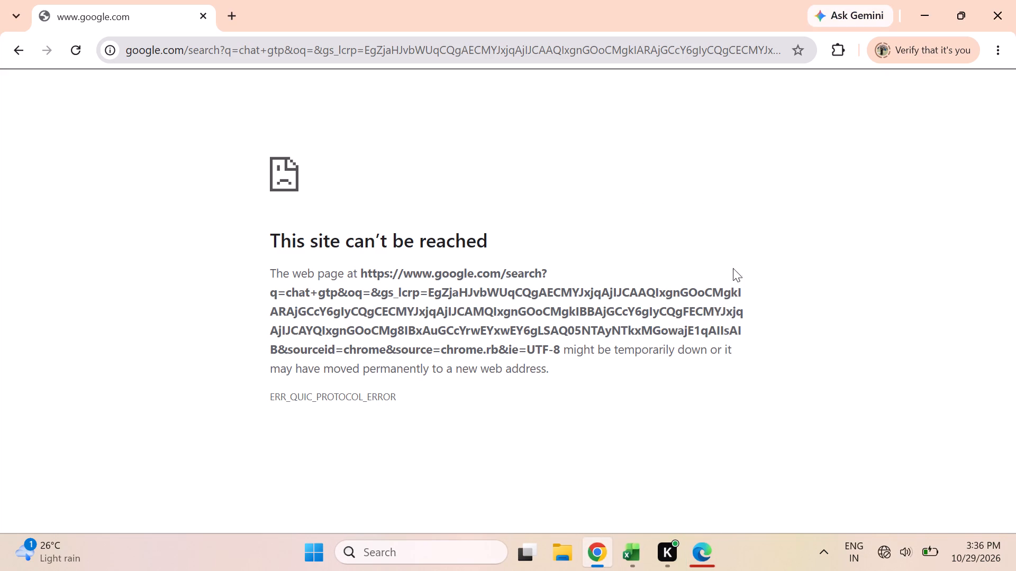
double_click(774, 331)
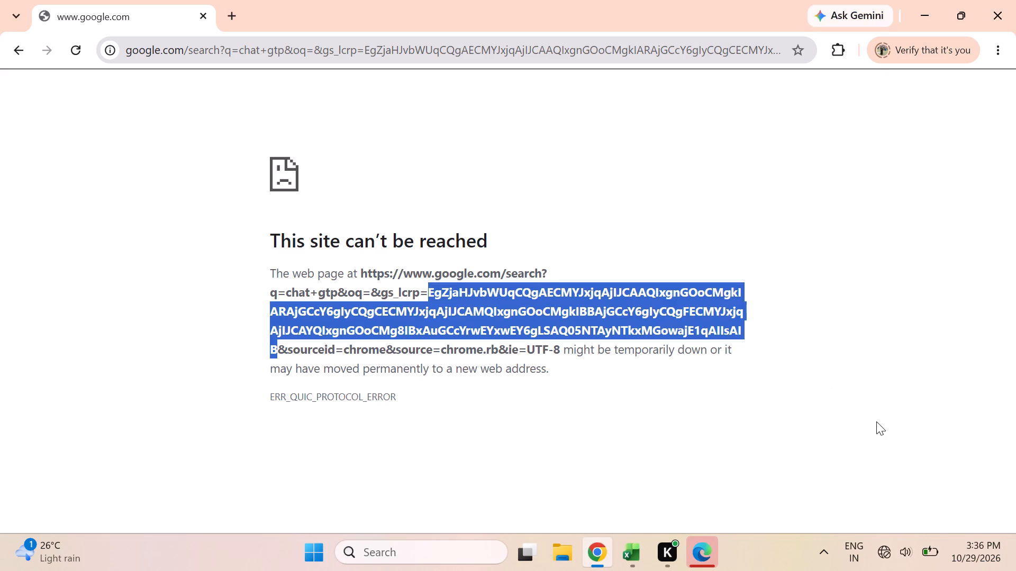
click(876, 421)
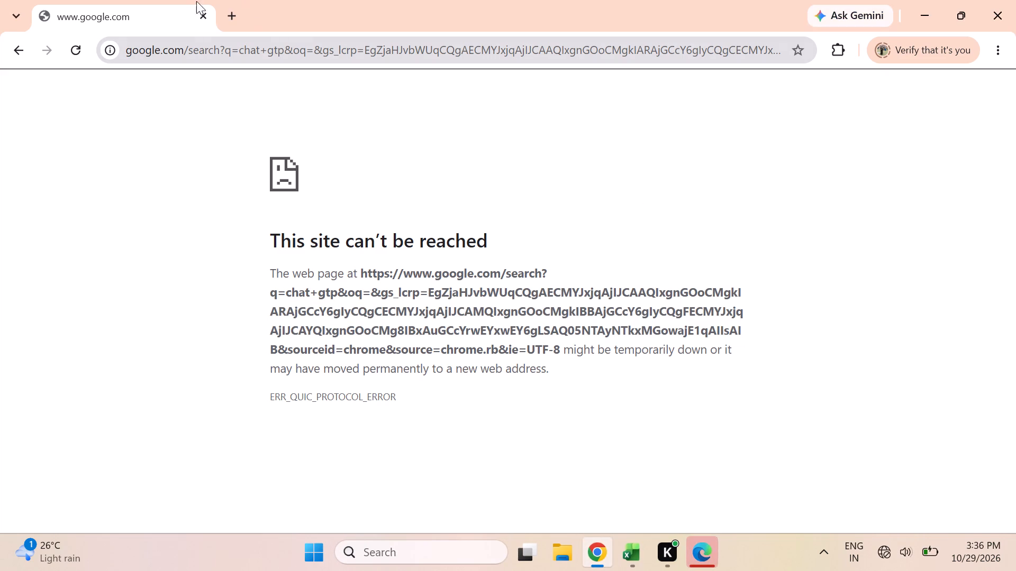
click(198, 16)
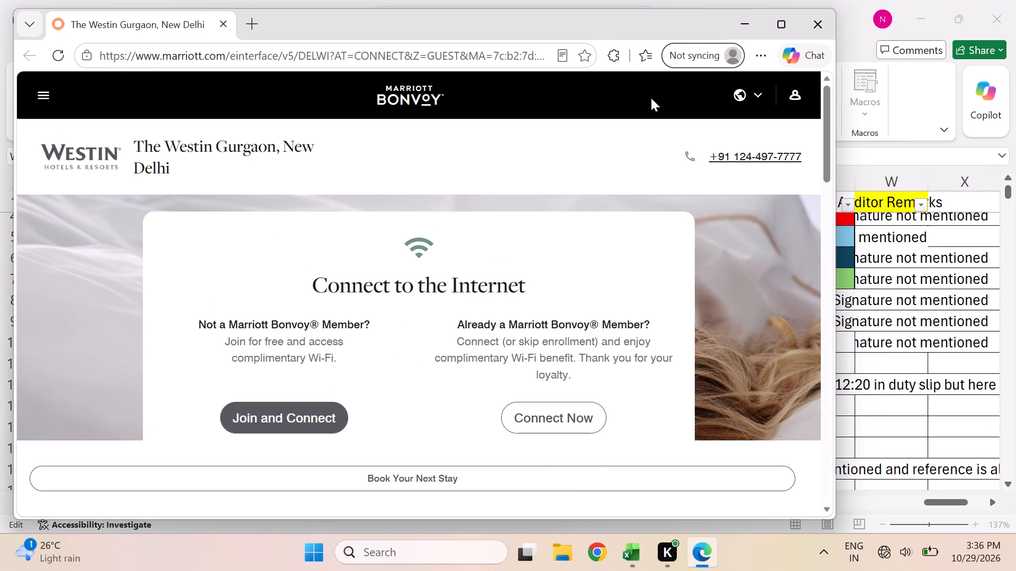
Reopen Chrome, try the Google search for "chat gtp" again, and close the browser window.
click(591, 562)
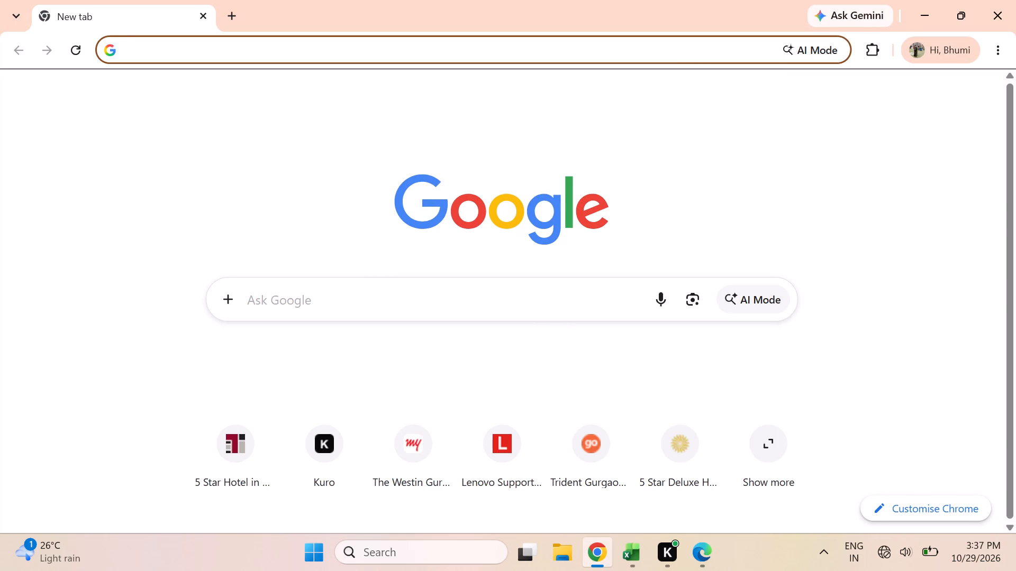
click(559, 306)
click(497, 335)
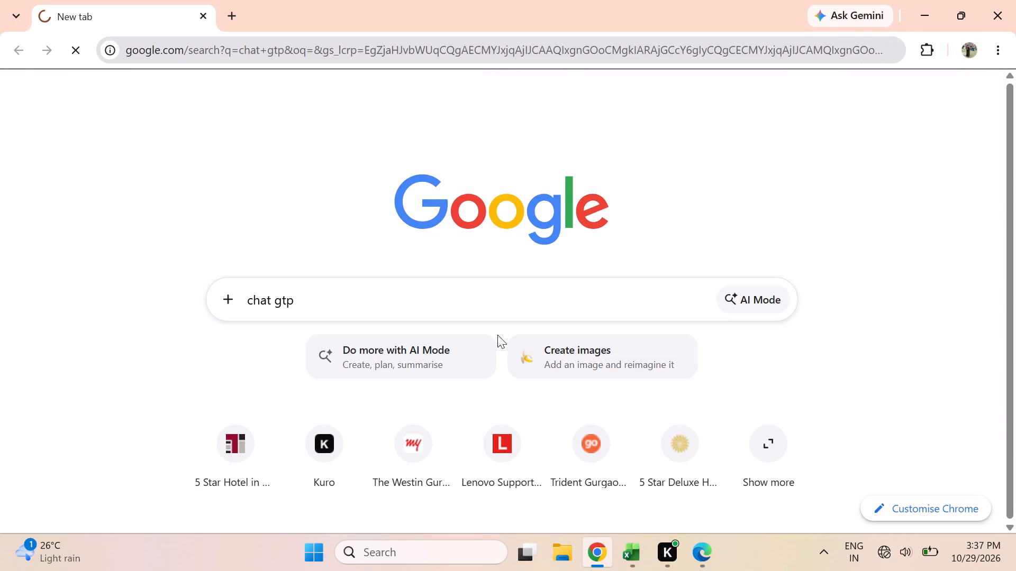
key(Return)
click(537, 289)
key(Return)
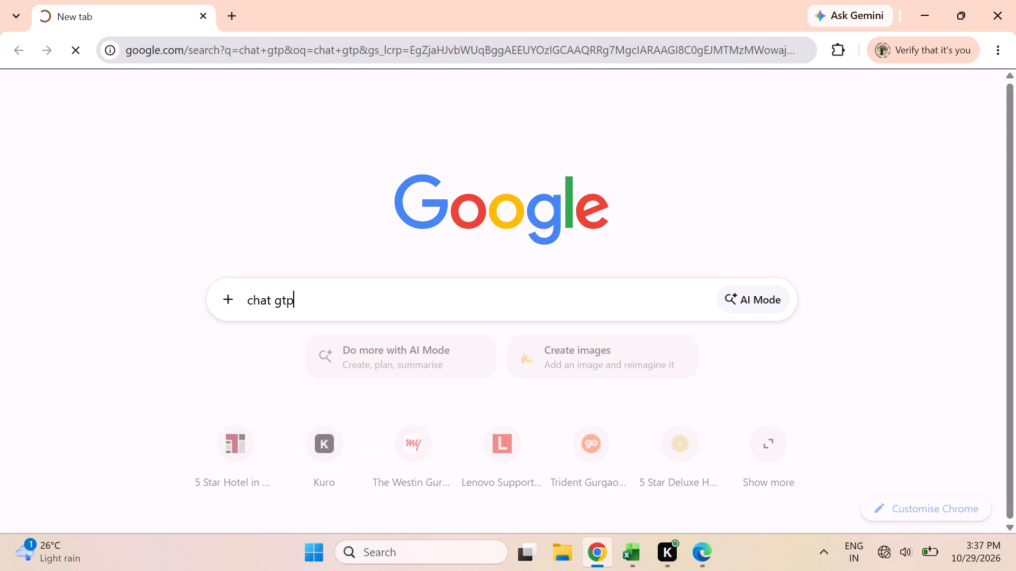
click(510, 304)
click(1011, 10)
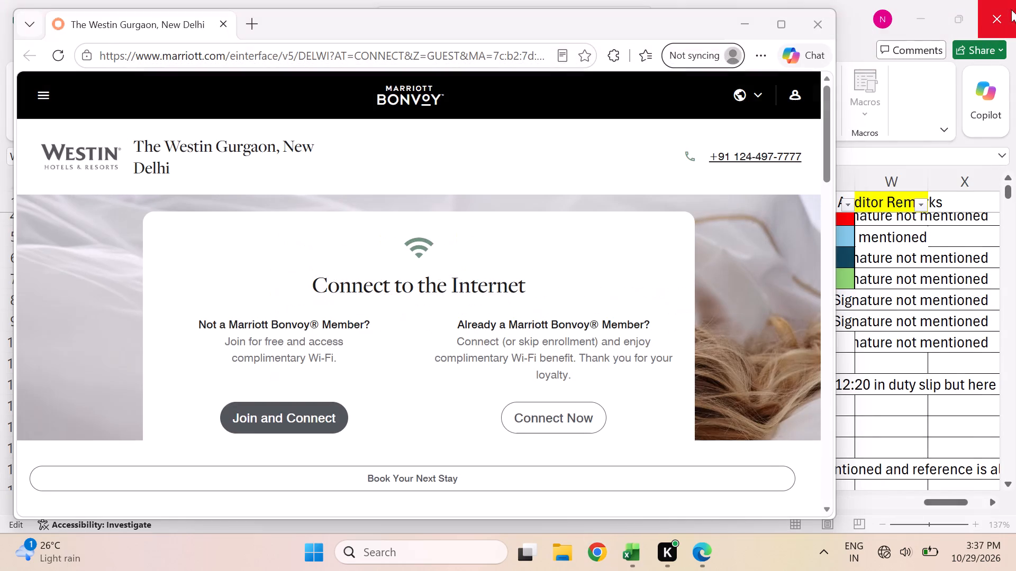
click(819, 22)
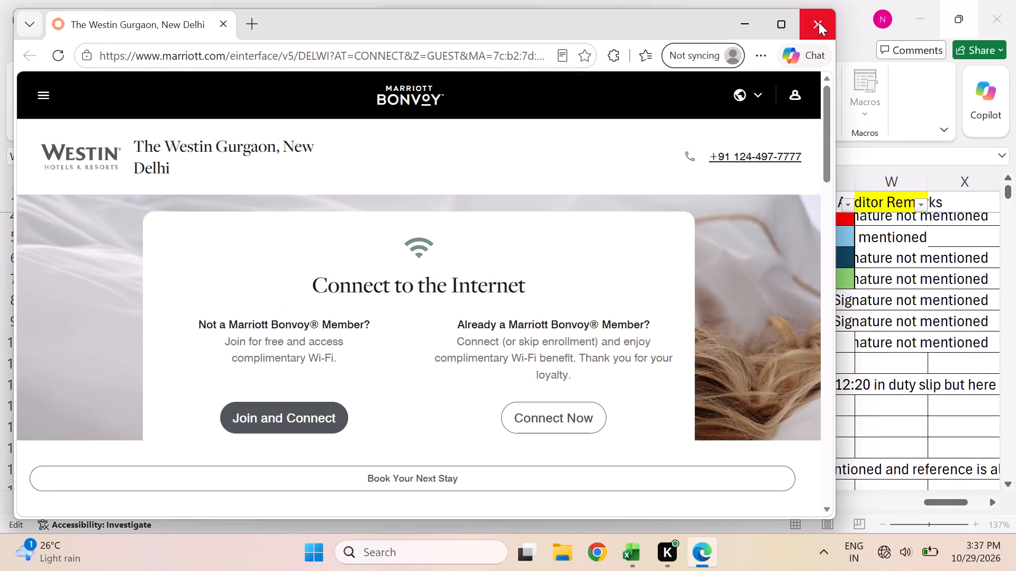
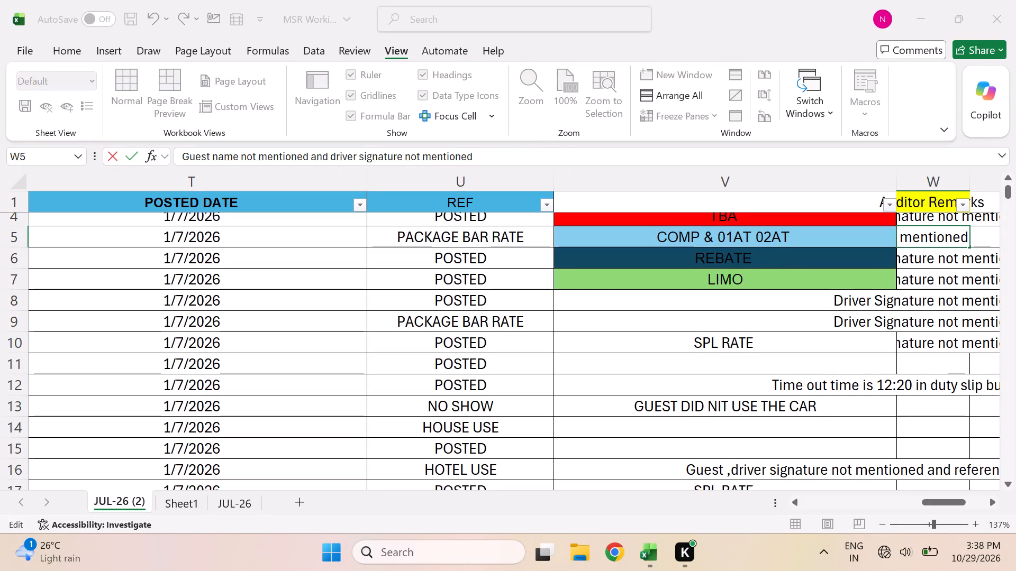
Insert "Amount is charged in the D140 report but classified" at the start of the auditor remark in cell W5, before "Guest name".
click(182, 153)
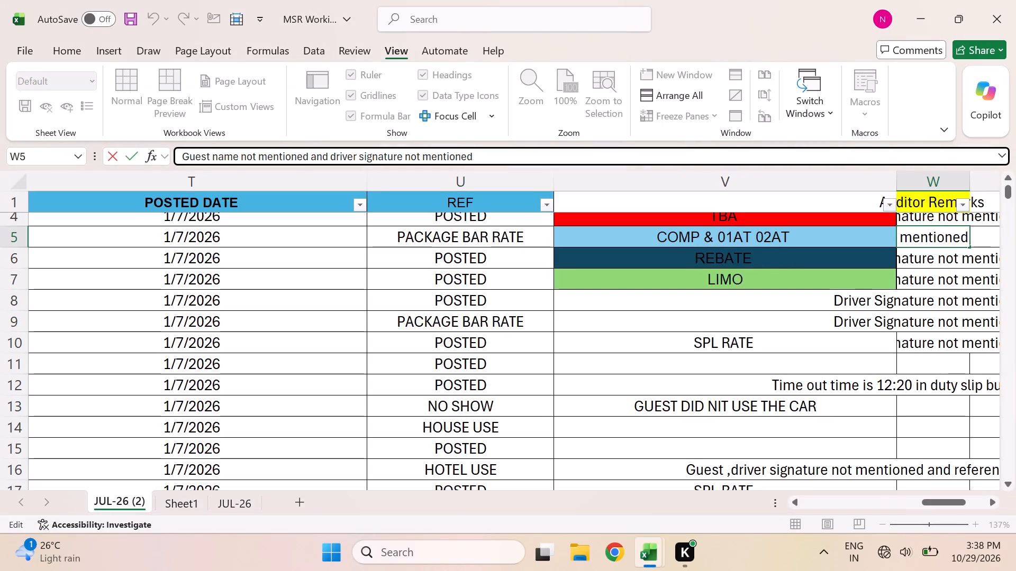
click(180, 152)
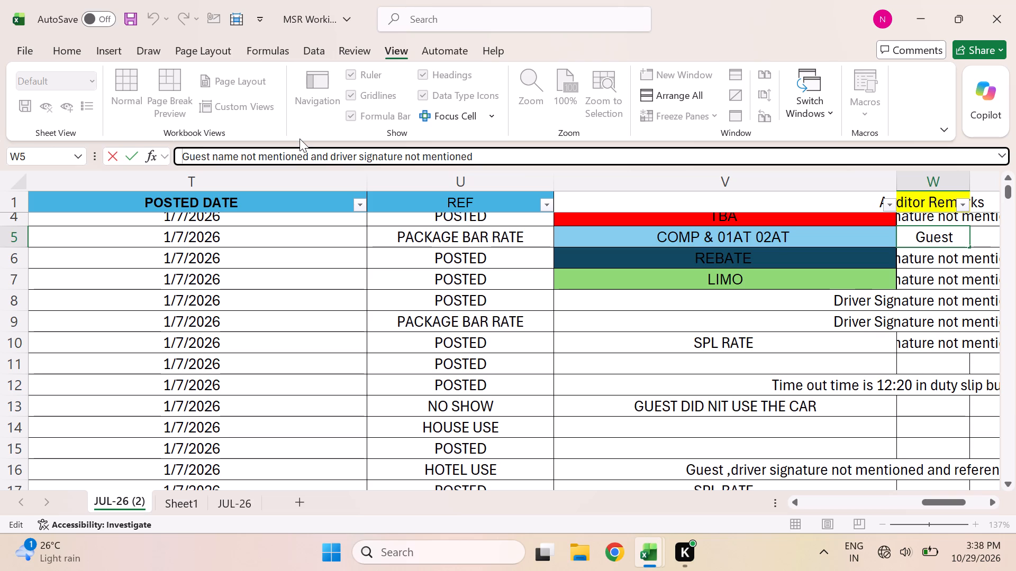
key(a)
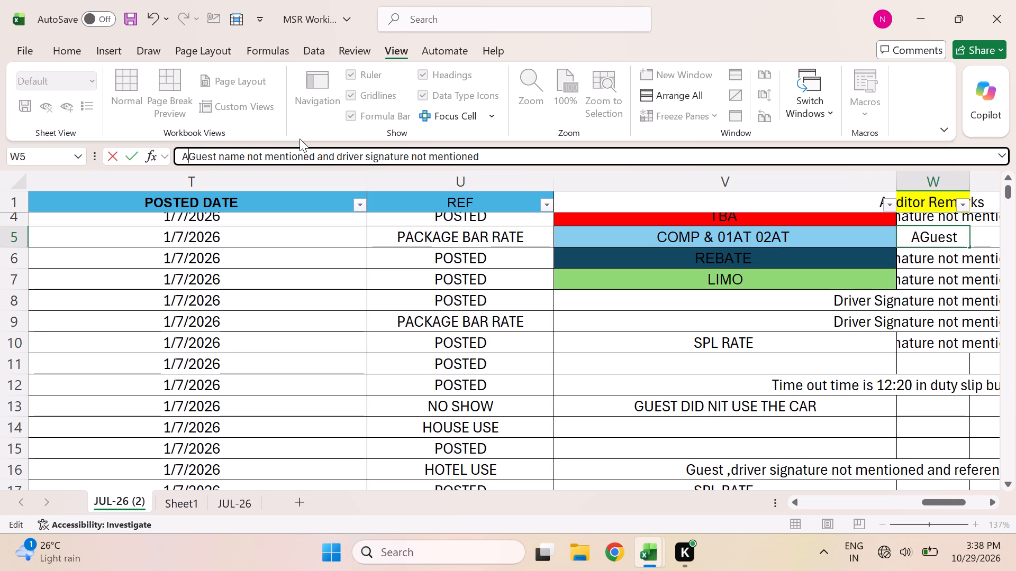
text(mount)
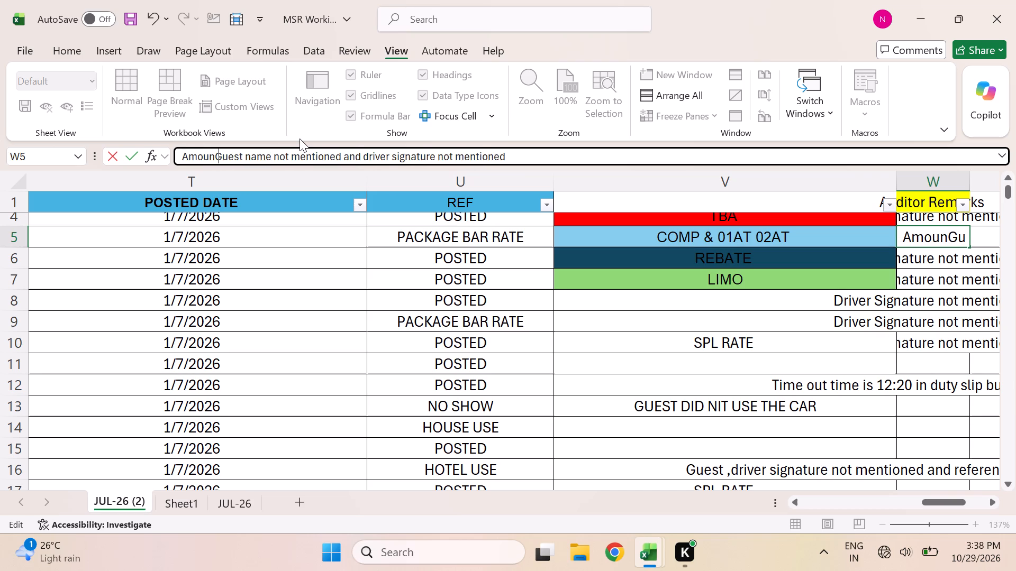
key(space)
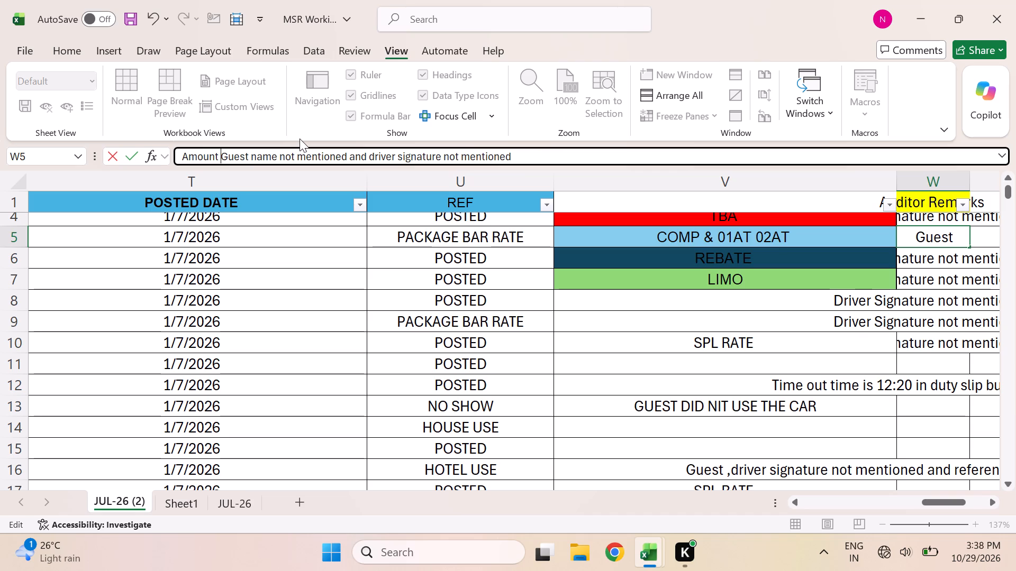
text(is)
key(space)
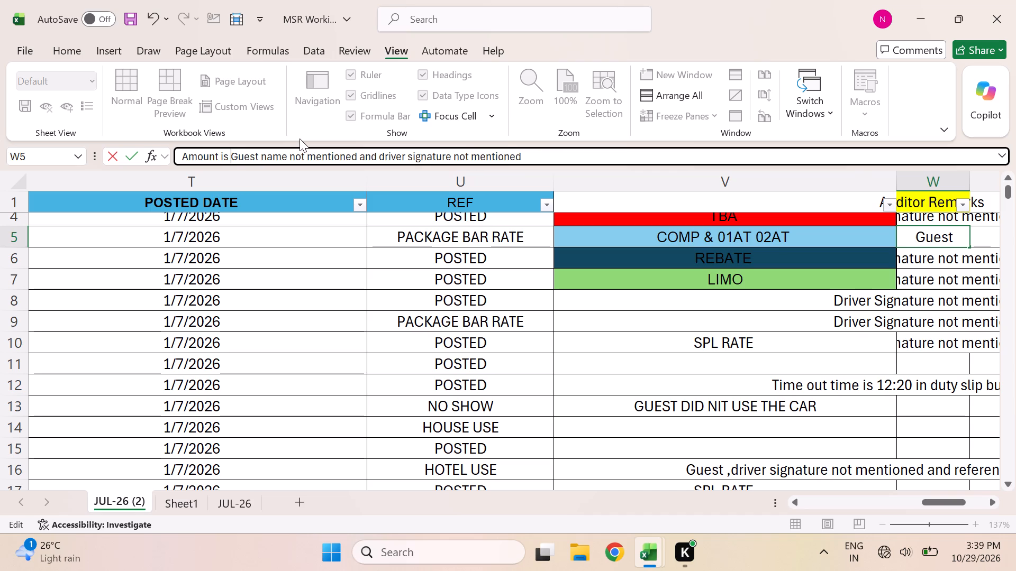
key(c)
key(h)
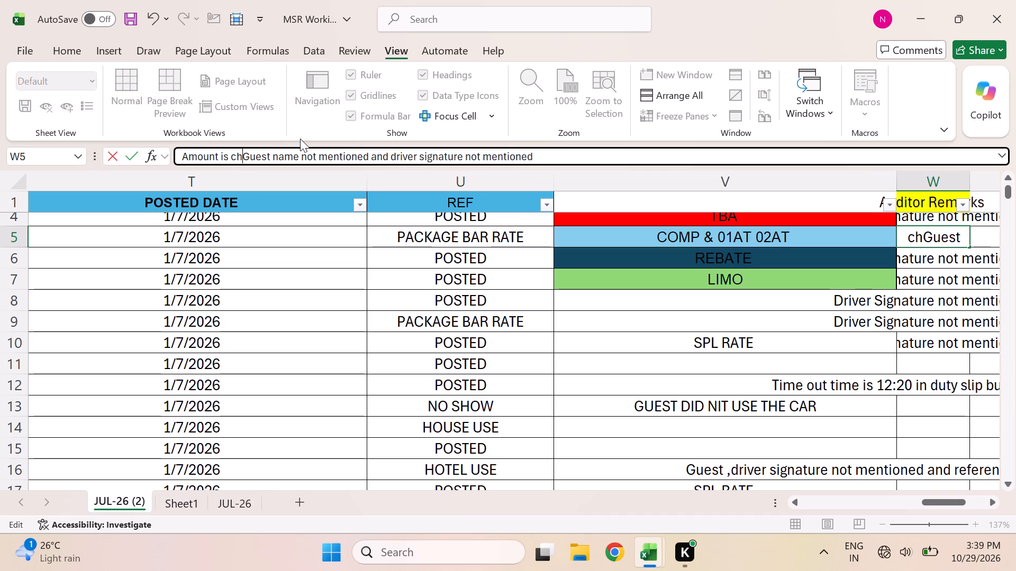
text(arged)
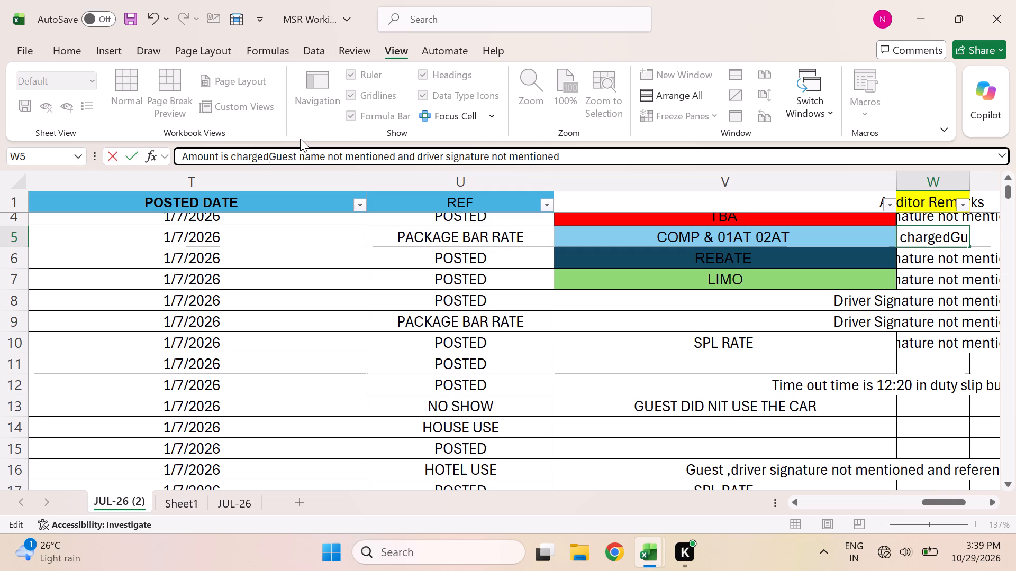
key(space)
text(in the)
key(space)
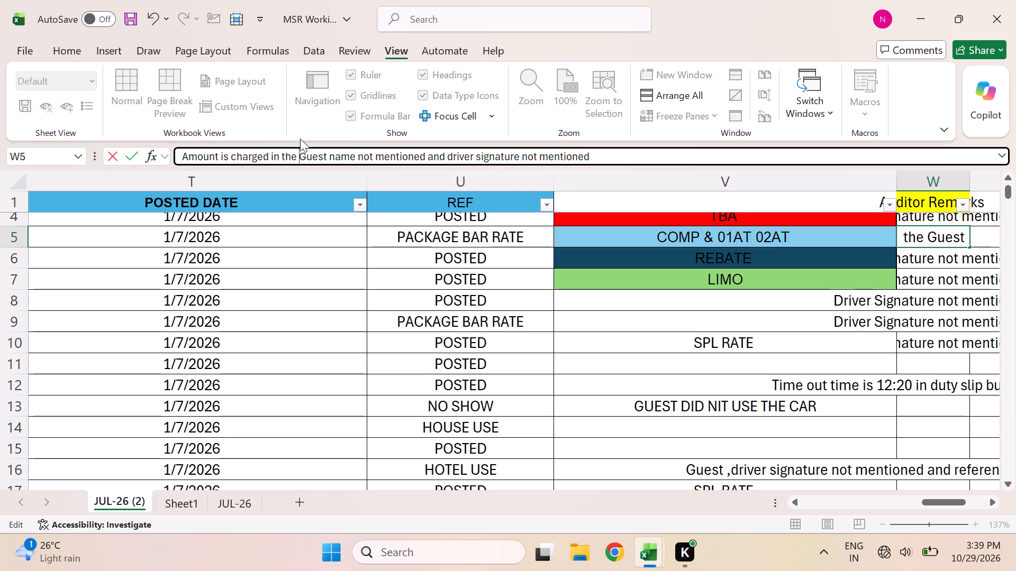
text(D140)
key(space)
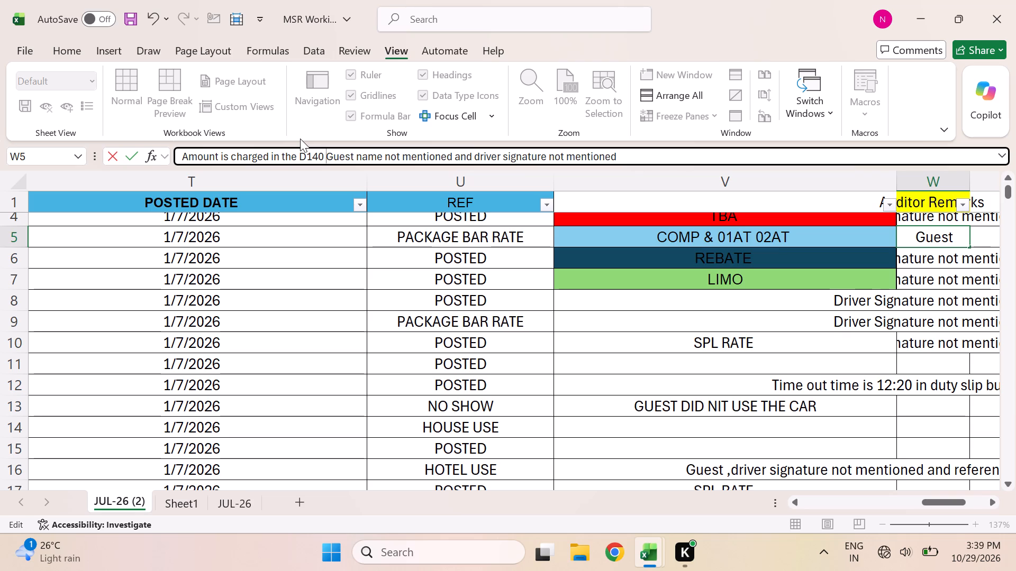
text(repoe)
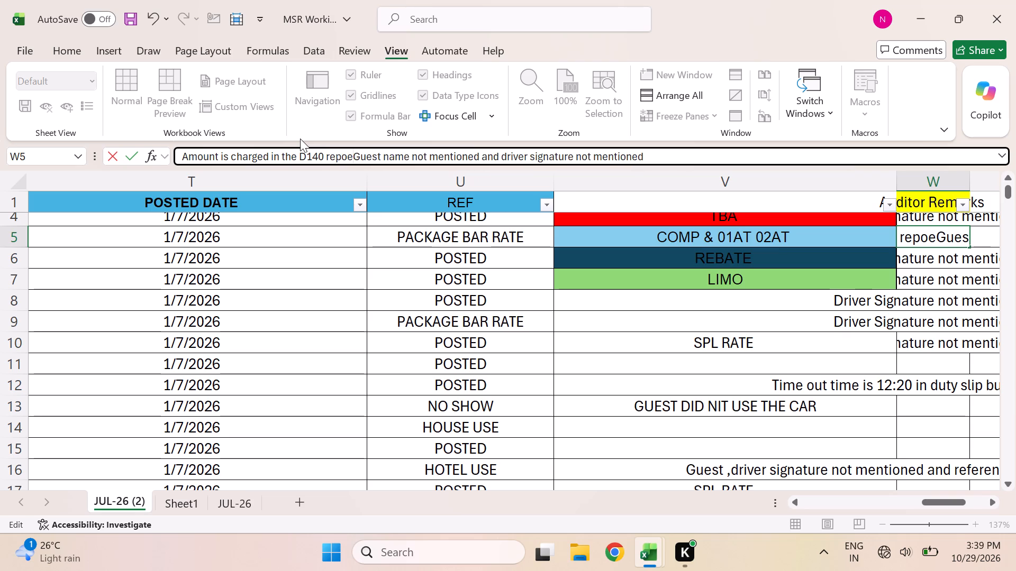
key(BackSpace)
text(rt)
key(space)
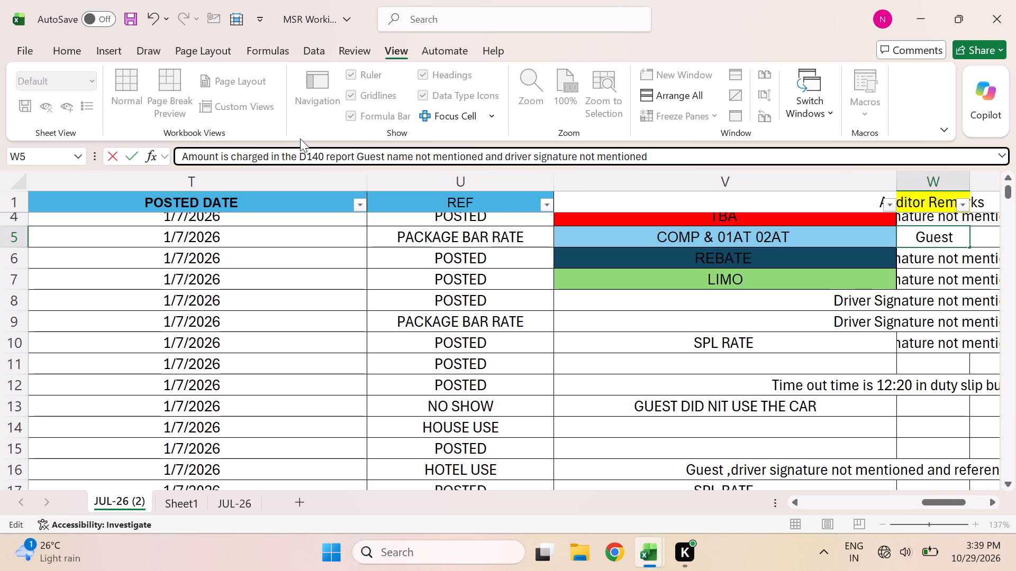
text(but)
key(space)
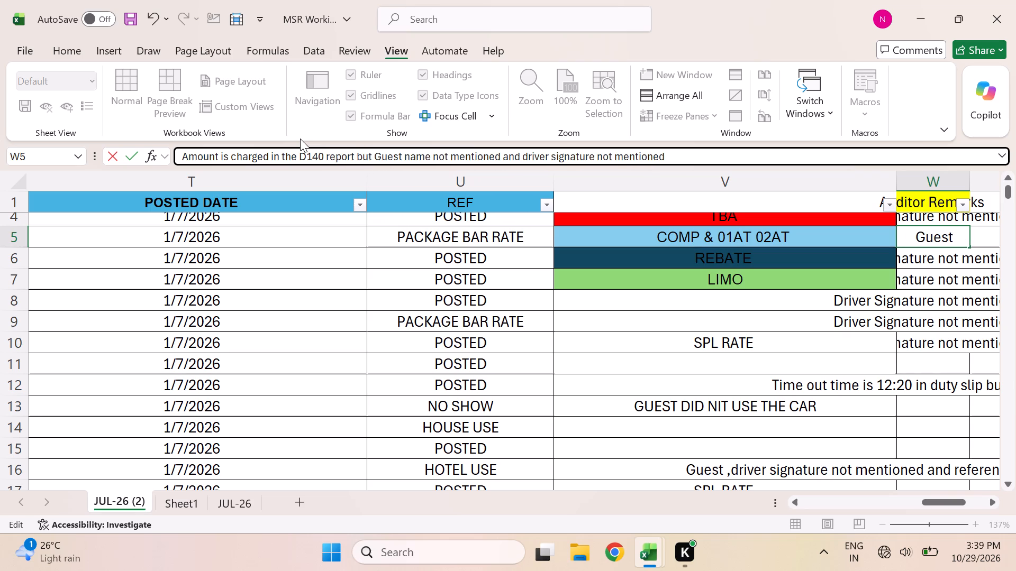
text(class)
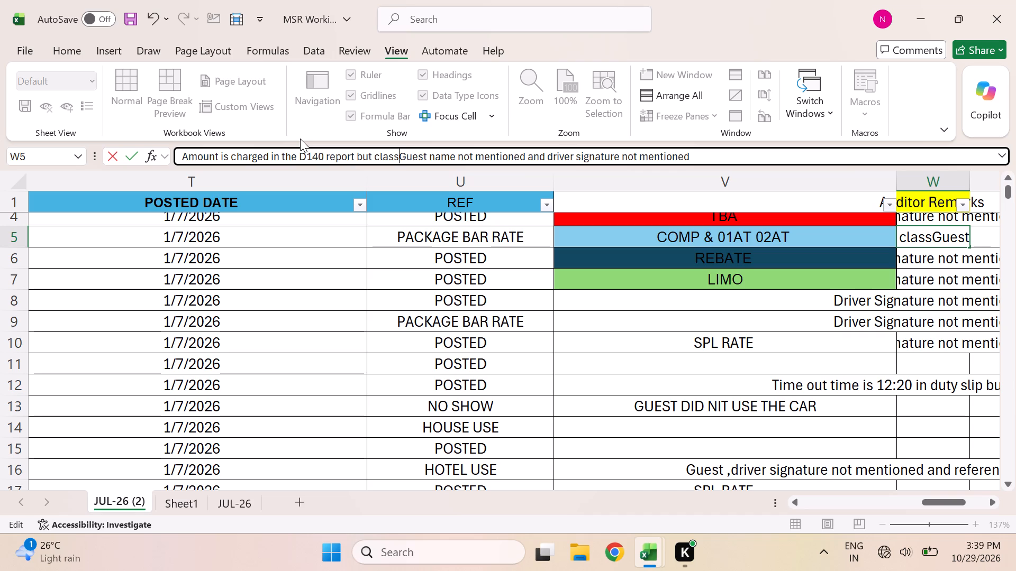
text(ified)
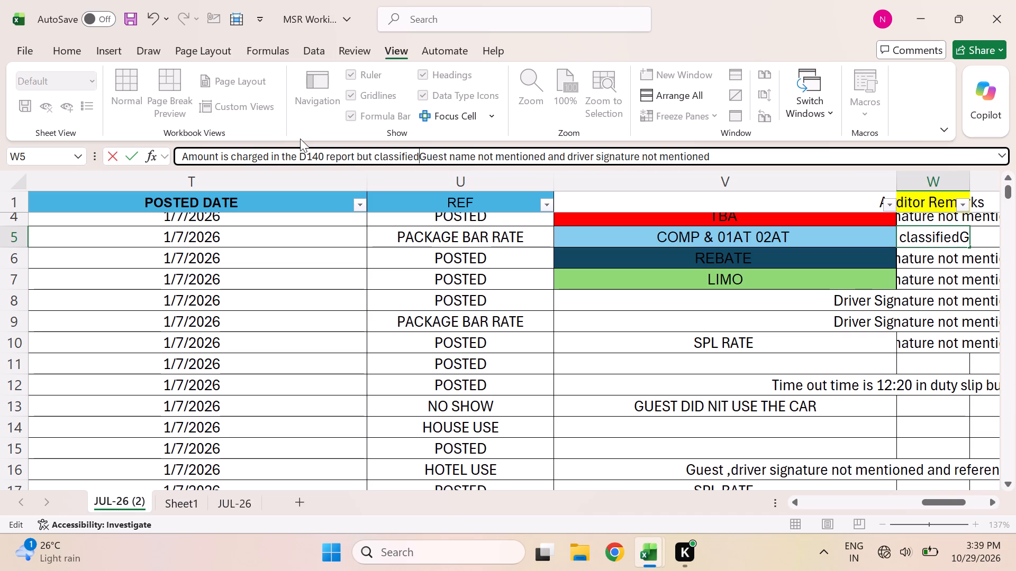
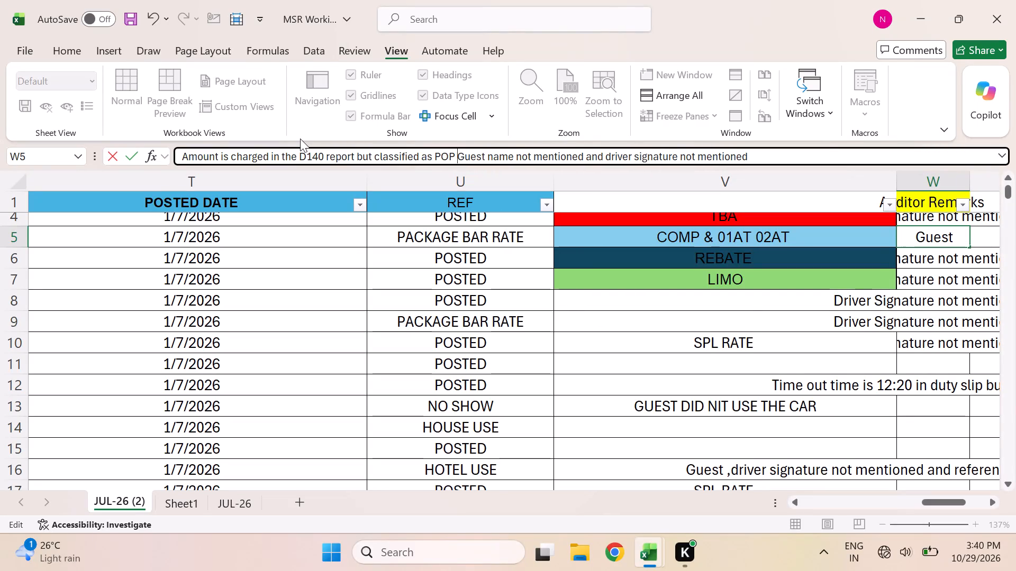
Finish the auditor remark in cell W5 by adding "in MSR report and" between "classified as POP" and "Guest name".
text(in)
key(space)
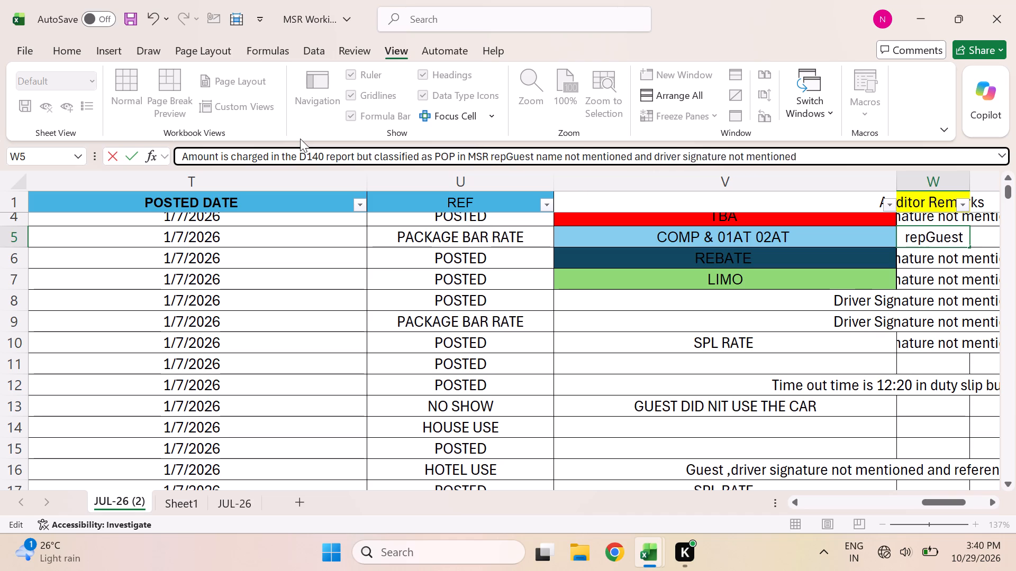
key(space)
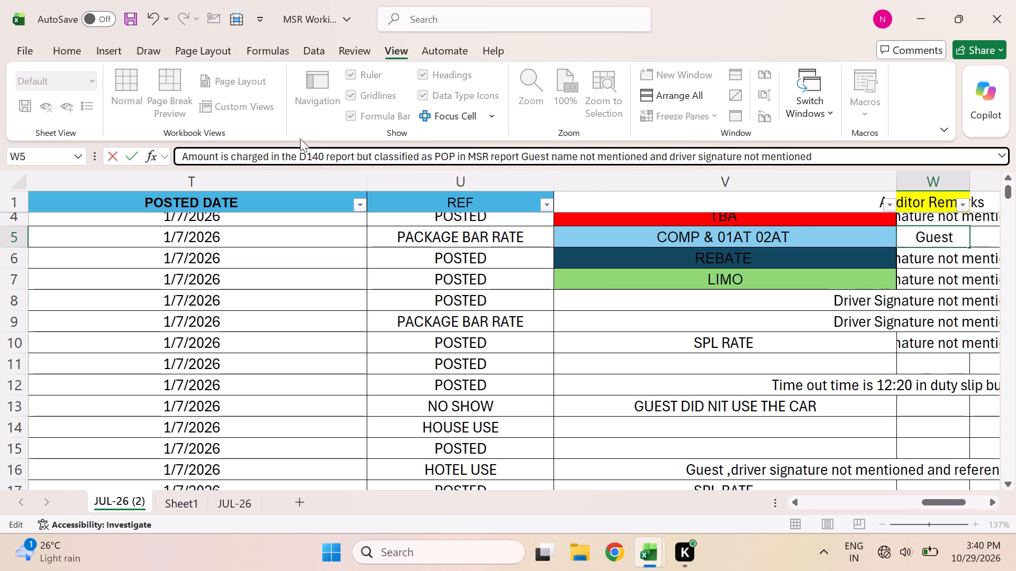
text(and)
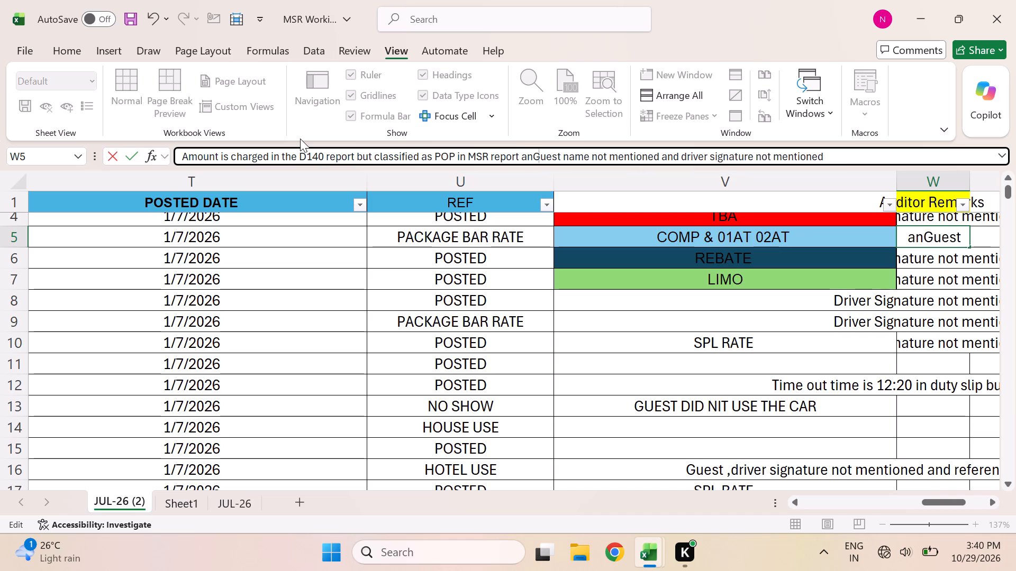
key(space)
key(Return)
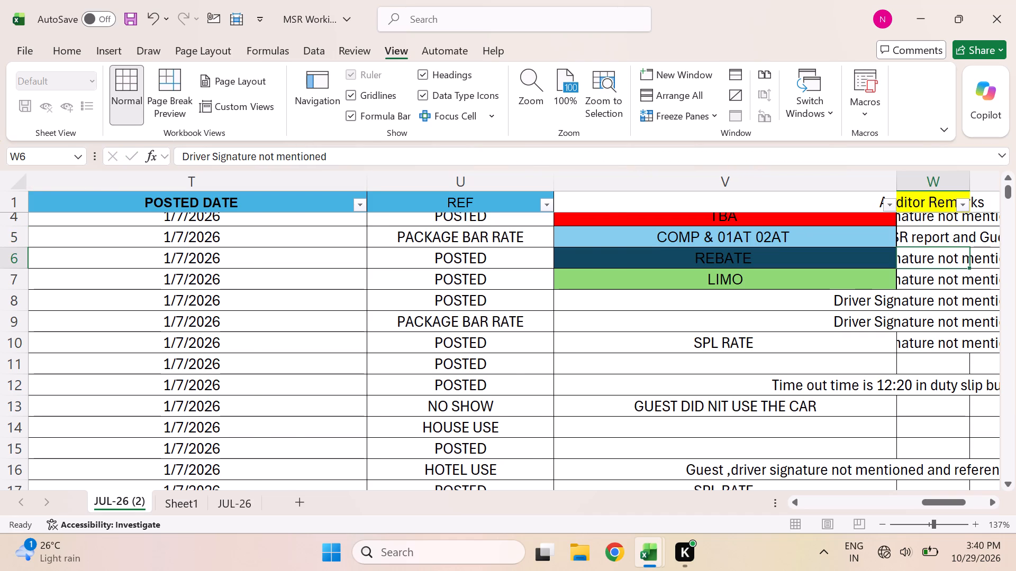
Copy the guest name from row 6 of JUL-26 (2) and check the names offered by D140's Name filter.
scroll(367, 257, right, 2)
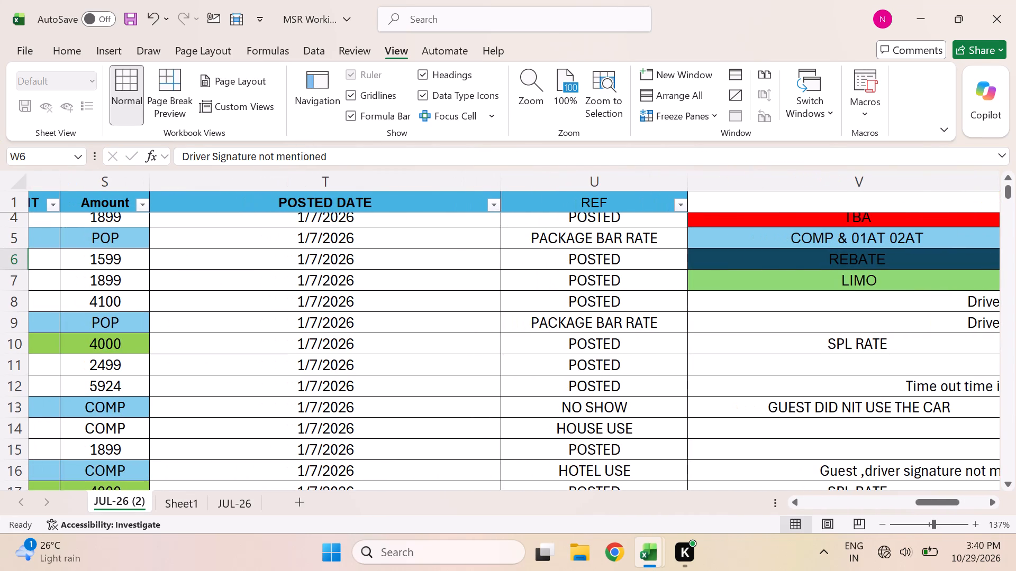
scroll(367, 257, right, 3)
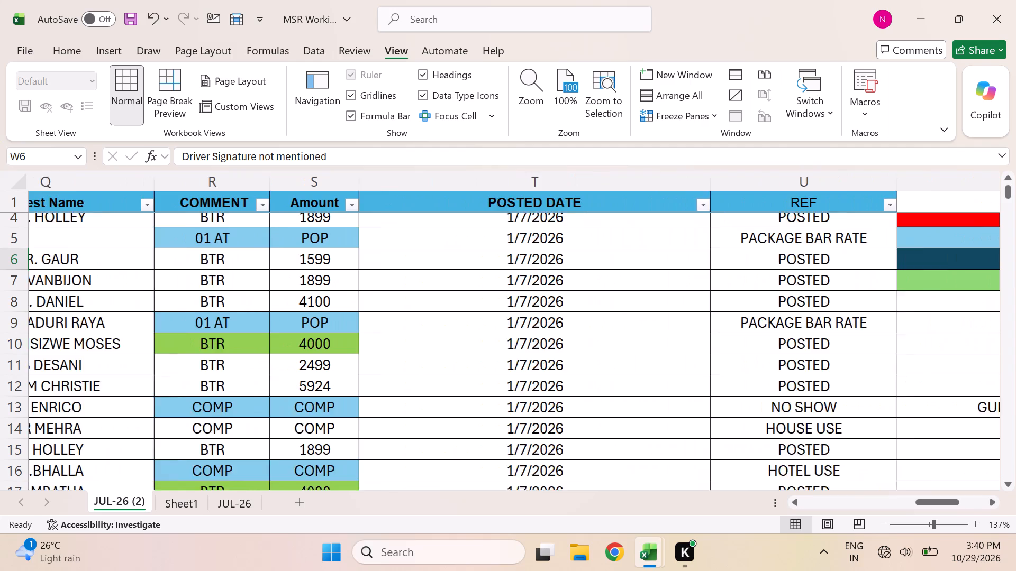
scroll(367, 257, right, 1)
scroll(367, 257, up, 1)
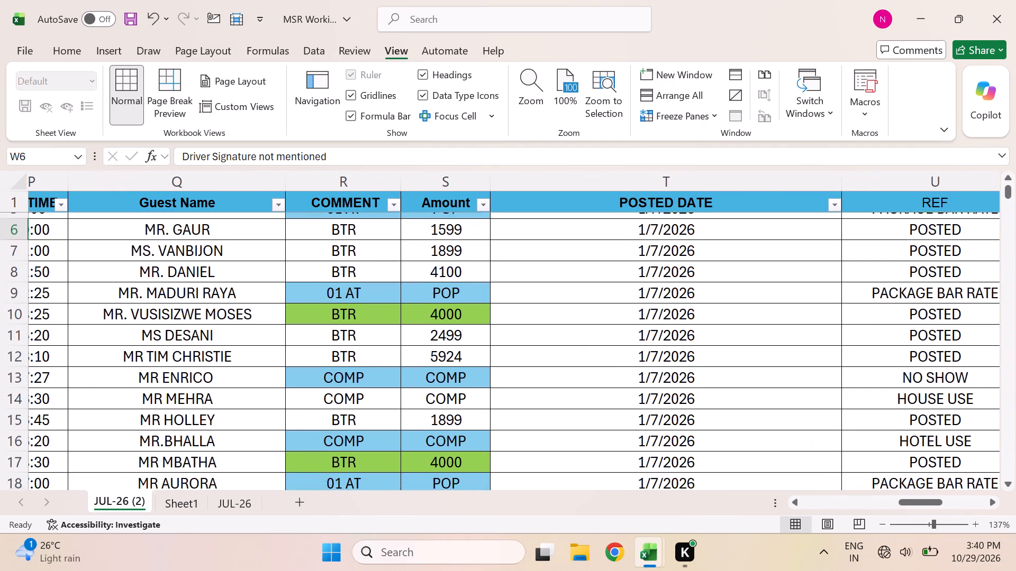
scroll(367, 257, up, 1)
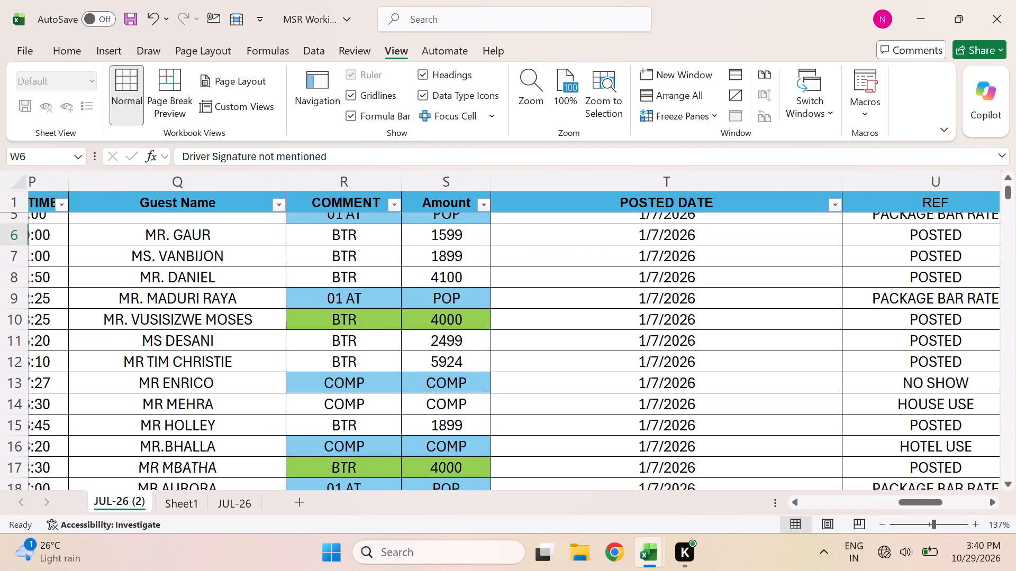
click(252, 241)
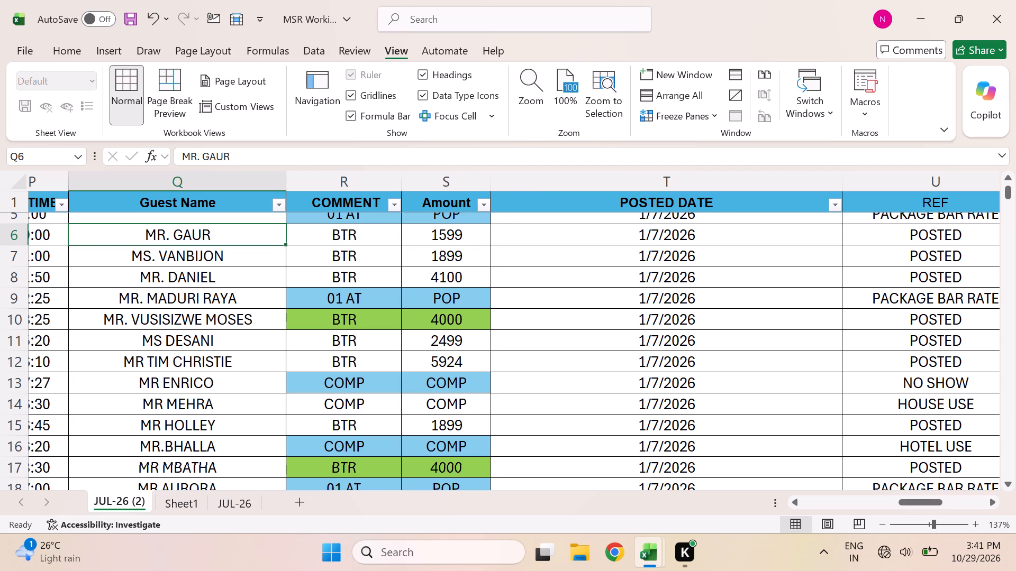
key(ctrl+c)
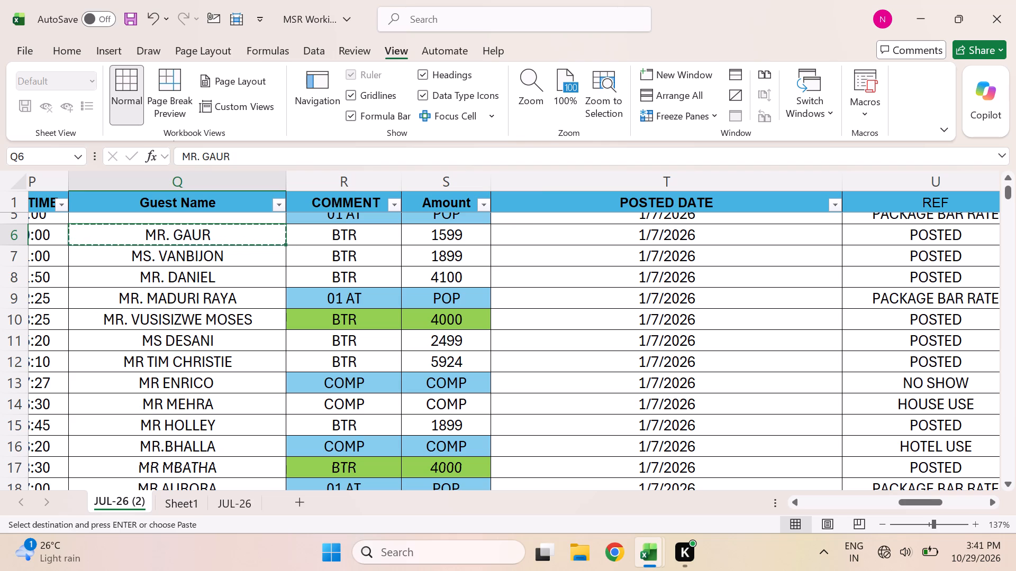
key(alt+Tab)
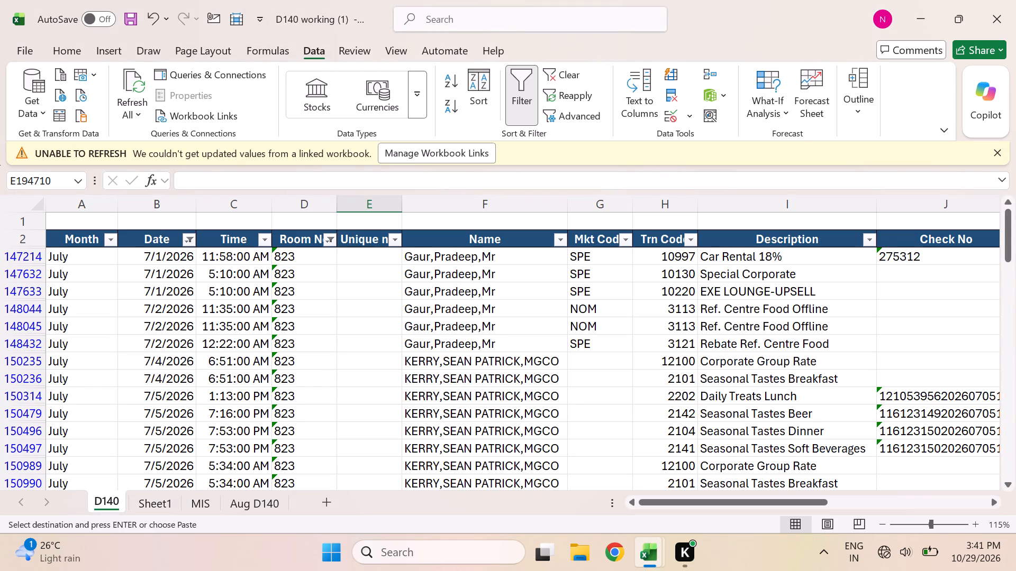
click(563, 242)
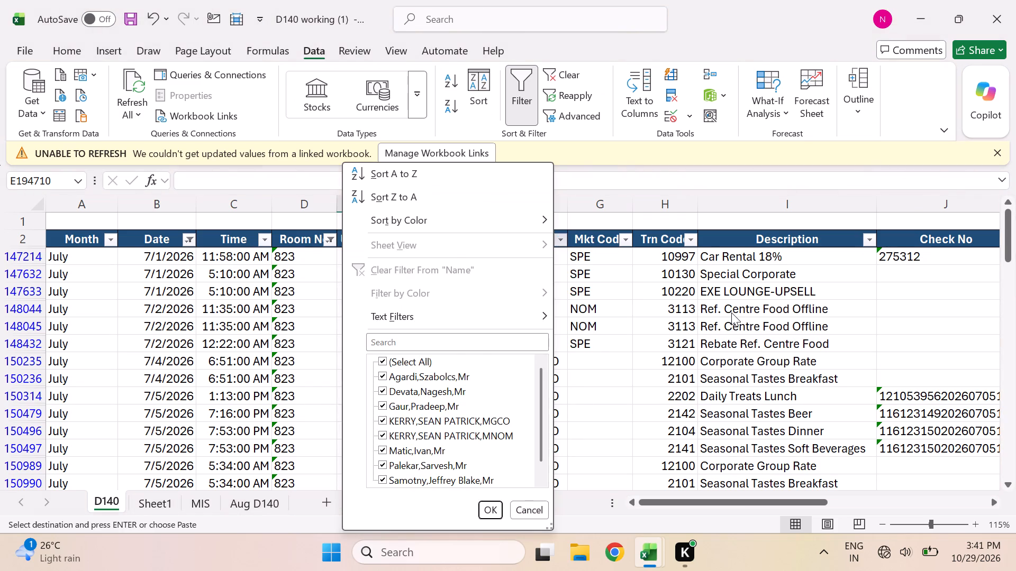
click(731, 312)
key(alt+Tab)
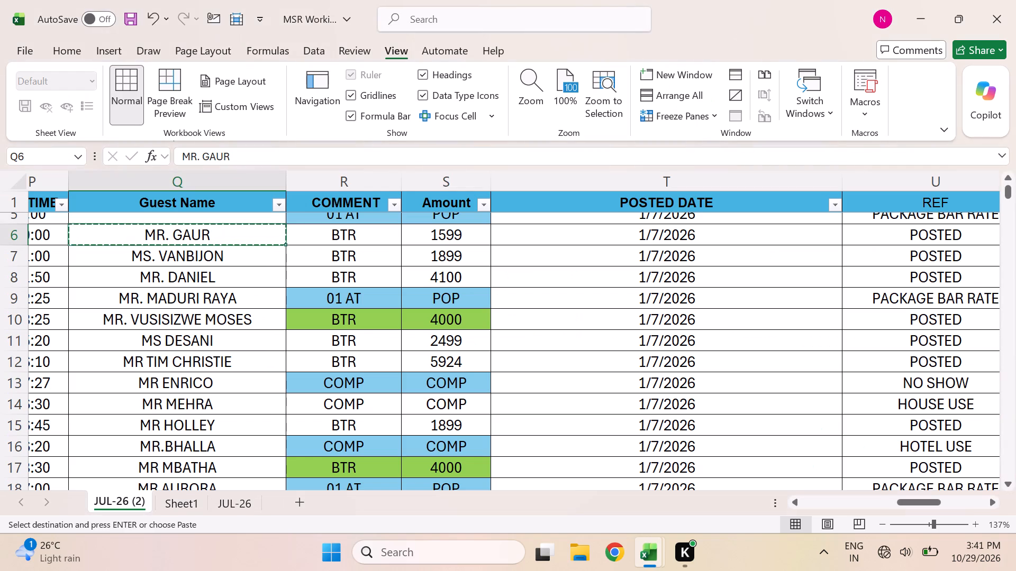
Look up the duty's room number in JUL-26 (2) and filter D140's Room No column to 647.
scroll(564, 366, up, 1)
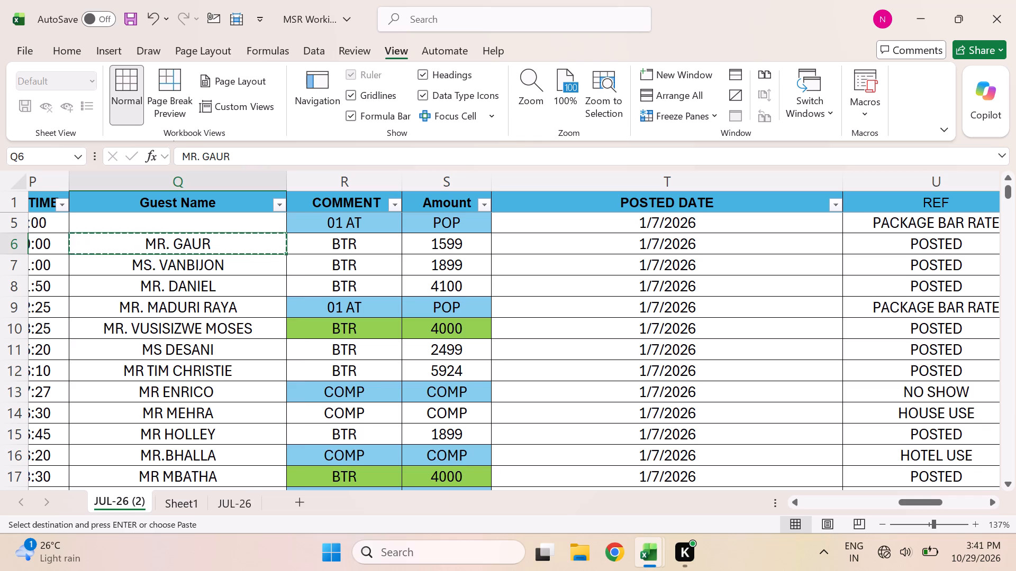
scroll(406, 273, right, 1)
key(alt+Tab)
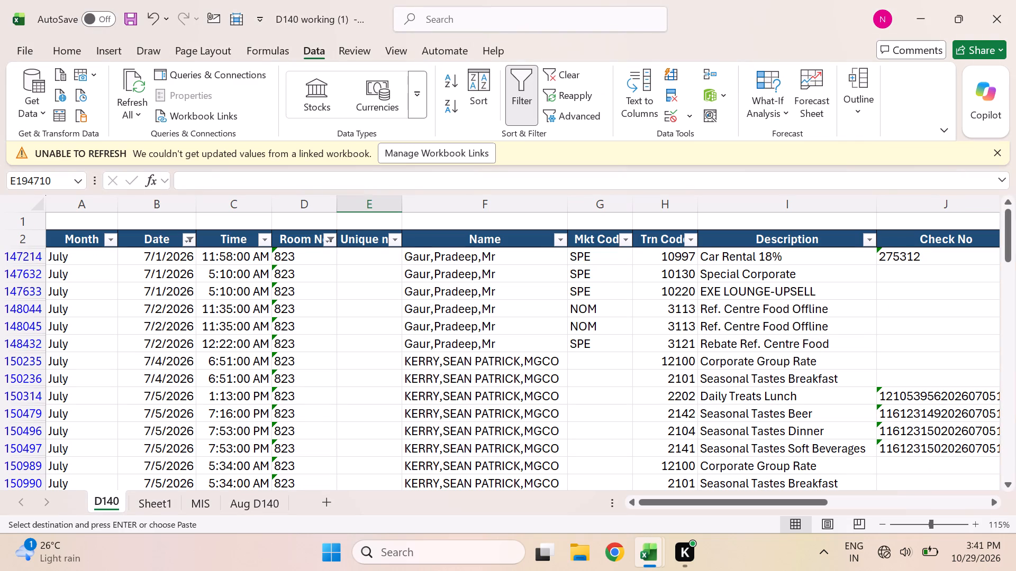
key(alt+Tab)
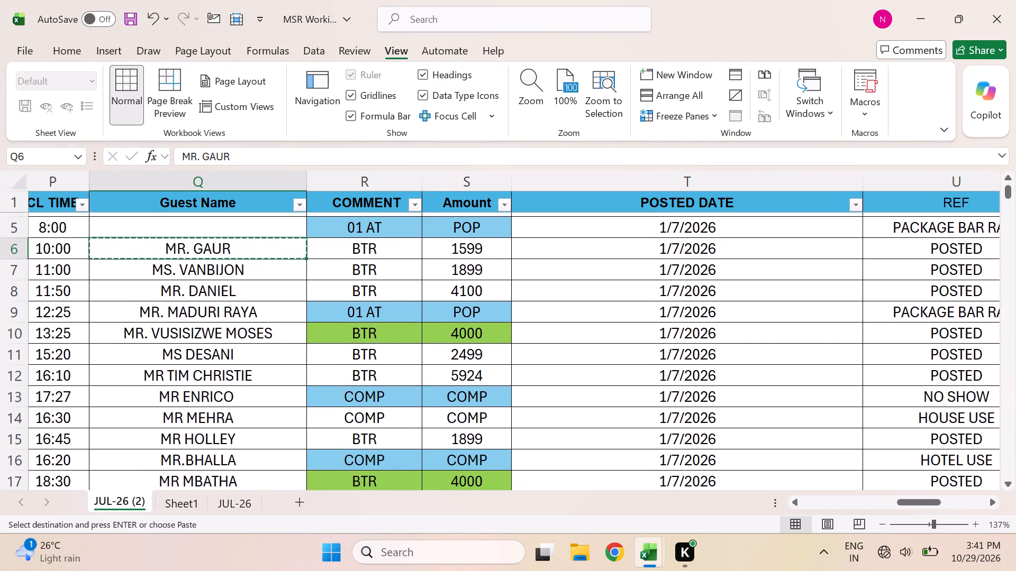
scroll(397, 310, right, 2)
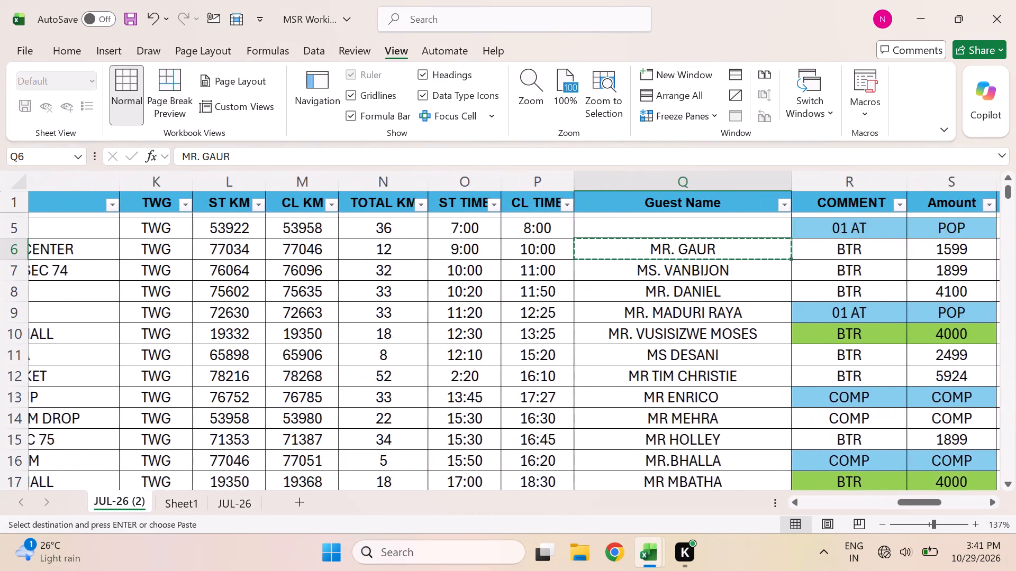
scroll(397, 310, right, 3)
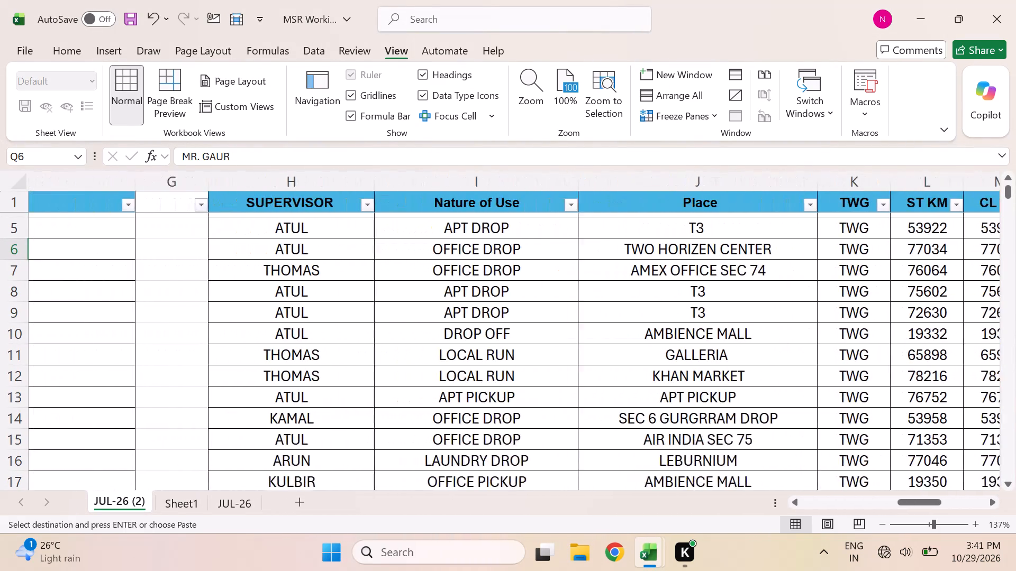
scroll(397, 310, right, 1)
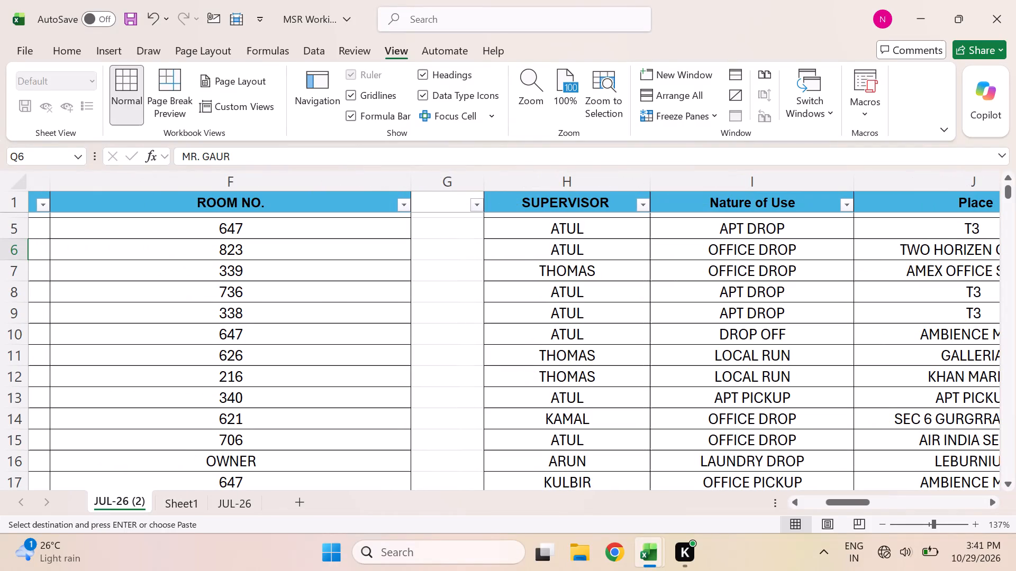
key(alt+Tab)
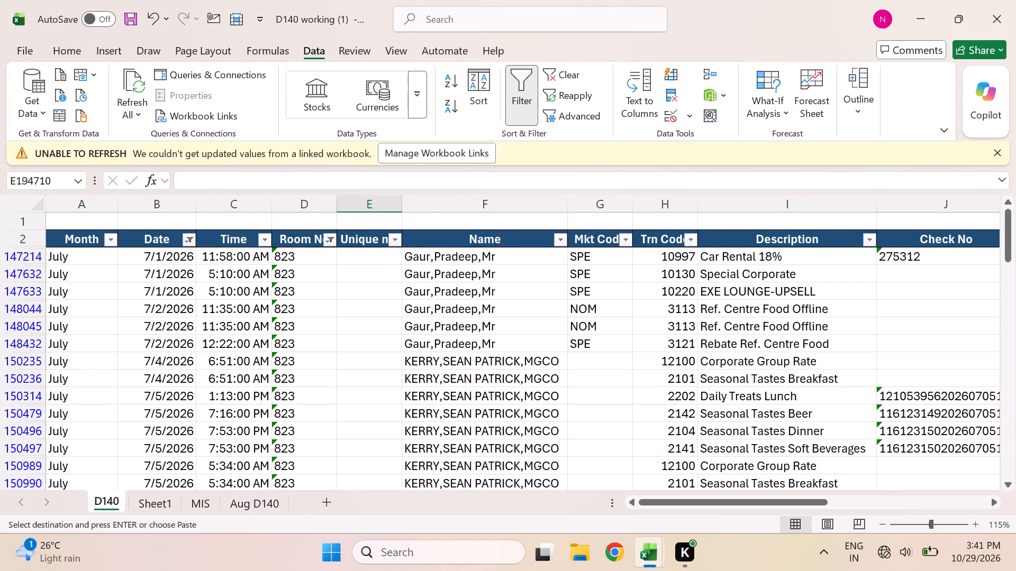
click(333, 241)
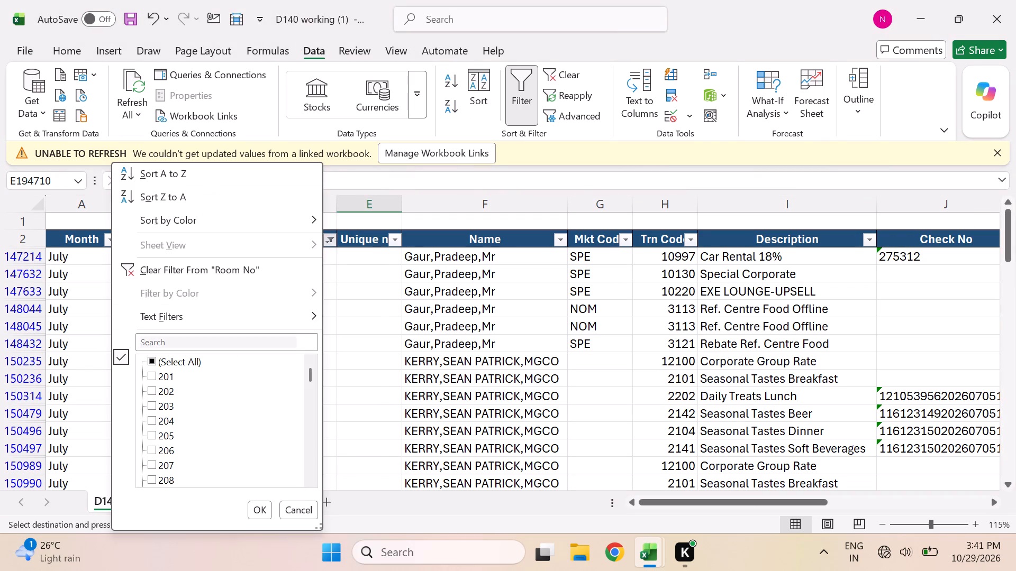
click(240, 342)
text(647)
key(Return)
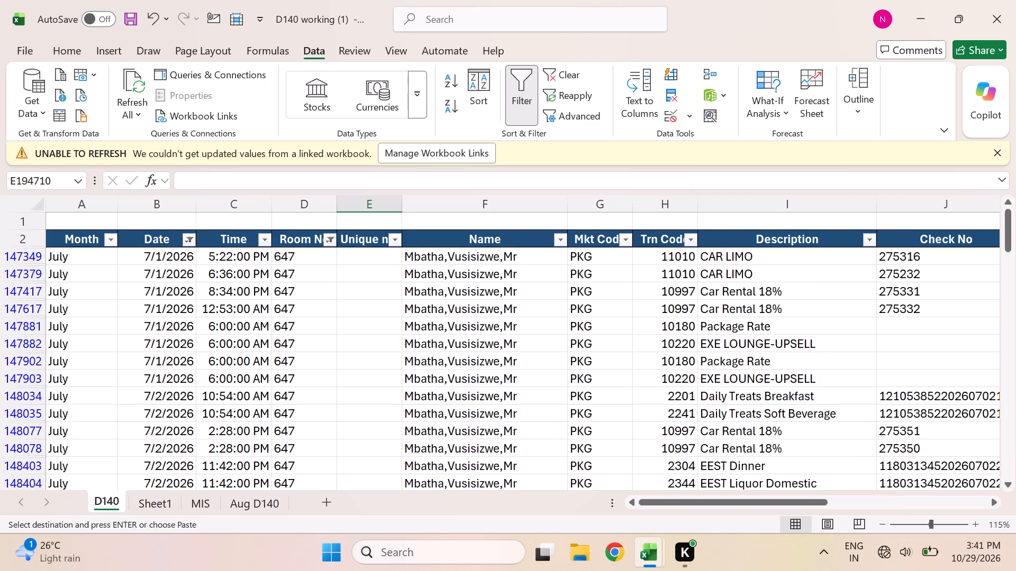
Examine room 647's car postings and debits in D140 and compare them with the guest names and amounts in JUL-26 (2).
scroll(240, 342, left, 3)
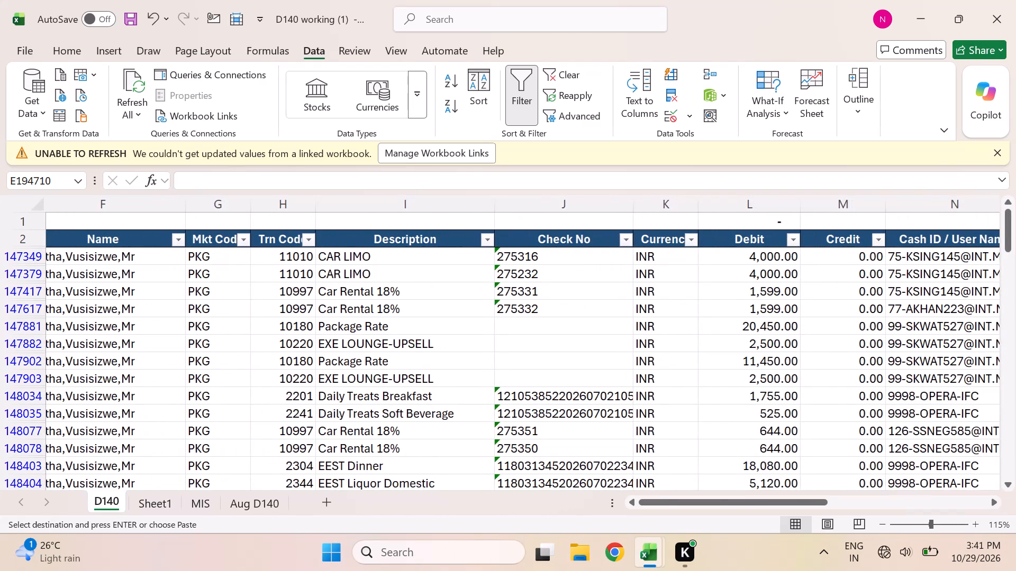
scroll(240, 342, right, 2)
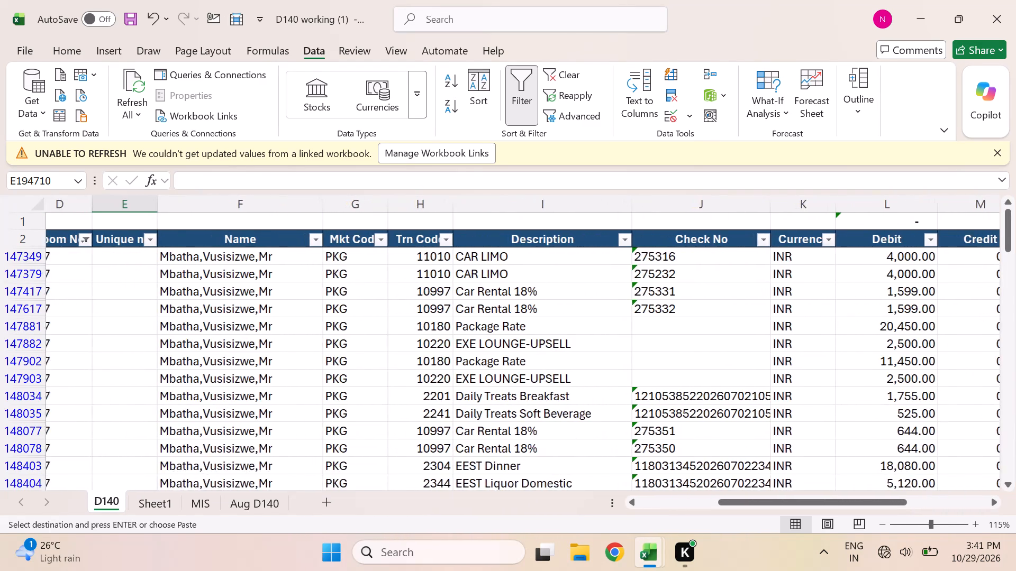
scroll(240, 342, right, 3)
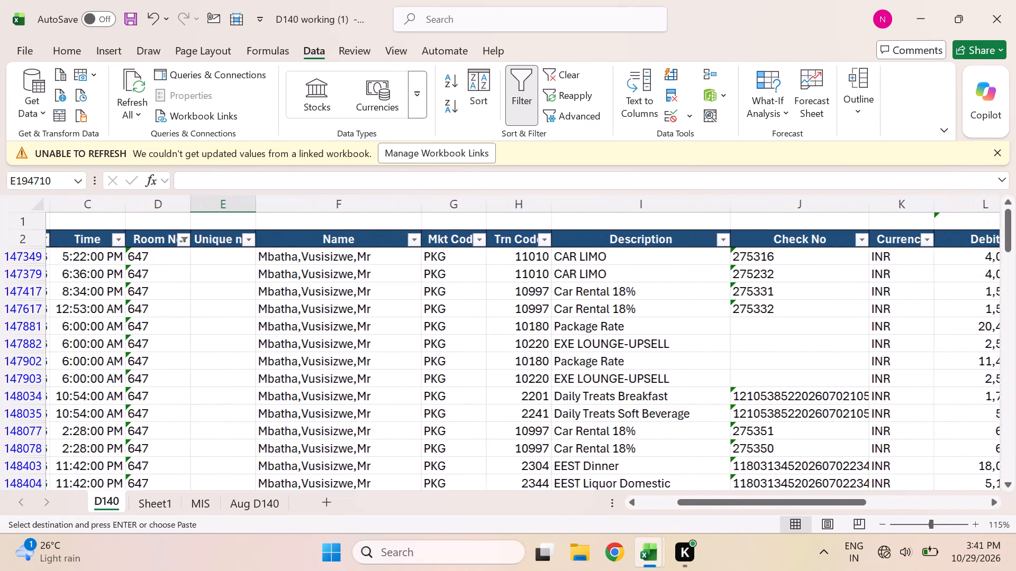
scroll(240, 342, right, 1)
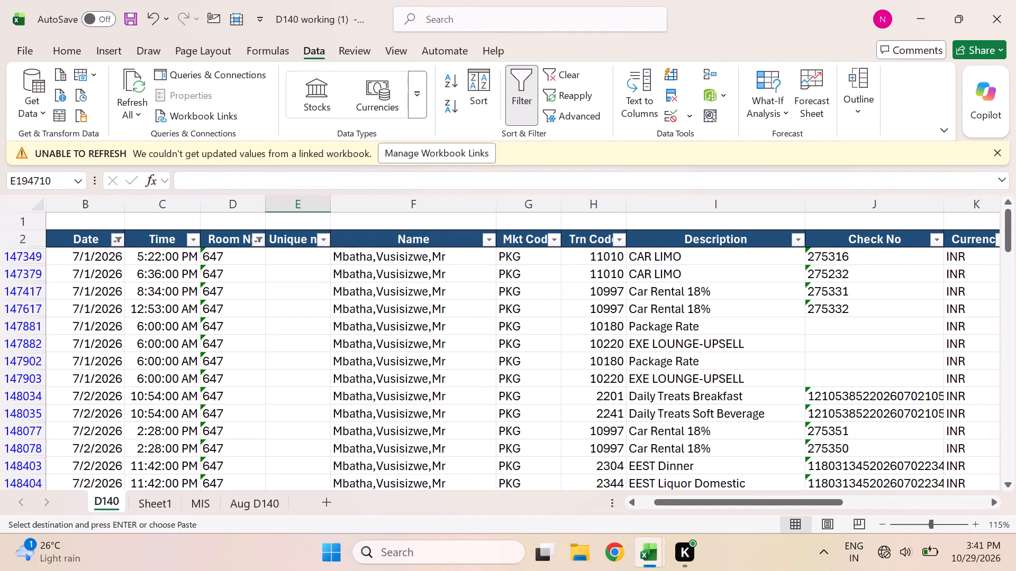
scroll(656, 397, left, 1)
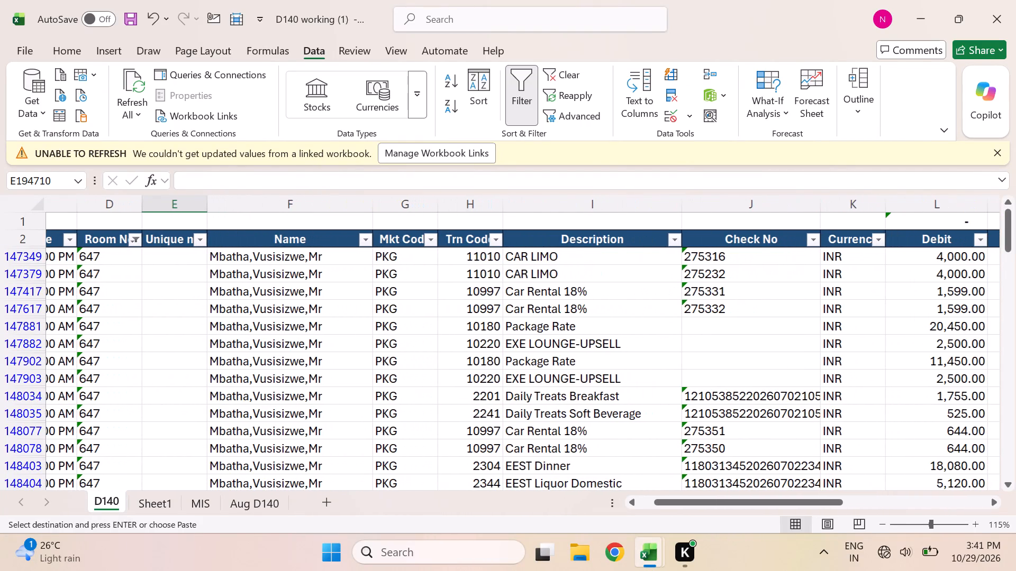
scroll(656, 397, left, 1)
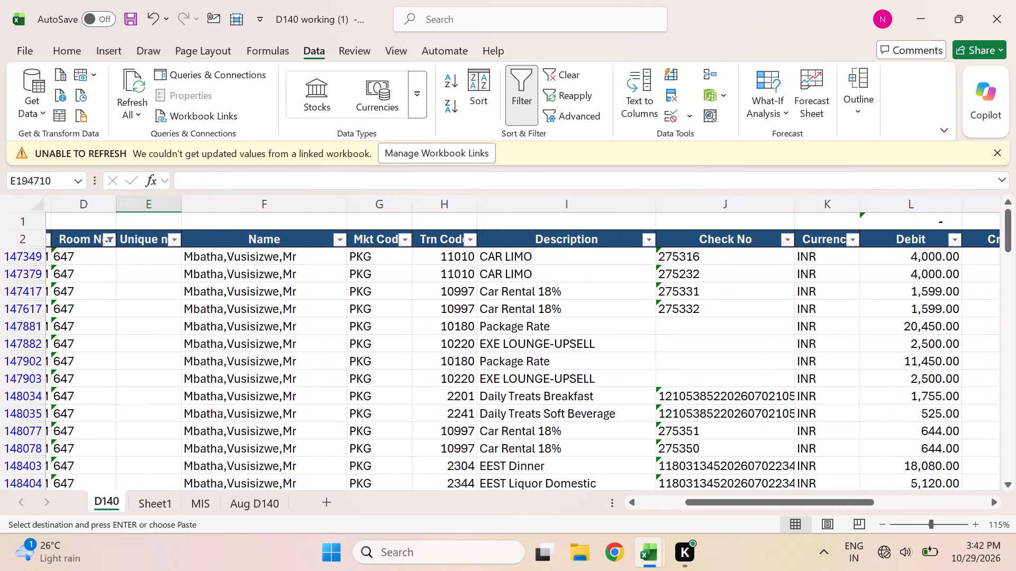
key(alt+Tab)
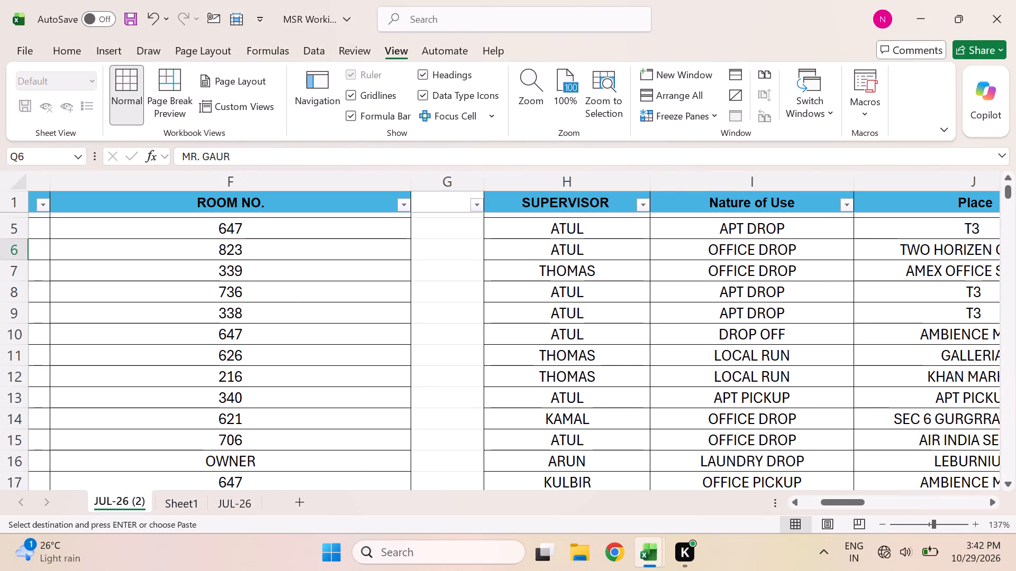
scroll(770, 273, left, 3)
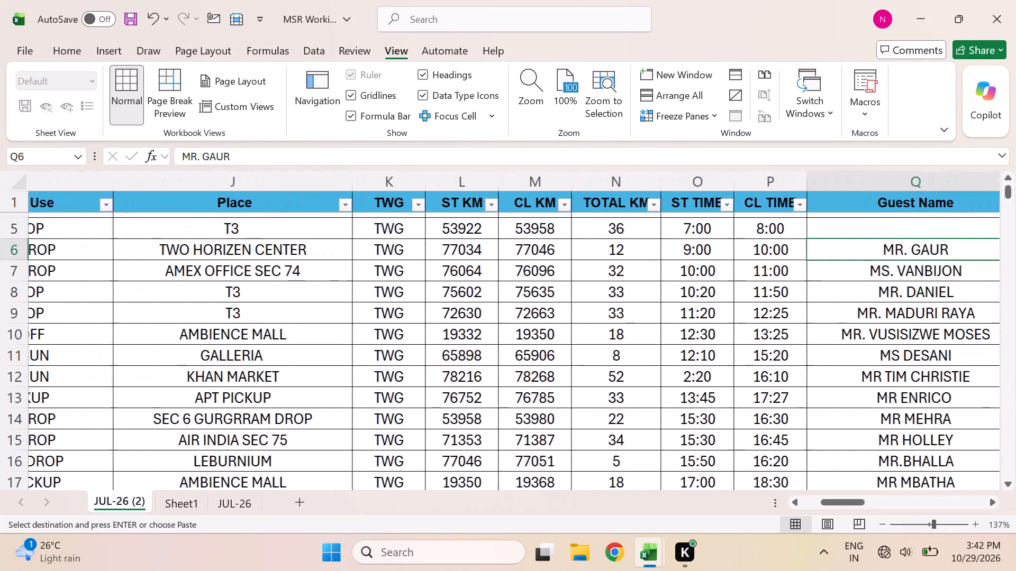
scroll(770, 273, left, 2)
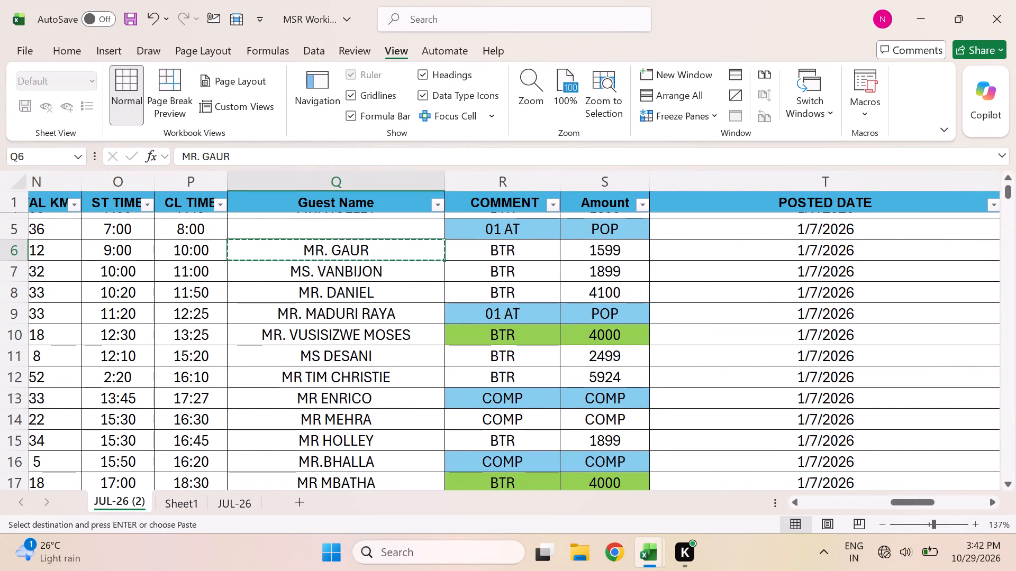
key(alt+Tab)
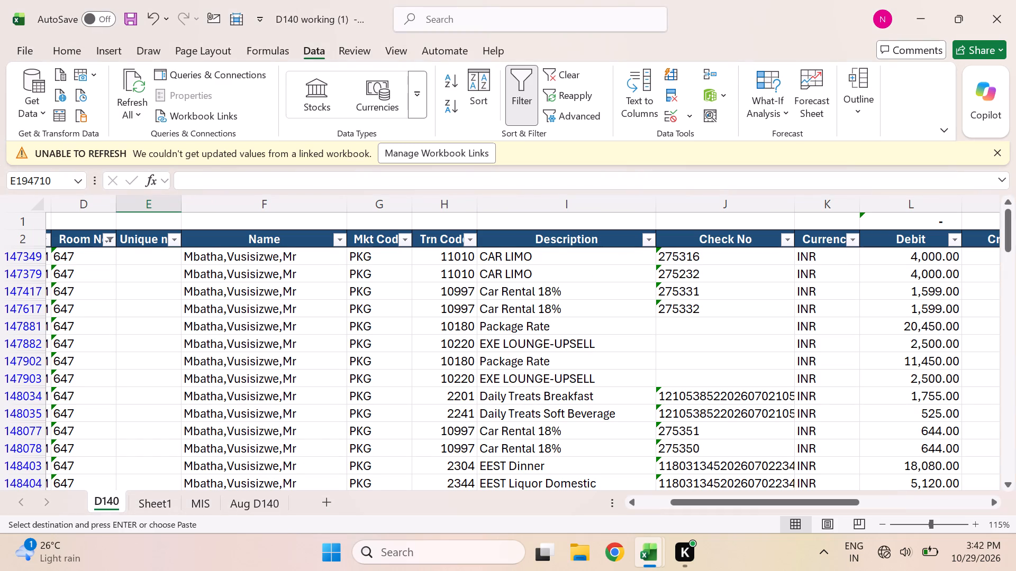
key(alt+Tab)
Search D140's Name filter for the guest name copied from row 6 of JUL-26 (2).
click(331, 254)
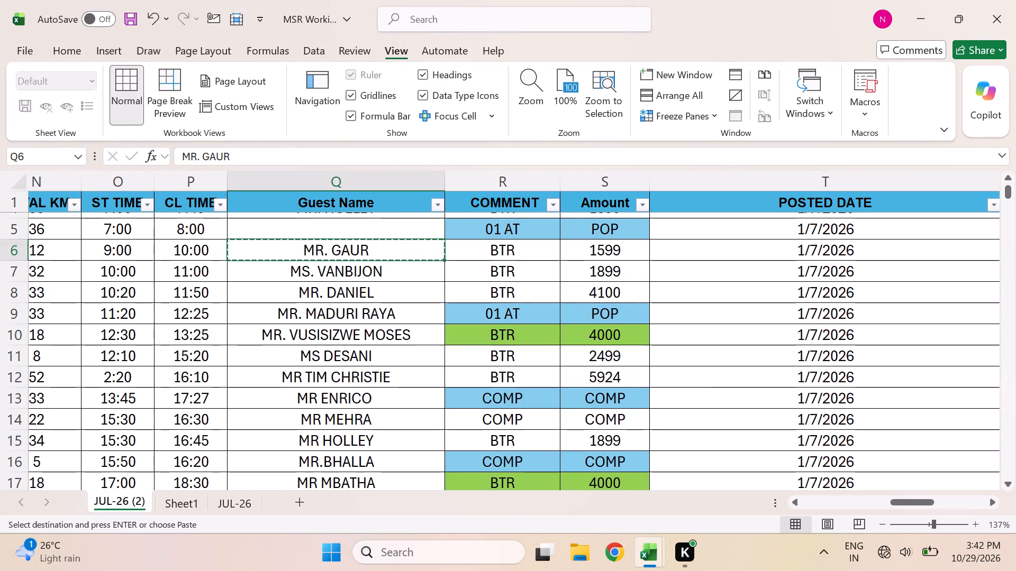
key(alt+Tab)
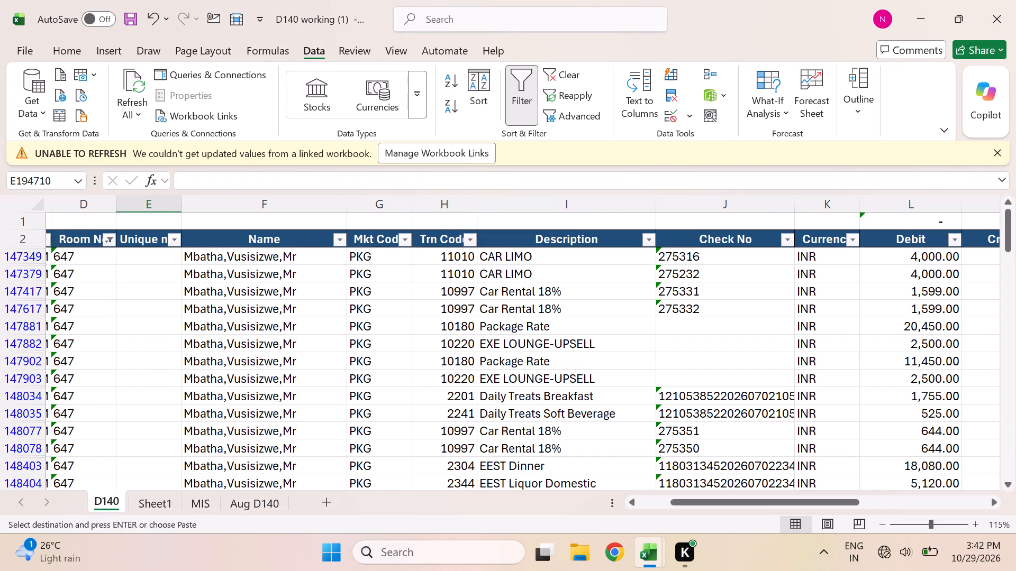
click(341, 237)
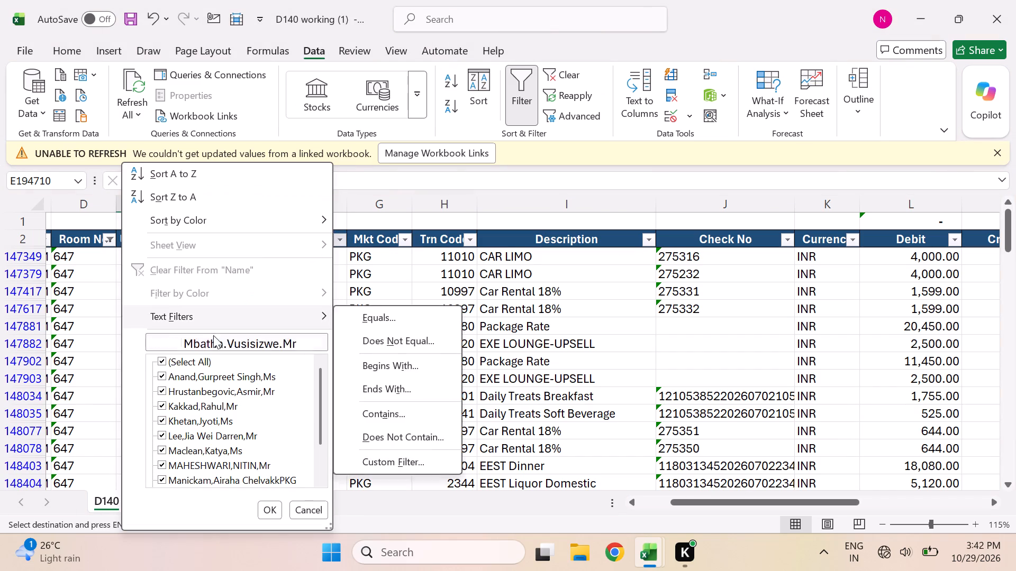
click(213, 335)
click(203, 338)
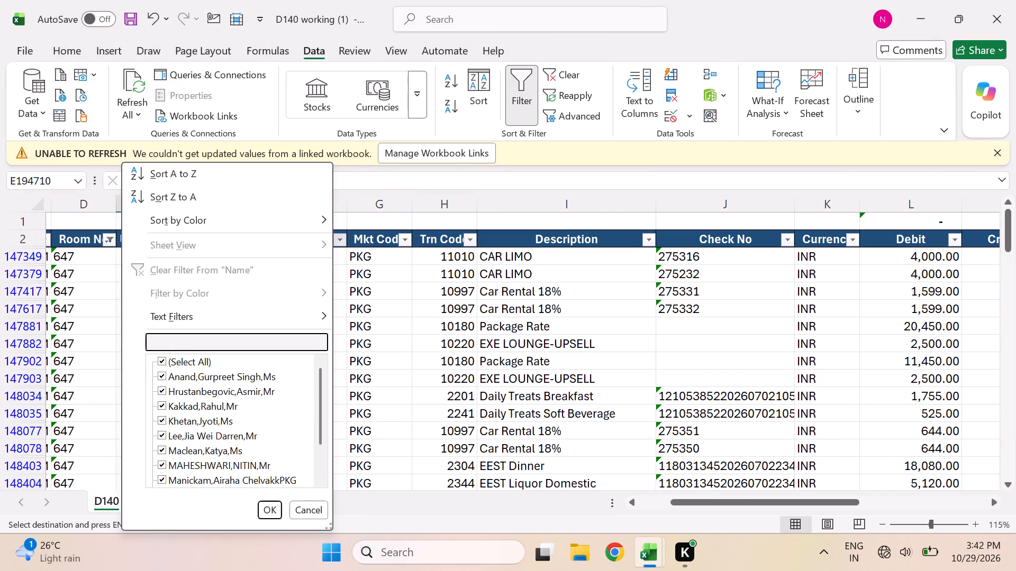
key(ctrl+v)
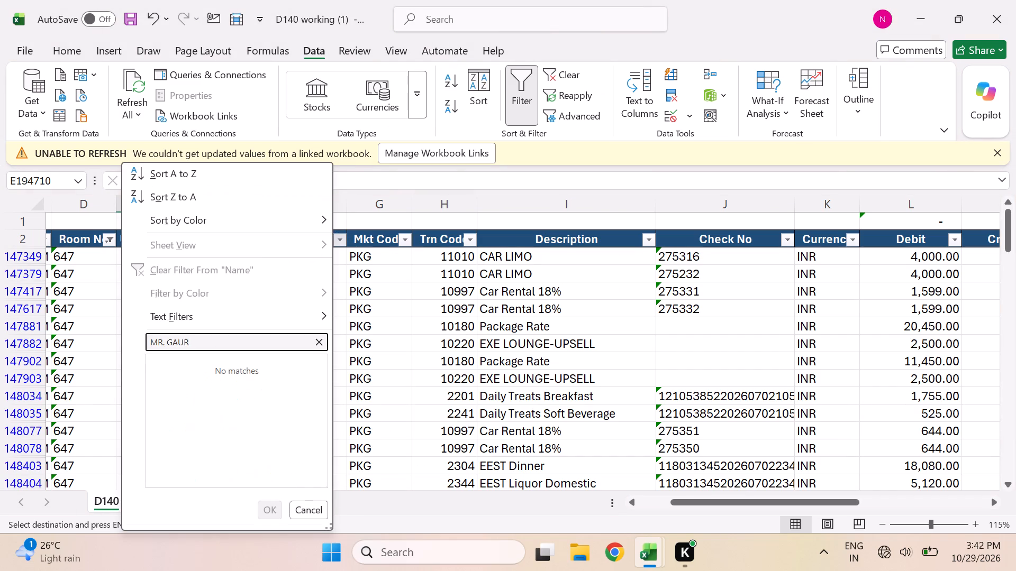
Shorten the Name filter search to the guest's surname by removing the title, and check for matches.
click(167, 344)
key(BackSpace)
key(BackSpace)
key(BackSpace)
key(BackSpace)
key(BackSpace)
key(BackSpace)
key(BackSpace)
key(BackSpace)
key(Return)
click(443, 343)
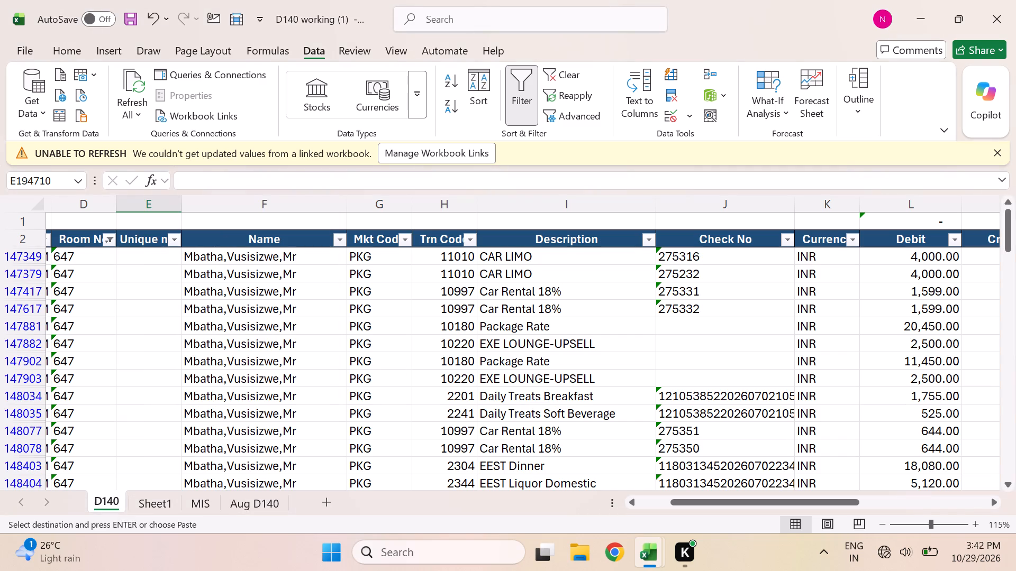
Repeat the Name filter search in D140 with only the surname "gaur".
click(343, 245)
click(212, 338)
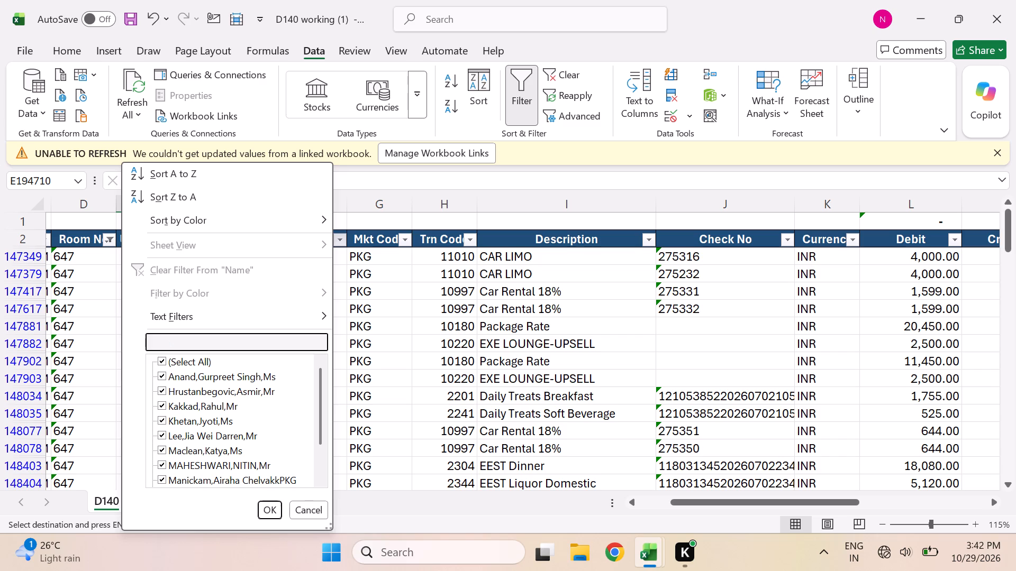
text(gaur)
key(space)
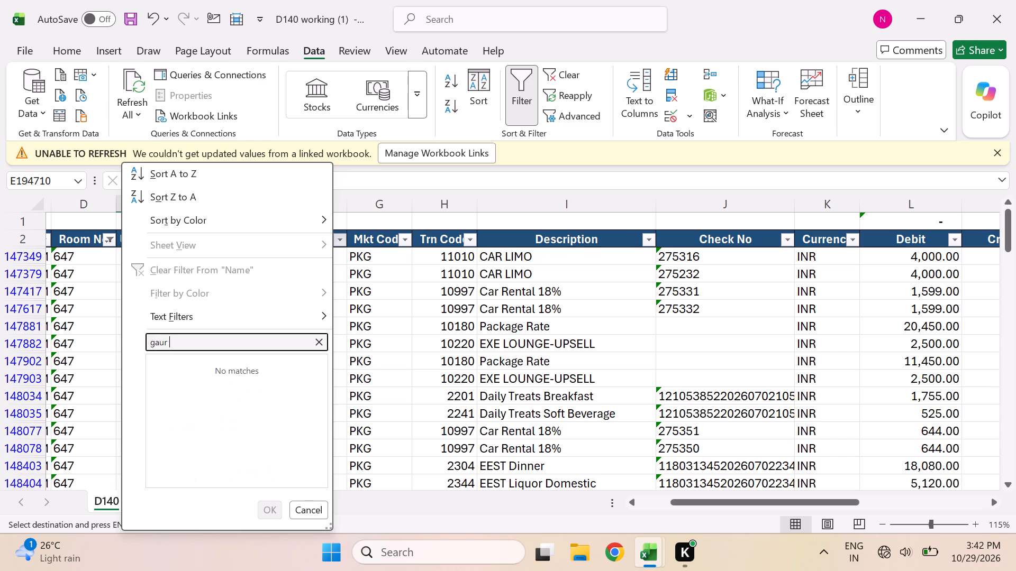
key(BackSpace)
click(625, 331)
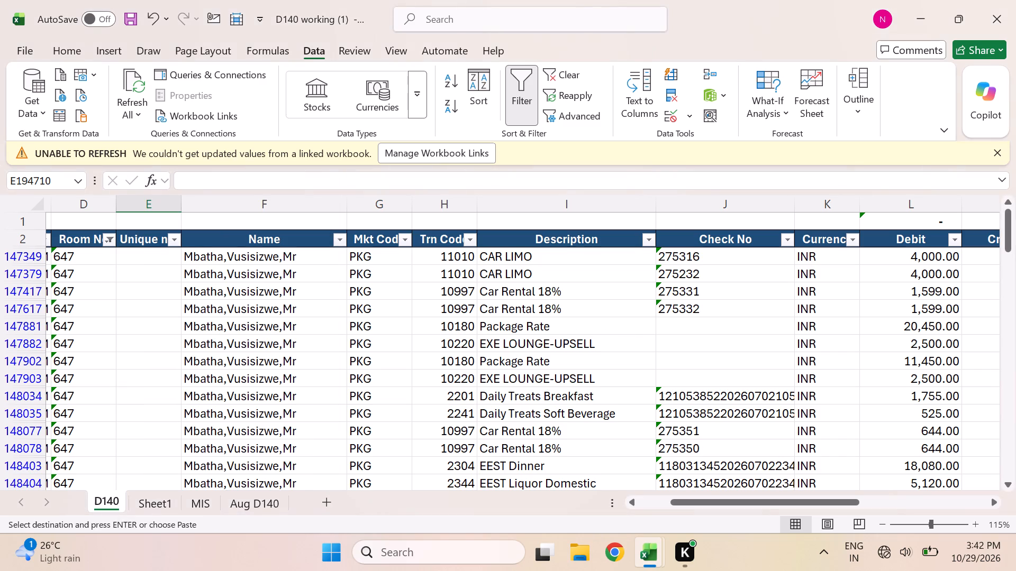
Clear all existing filters in D140 and filter the Month column to July.
text(ac)
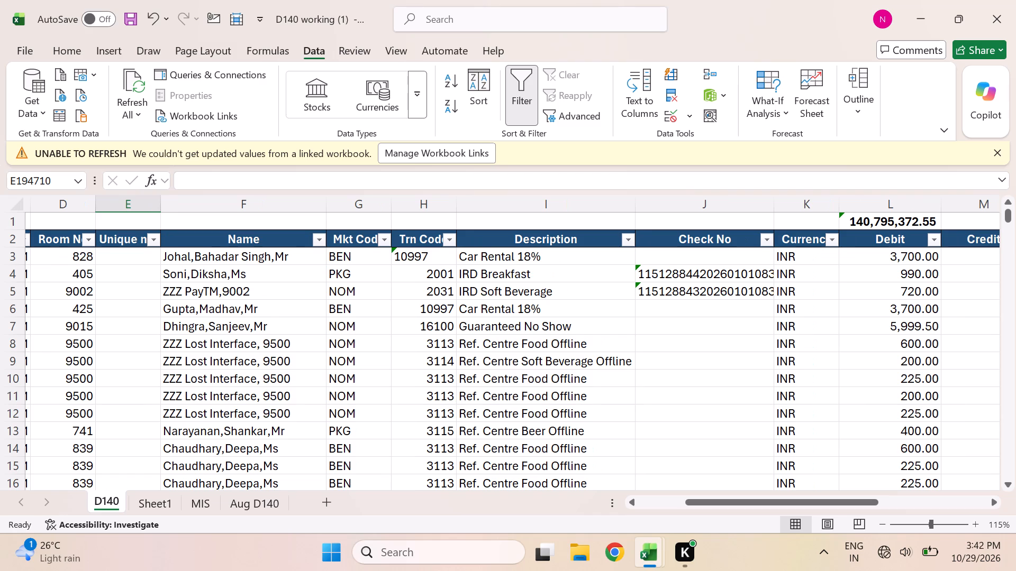
scroll(351, 315, right, 7)
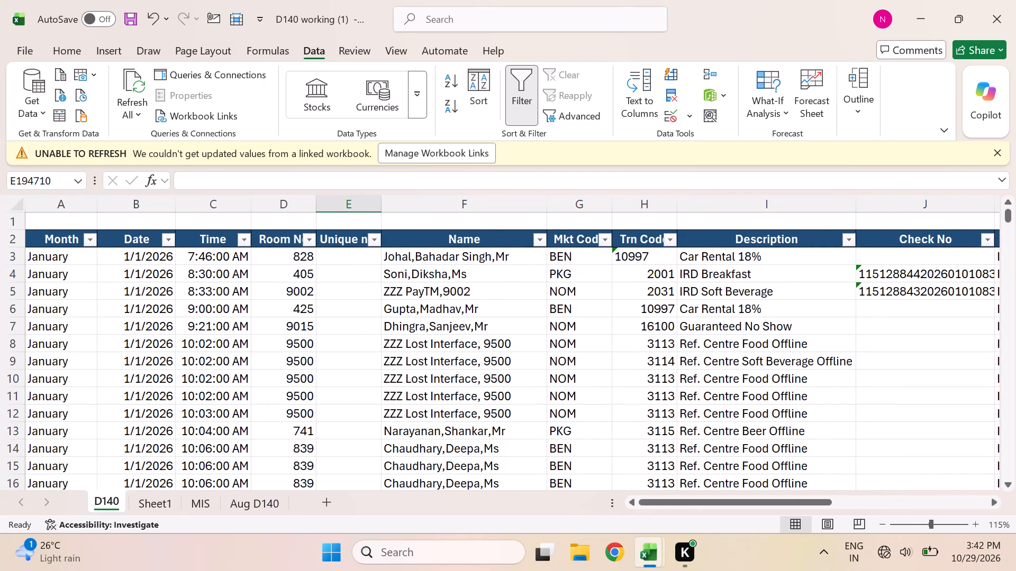
click(92, 240)
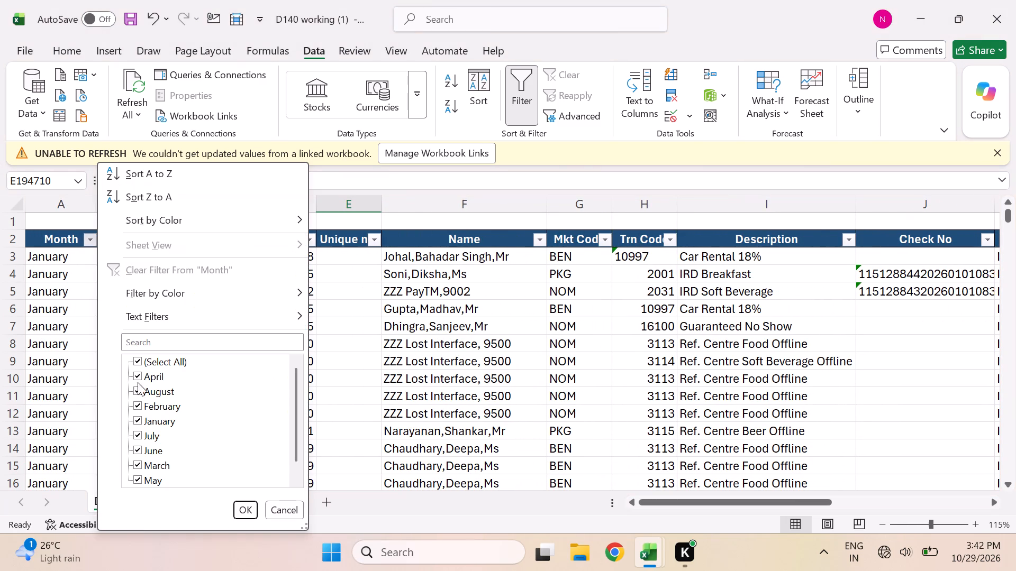
click(147, 363)
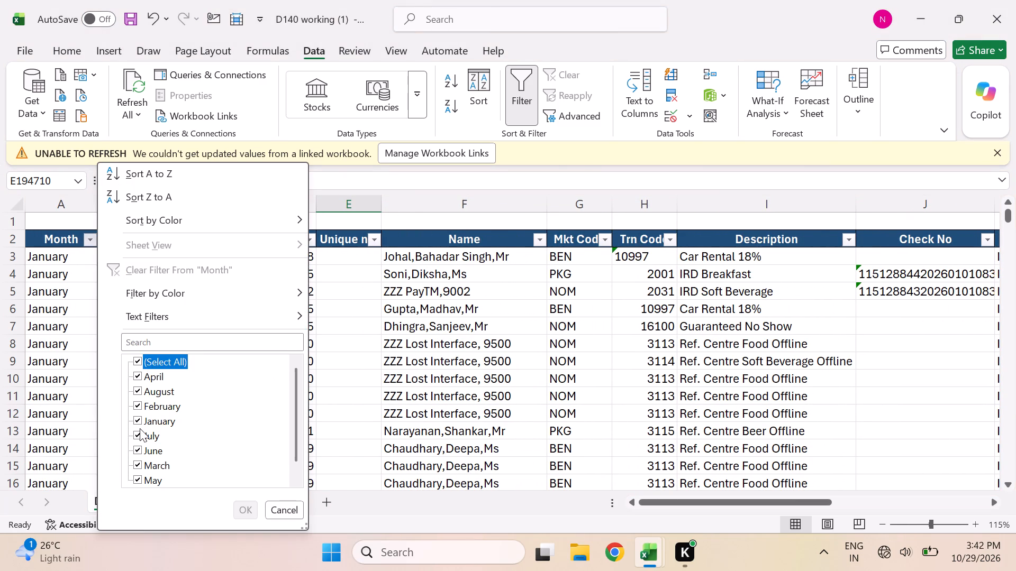
click(140, 428)
key(Return)
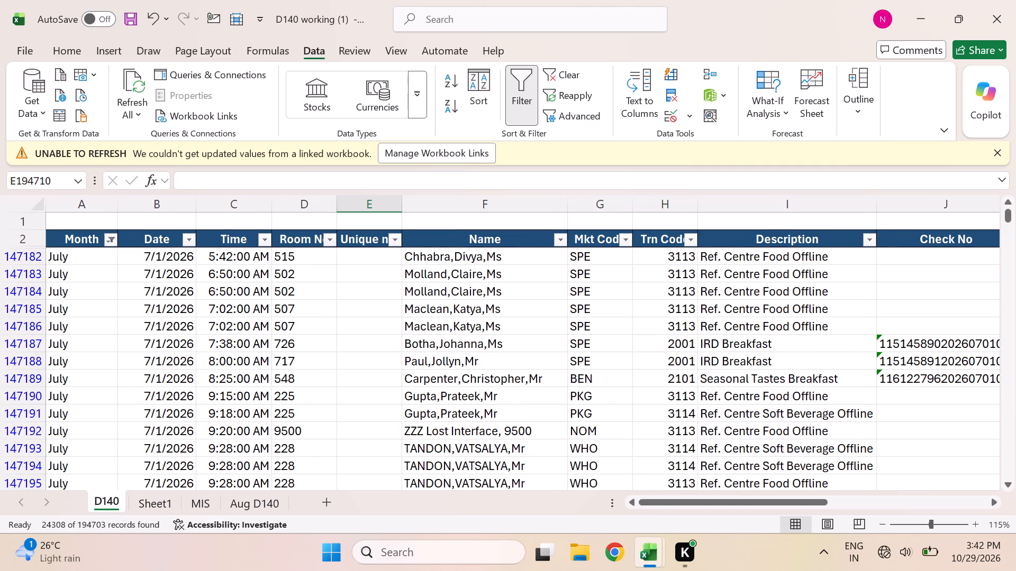
Insert an empty column between the Currency and Debit columns in D140.
scroll(595, 253, left, 2)
scroll(595, 253, right, 1)
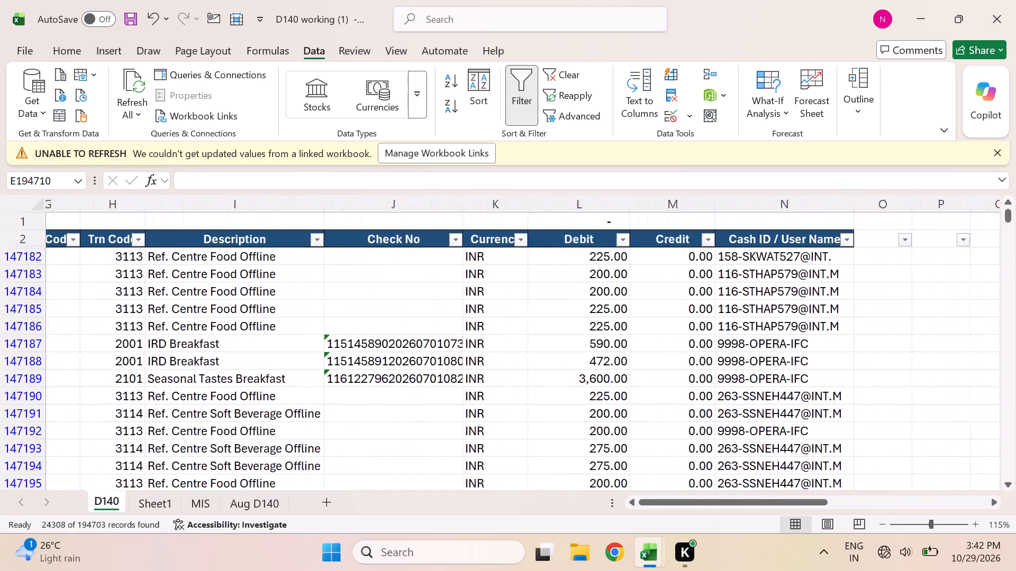
scroll(595, 253, right, 1)
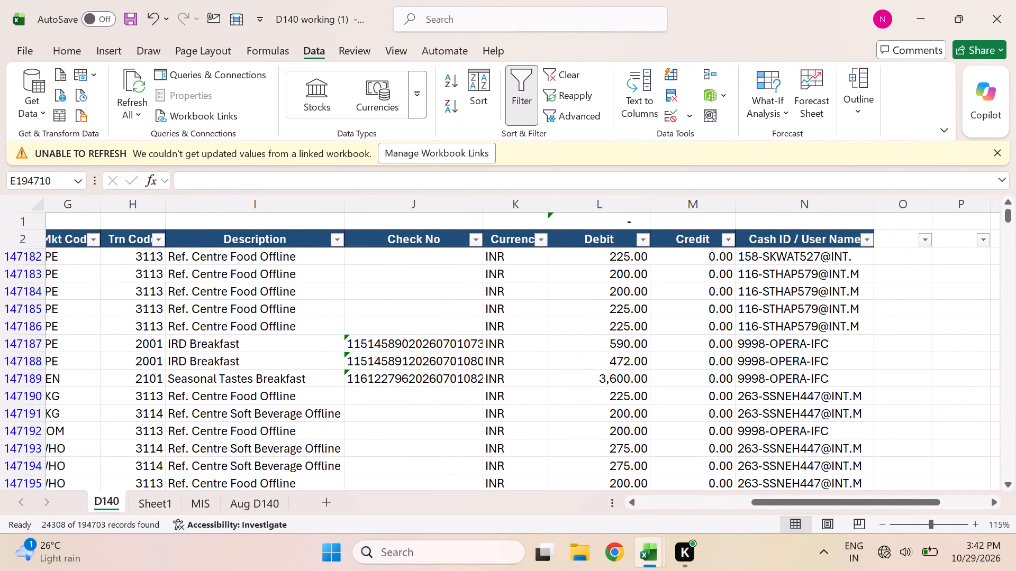
click(596, 191)
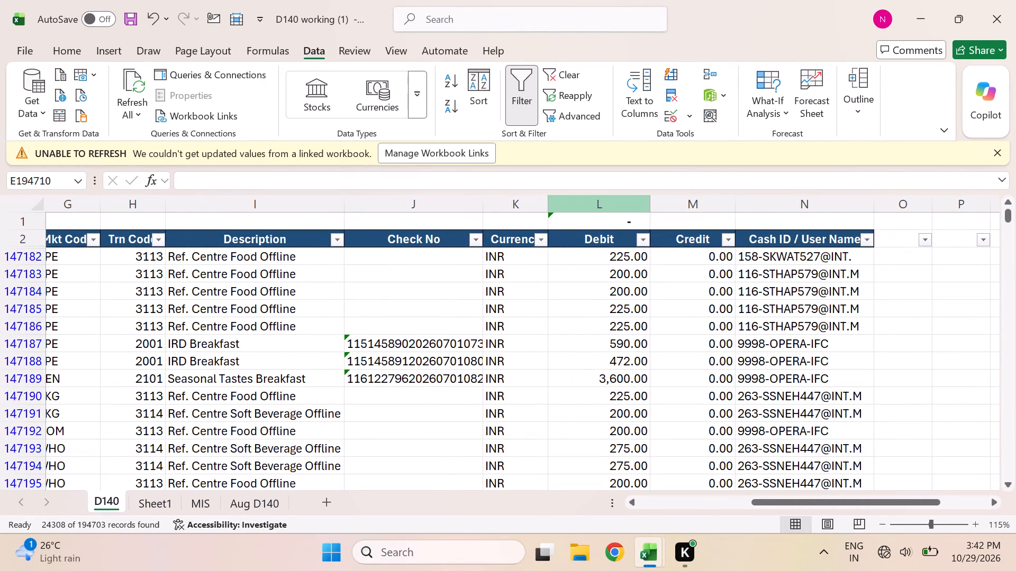
click(585, 204)
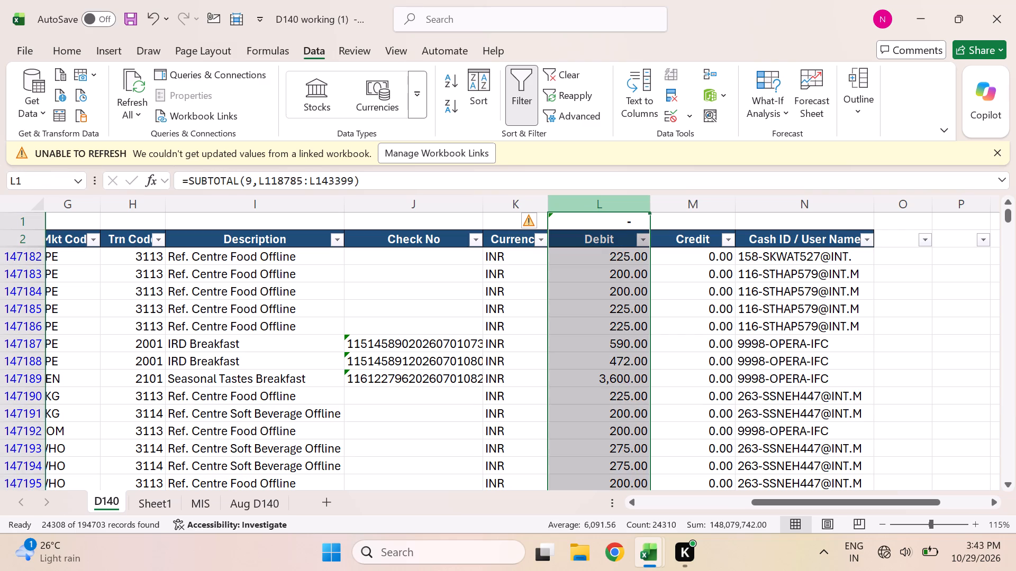
key(ctrl+shift+equal)
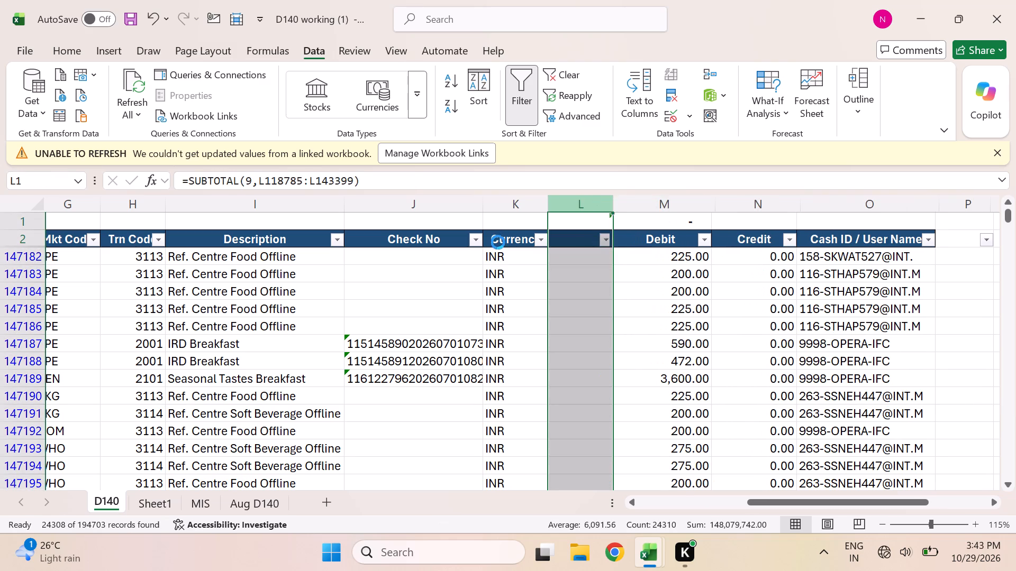
click(457, 273)
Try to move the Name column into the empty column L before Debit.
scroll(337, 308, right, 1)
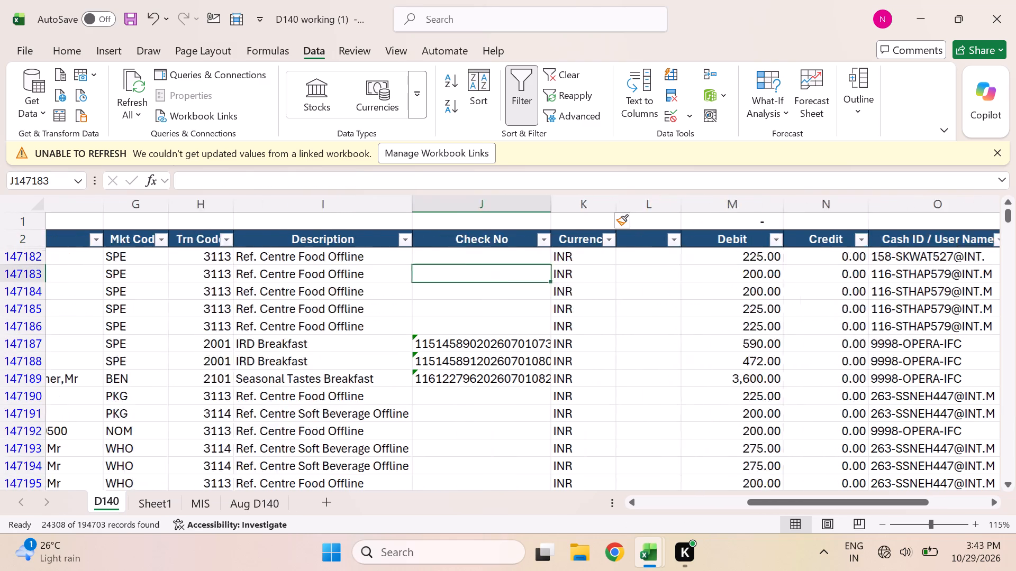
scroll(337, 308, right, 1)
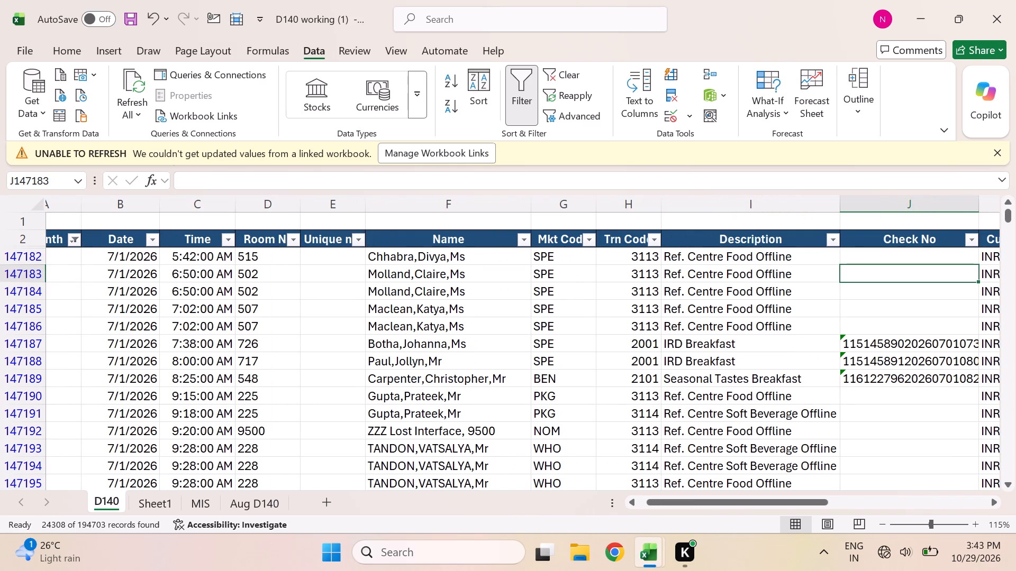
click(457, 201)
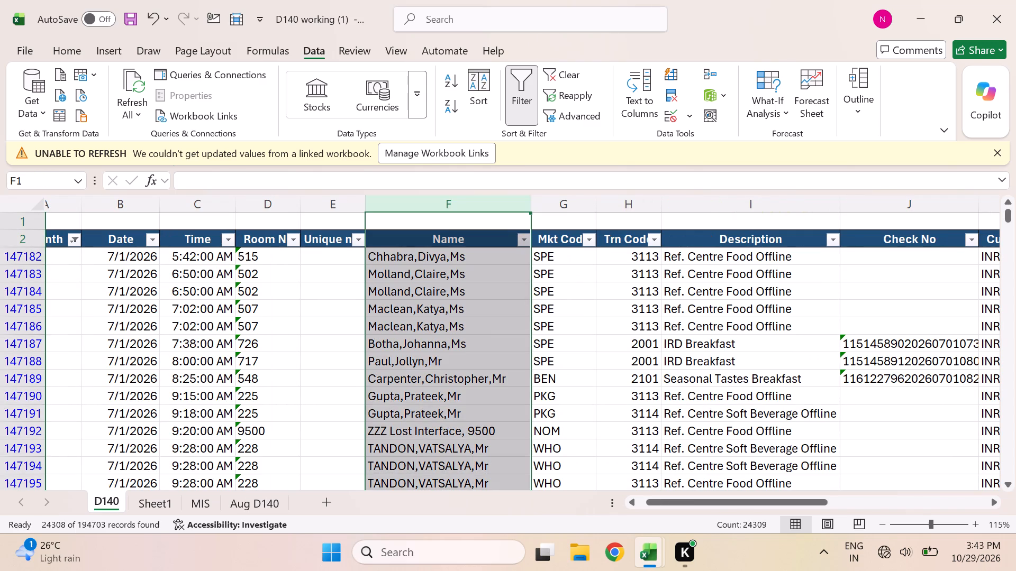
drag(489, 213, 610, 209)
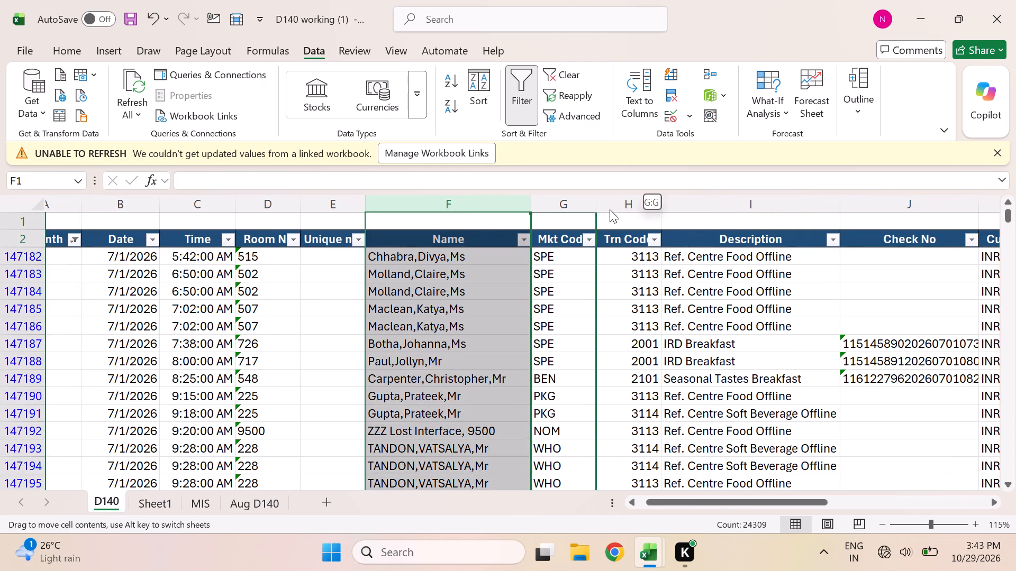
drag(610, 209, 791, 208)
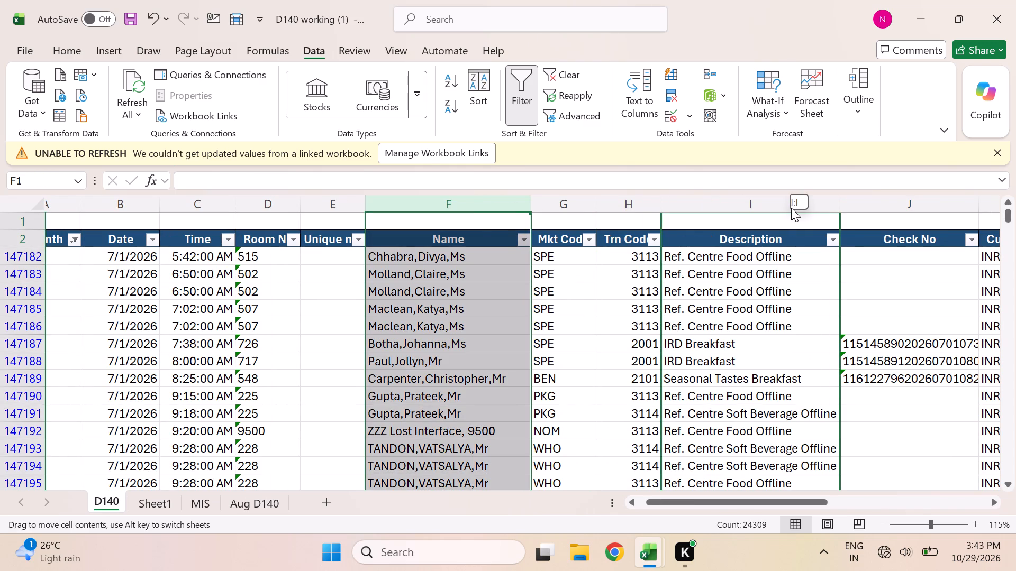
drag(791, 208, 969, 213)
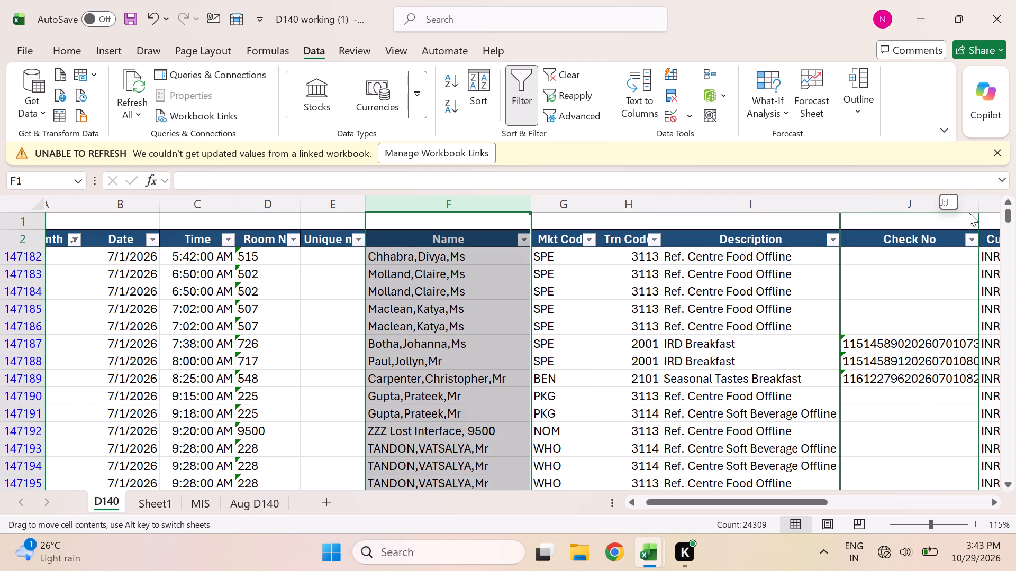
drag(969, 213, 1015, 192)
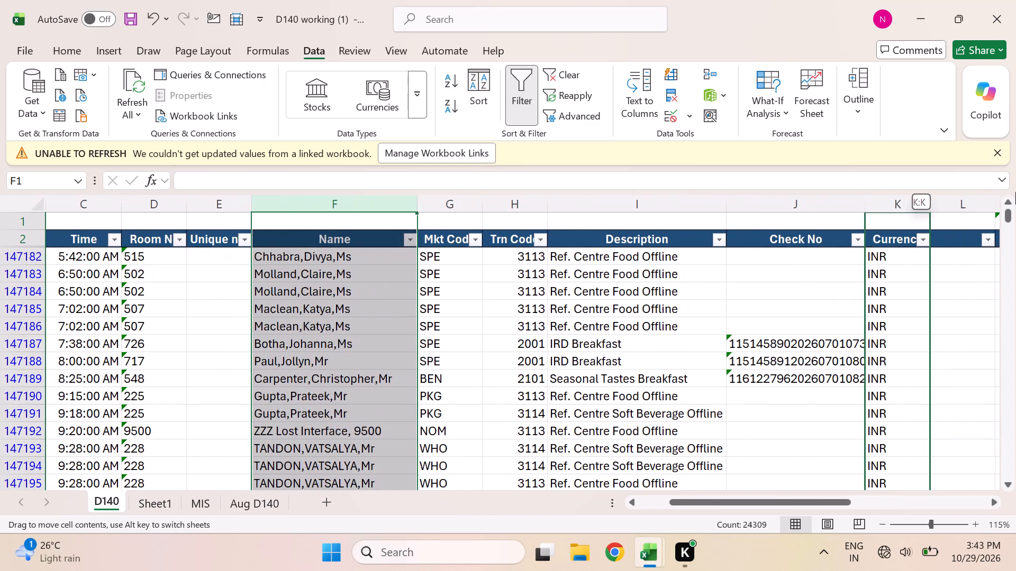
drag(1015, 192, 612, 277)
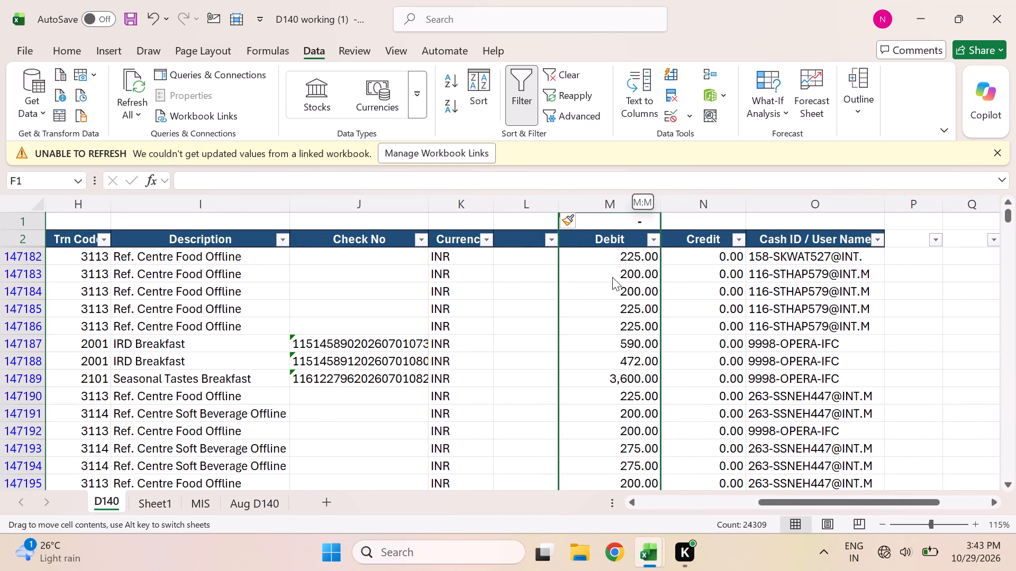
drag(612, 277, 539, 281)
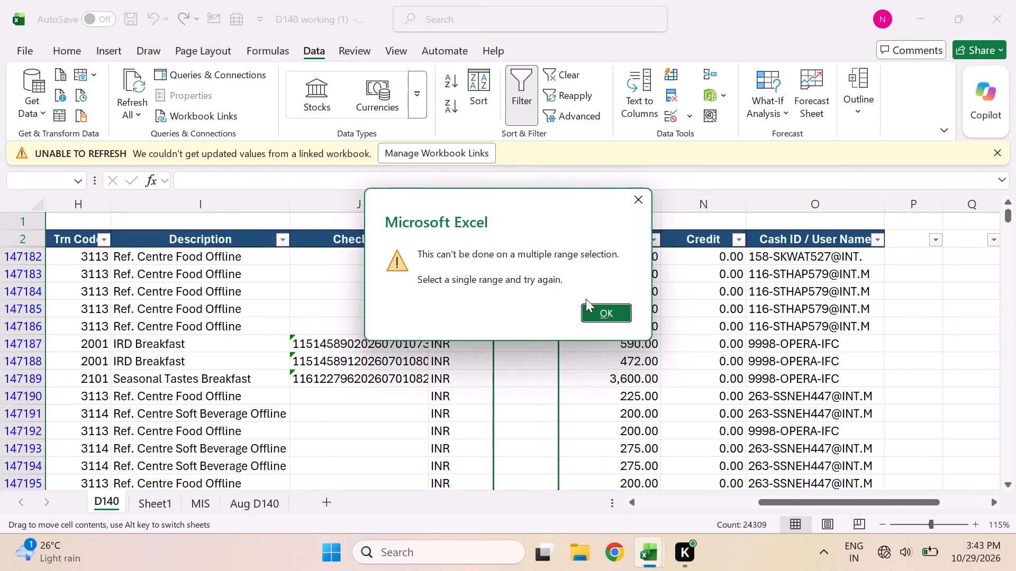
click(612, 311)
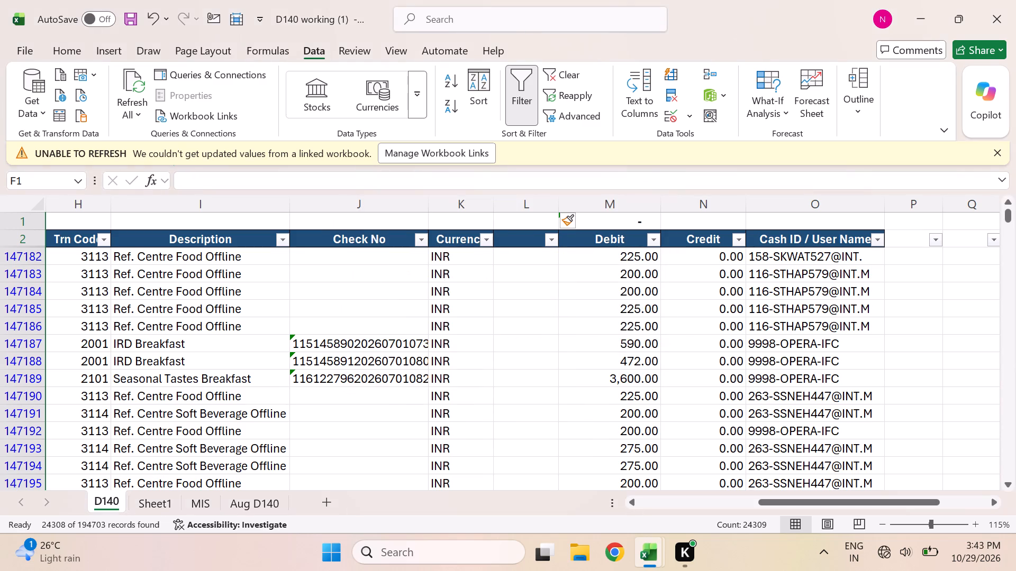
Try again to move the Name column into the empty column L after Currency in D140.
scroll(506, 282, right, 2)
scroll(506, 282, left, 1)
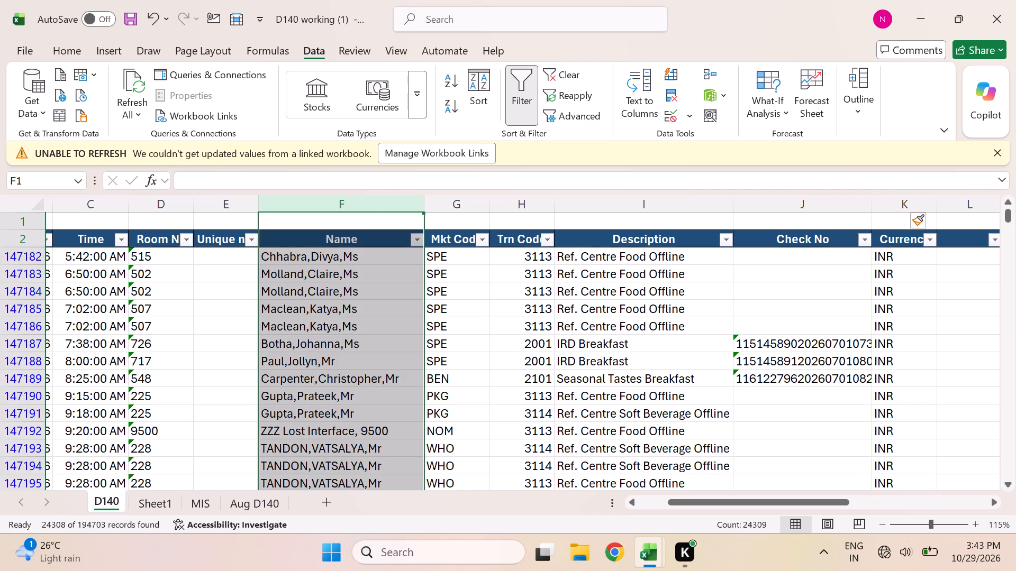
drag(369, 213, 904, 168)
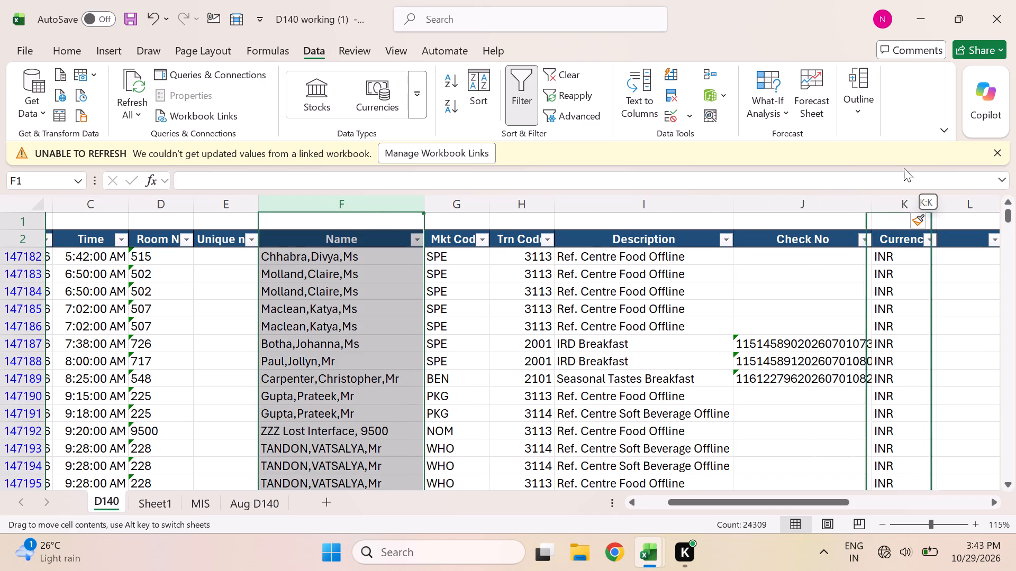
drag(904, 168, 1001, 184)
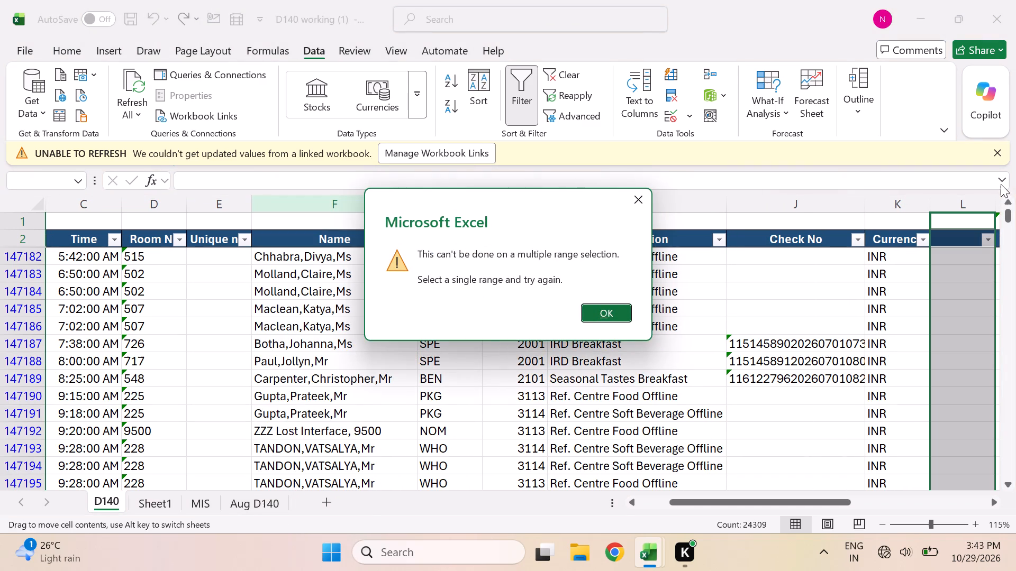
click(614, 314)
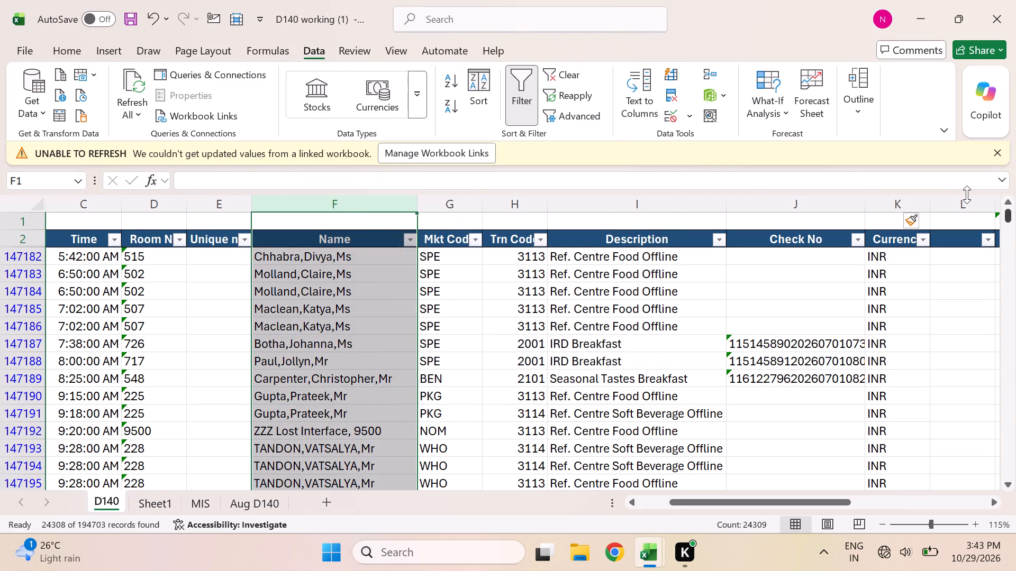
Insert a second empty column at column L, between Currency and Debit in D140.
click(967, 207)
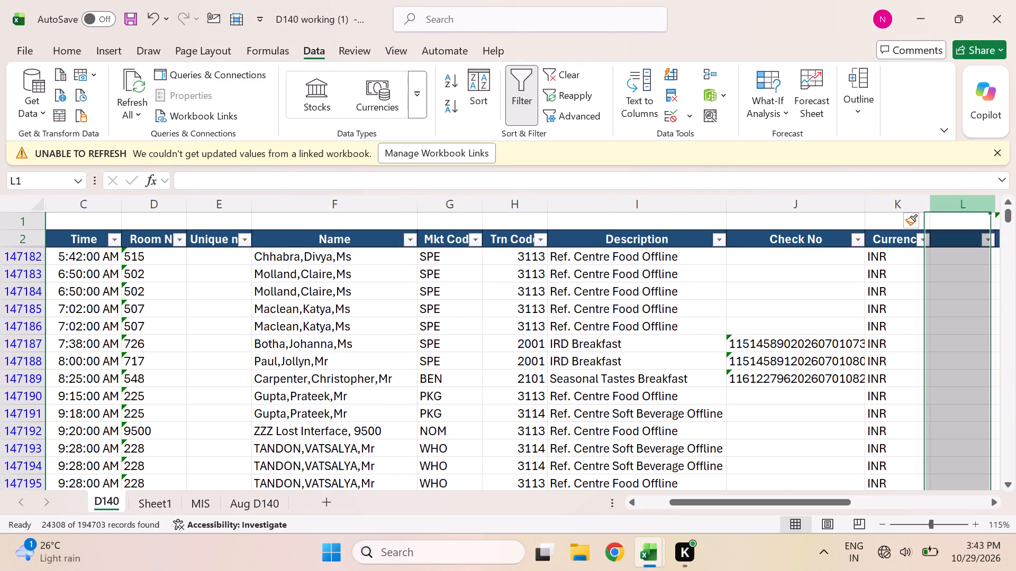
key(ctrl+shift+equal)
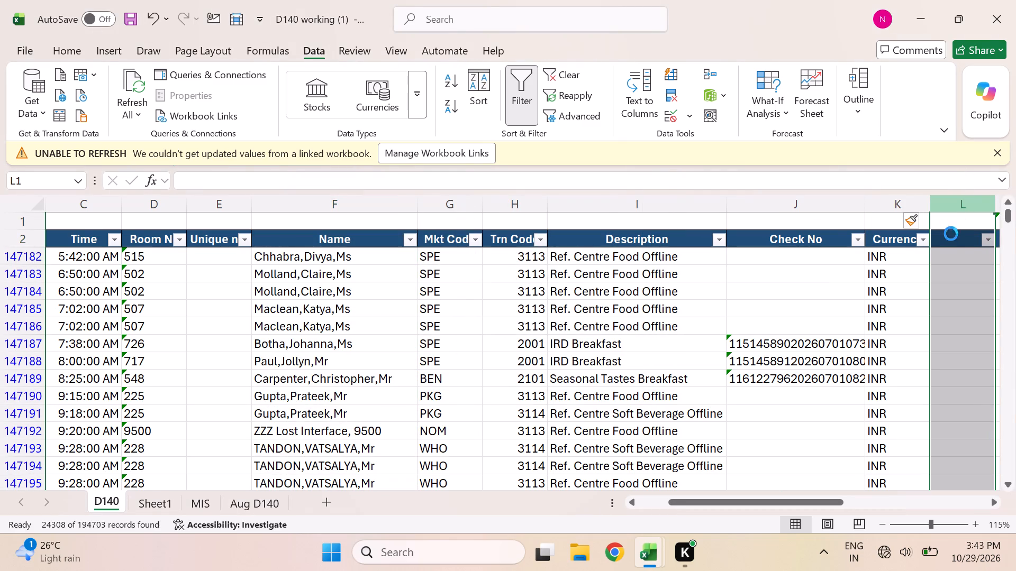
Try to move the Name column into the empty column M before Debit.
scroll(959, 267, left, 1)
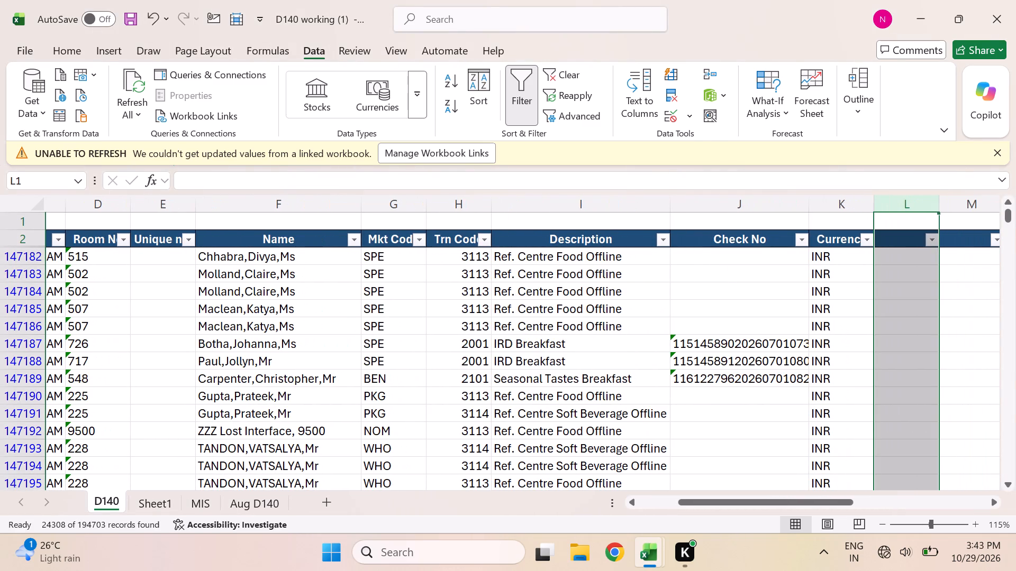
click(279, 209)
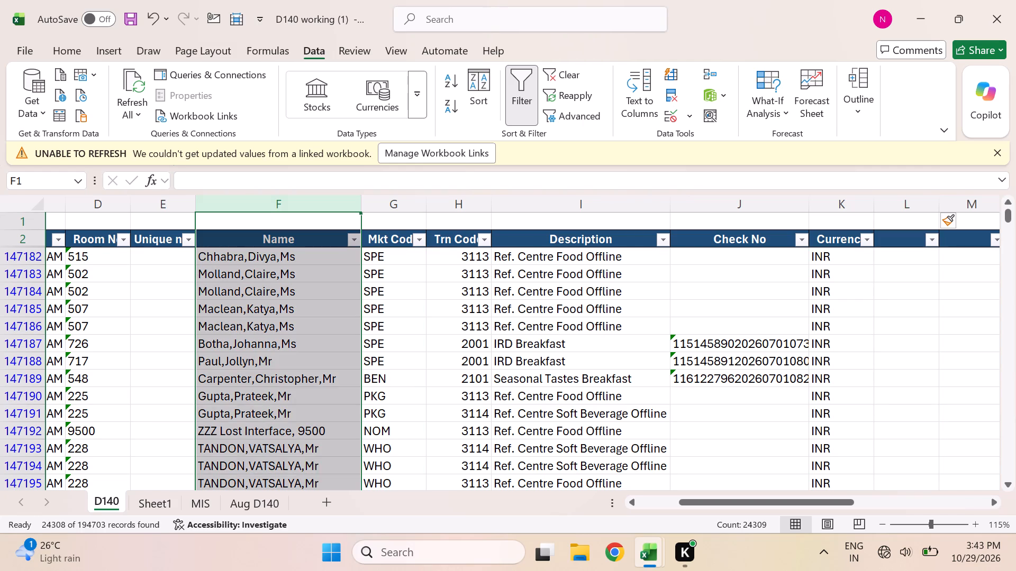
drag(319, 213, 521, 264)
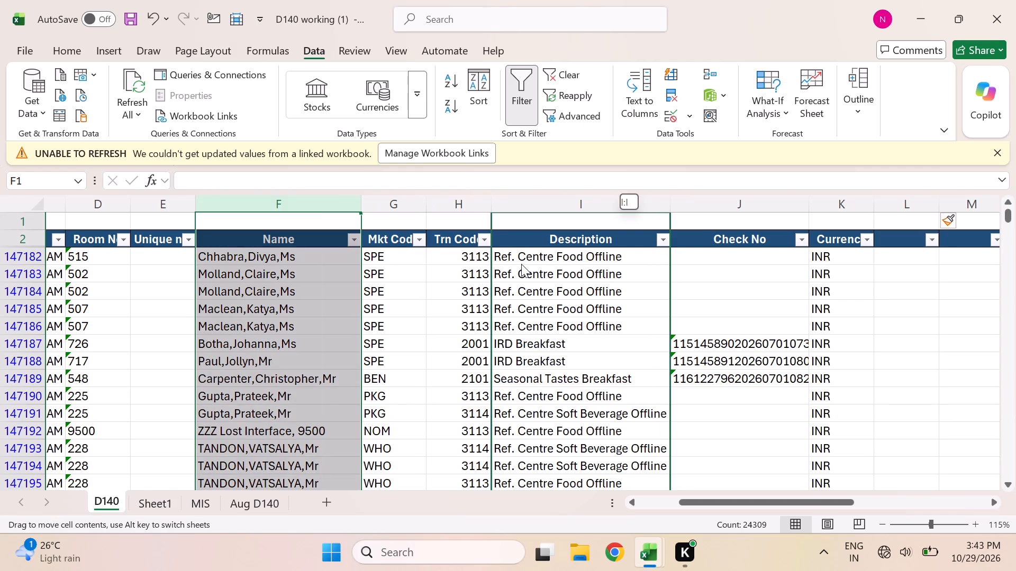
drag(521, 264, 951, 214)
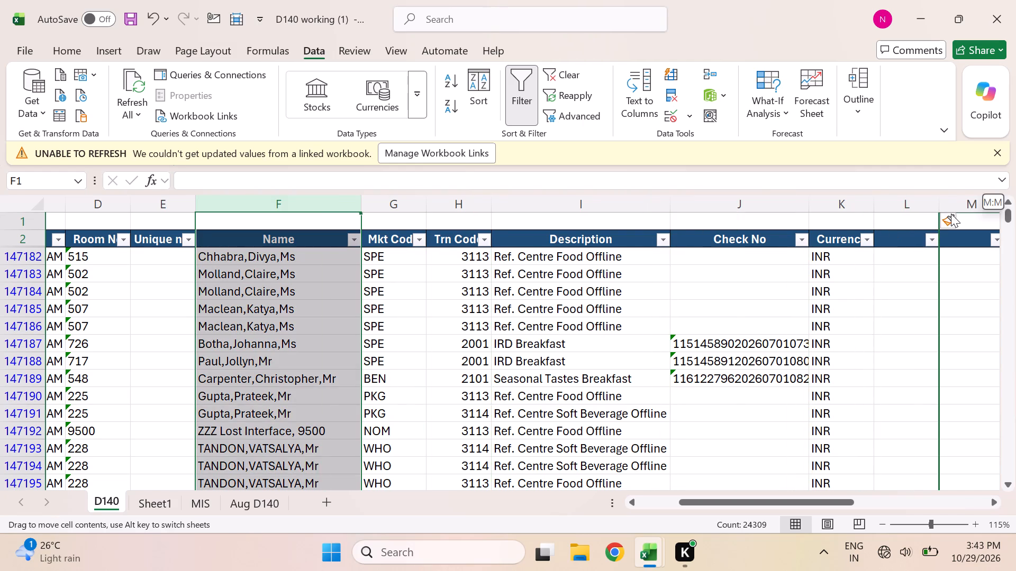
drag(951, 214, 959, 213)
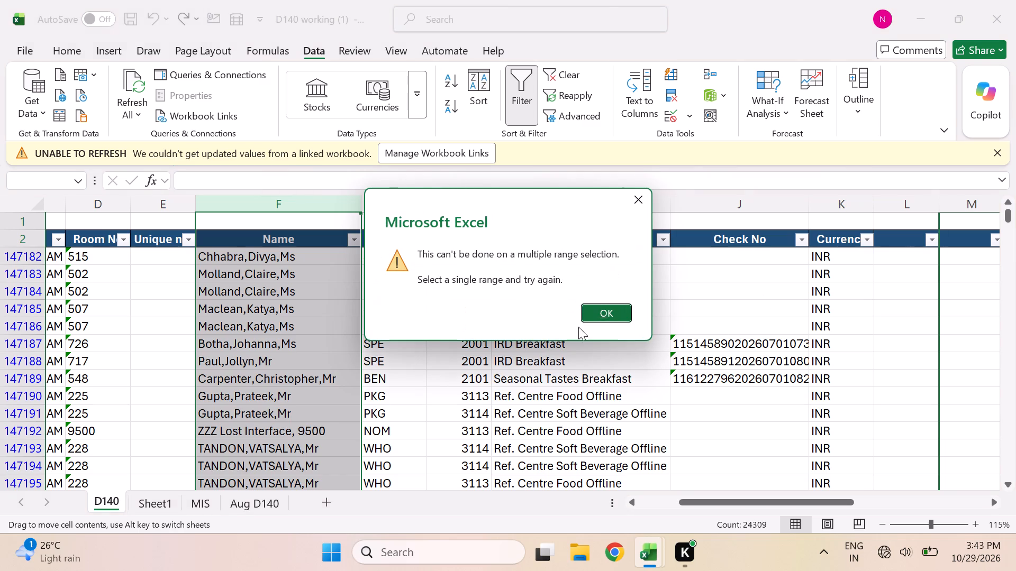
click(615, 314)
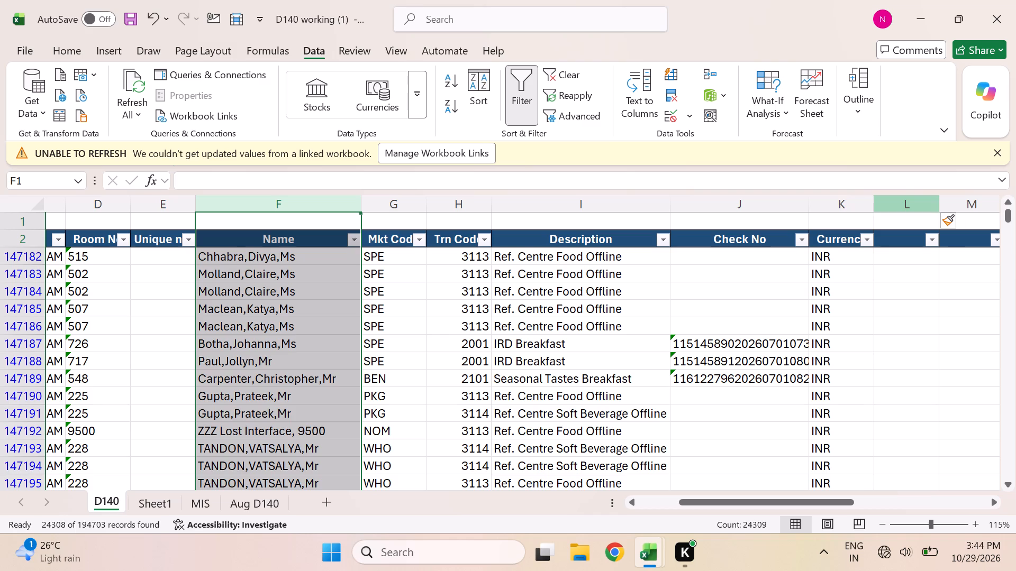
Narrow the empty column L and widen the empty column M between Currency and Debit.
drag(937, 207, 887, 211)
scroll(906, 280, left, 1)
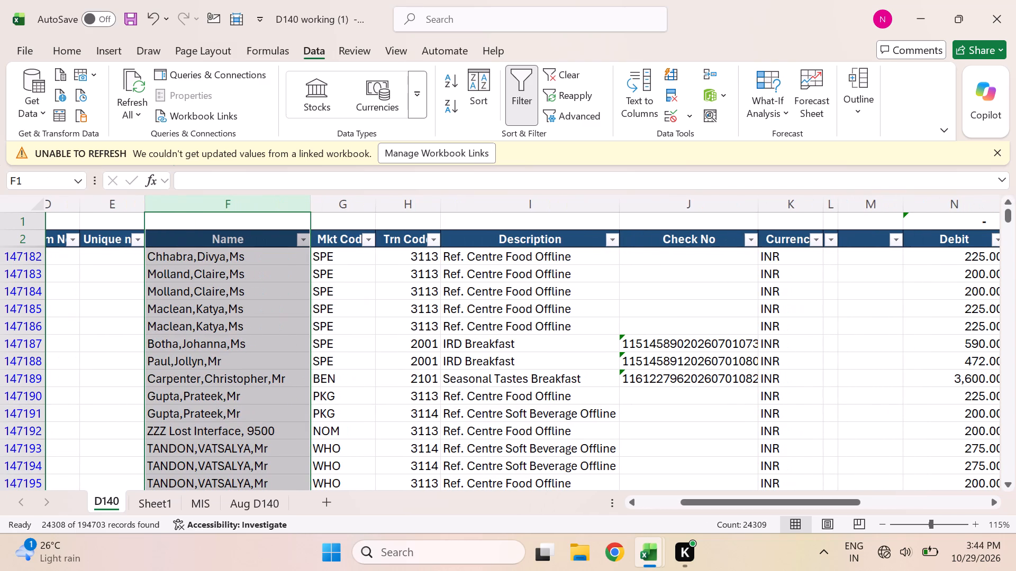
drag(902, 204, 967, 197)
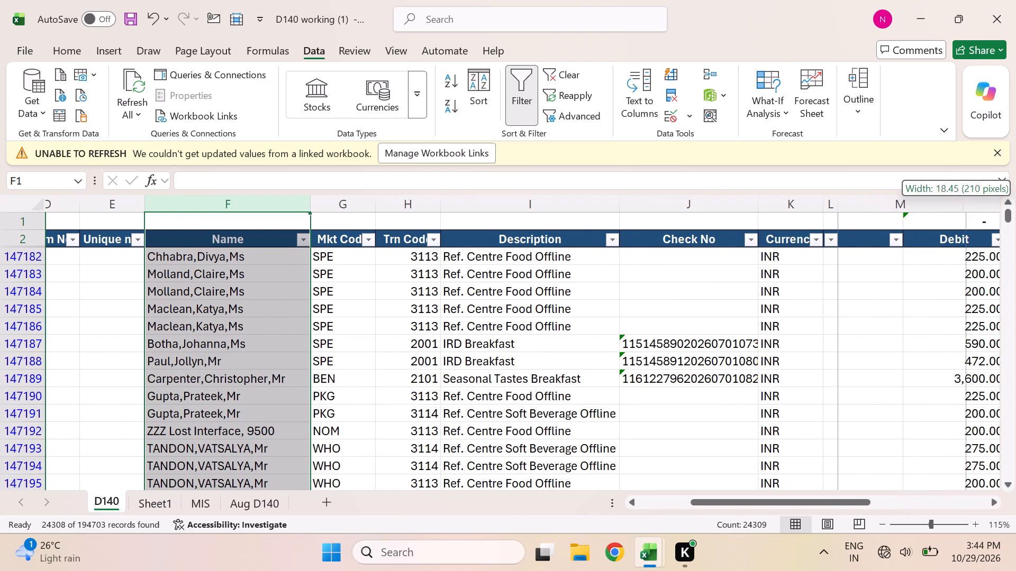
drag(967, 197, 972, 197)
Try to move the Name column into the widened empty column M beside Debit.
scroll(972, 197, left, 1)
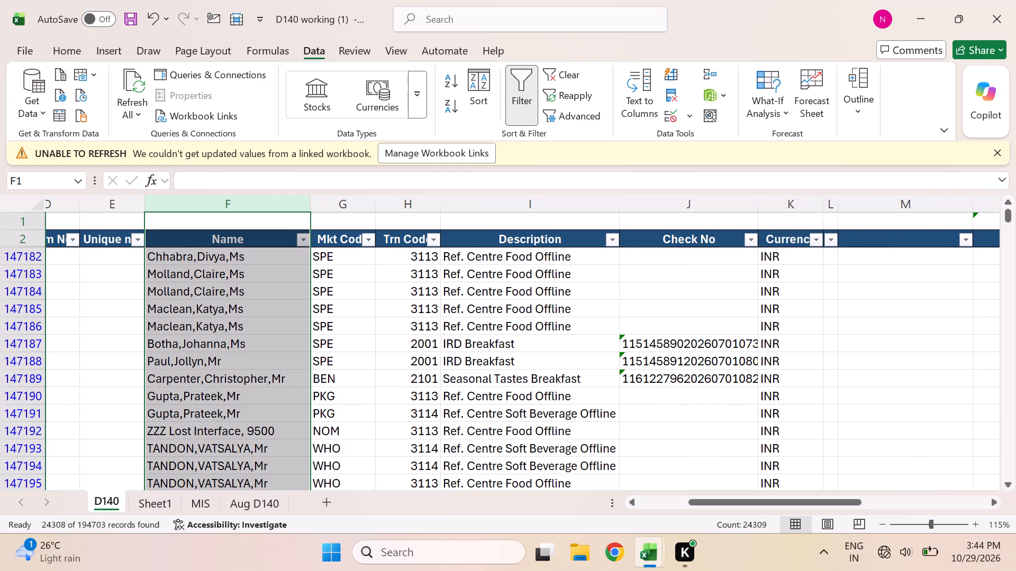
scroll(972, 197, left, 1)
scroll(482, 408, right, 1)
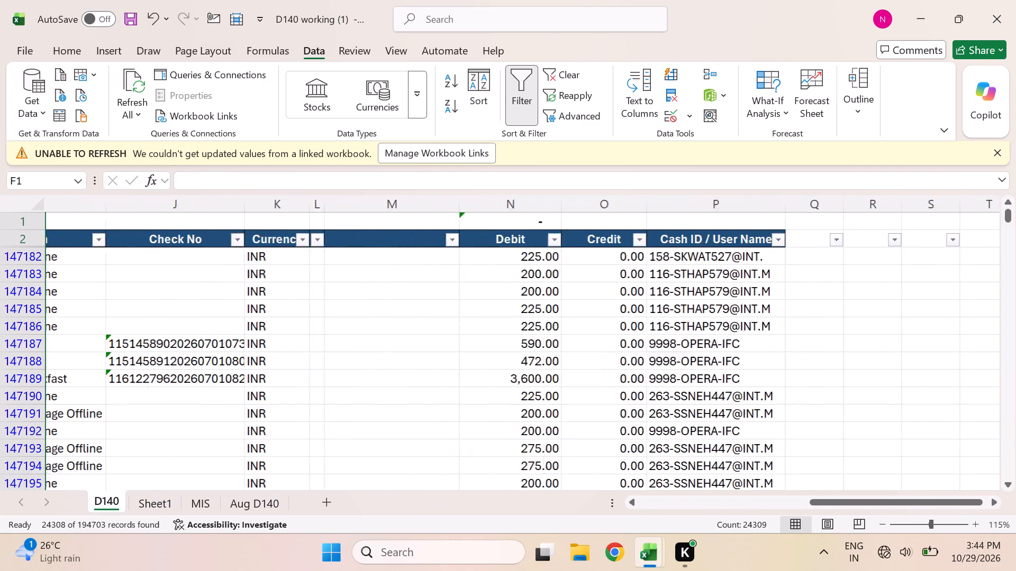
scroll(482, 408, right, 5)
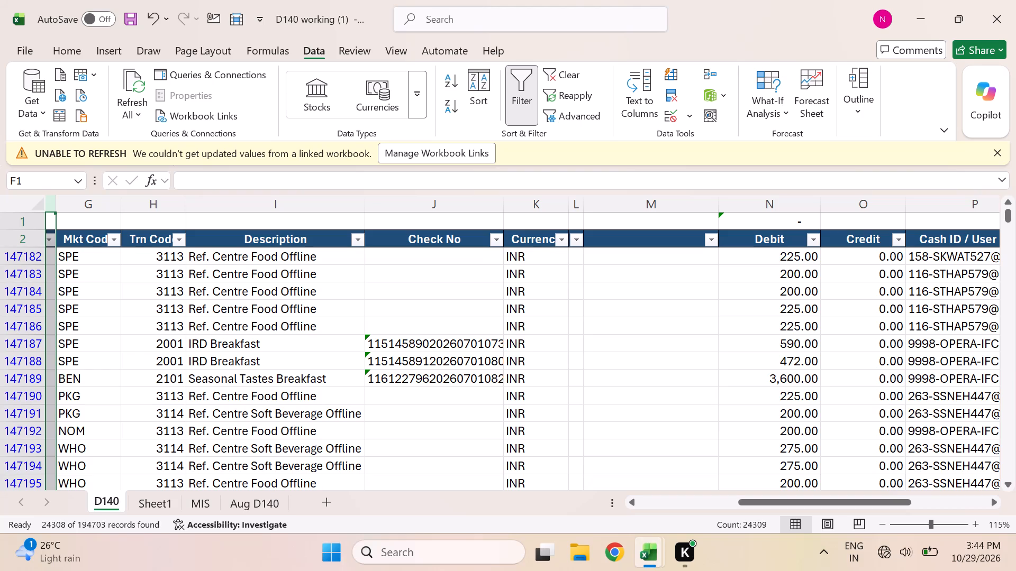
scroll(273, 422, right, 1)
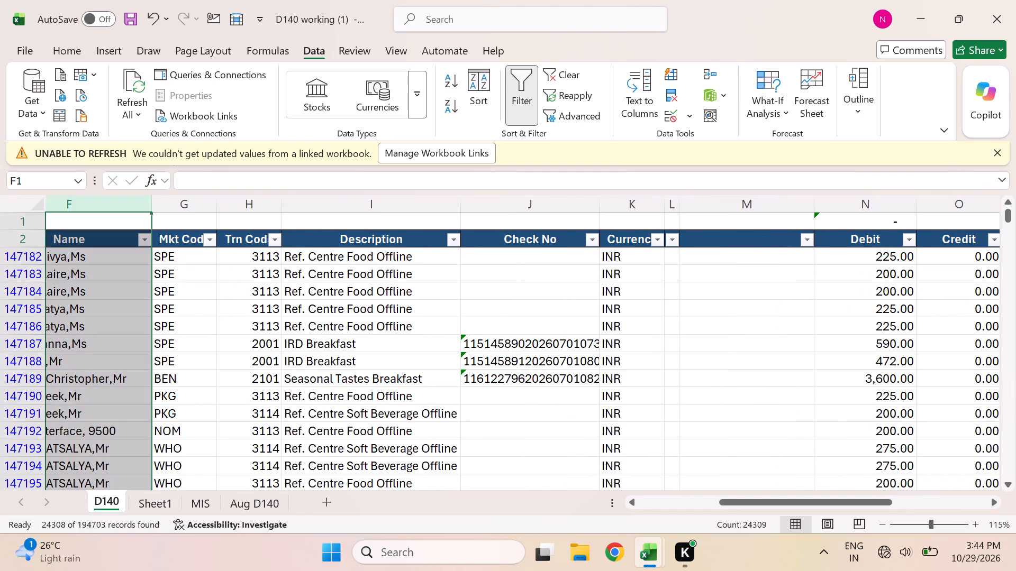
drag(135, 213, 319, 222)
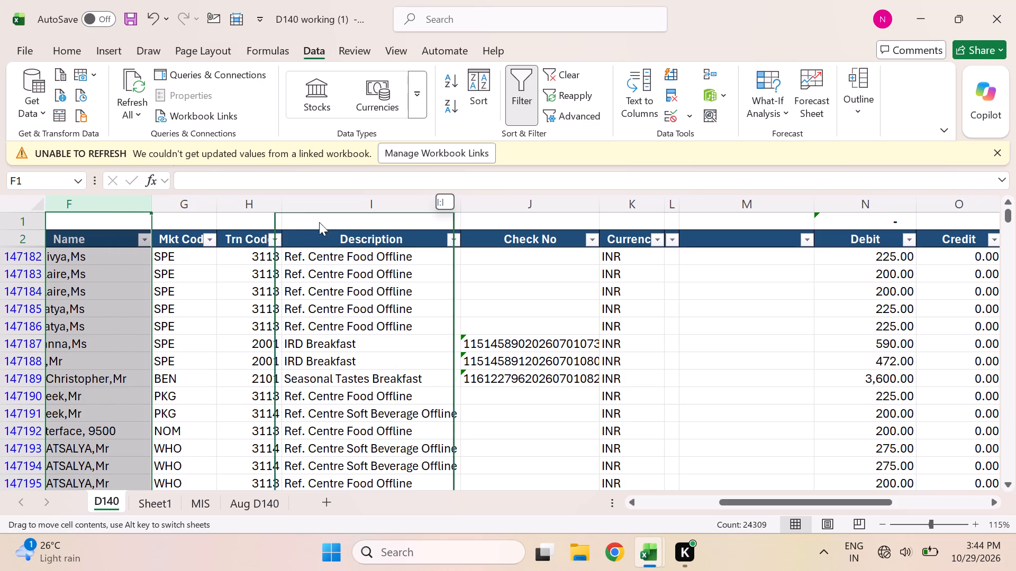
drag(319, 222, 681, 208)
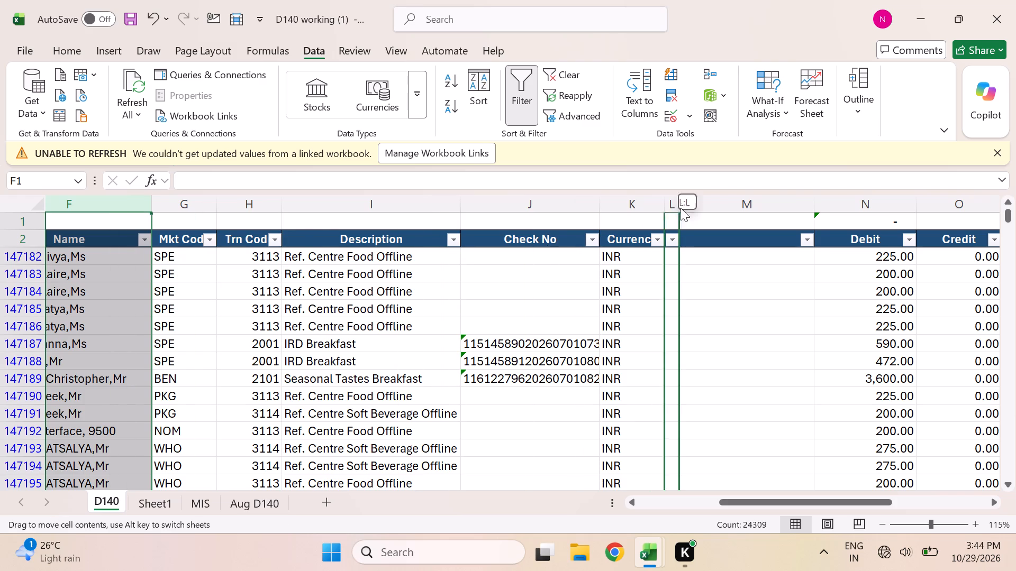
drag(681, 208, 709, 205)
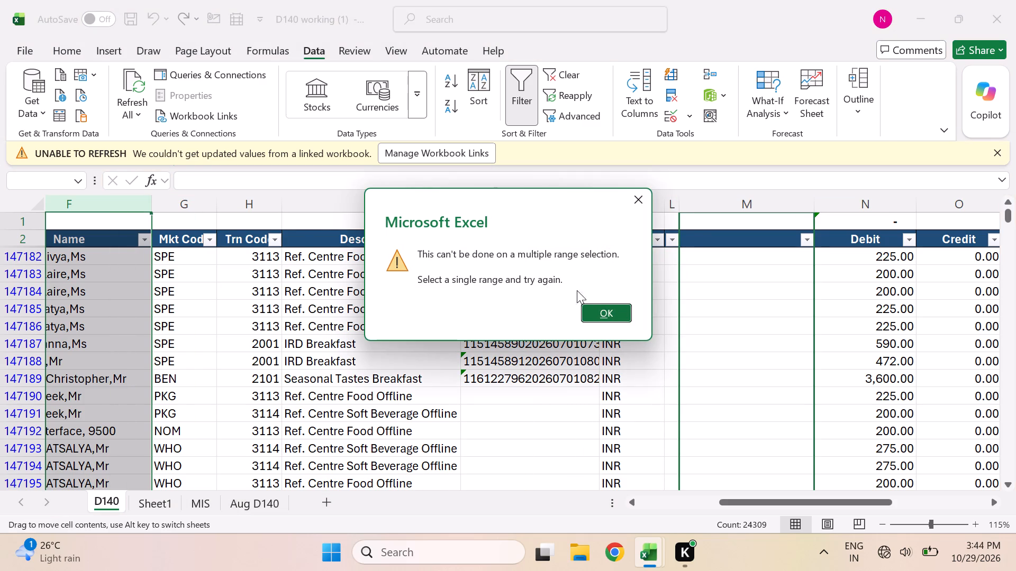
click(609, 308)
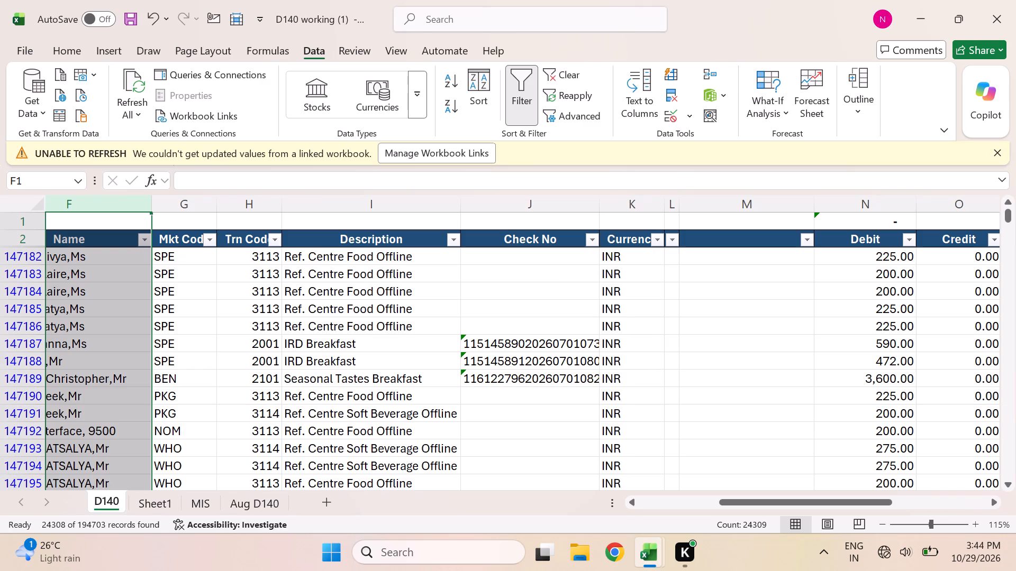
Insert an empty column between the Name and Mkt Code columns in D140.
click(131, 372)
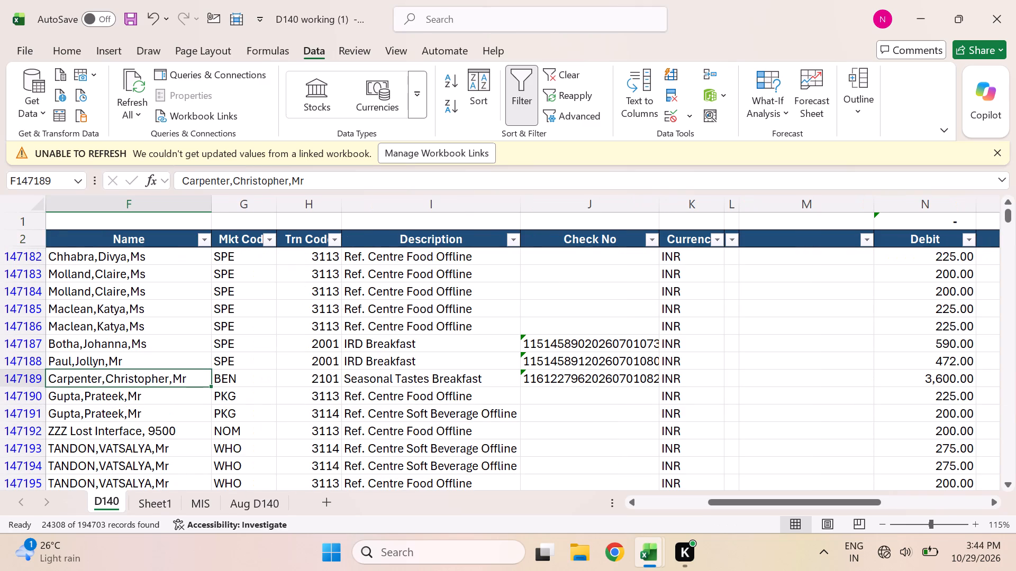
click(236, 206)
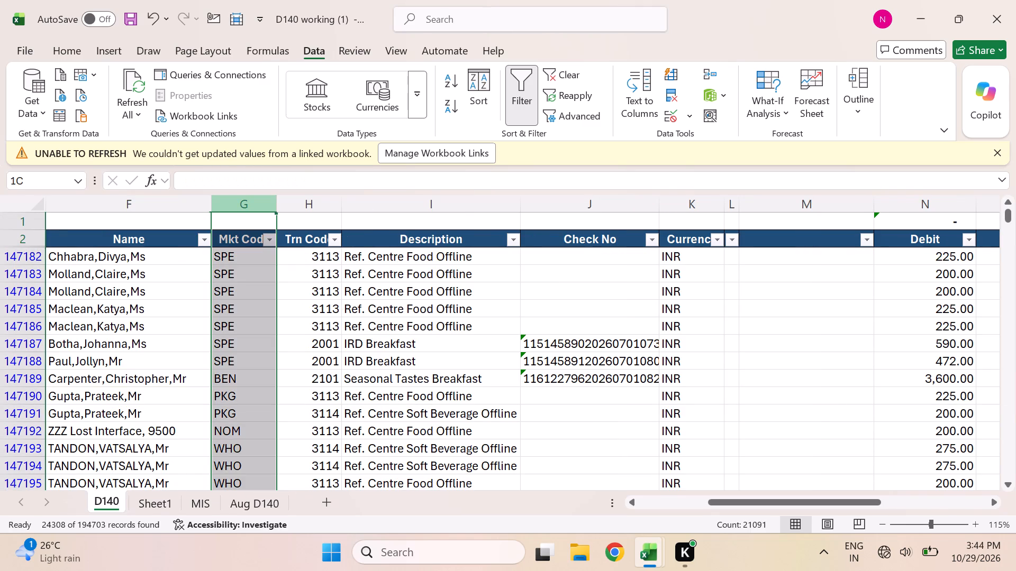
key(ctrl+shift+equal)
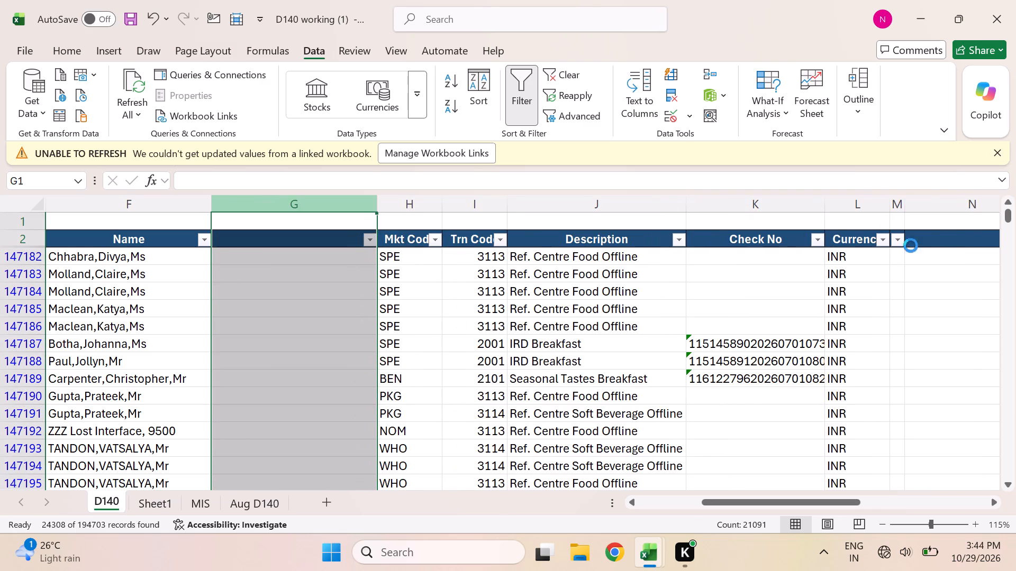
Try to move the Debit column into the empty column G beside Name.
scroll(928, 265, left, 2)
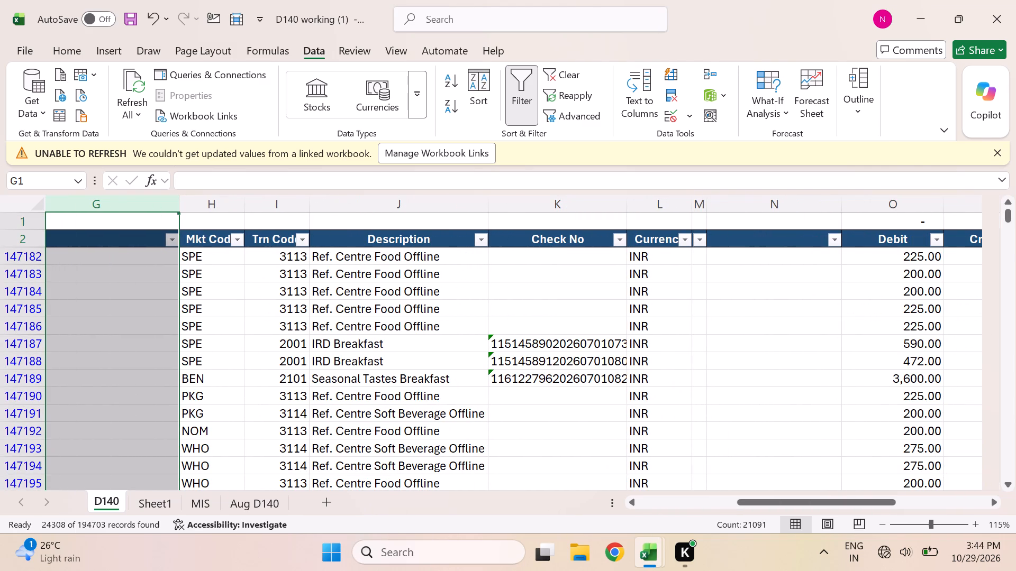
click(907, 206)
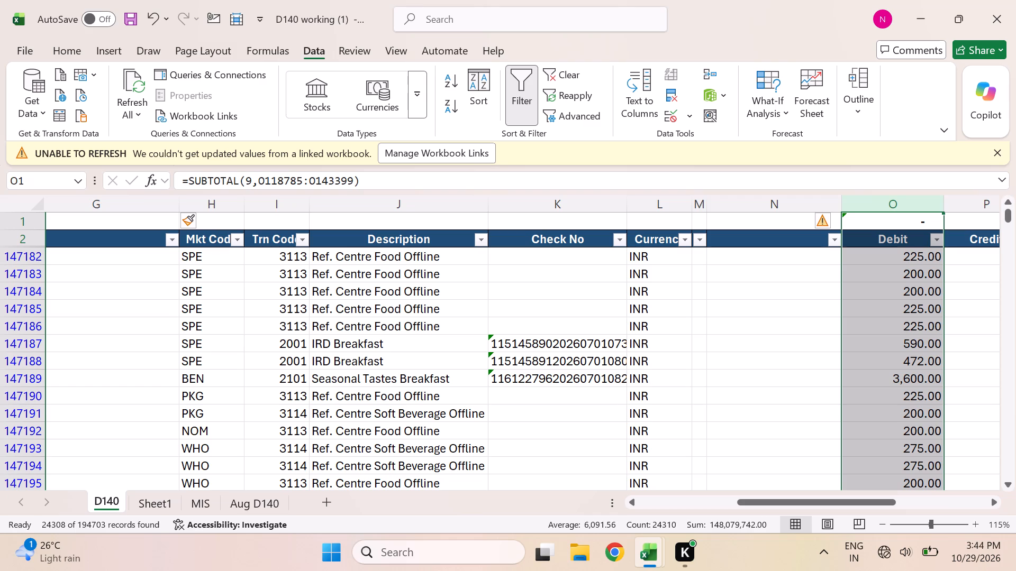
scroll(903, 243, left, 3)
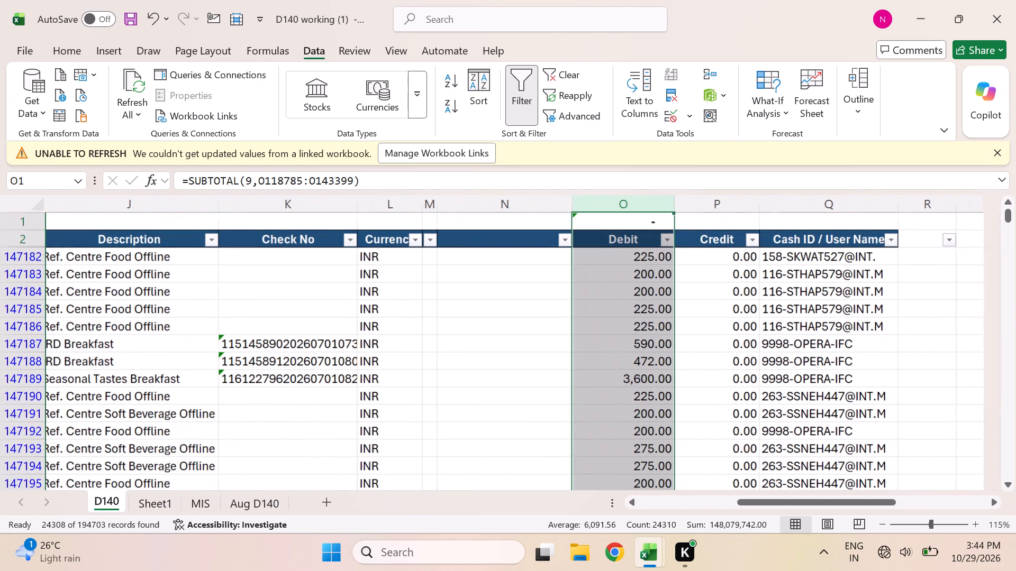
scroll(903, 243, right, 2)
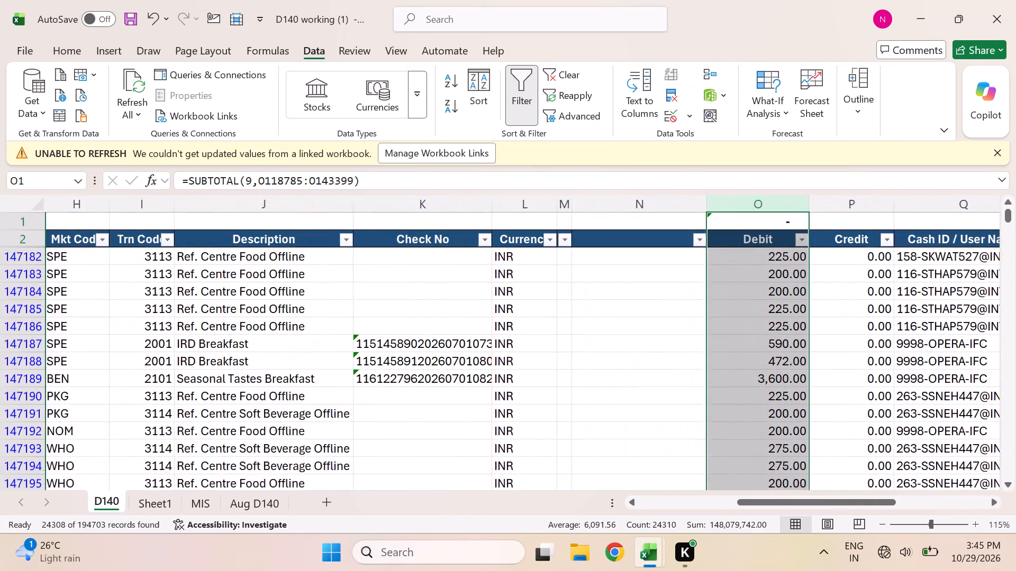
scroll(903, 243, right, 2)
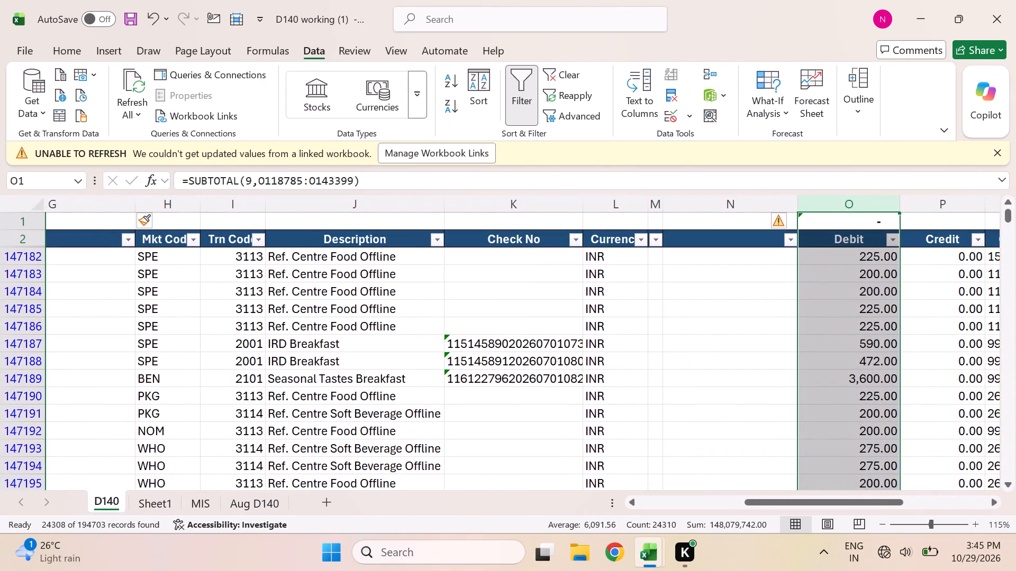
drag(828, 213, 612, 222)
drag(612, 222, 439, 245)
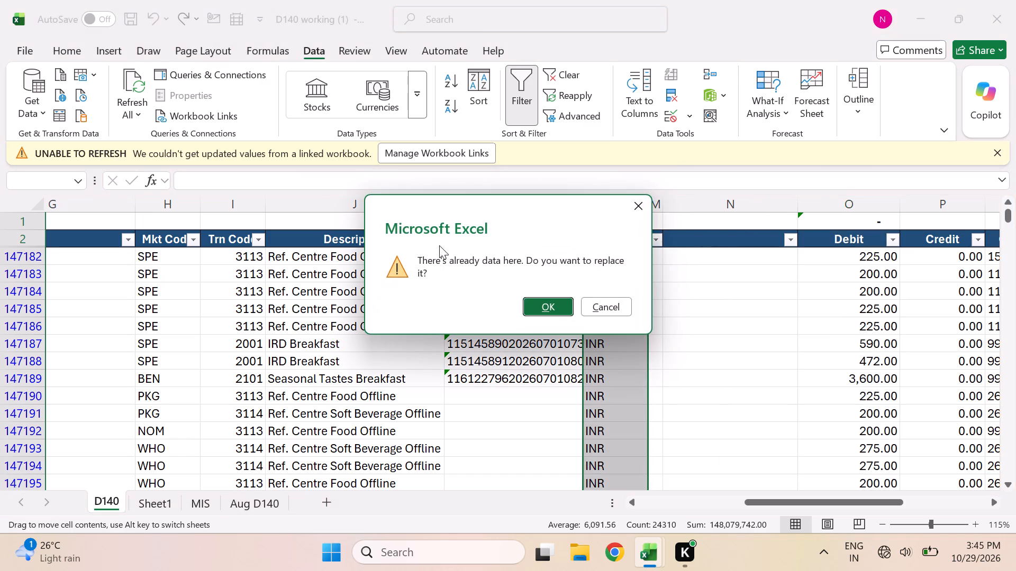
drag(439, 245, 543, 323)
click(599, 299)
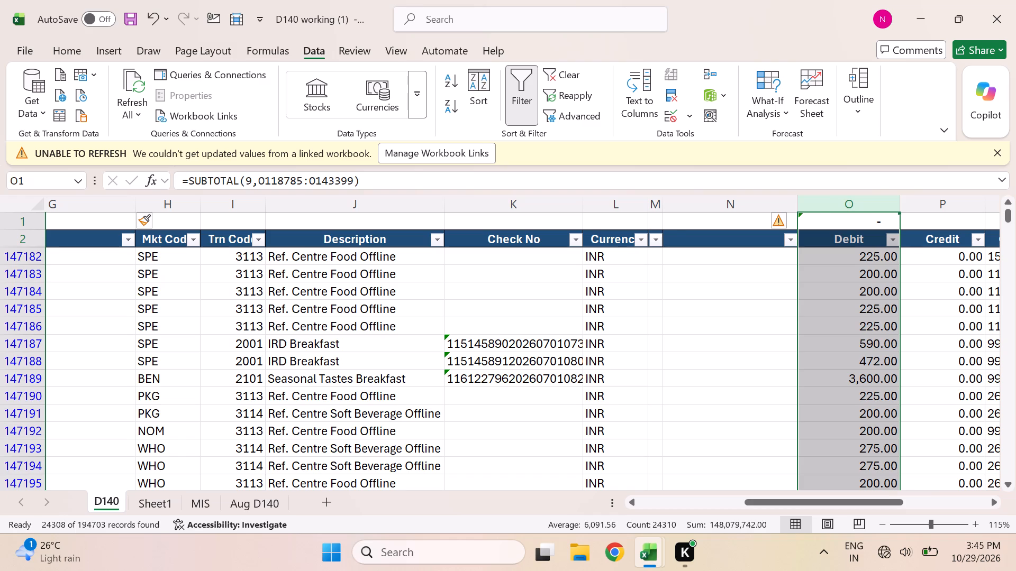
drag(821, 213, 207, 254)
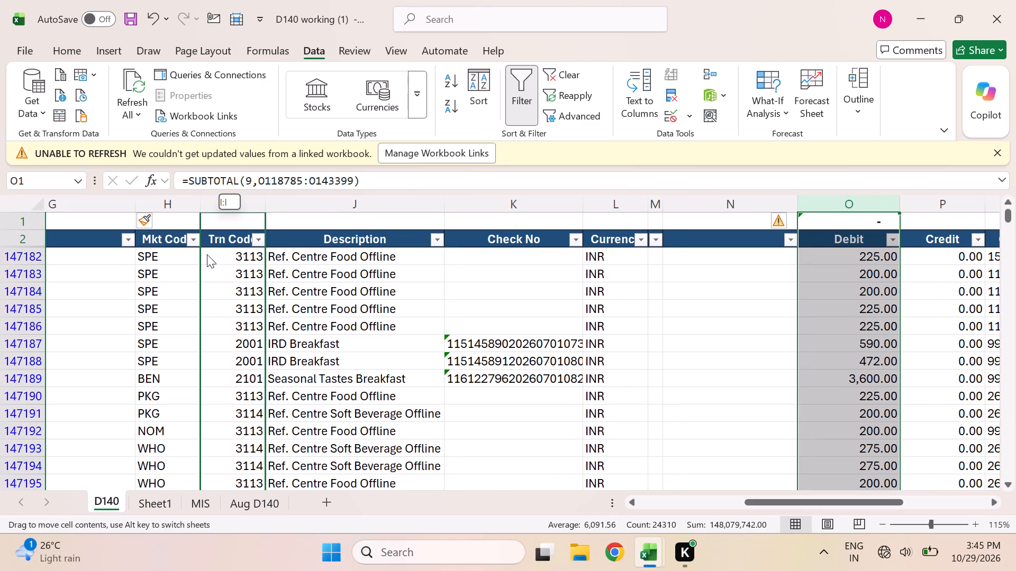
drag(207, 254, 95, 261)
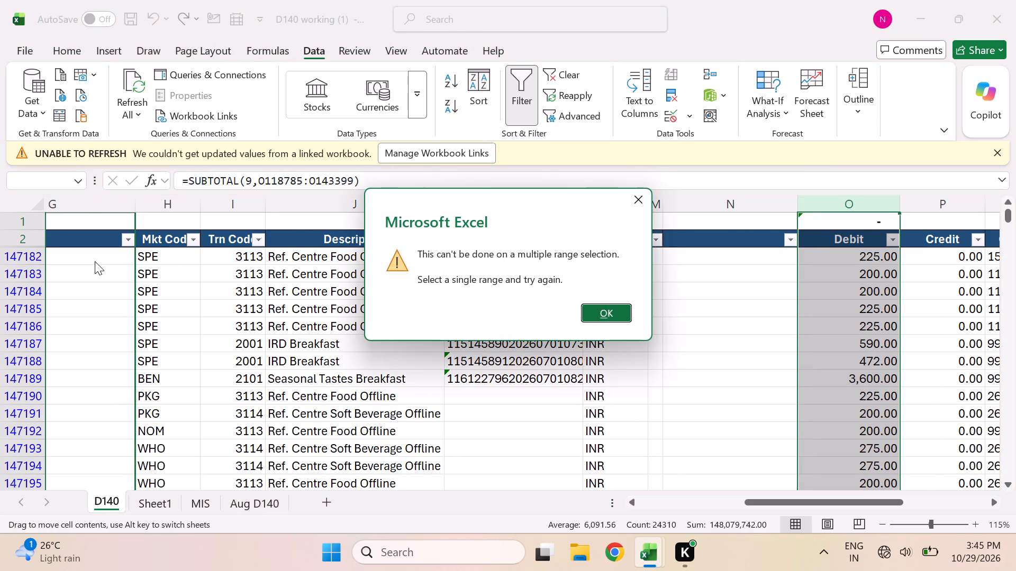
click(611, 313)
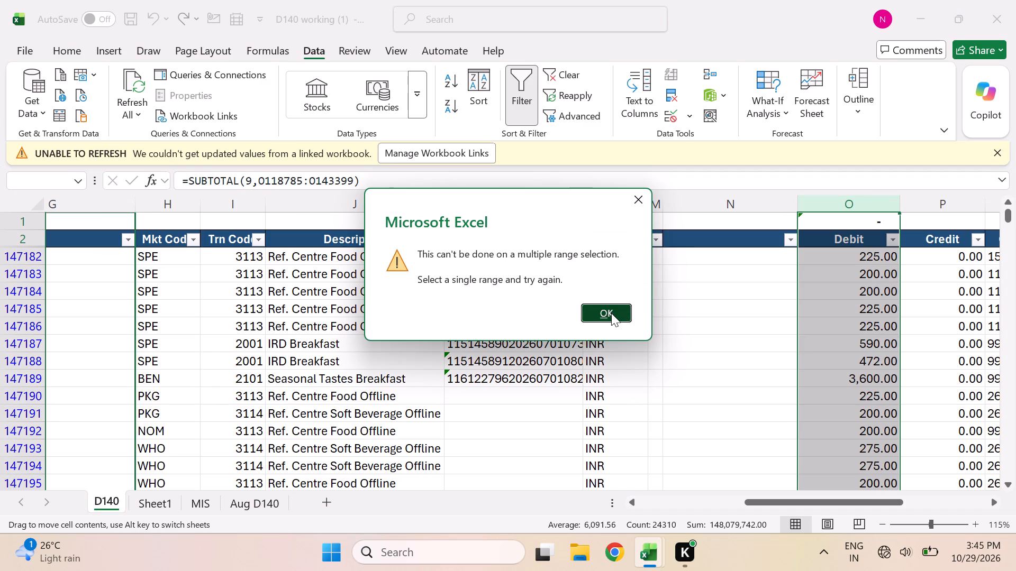
Switch to the MSR workbook and look through the Car No. column of JUL-26 (2) from duty slip W275309 down to W275778.
key(alt+Tab)
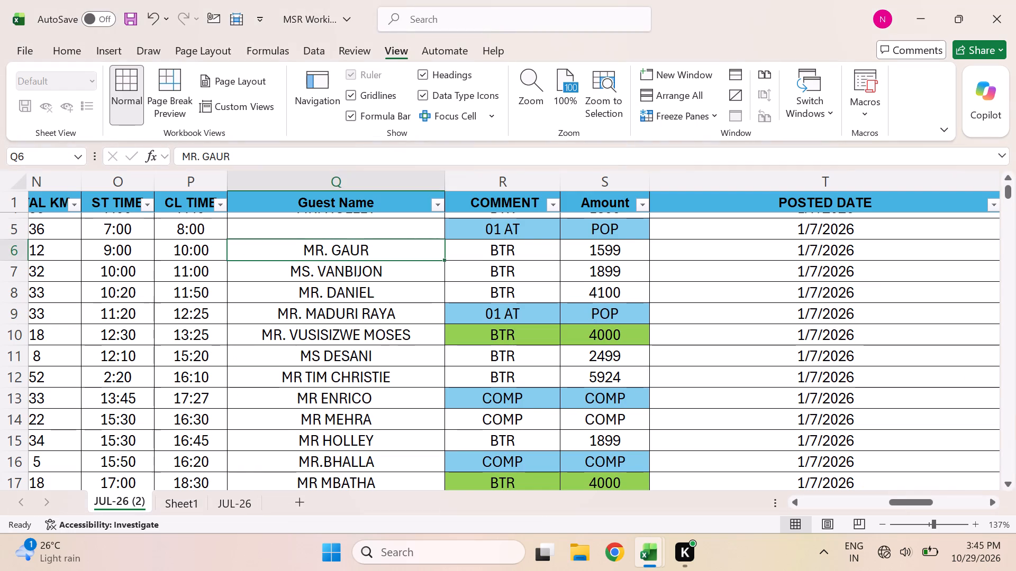
scroll(455, 342, right, 7)
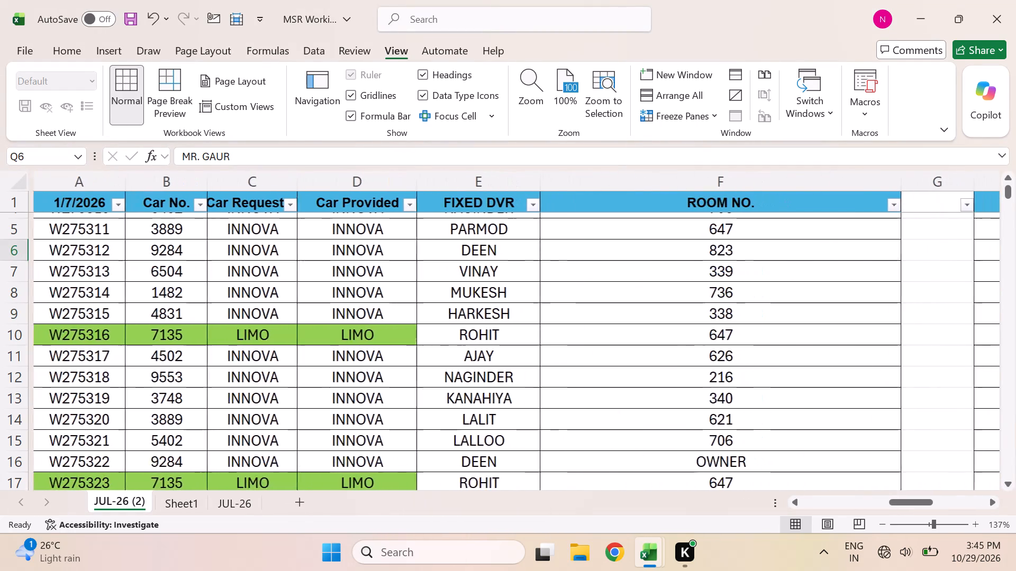
scroll(455, 342, right, 2)
scroll(455, 342, up, 2)
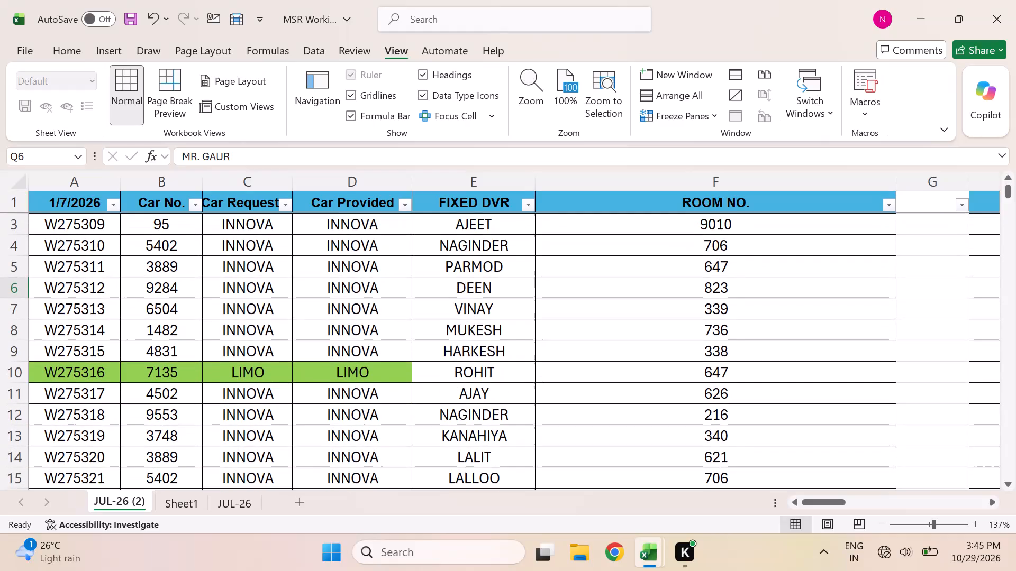
scroll(140, 289, up, 1)
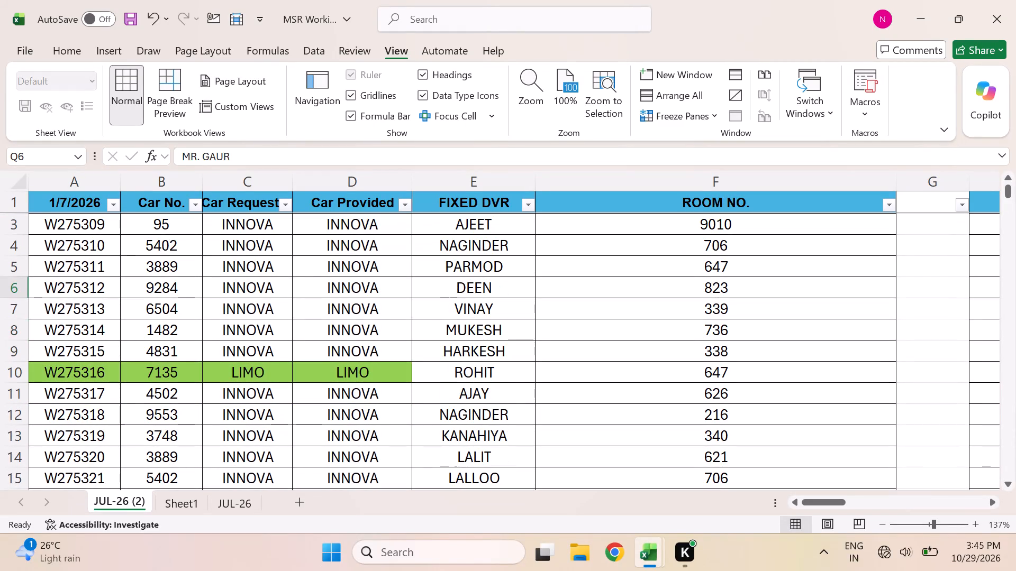
click(174, 232)
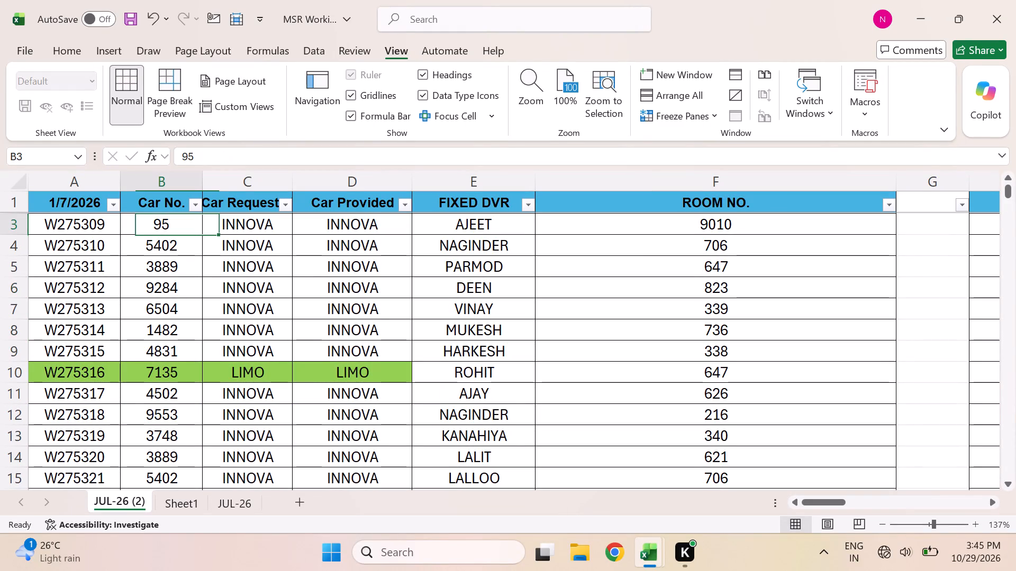
key(ctrl+shift+Down)
key(ctrl+shift+Down)
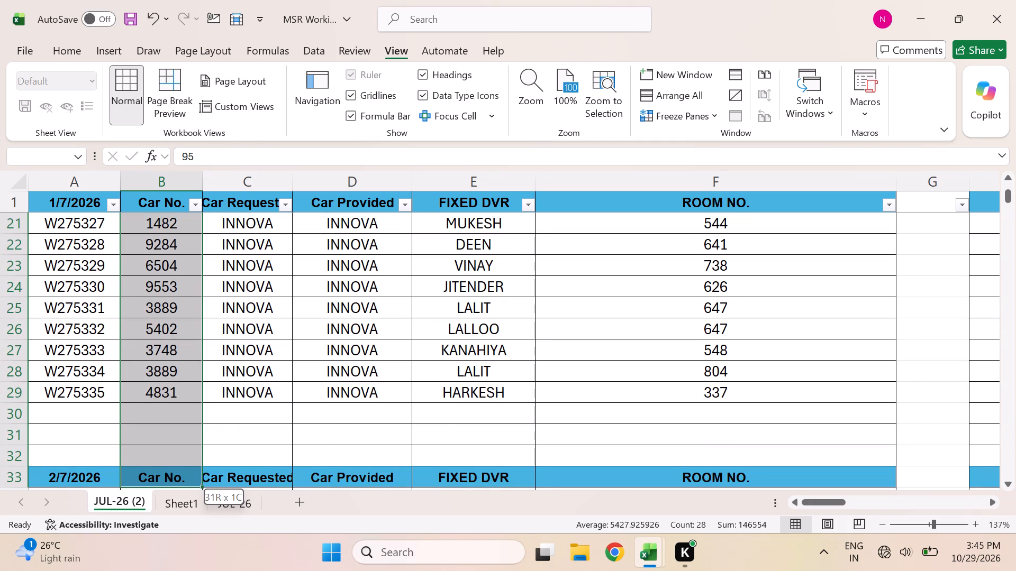
key(ctrl+shift+Down)
key(ctrl+shift+Down)
key(ctrl+shift+Down)
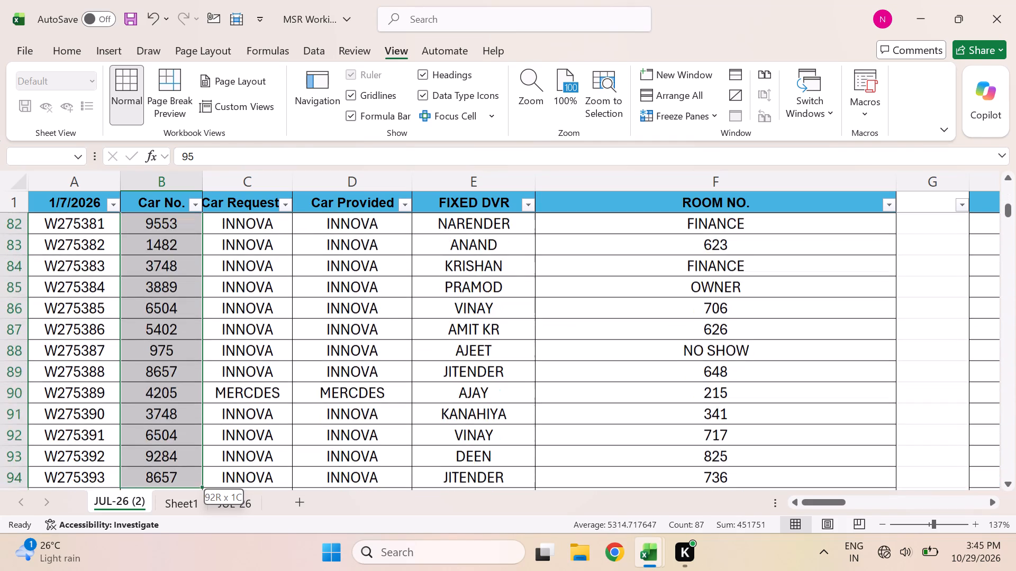
key(ctrl+shift+Down)
key(ctrl+shift+Down)
key(ctrl+shift+Down)
key(ctrl+shift+Down)
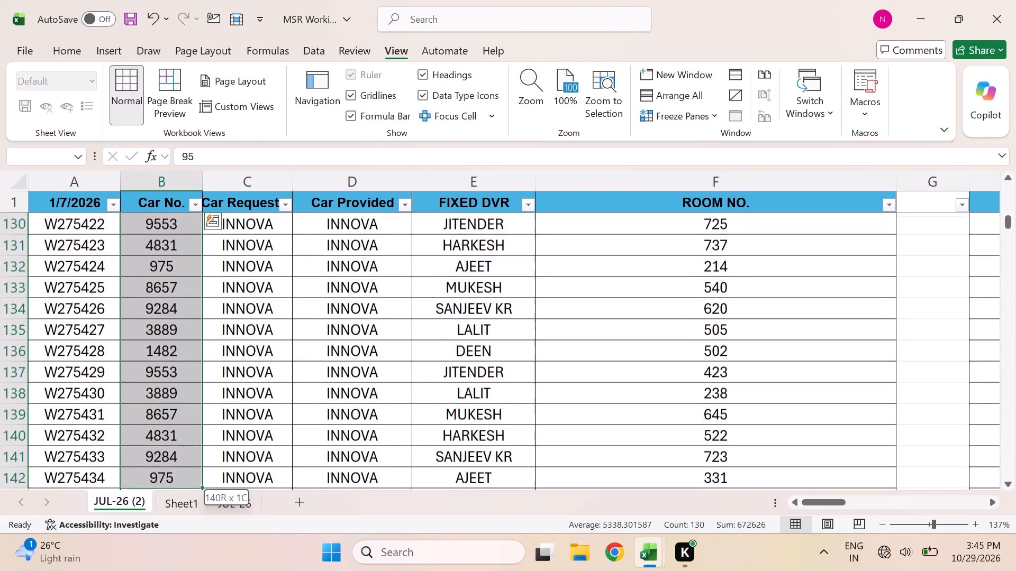
key(ctrl+shift+Down)
key(ctrl+shift+Down)
key(ctrl+shift+Down)
key(ctrl+shift+Down)
key(ctrl+shift+Down)
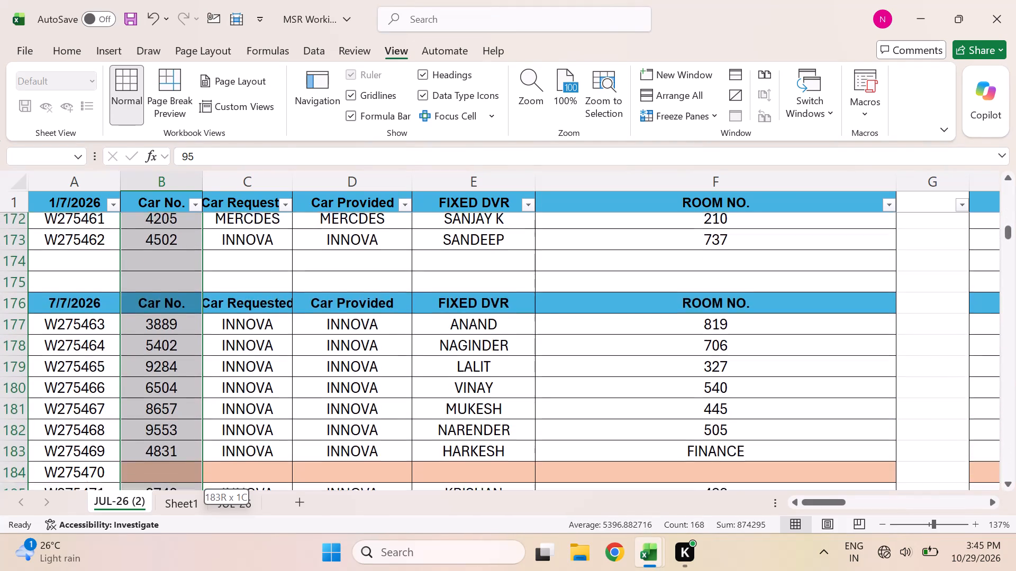
key(ctrl+shift+Down)
key(ctrl+shift+Down)
key(ctrl+shift+Down)
key(ctrl+shift+Down)
key(ctrl+shift+Down)
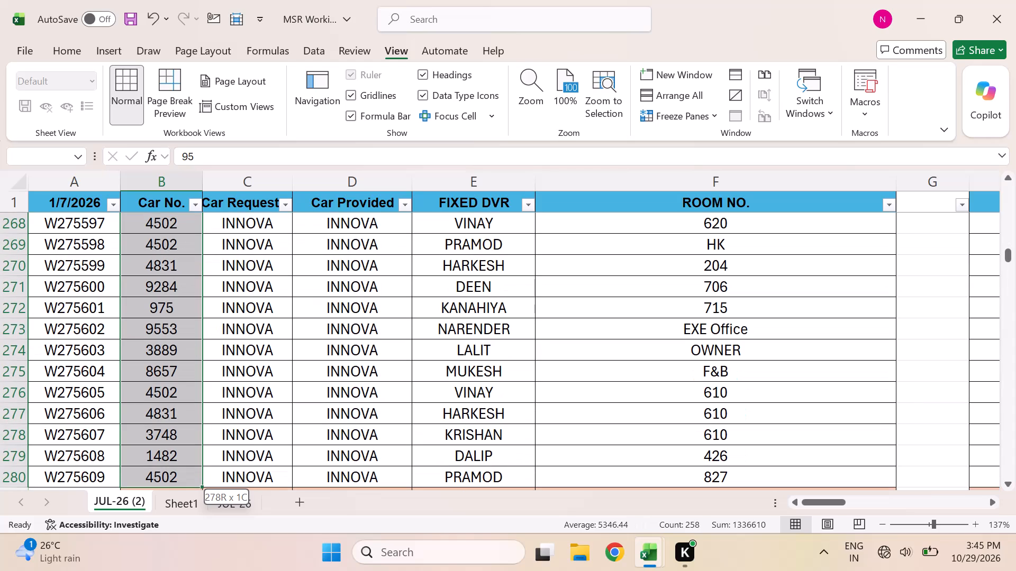
key(ctrl+shift+Down)
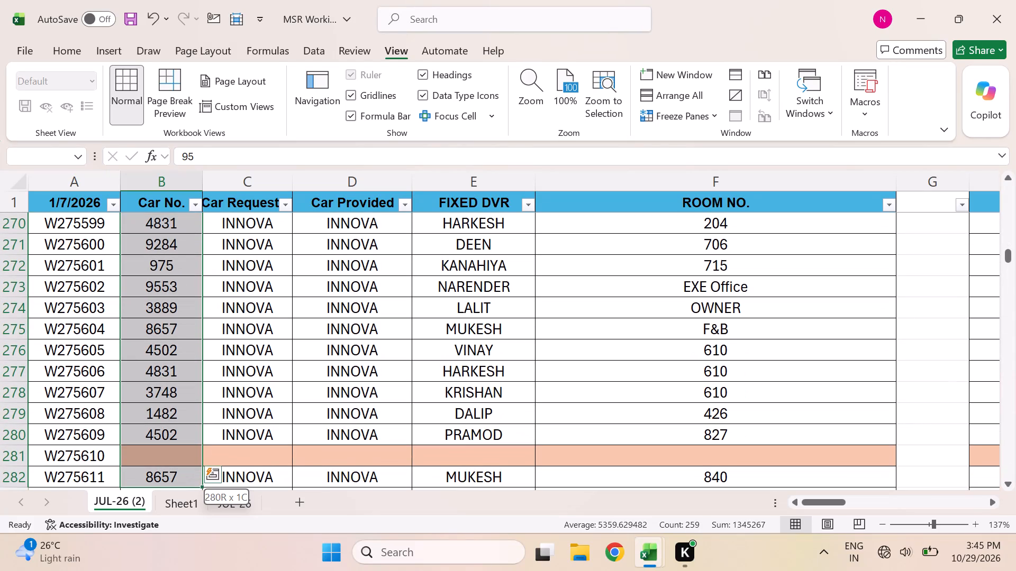
key(ctrl+shift+Down)
key(ctrl+shift+Down)
key(ctrl+shift+Down)
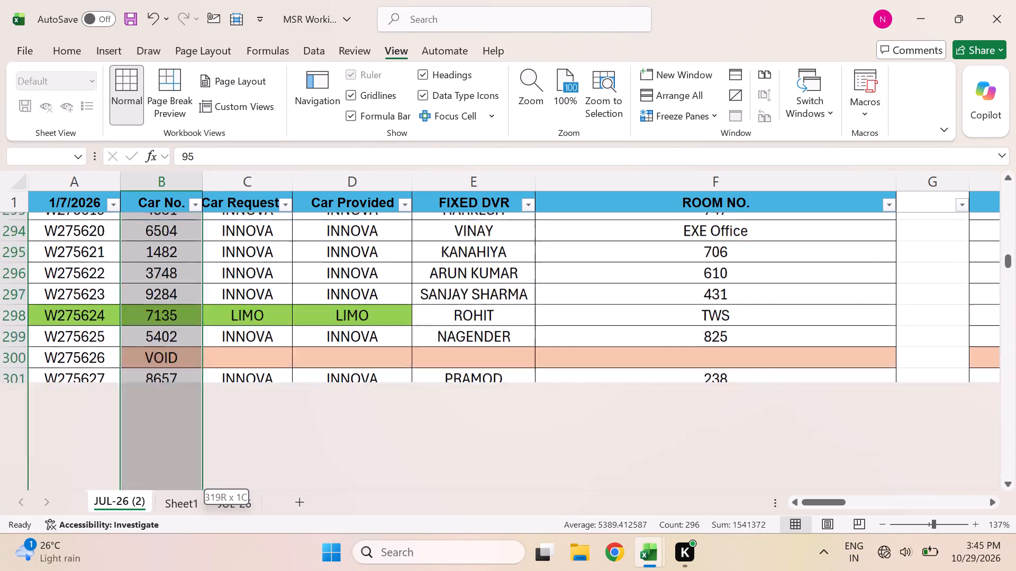
key(ctrl+shift+Down)
key(ctrl+shift+Down)
key(ctrl+shift+Down)
key(ctrl+shift+Down)
key(ctrl+shift+Down)
key(ctrl+shift+Down)
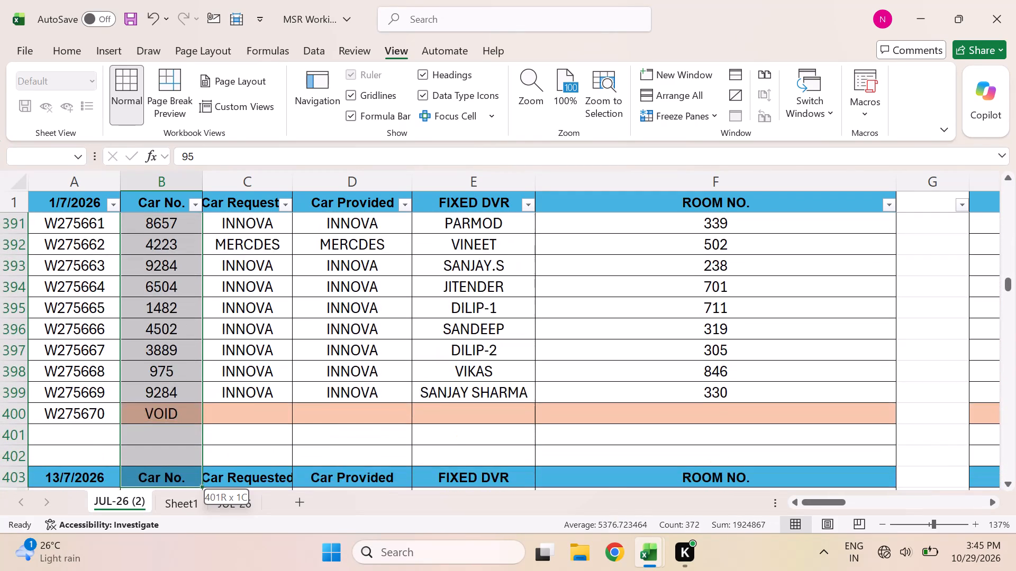
key(ctrl+shift+Down)
key(ctrl+shift+Down)
key(ctrl+shift+Down)
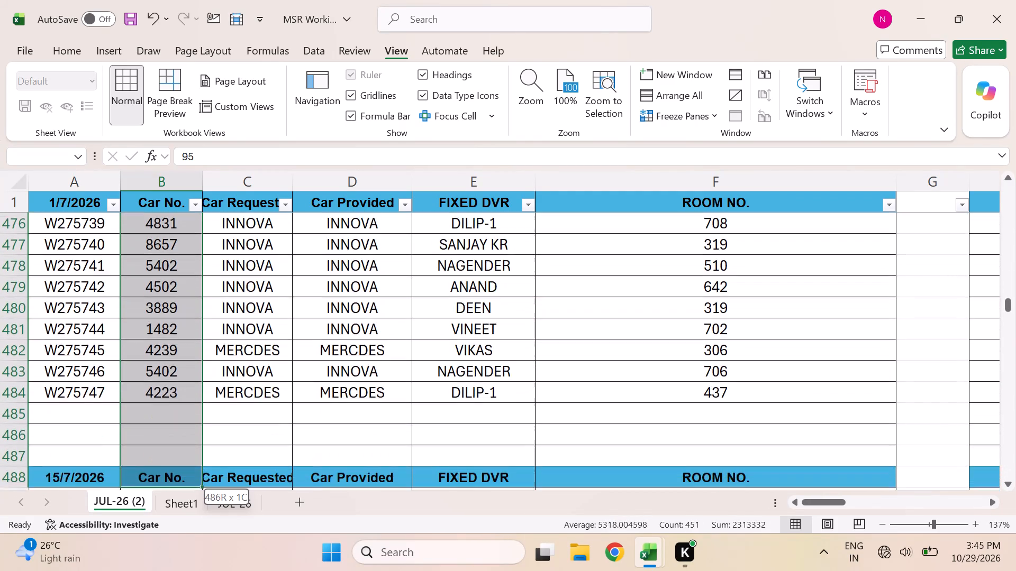
key(ctrl+shift+Down)
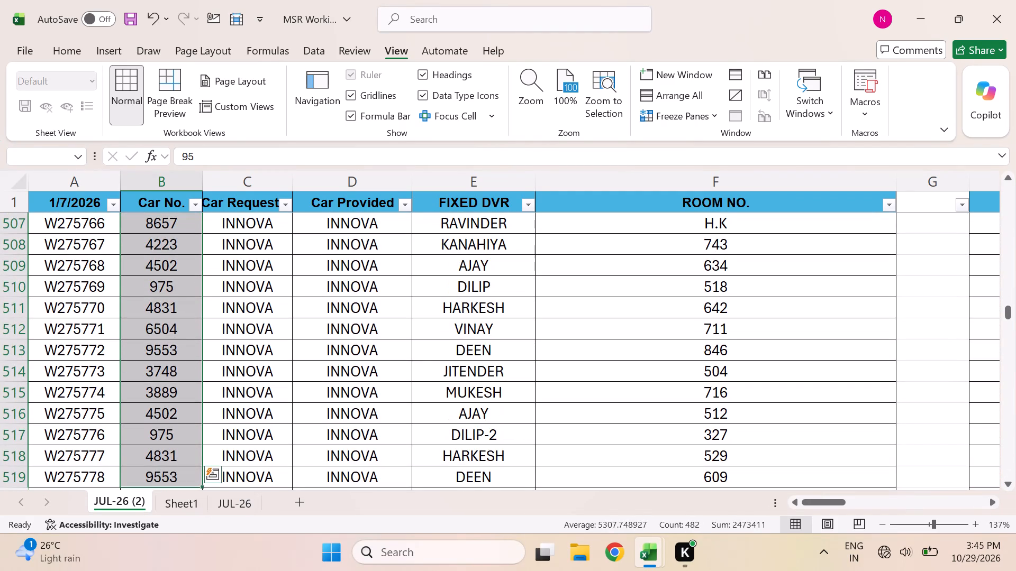
scroll(311, 328, down, 1)
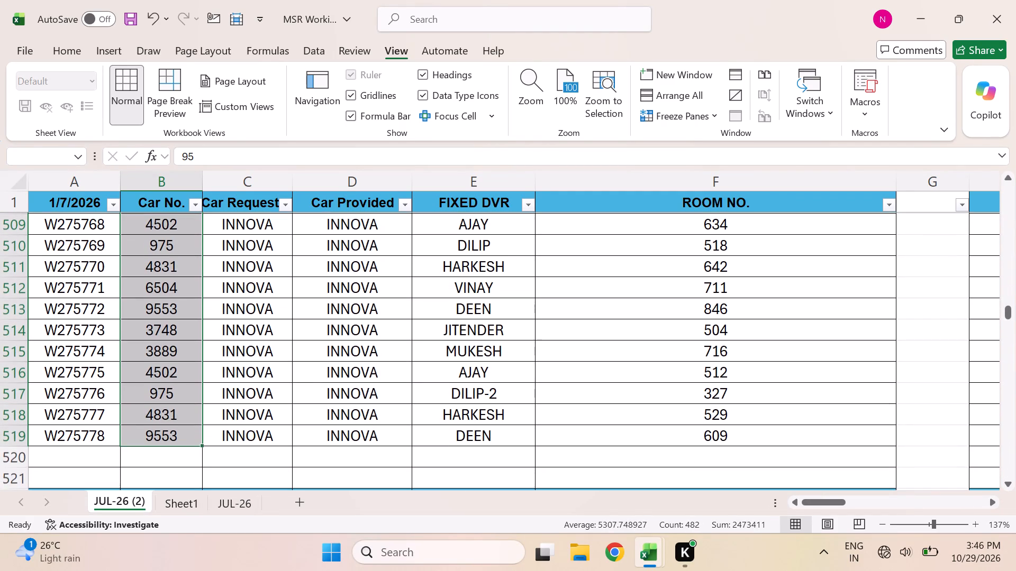
scroll(311, 328, down, 1)
scroll(647, 409, up, 1)
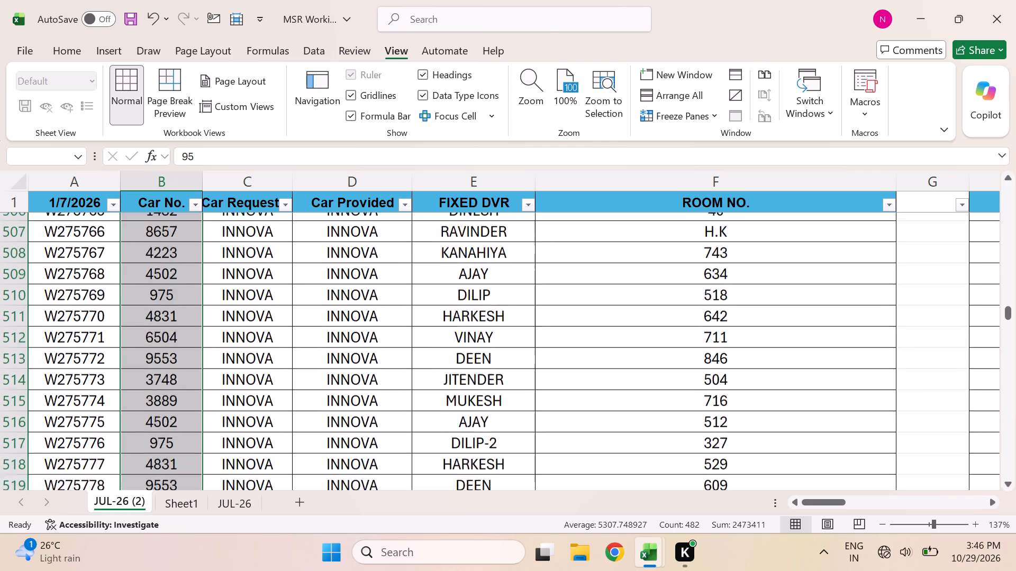
scroll(647, 409, up, 6)
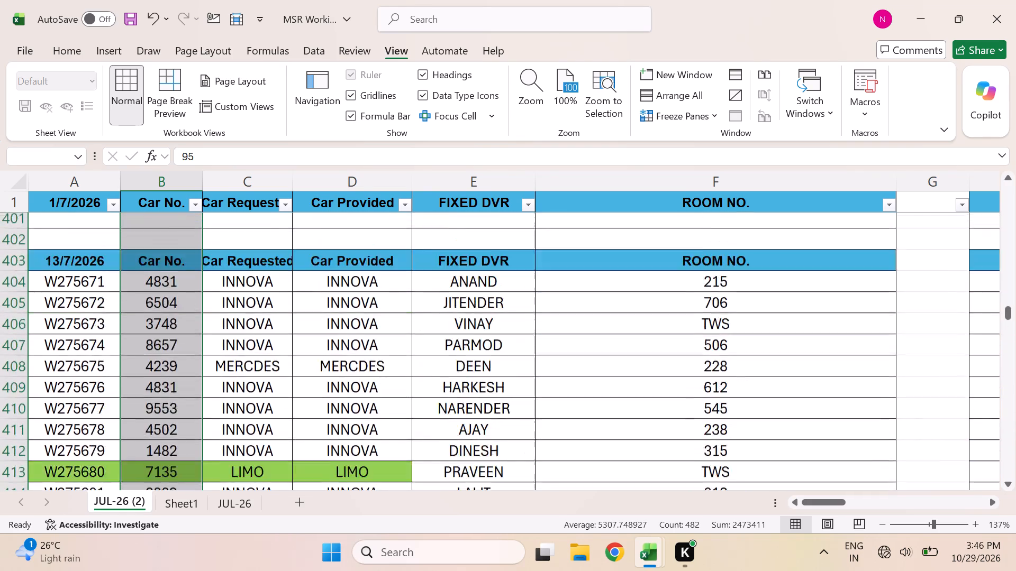
scroll(657, 379, up, 7)
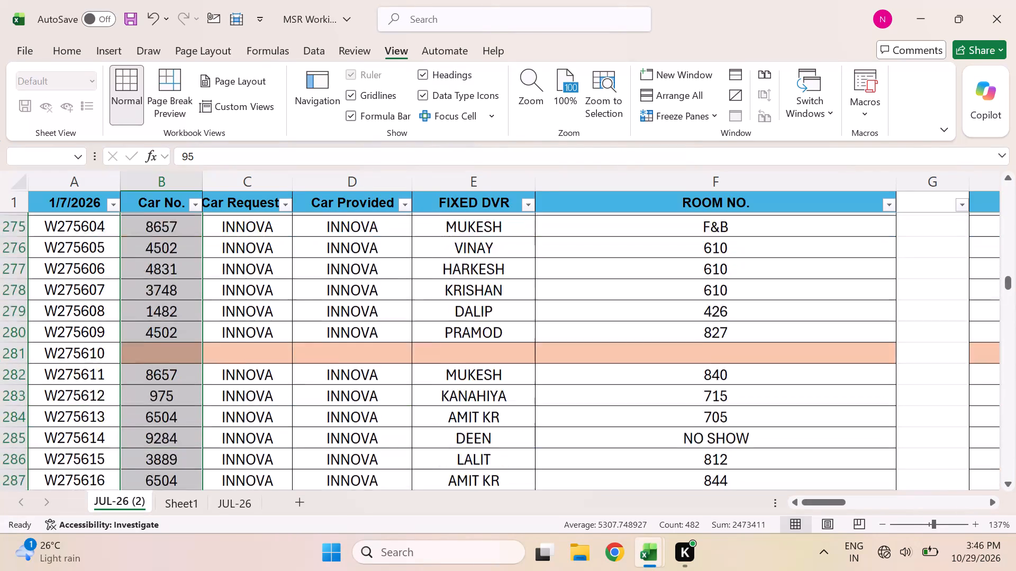
scroll(657, 379, up, 15)
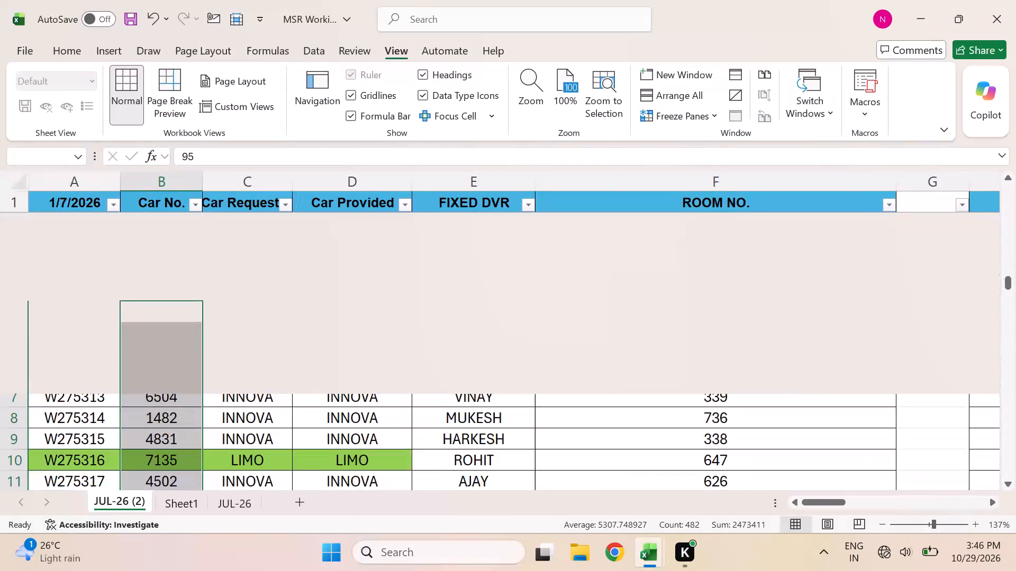
scroll(657, 379, up, 5)
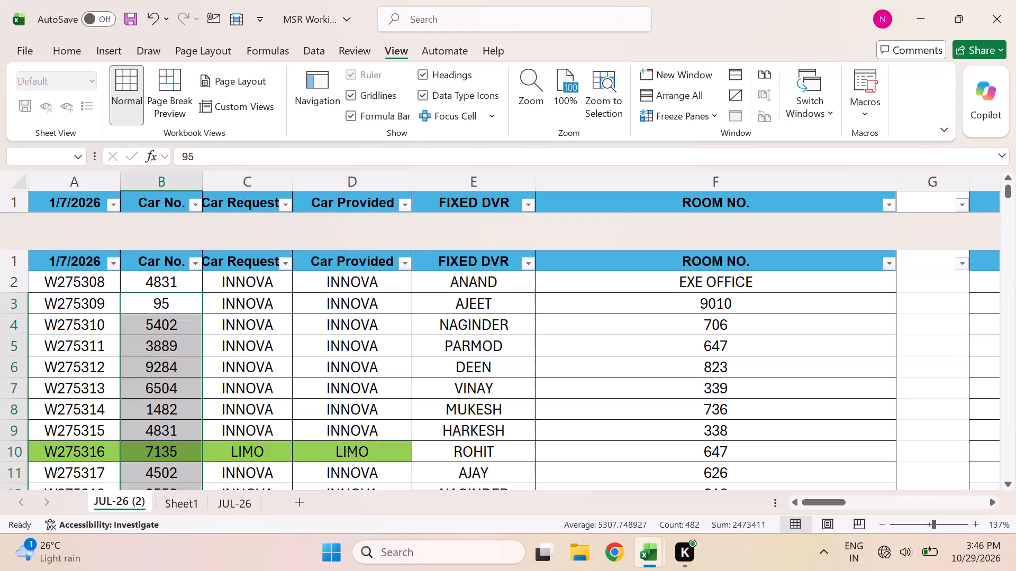
scroll(657, 379, up, 1)
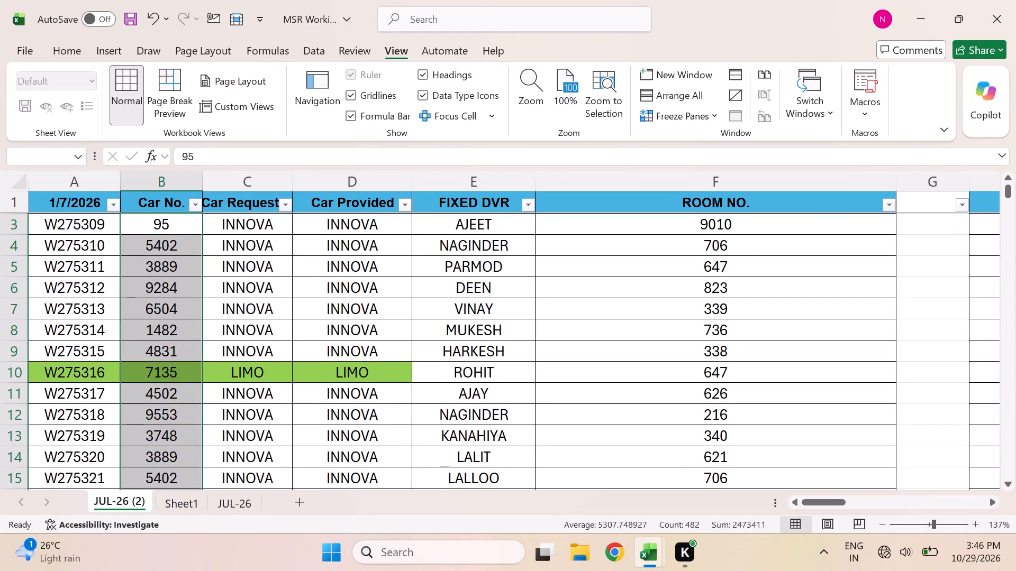
click(755, 306)
Examine the places, guest names, comments, amounts, posted dates and REF entries of the 1/7/2026 duty records.
scroll(755, 306, left, 1)
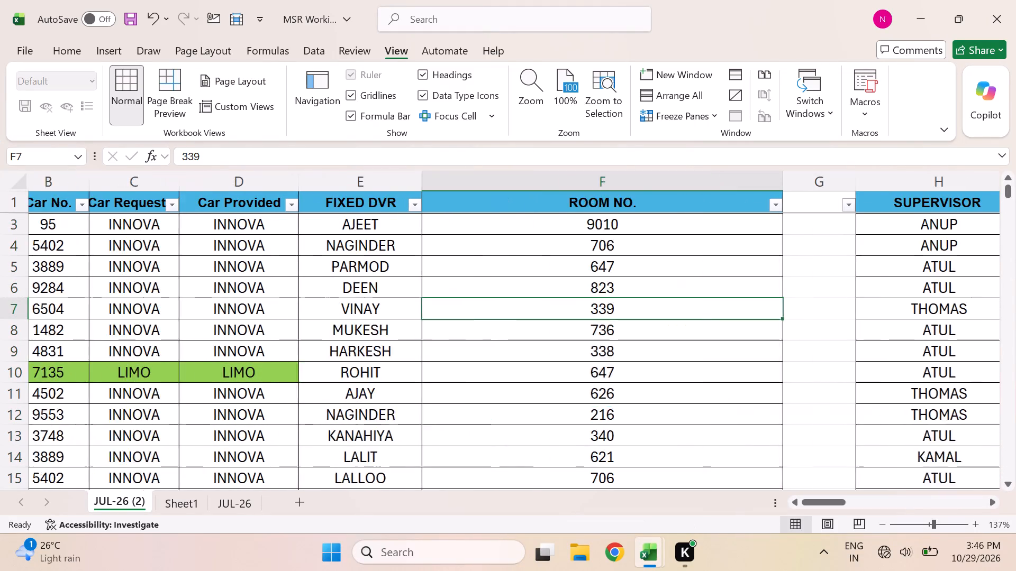
scroll(755, 306, left, 1)
scroll(755, 306, right, 1)
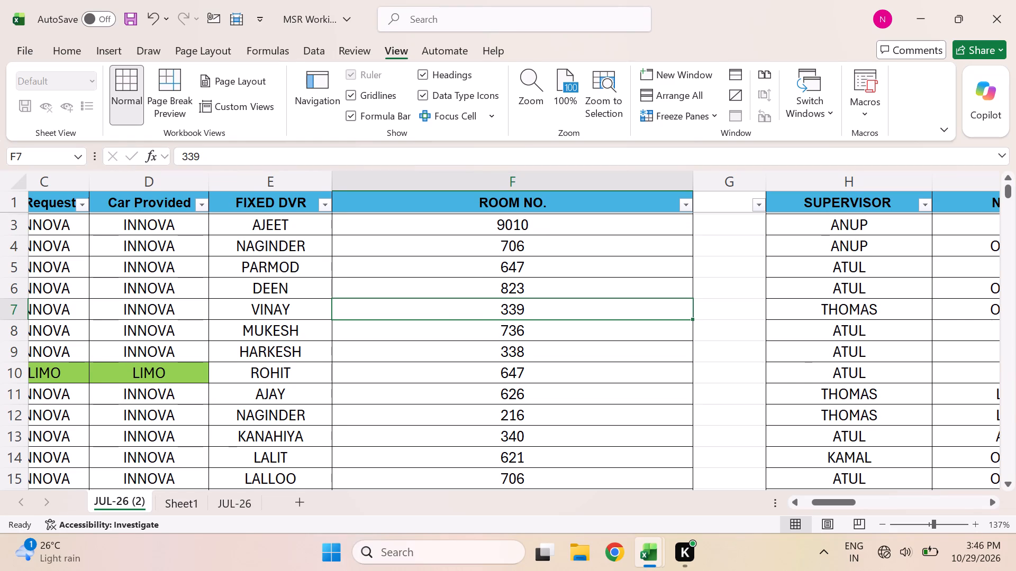
scroll(784, 276, left, 3)
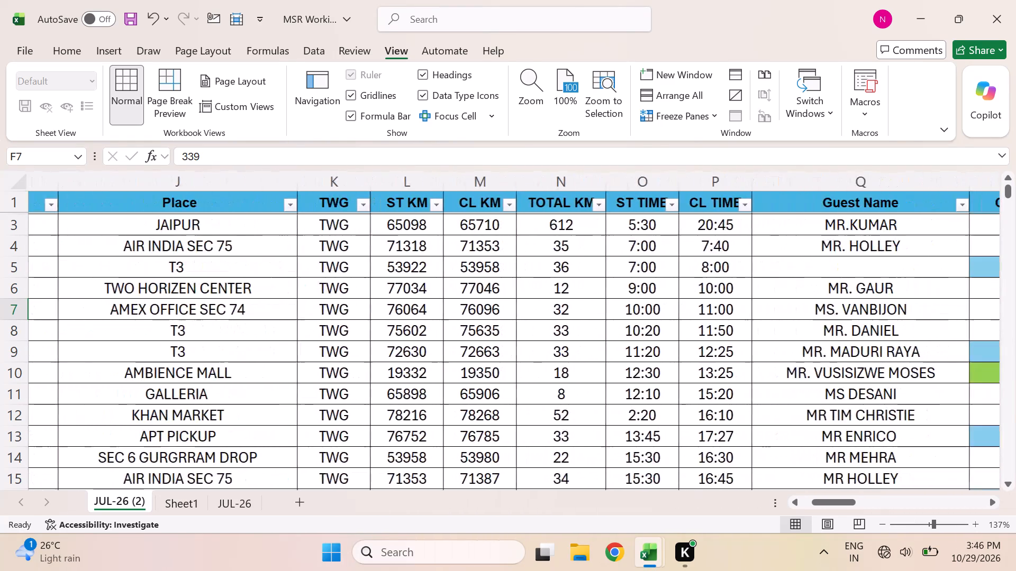
scroll(784, 276, left, 1)
scroll(784, 276, right, 1)
scroll(784, 276, left, 1)
scroll(784, 276, up, 1)
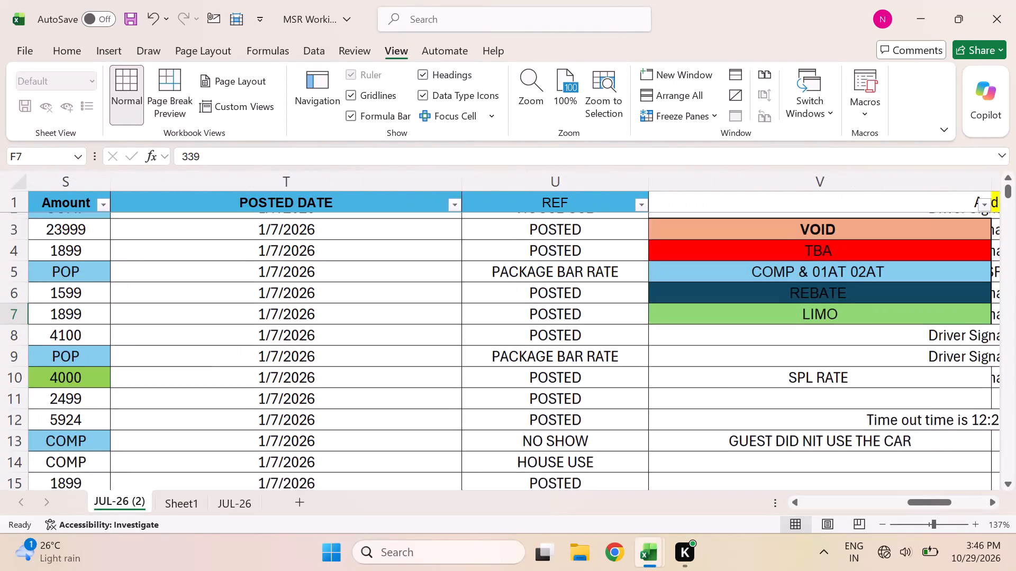
scroll(784, 276, up, 2)
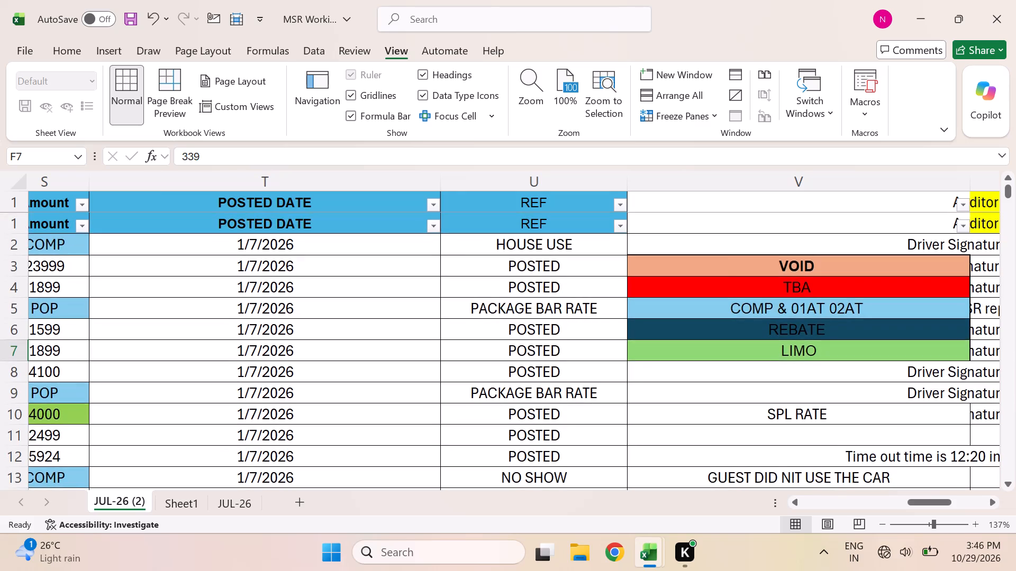
scroll(647, 323, right, 2)
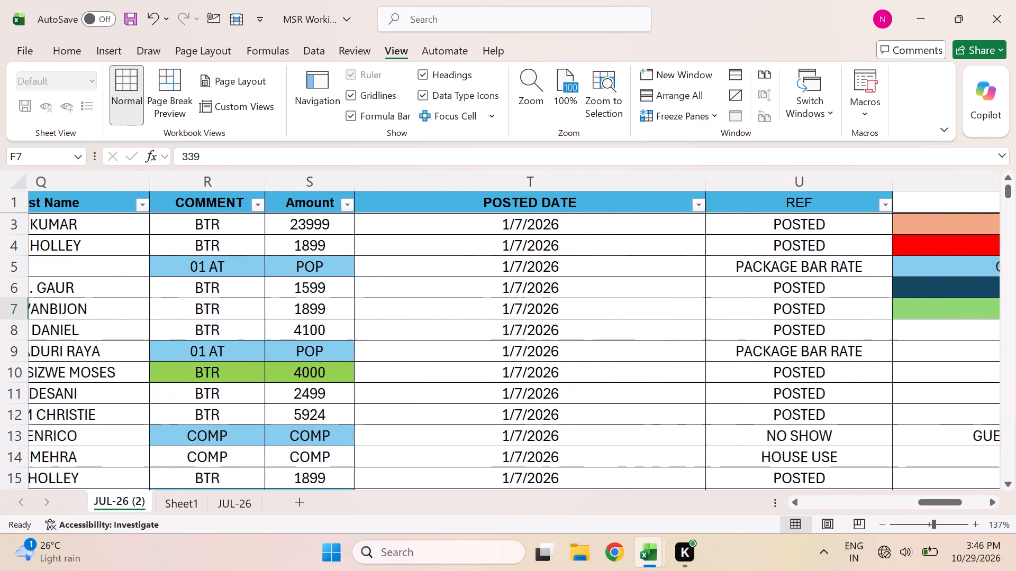
scroll(556, 328, right, 1)
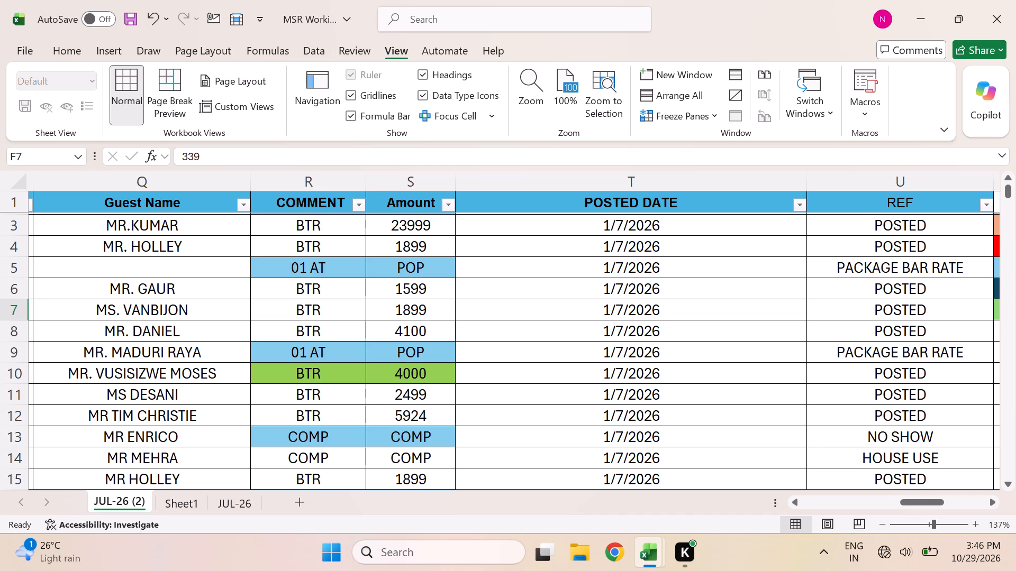
scroll(625, 311, left, 2)
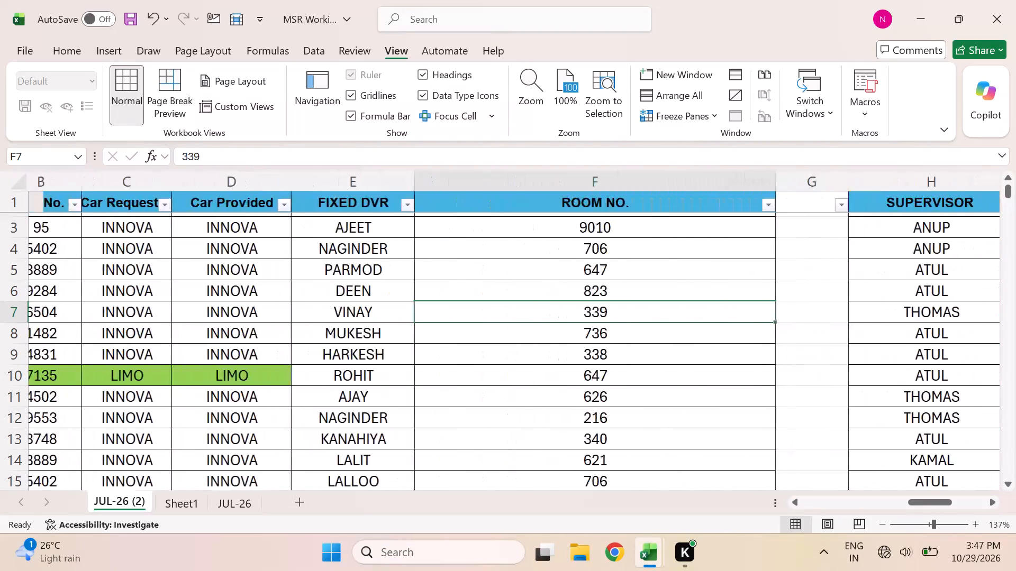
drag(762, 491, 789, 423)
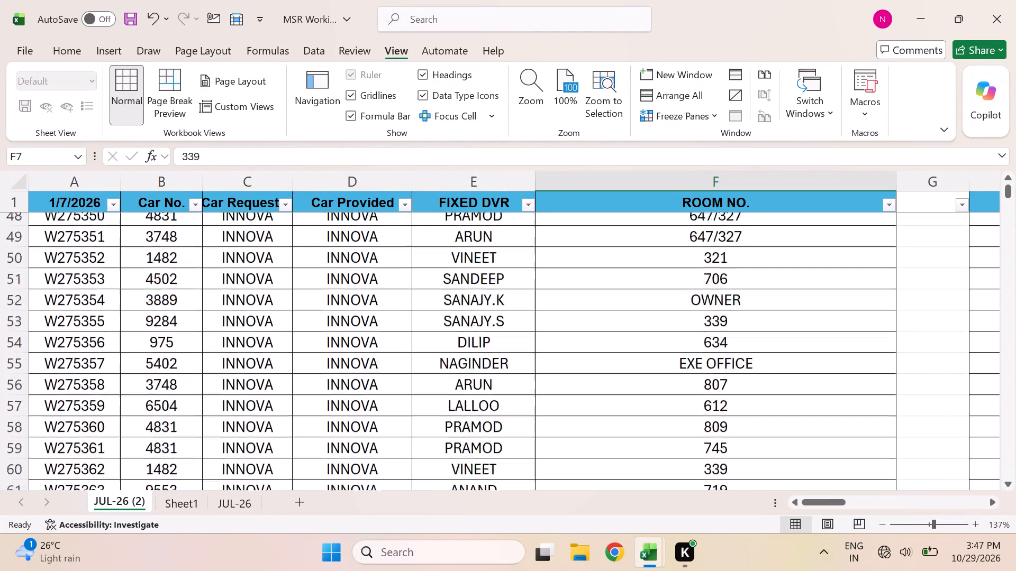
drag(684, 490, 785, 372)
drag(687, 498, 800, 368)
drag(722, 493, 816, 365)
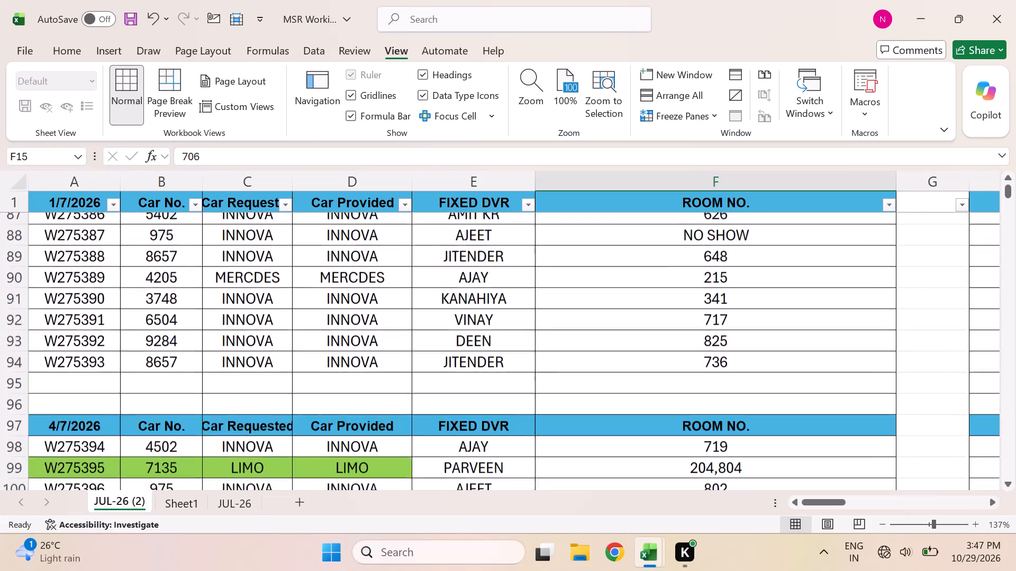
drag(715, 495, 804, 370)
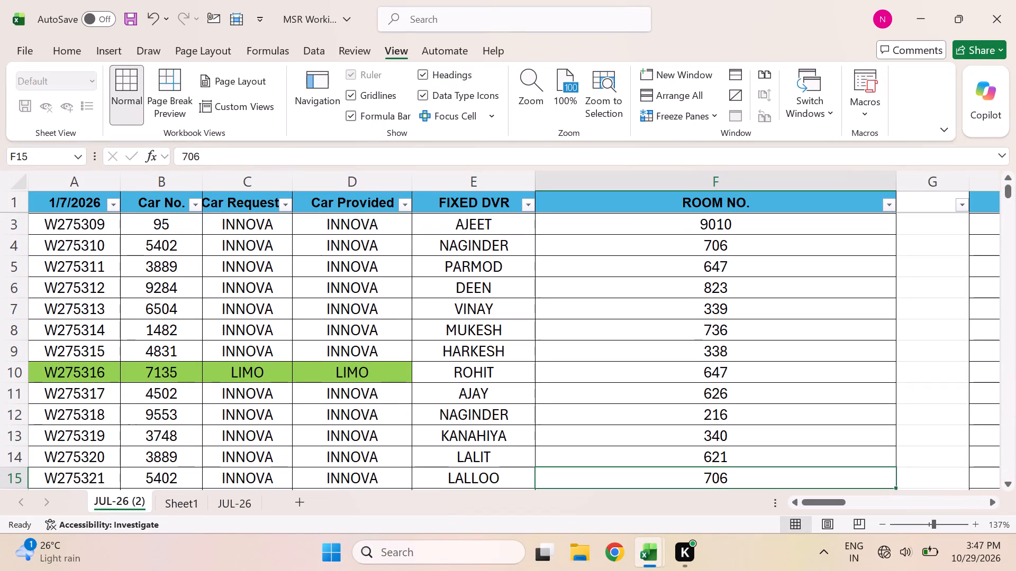
Unfreeze the panes in JUL-26 (2) so all rows and columns scroll freely.
click(104, 236)
click(96, 218)
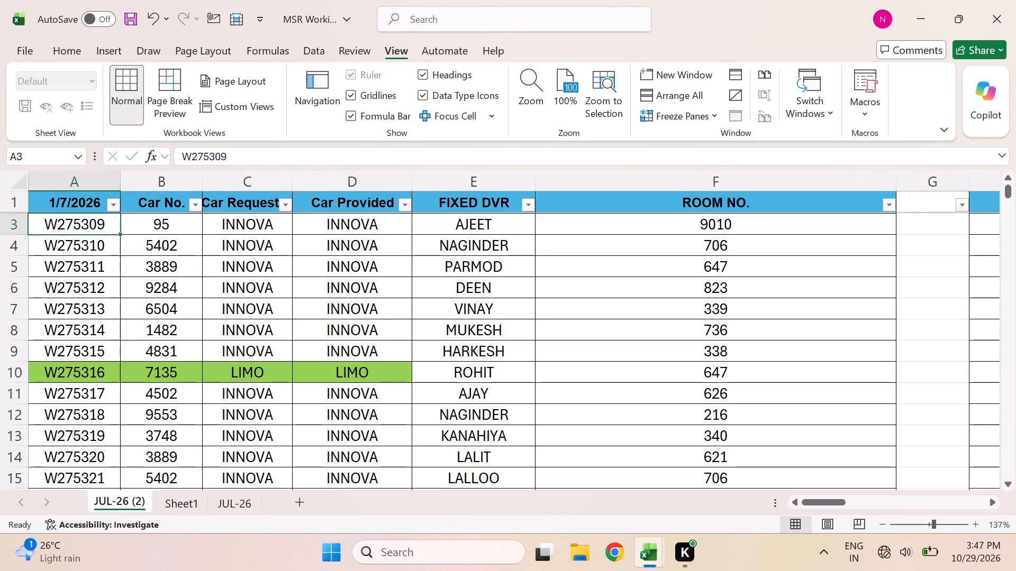
key(ctrl+shift+Right)
key(ctrl+shift+Right)
key(ctrl+shift+Right)
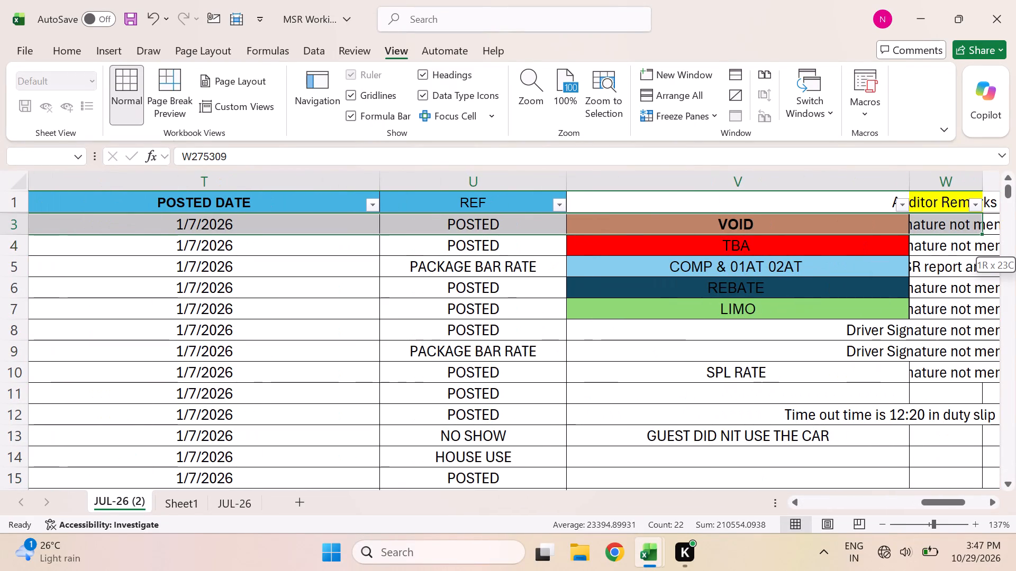
key(ctrl+shift+Right)
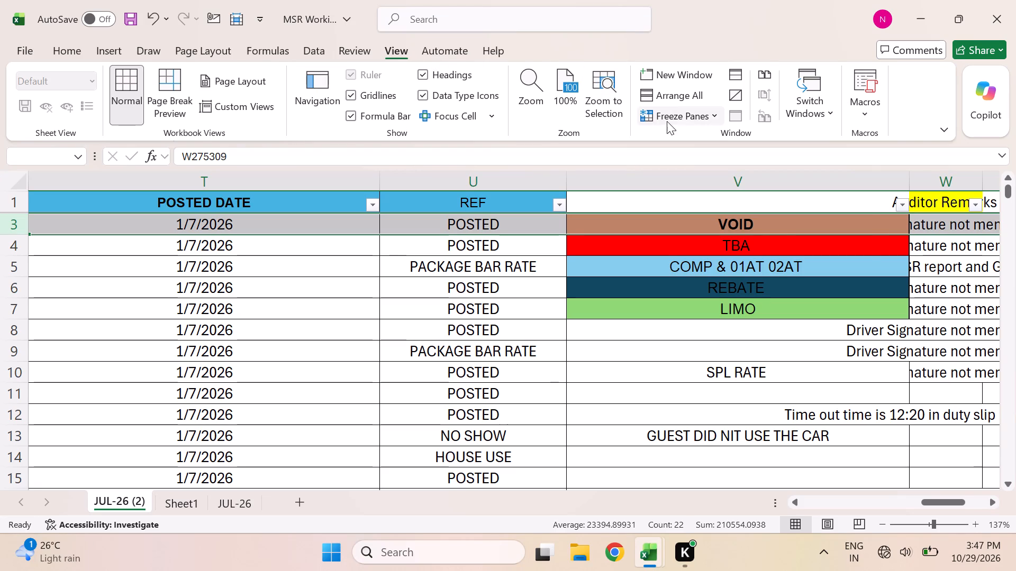
click(678, 113)
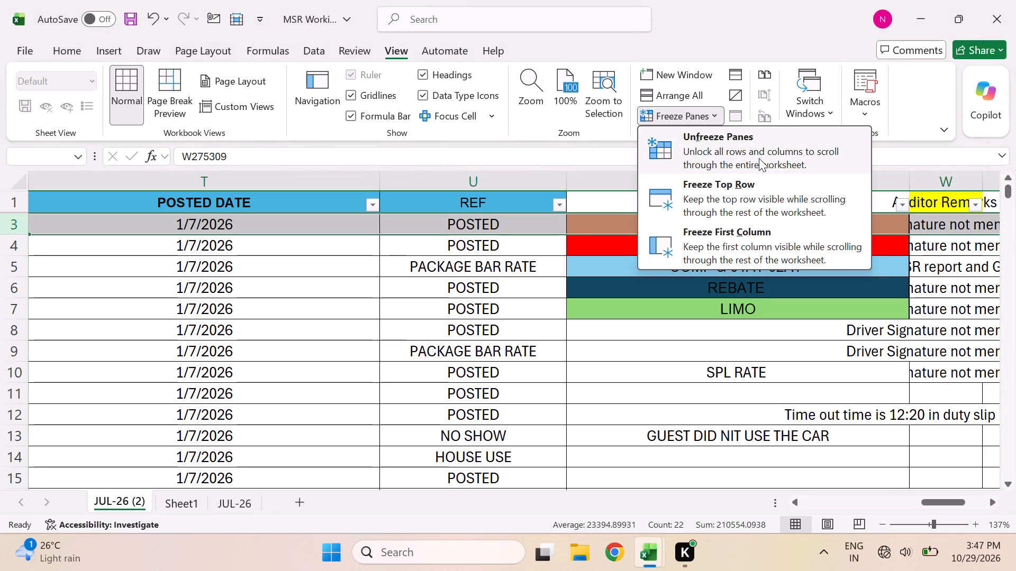
click(761, 155)
Look through the daily duty records in JUL-26 (2) past the 13/7/2026 block and back to the 10/7/2026 block.
scroll(558, 292, right, 3)
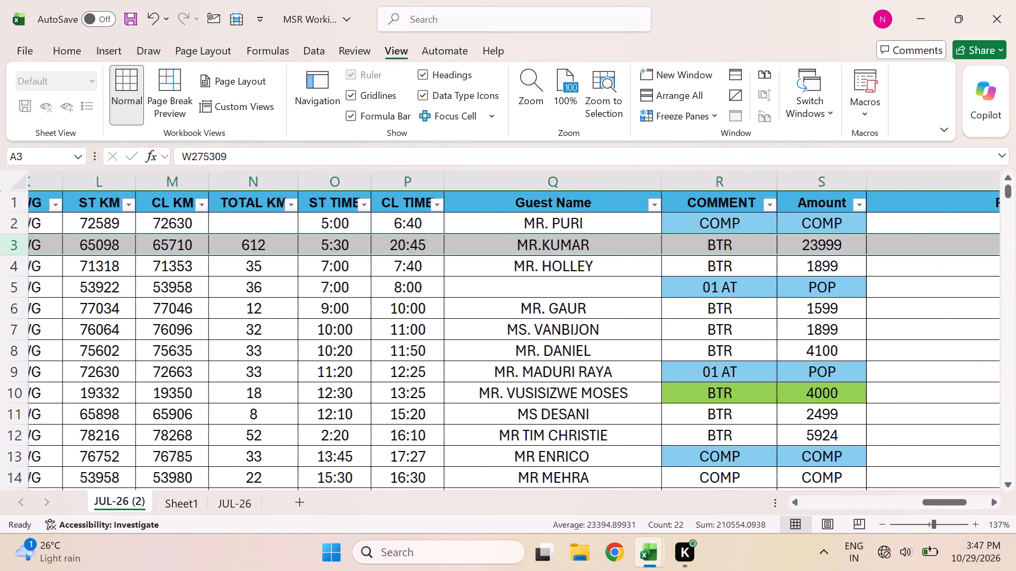
scroll(558, 292, down, 4)
click(558, 292)
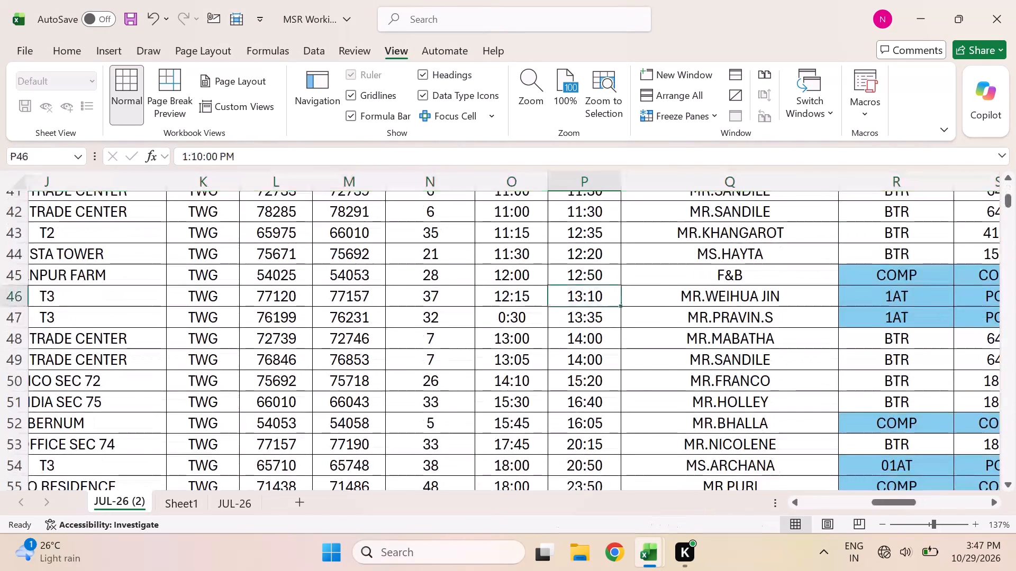
scroll(558, 292, right, 5)
scroll(471, 331, down, 3)
scroll(471, 331, up, 2)
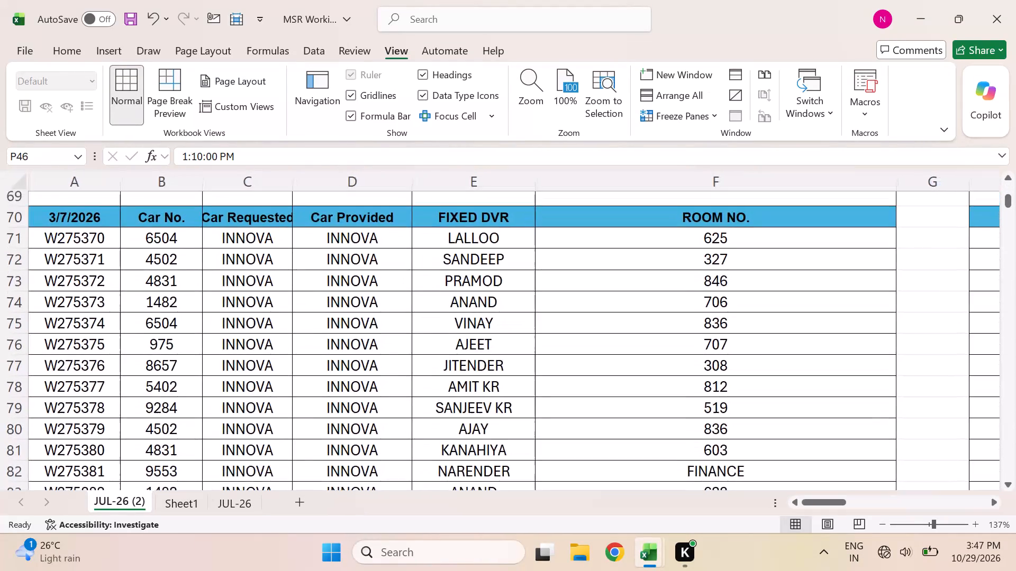
scroll(471, 331, down, 14)
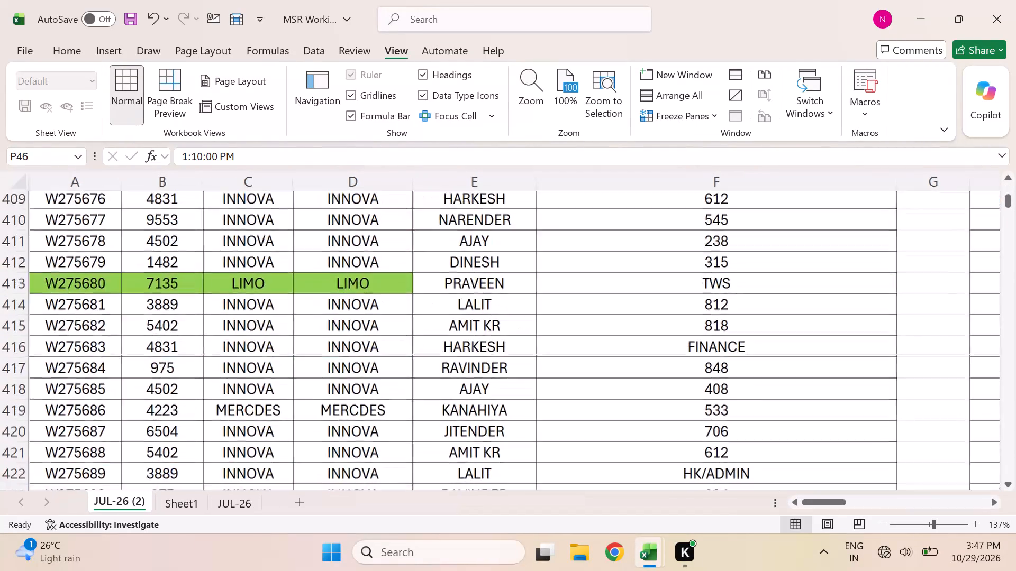
scroll(471, 331, down, 3)
scroll(471, 331, up, 1)
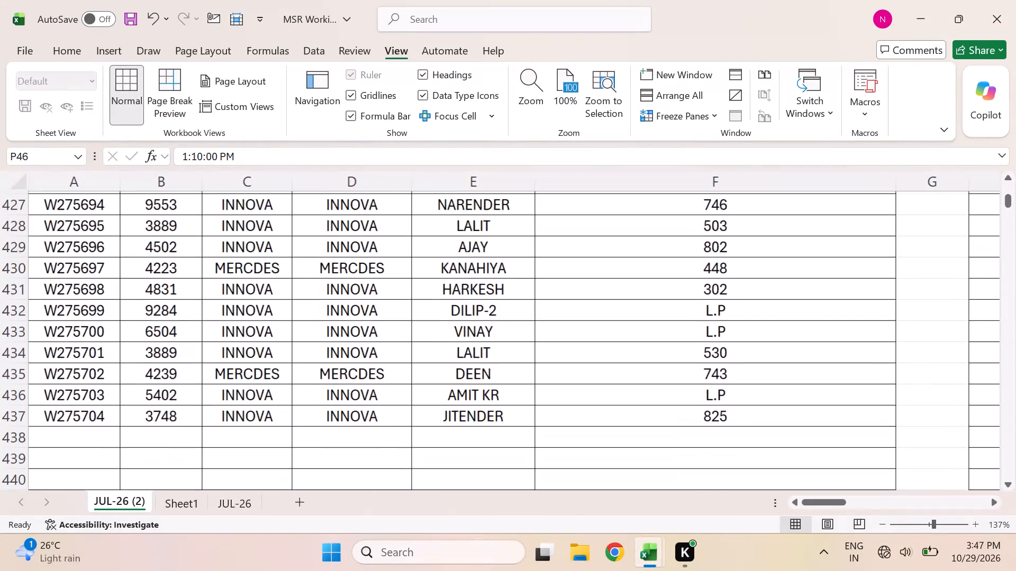
scroll(471, 331, up, 2)
scroll(471, 331, down, 1)
scroll(471, 331, up, 1)
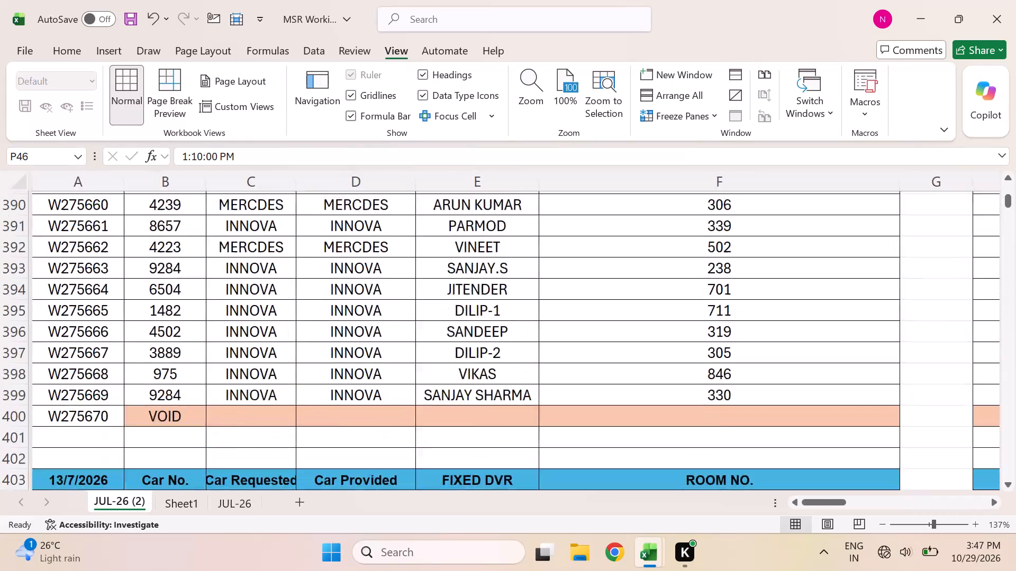
scroll(471, 331, up, 2)
scroll(471, 331, down, 1)
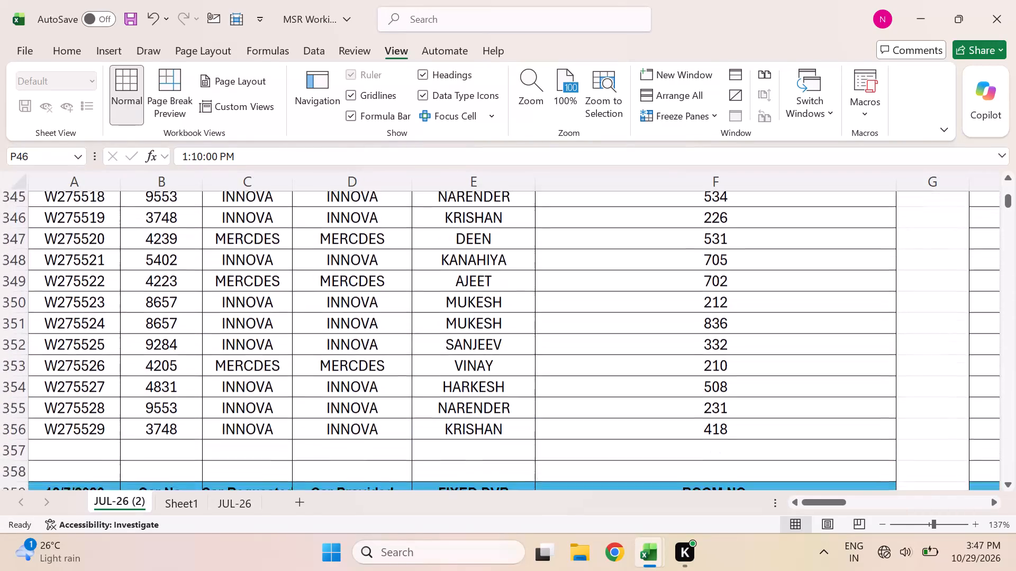
scroll(471, 331, down, 1)
scroll(471, 331, up, 3)
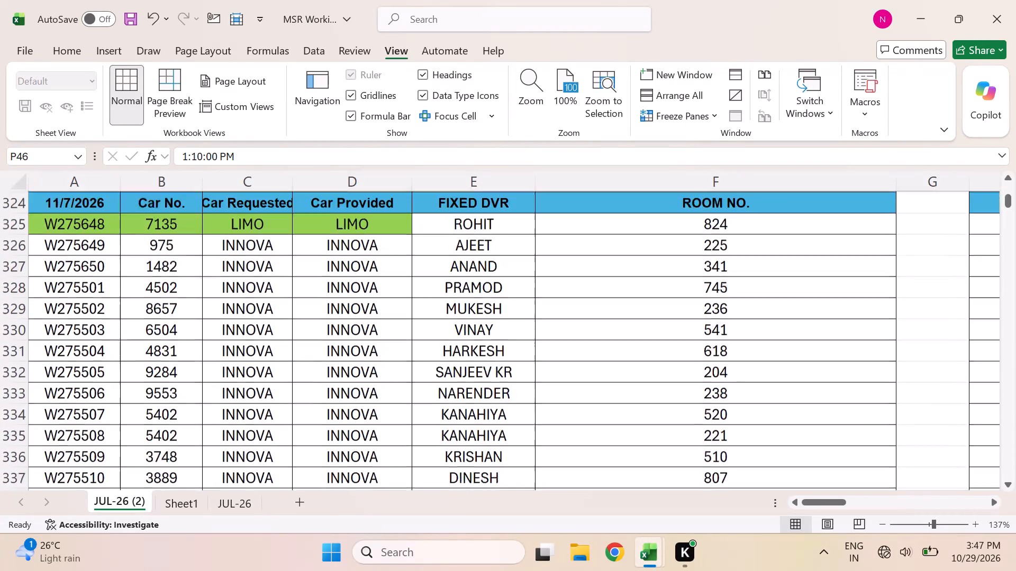
scroll(471, 331, up, 3)
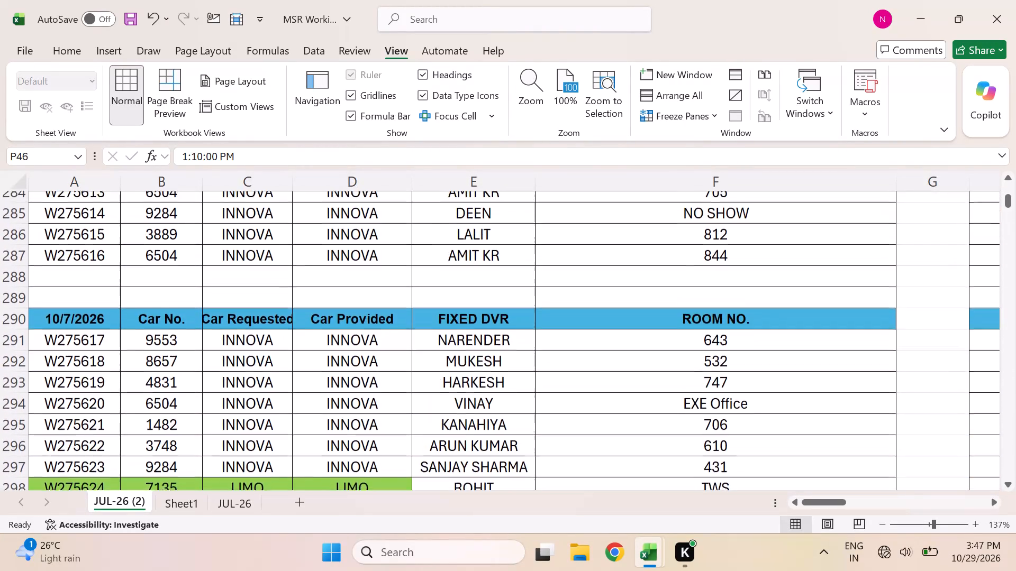
scroll(471, 331, down, 2)
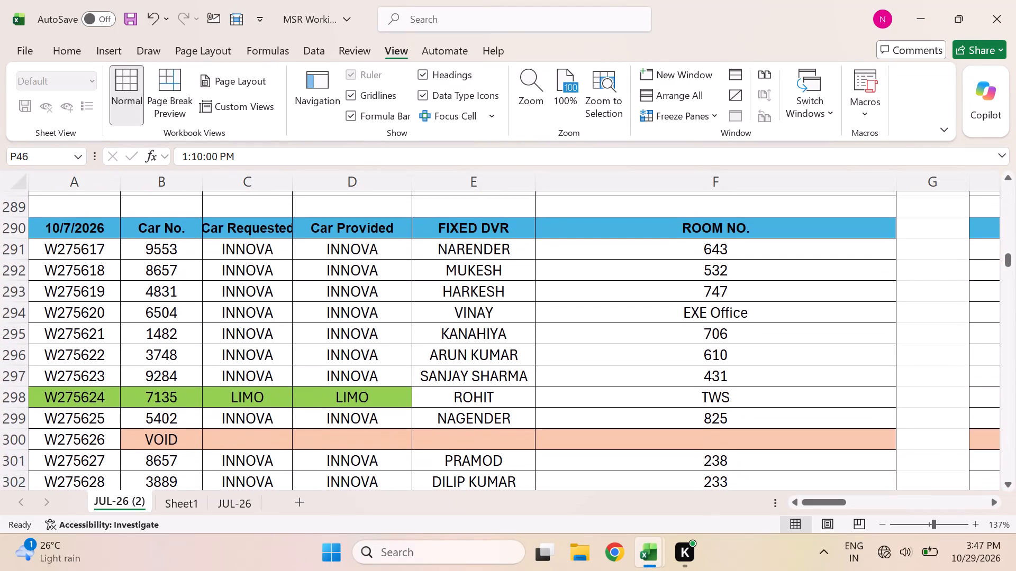
scroll(471, 331, down, 1)
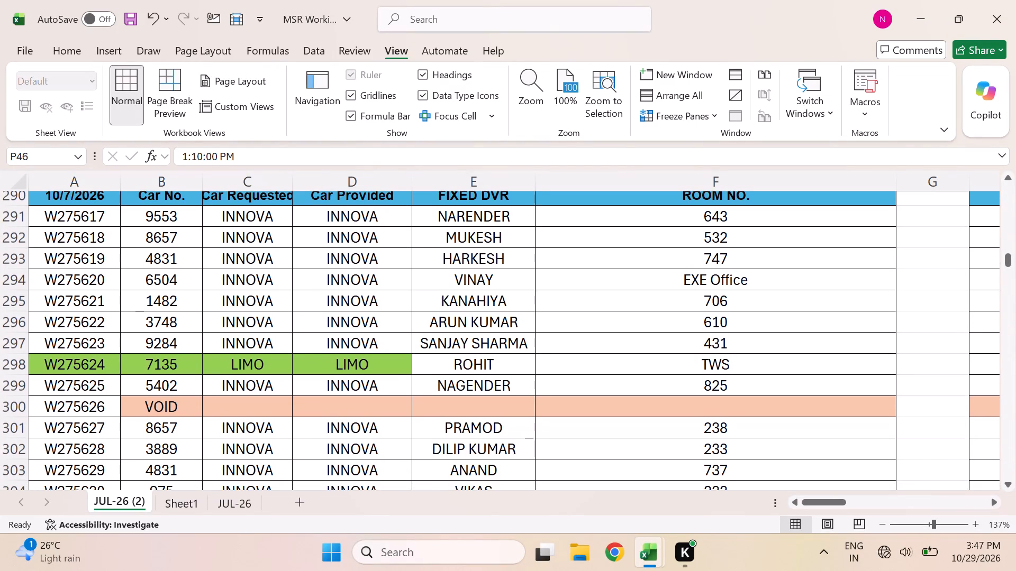
scroll(471, 331, down, 1)
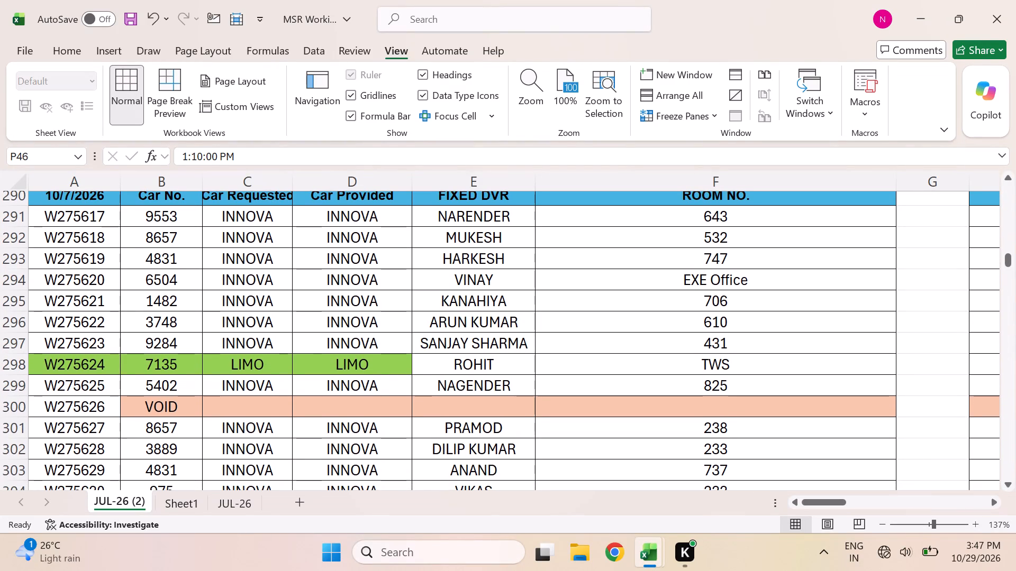
Examine the room numbers, nature of use, places, times, guest names, comments and amounts of the 10/7/2026 duty records.
scroll(505, 233, left, 2)
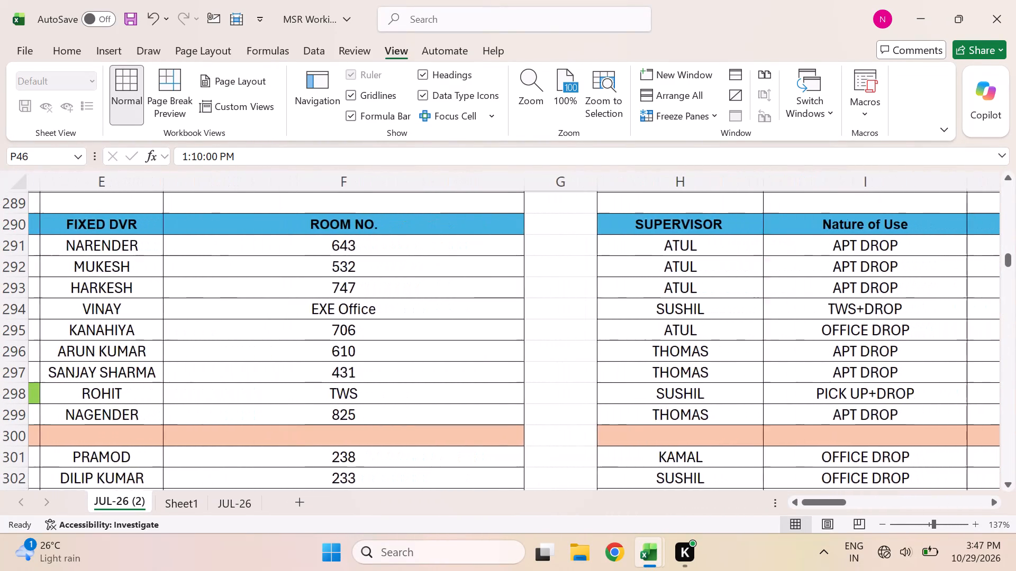
scroll(505, 233, left, 2)
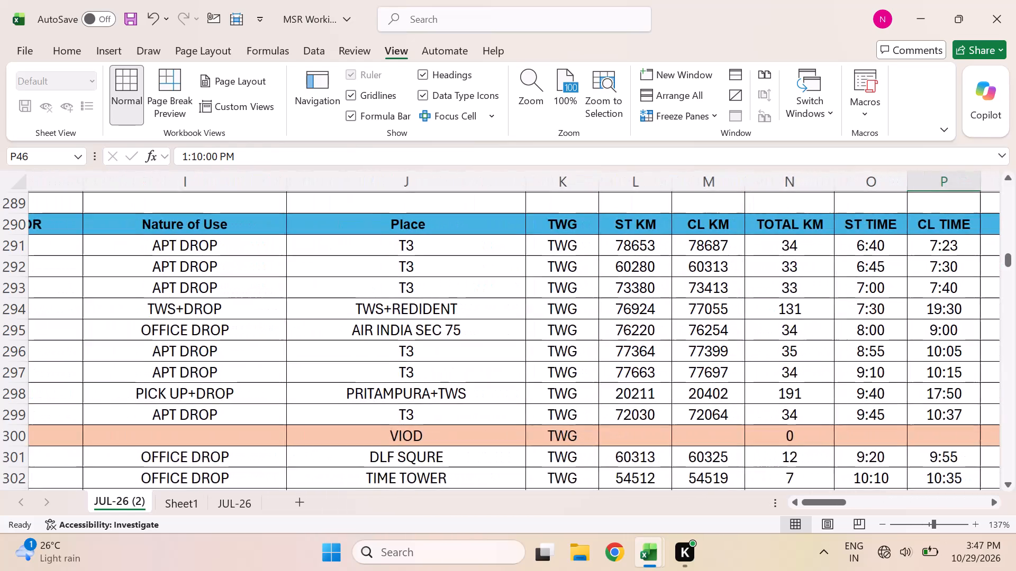
scroll(505, 233, left, 1)
scroll(760, 218, left, 2)
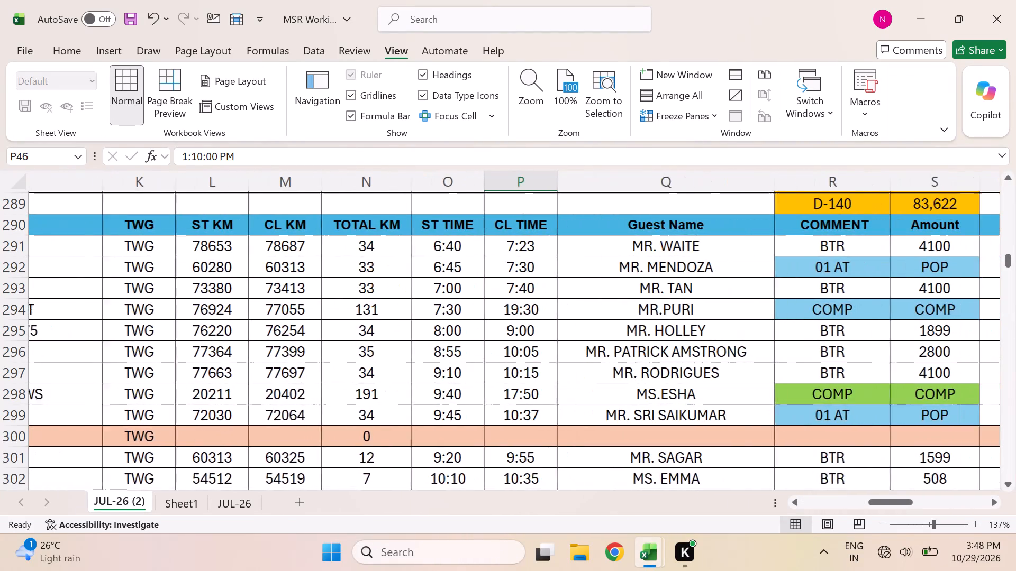
scroll(760, 218, left, 1)
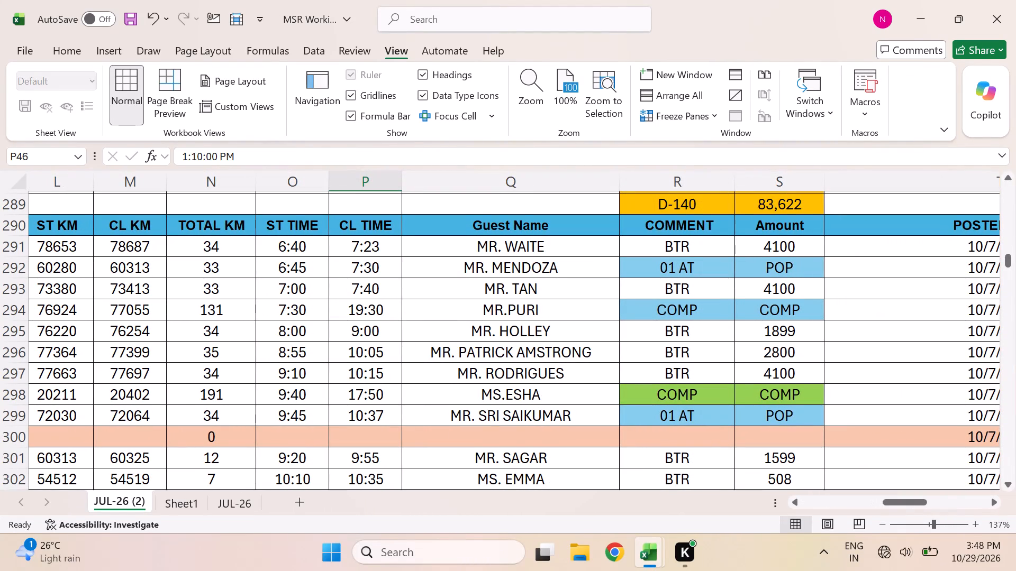
Copy the first guest name of the 10/7/2026 records, cell Q291, and switch to the D140 workbook's Name column.
click(551, 254)
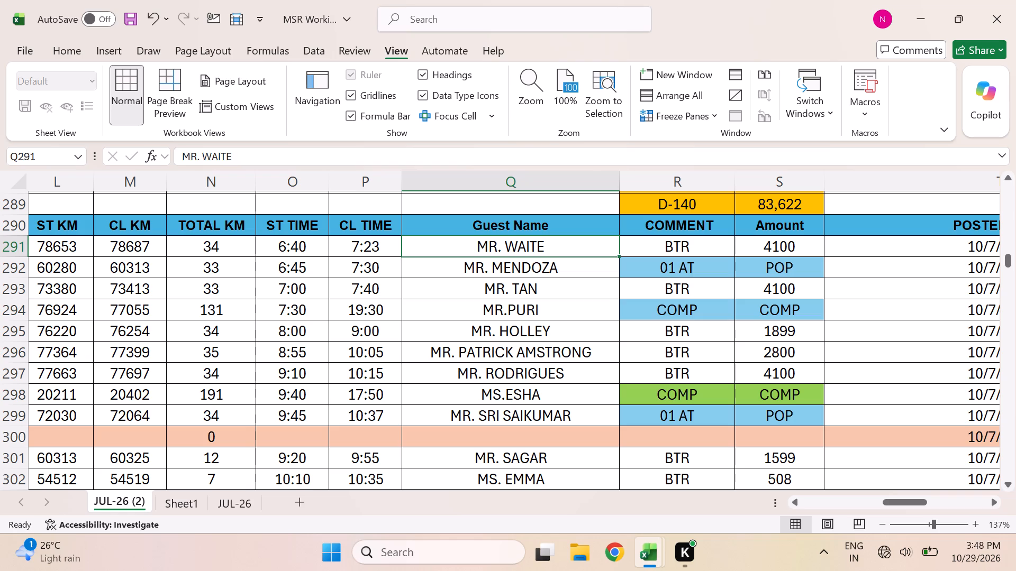
scroll(583, 301, left, 2)
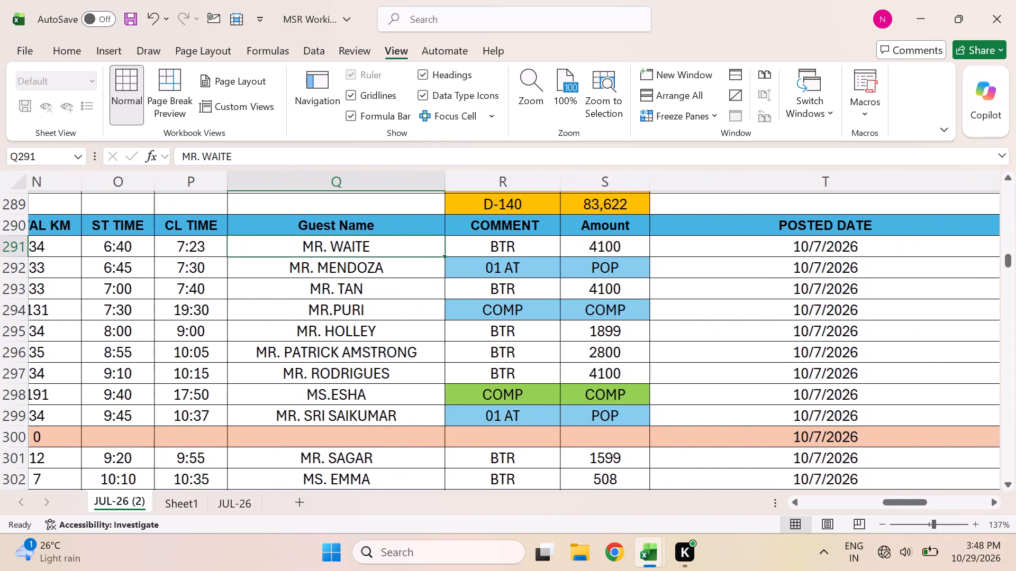
scroll(583, 301, right, 1)
click(376, 246)
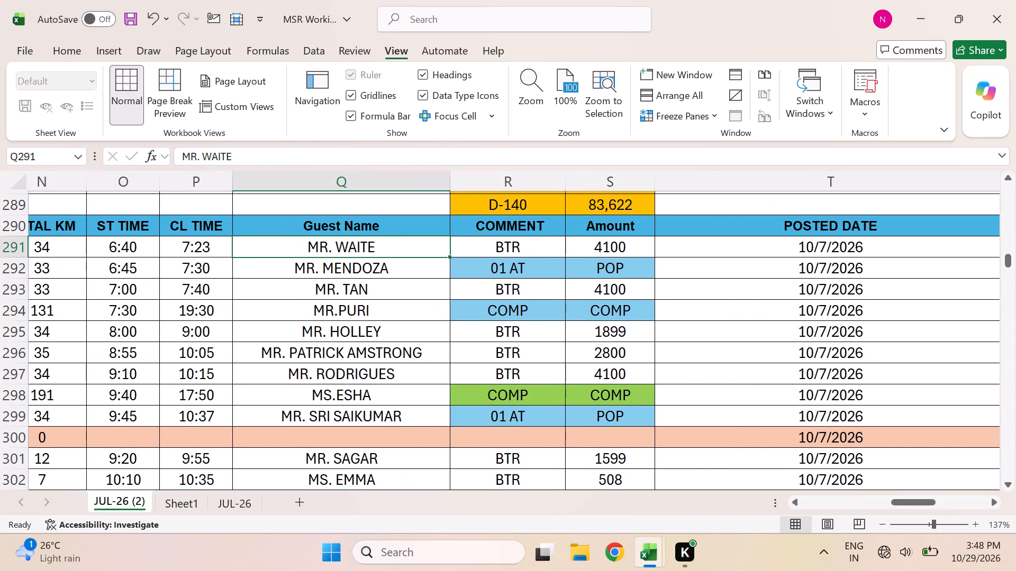
key(ctrl+c)
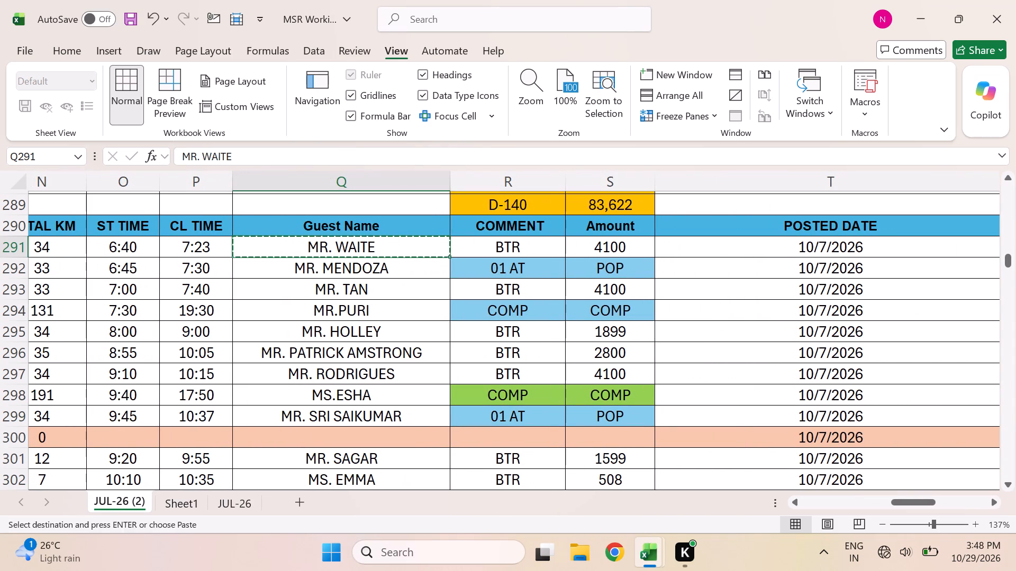
key(alt+Tab)
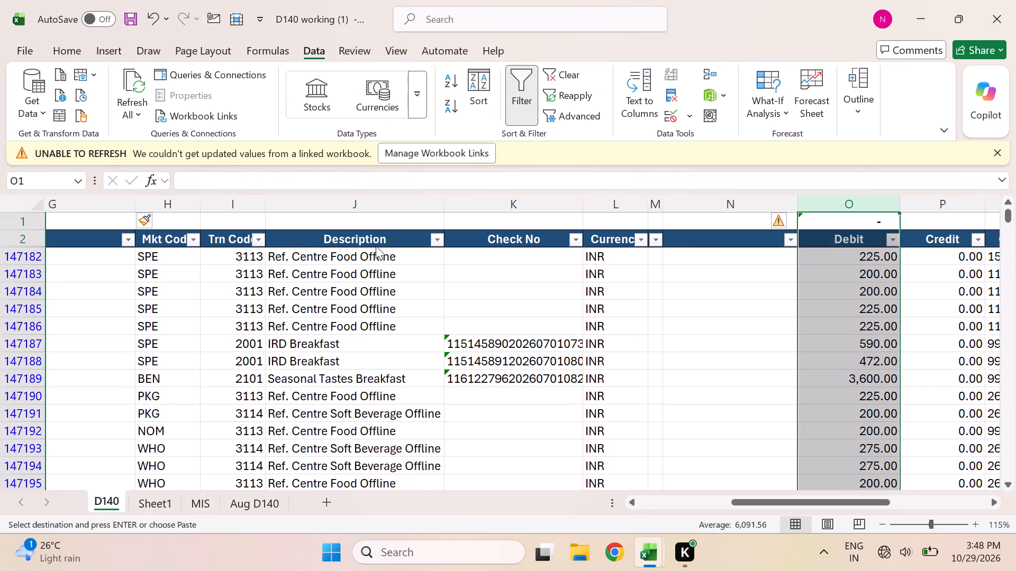
click(631, 351)
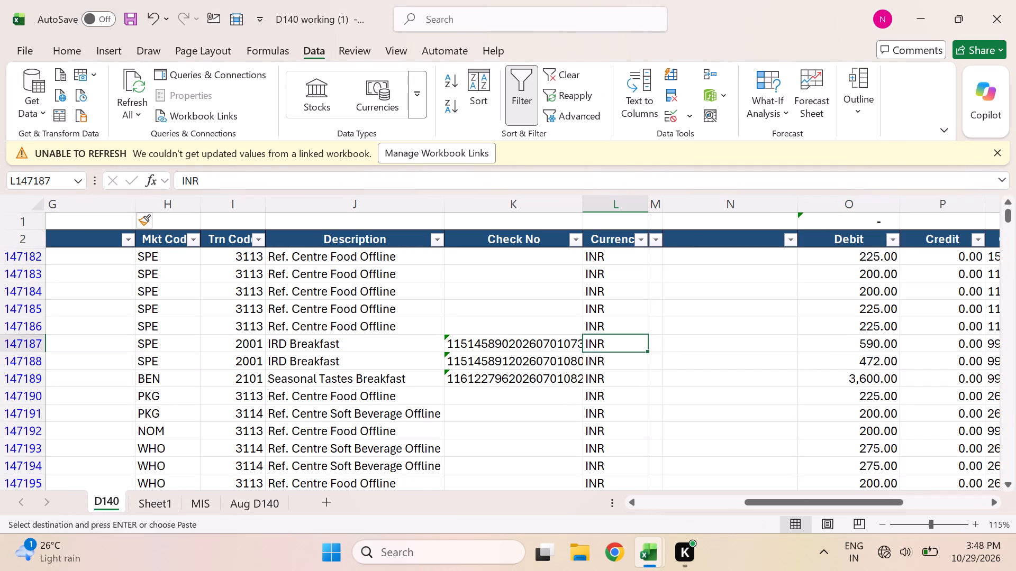
scroll(388, 335, right, 4)
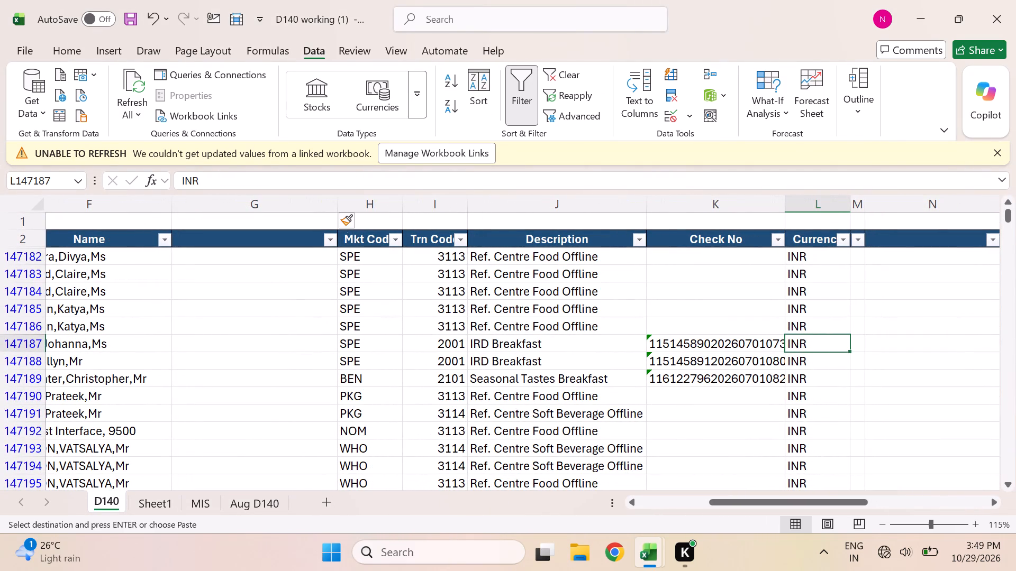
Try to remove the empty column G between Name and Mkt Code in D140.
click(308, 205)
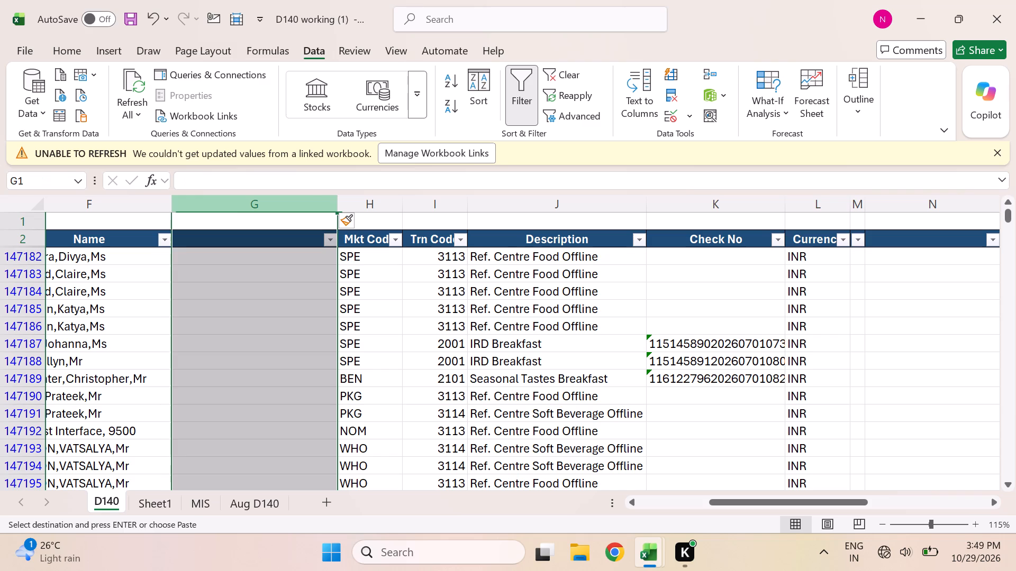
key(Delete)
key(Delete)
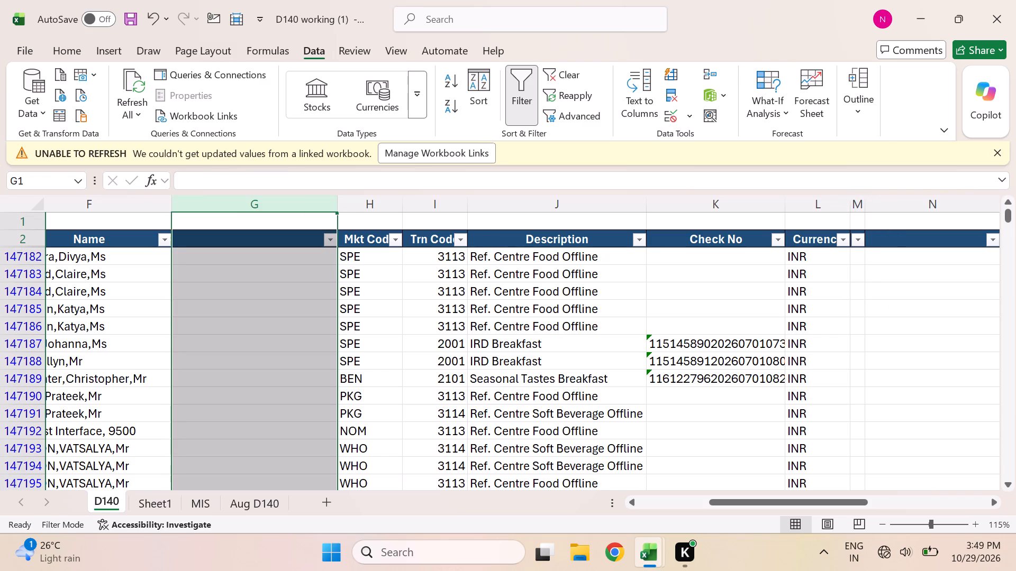
Delete the narrow empty column M just after the Currency column in D140.
click(860, 202)
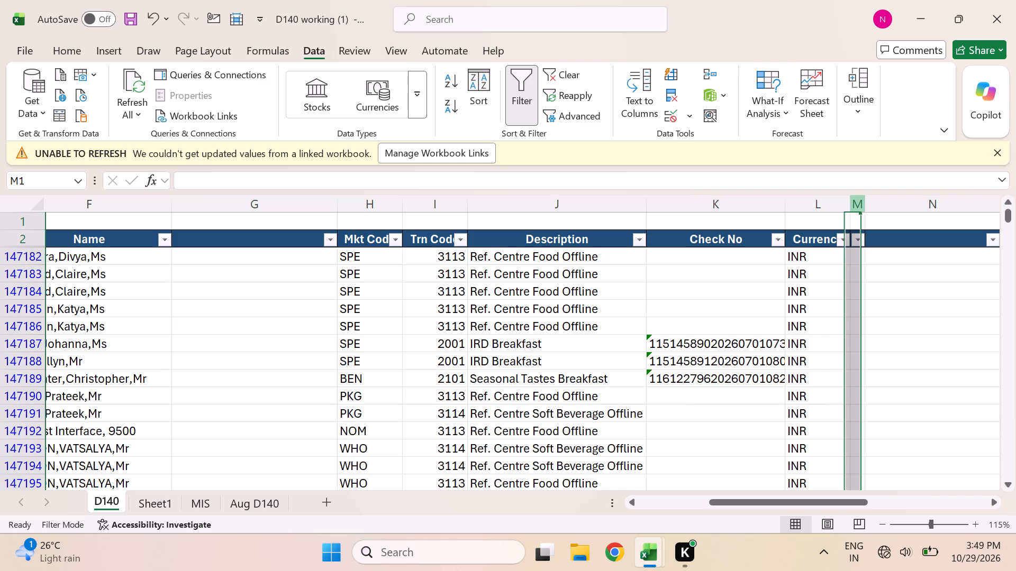
key(Delete)
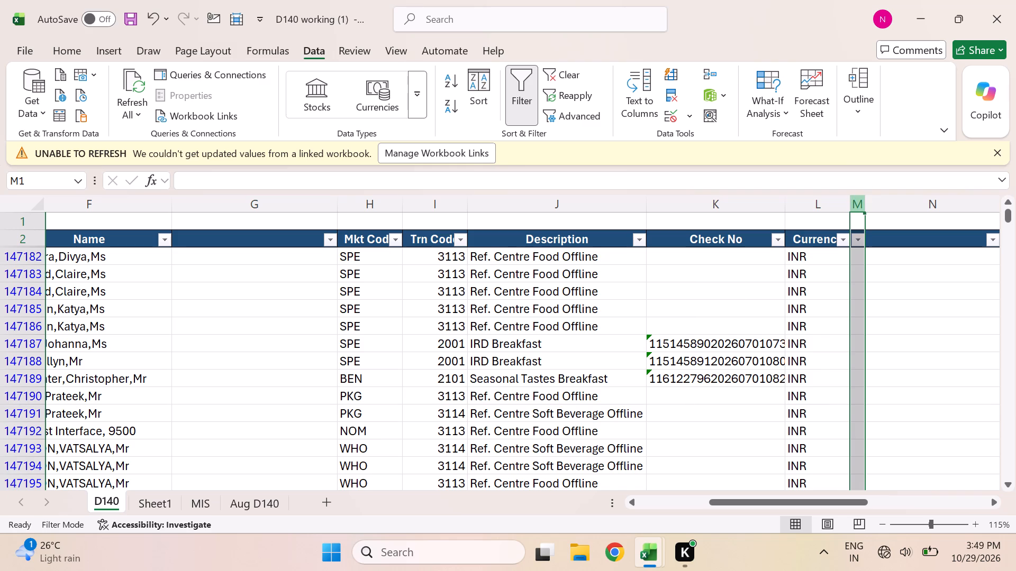
click(857, 202)
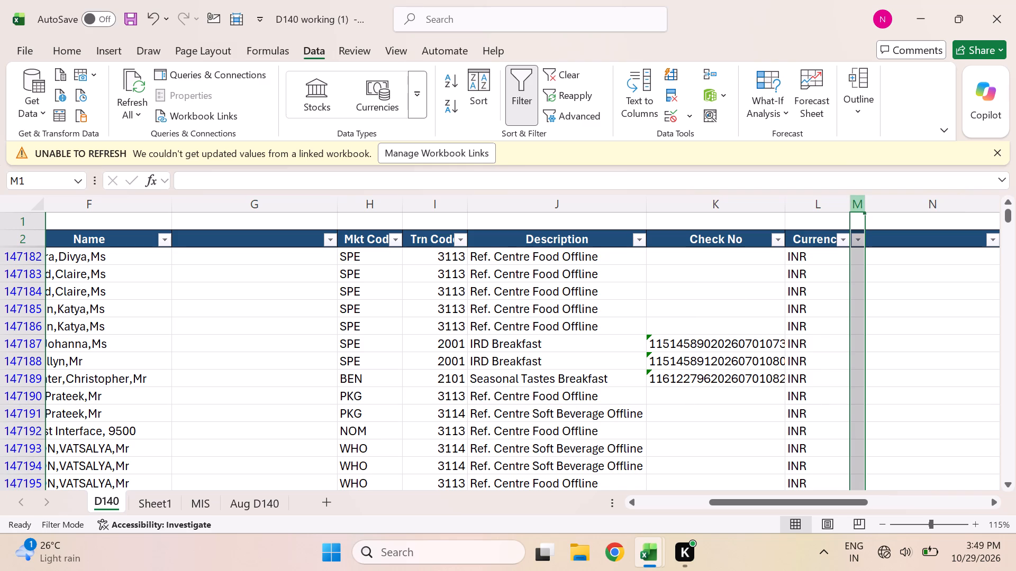
right_click(857, 202)
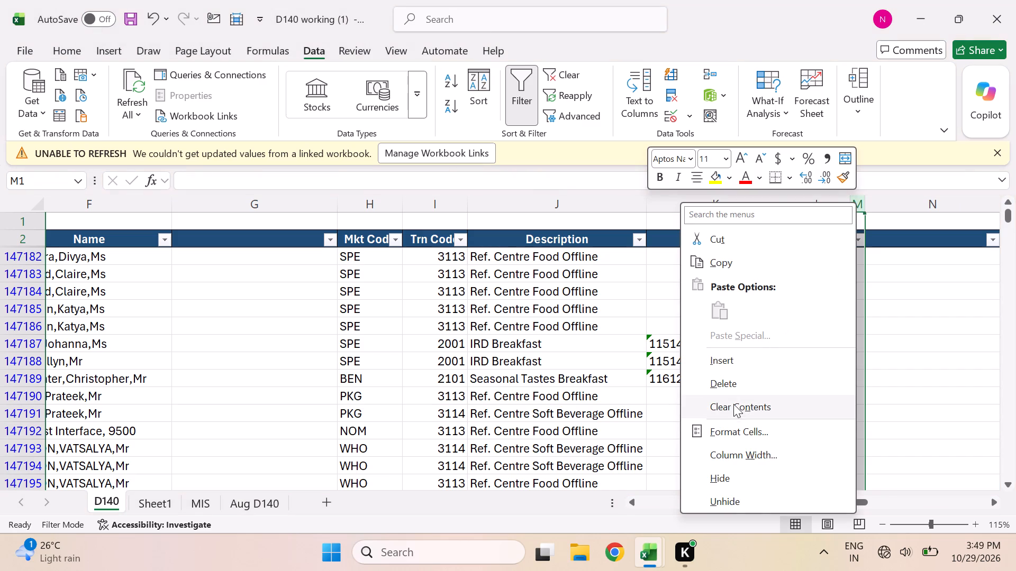
click(743, 386)
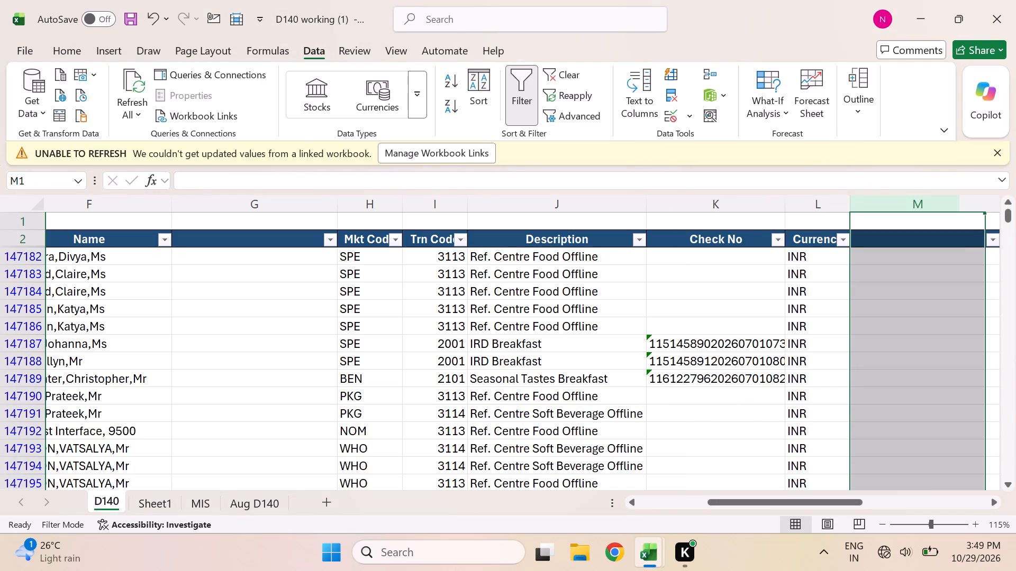
Delete the empty column G between Name and Mkt Code in the D140 sheet.
click(301, 202)
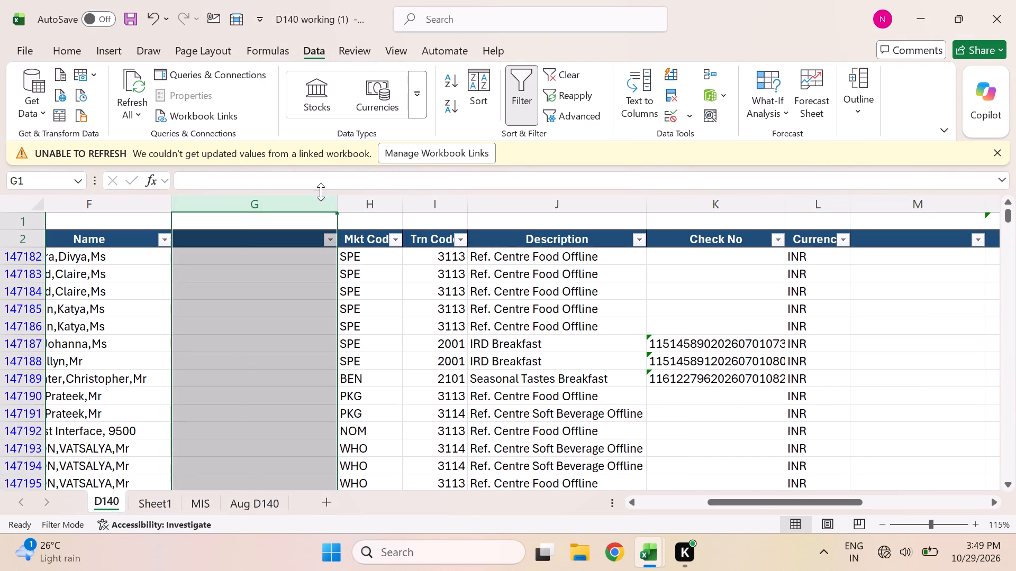
right_click(321, 199)
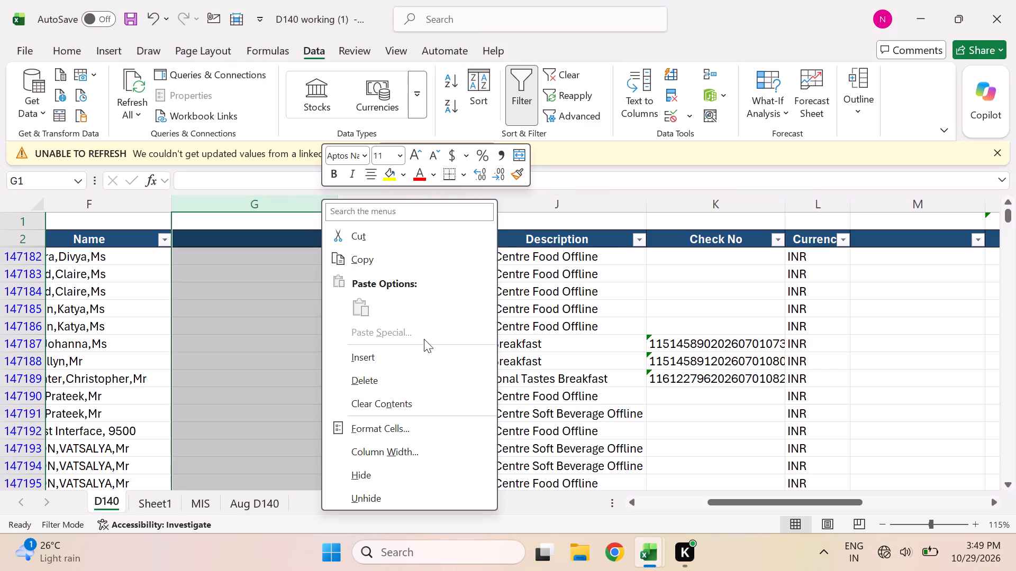
click(382, 374)
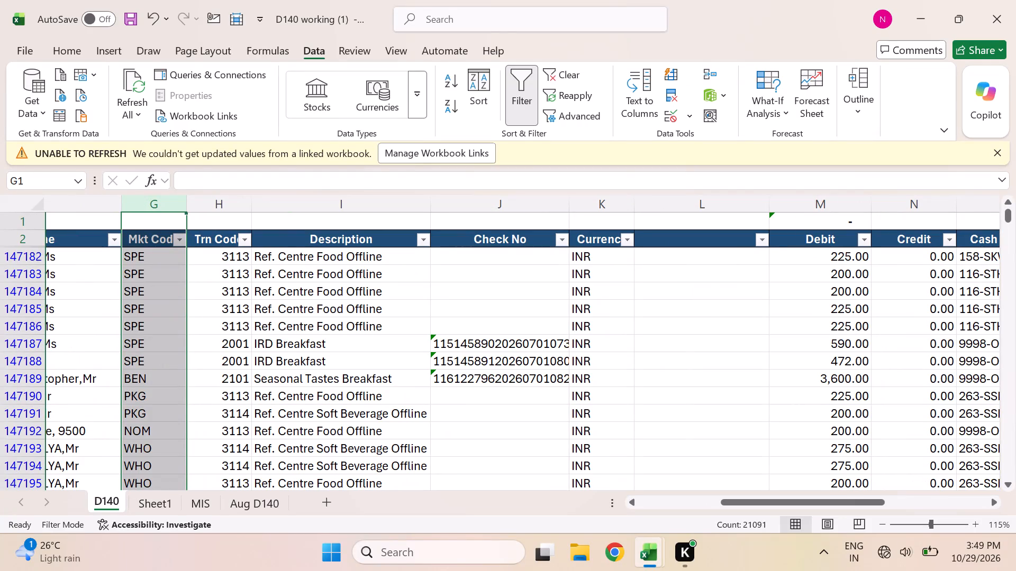
click(261, 333)
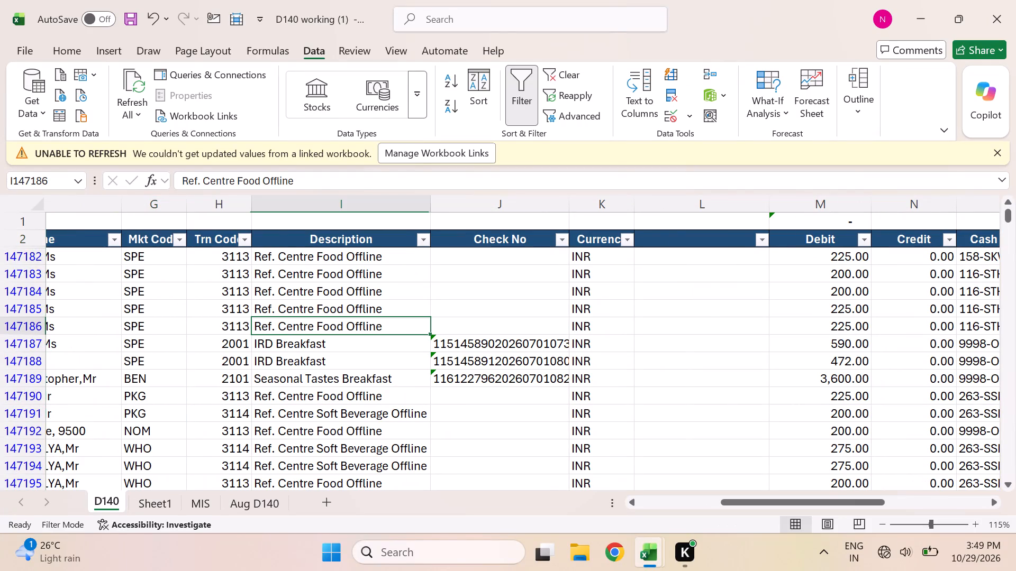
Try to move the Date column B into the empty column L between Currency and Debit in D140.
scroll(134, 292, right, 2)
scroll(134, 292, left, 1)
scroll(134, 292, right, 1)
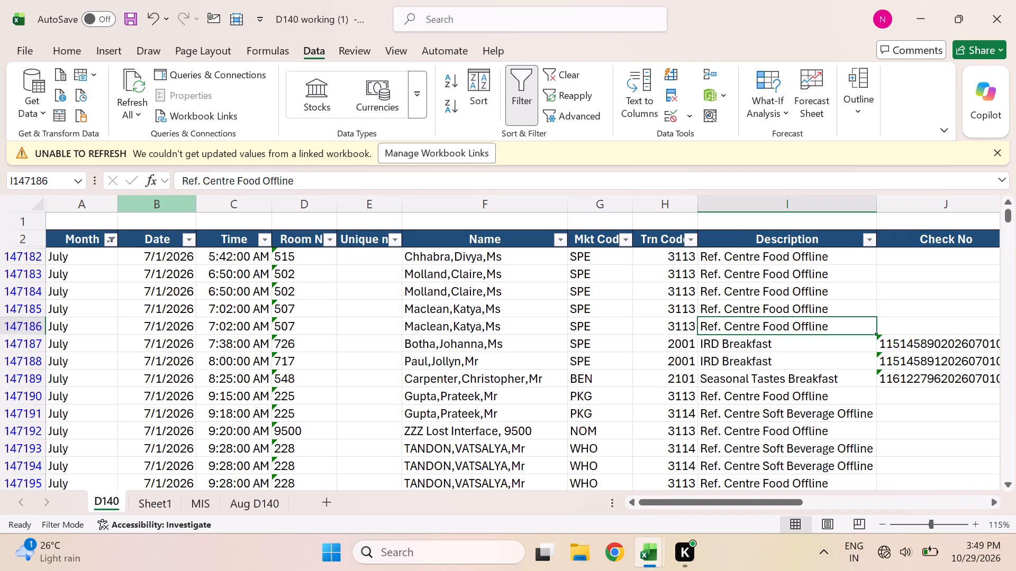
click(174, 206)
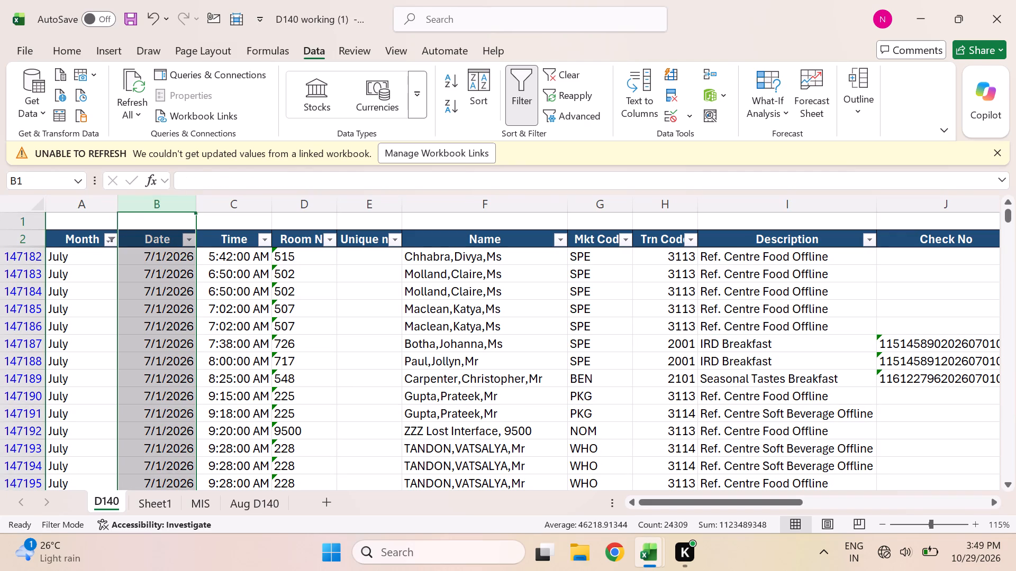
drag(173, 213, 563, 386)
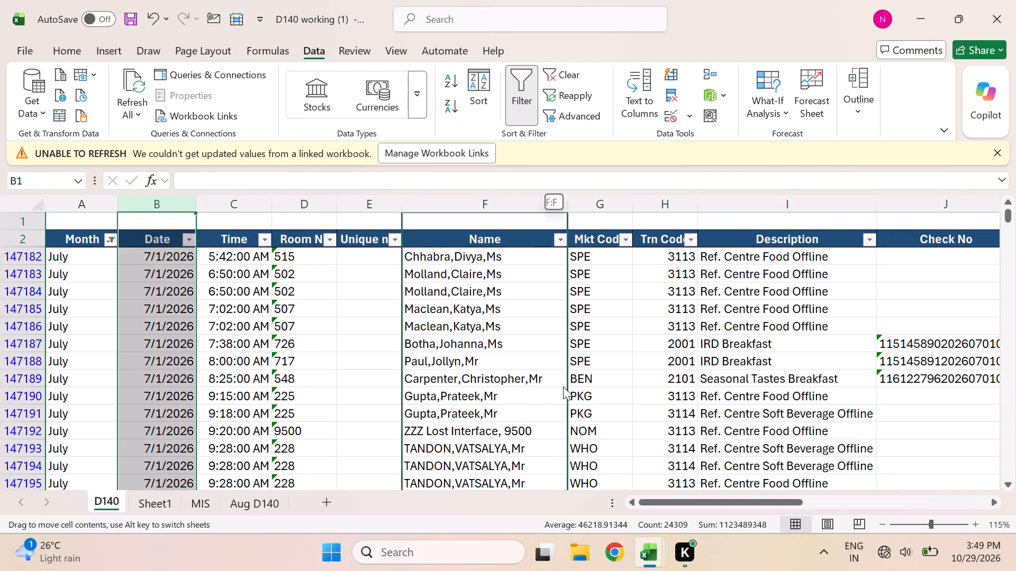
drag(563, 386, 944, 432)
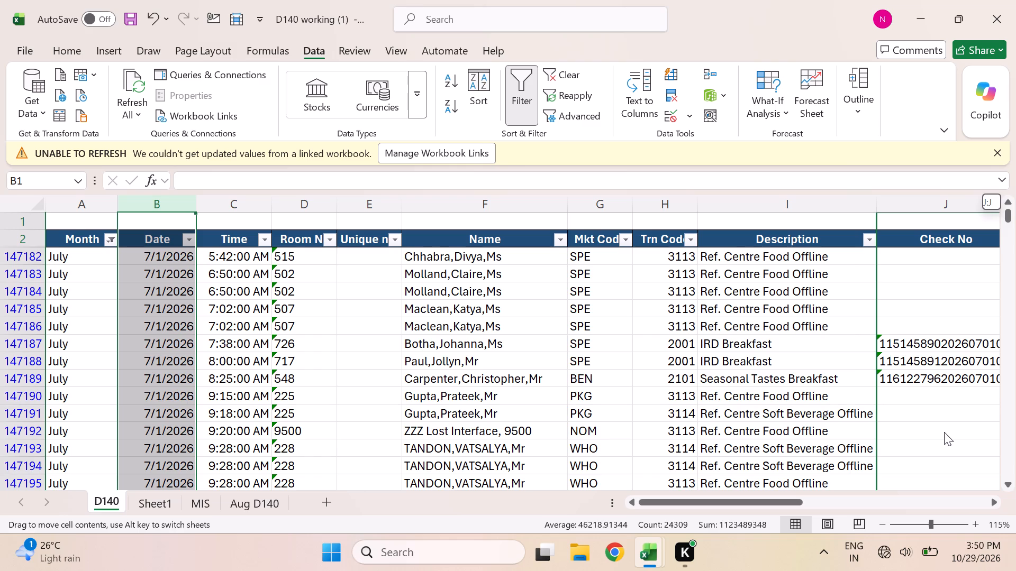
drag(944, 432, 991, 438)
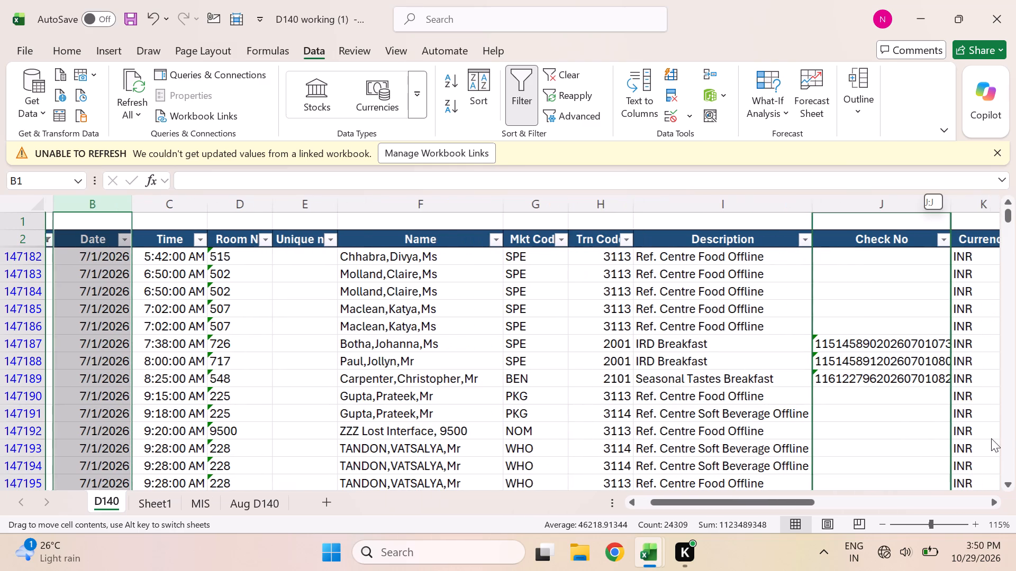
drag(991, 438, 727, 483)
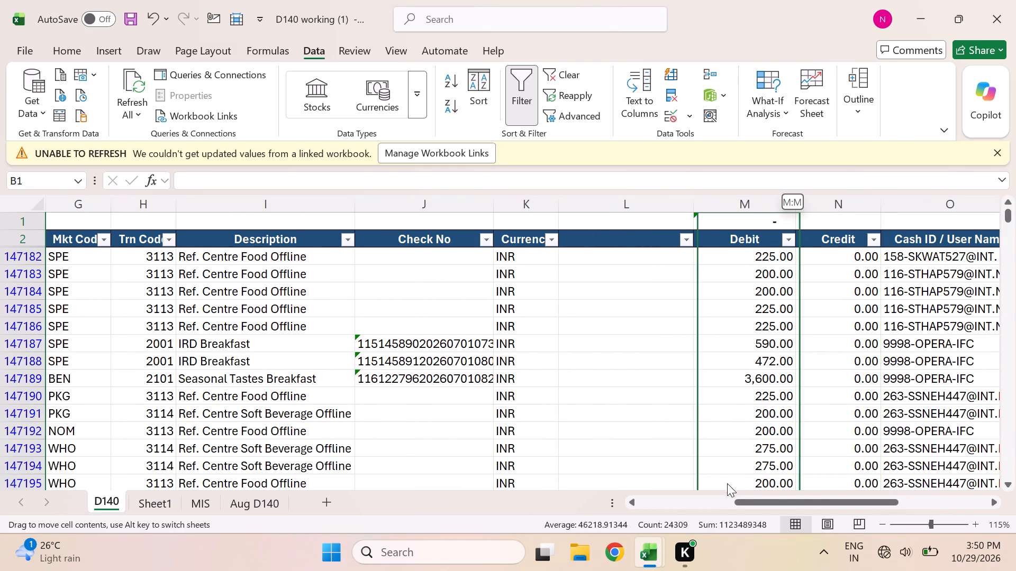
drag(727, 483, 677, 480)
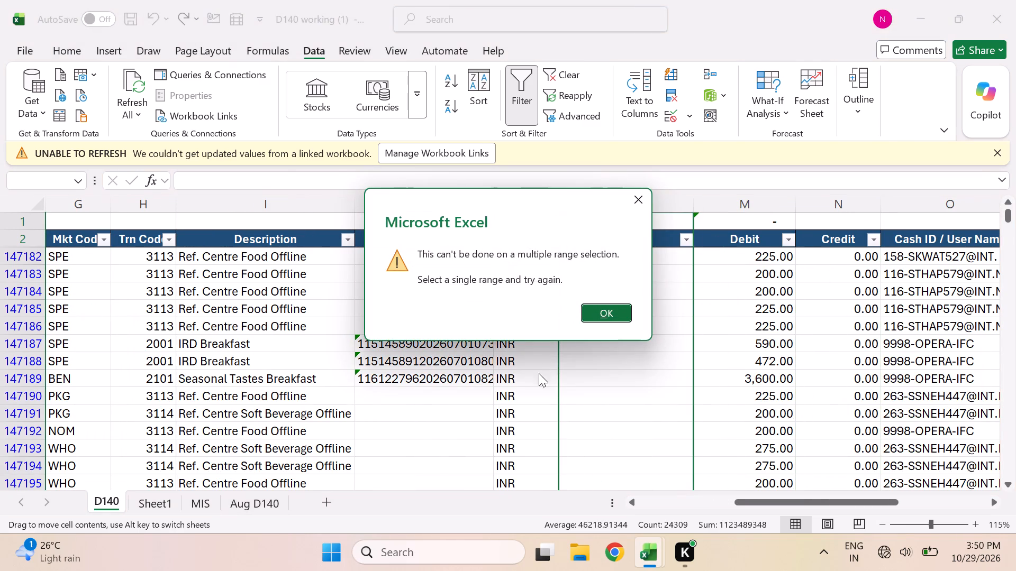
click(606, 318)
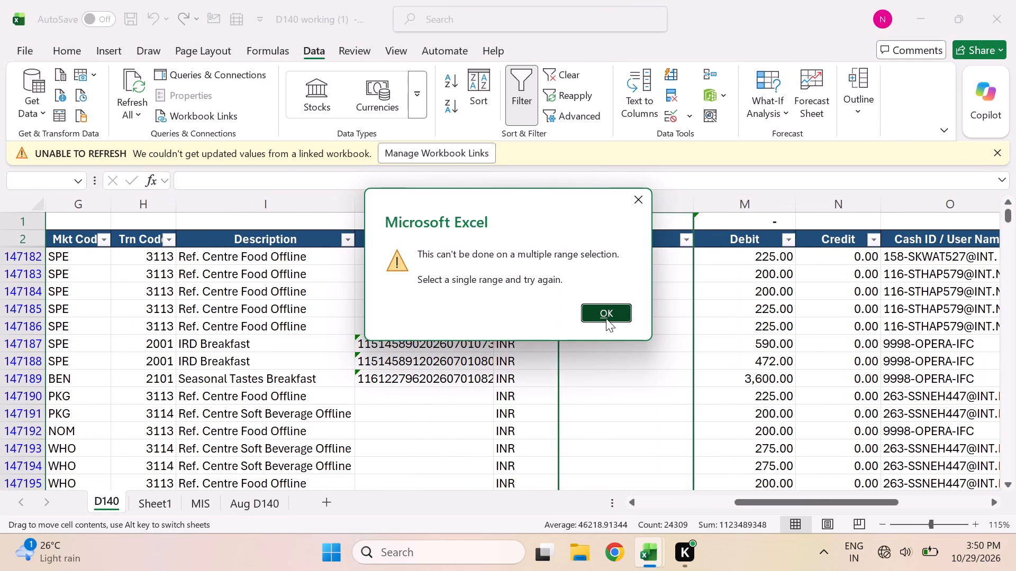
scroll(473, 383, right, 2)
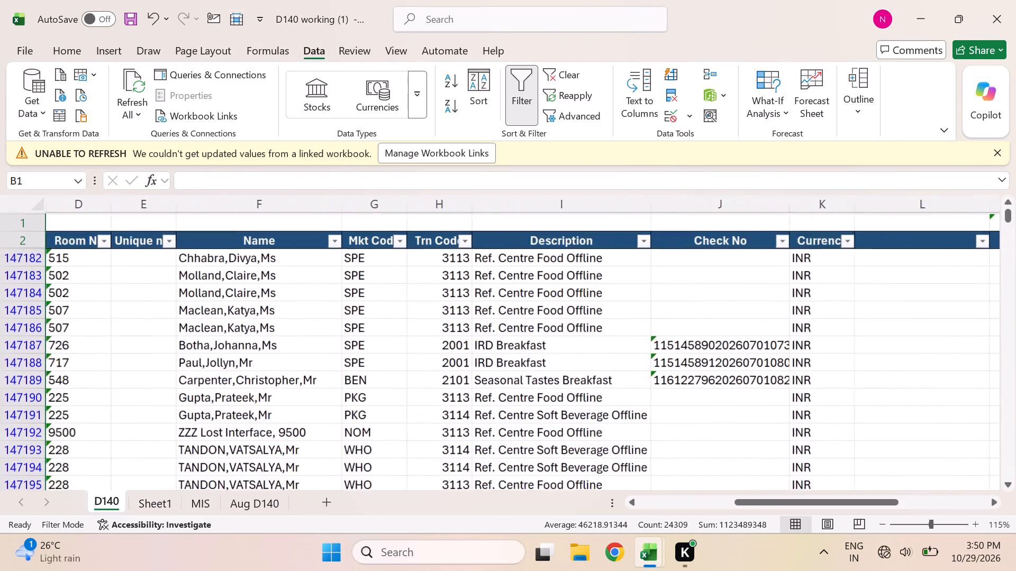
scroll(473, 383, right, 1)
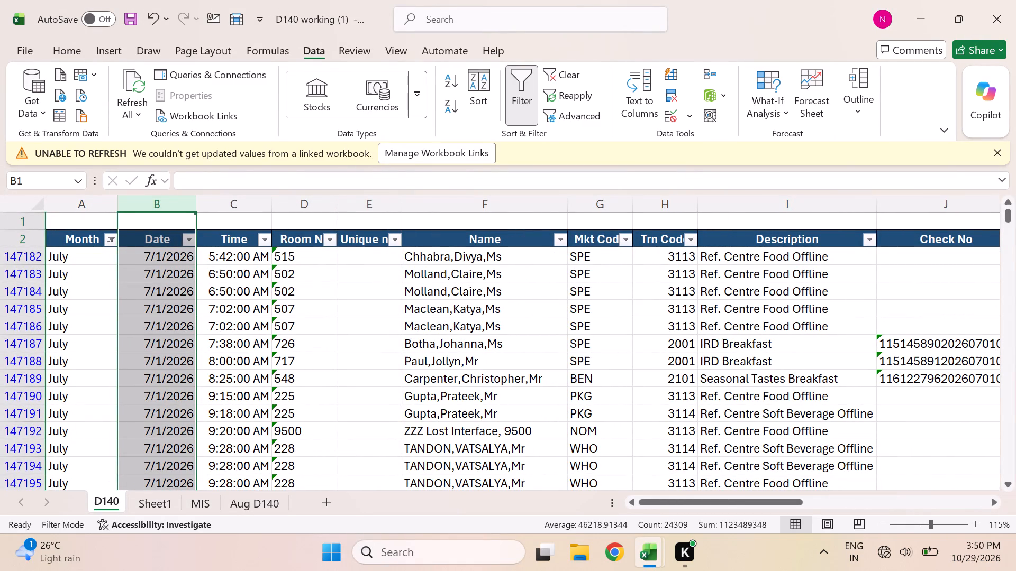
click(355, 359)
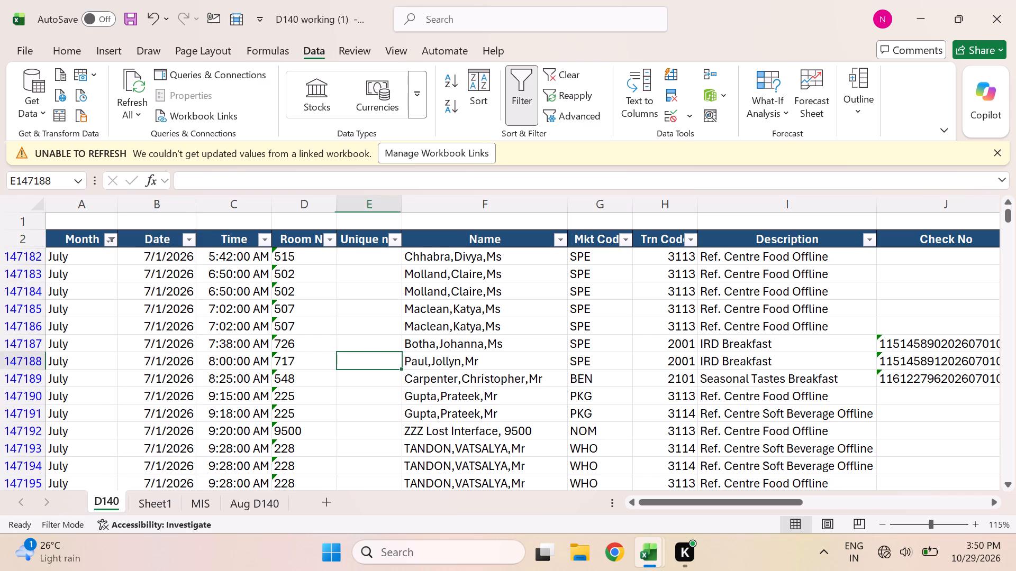
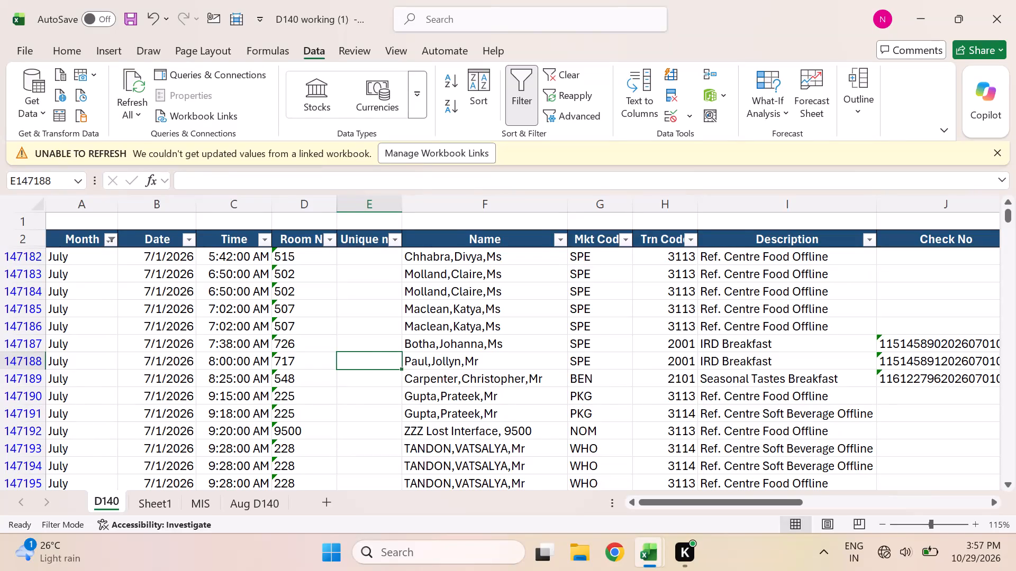
Delete the empty unique-number column E between Room No and Name in the D140 sheet.
scroll(520, 244, right, 3)
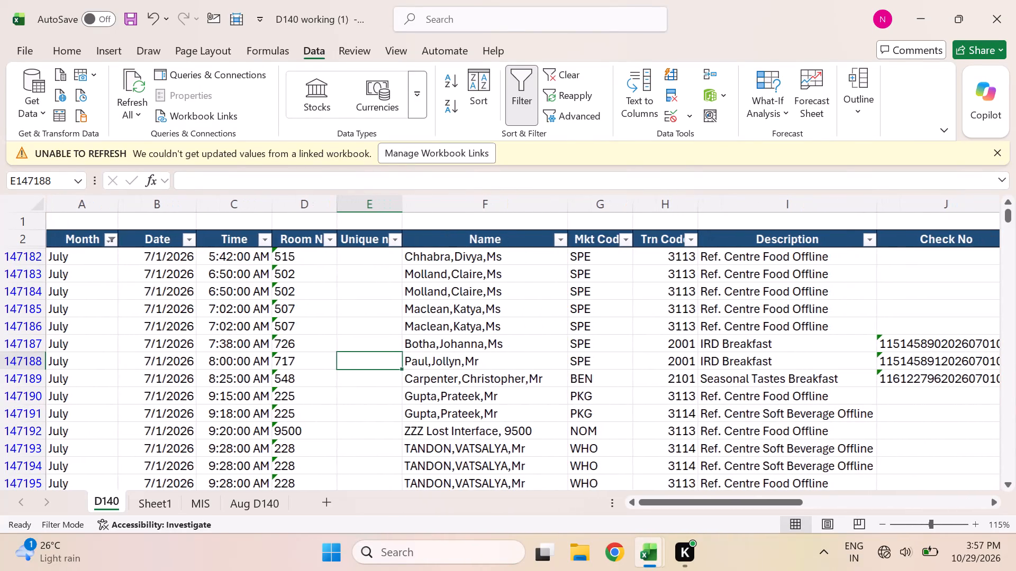
scroll(560, 332, down, 1)
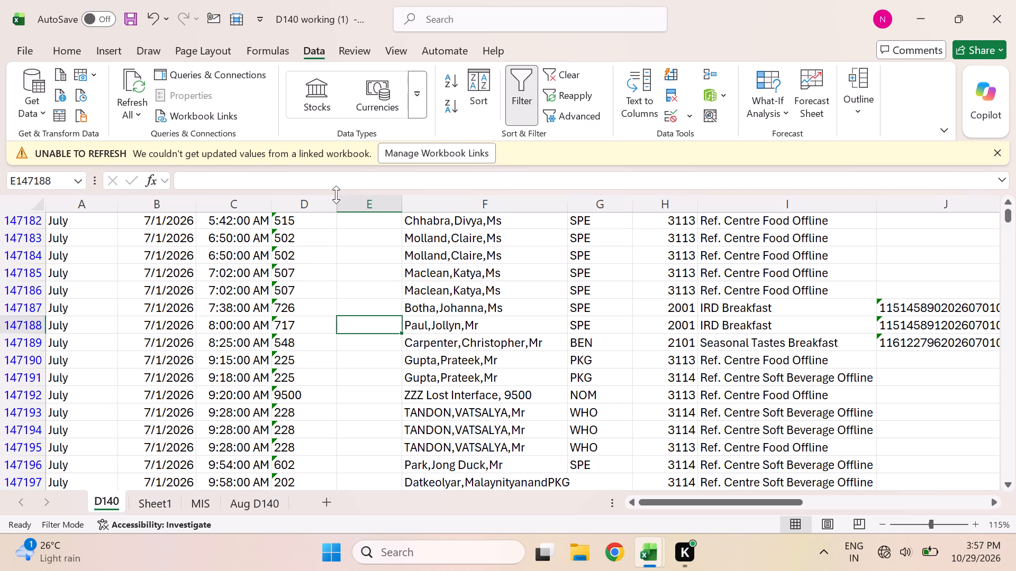
click(375, 207)
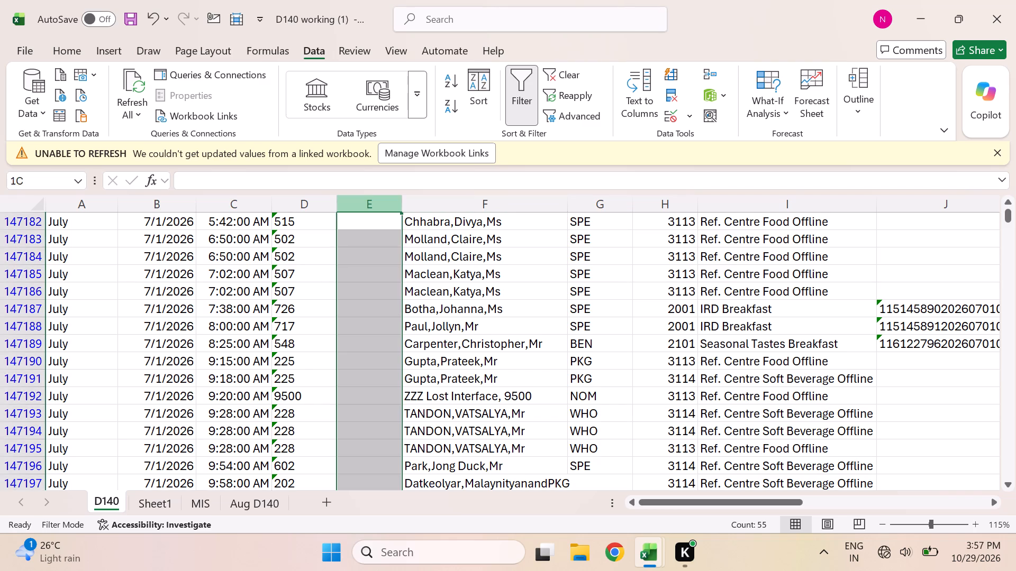
click(478, 251)
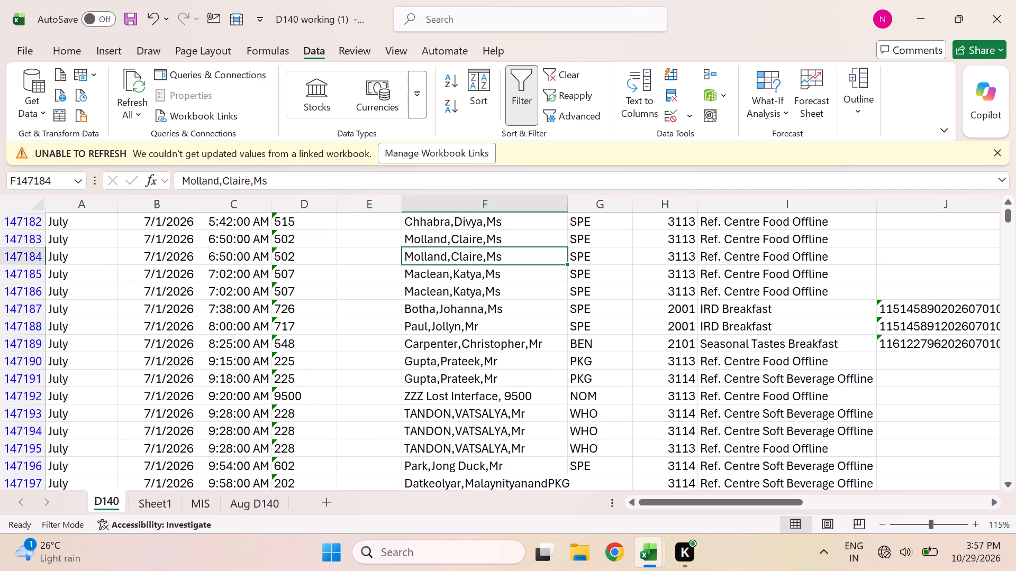
click(376, 208)
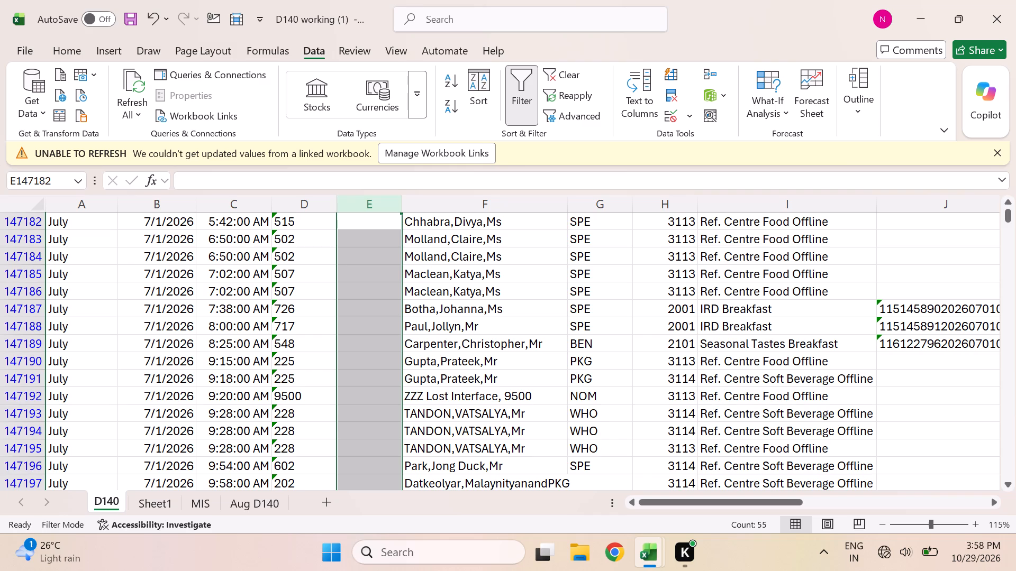
right_click(376, 209)
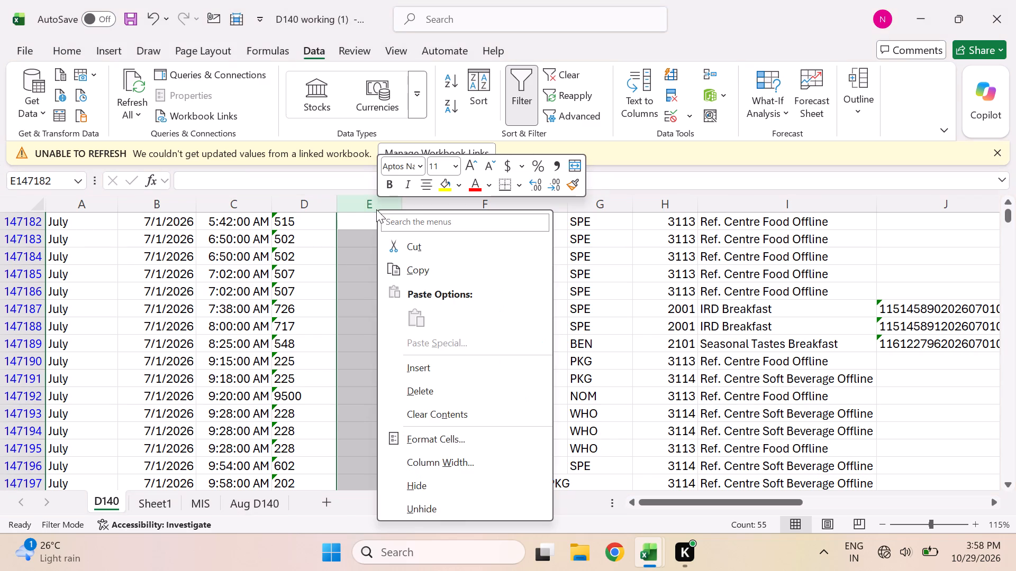
click(451, 386)
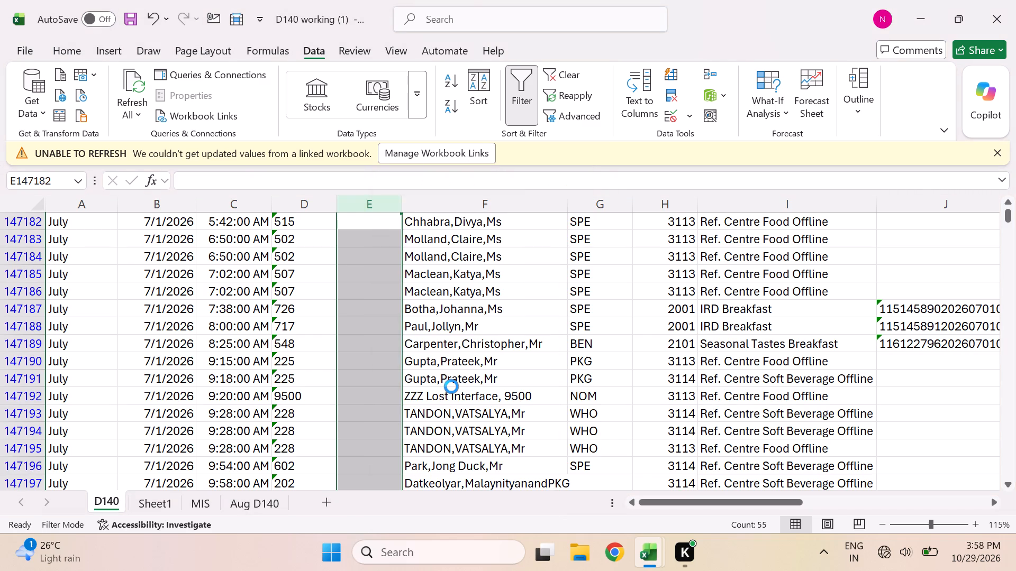
Clear the July filter on the Month column in D140.
scroll(441, 358, up, 1)
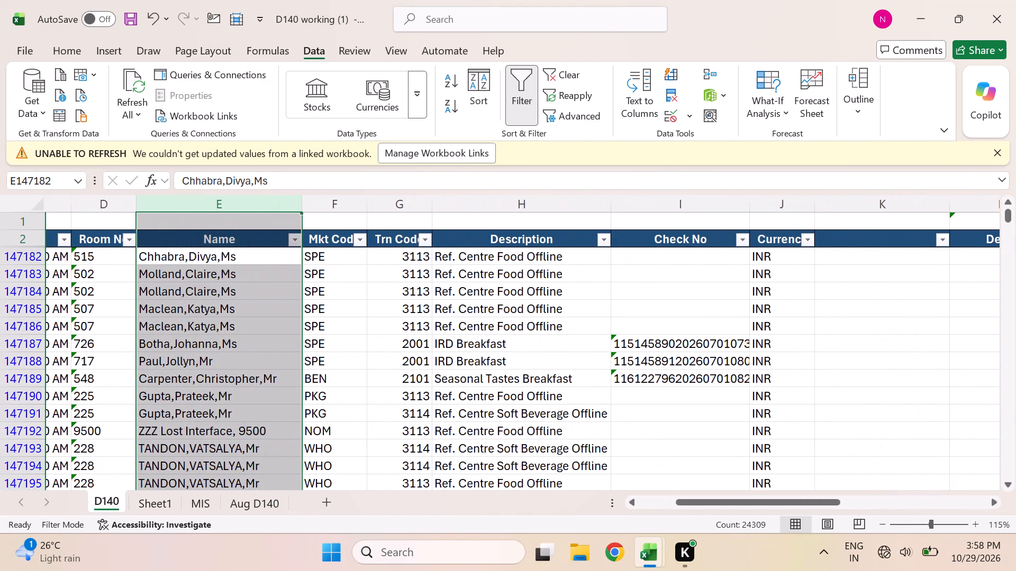
drag(986, 242, 976, 242)
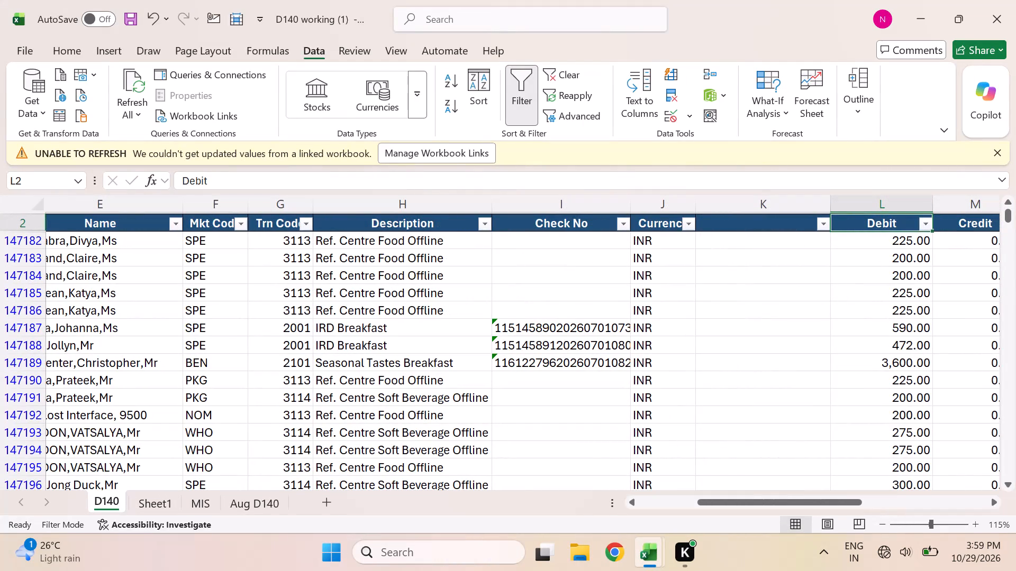
click(132, 205)
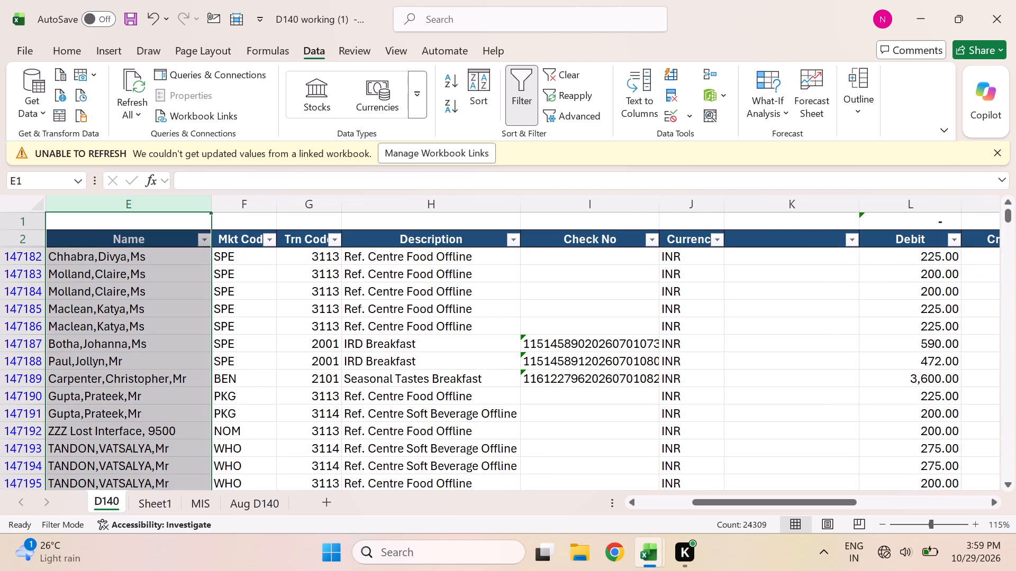
click(293, 317)
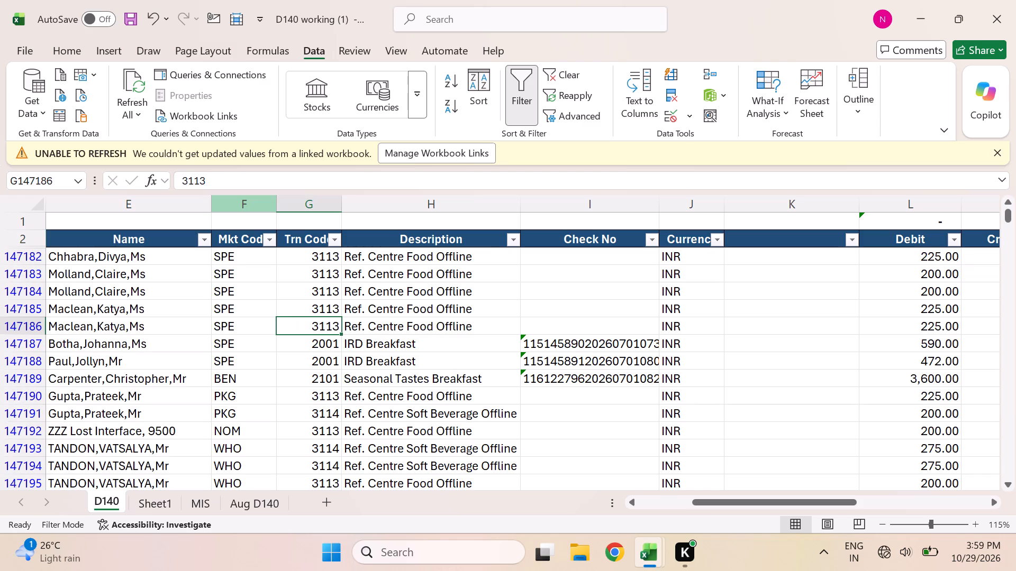
scroll(280, 324, up, 3)
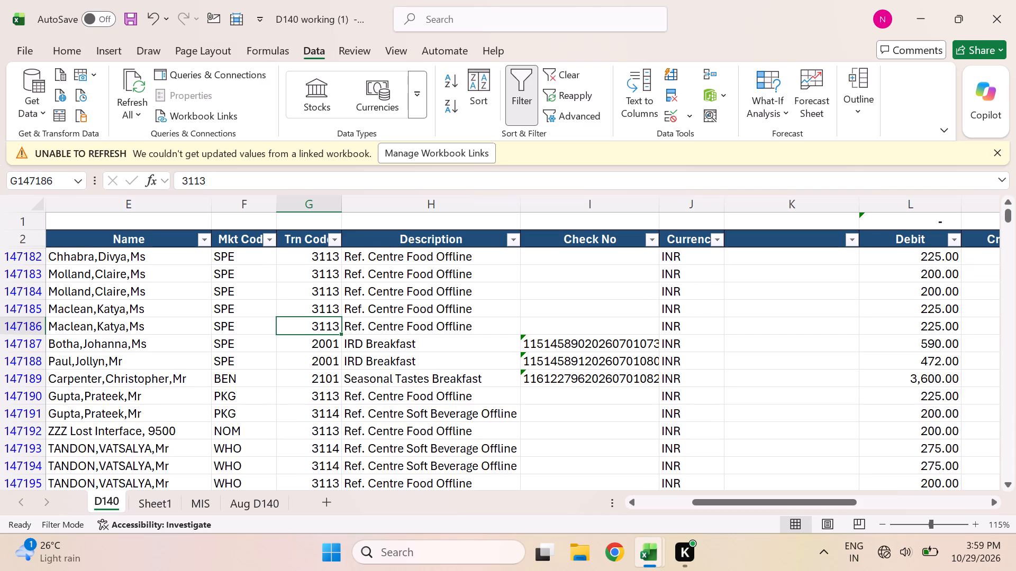
scroll(284, 284, up, 1)
text(ac)
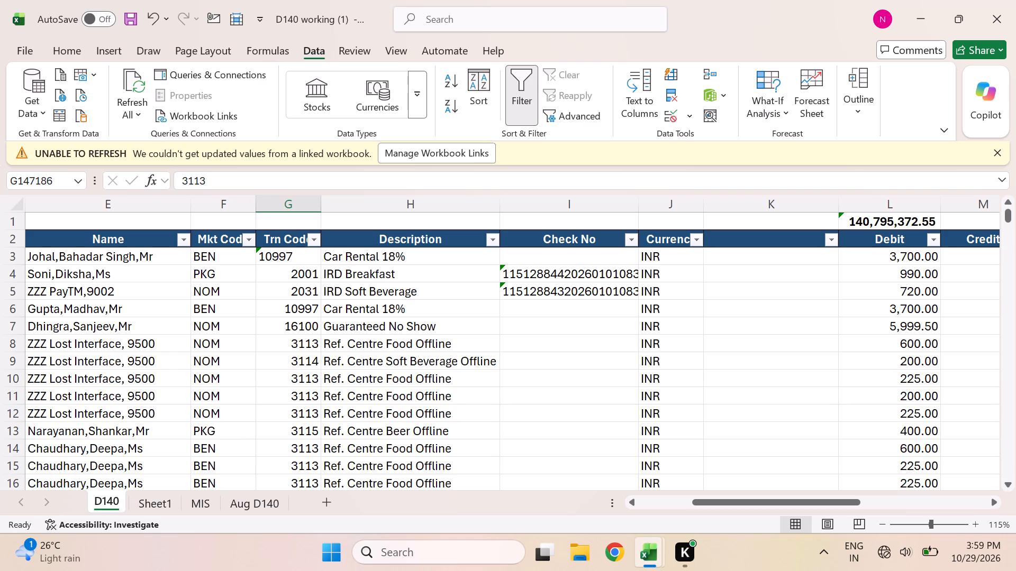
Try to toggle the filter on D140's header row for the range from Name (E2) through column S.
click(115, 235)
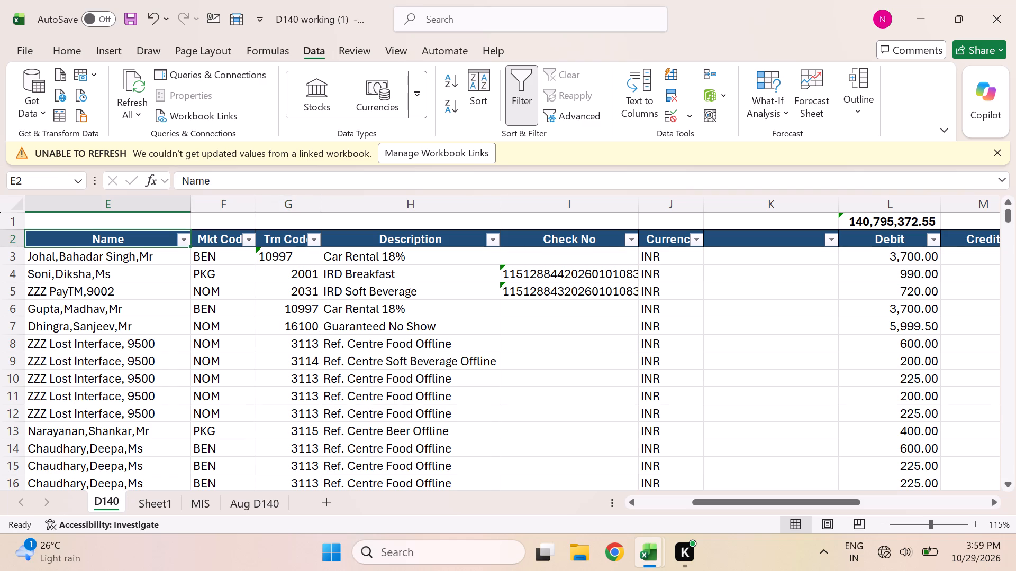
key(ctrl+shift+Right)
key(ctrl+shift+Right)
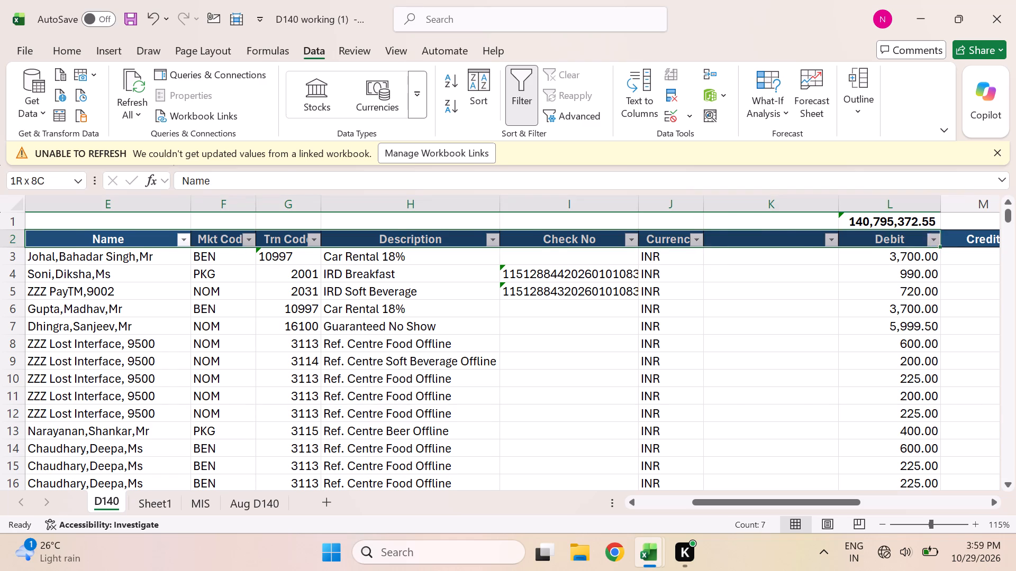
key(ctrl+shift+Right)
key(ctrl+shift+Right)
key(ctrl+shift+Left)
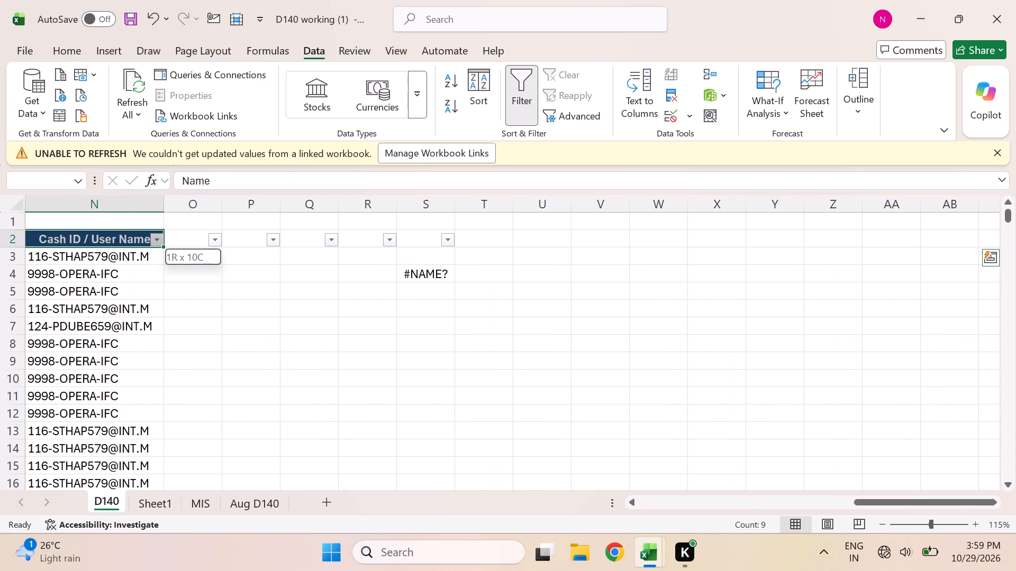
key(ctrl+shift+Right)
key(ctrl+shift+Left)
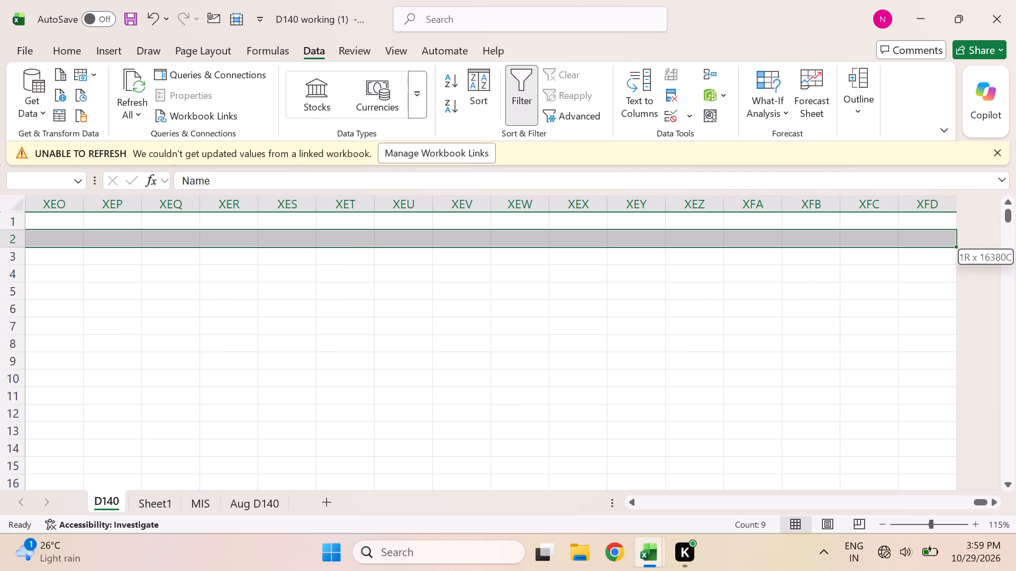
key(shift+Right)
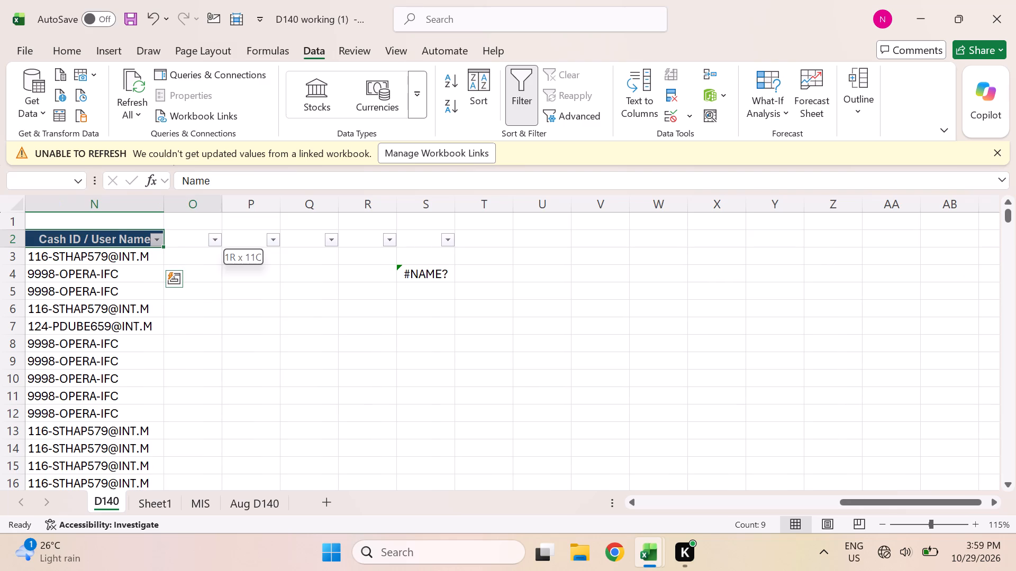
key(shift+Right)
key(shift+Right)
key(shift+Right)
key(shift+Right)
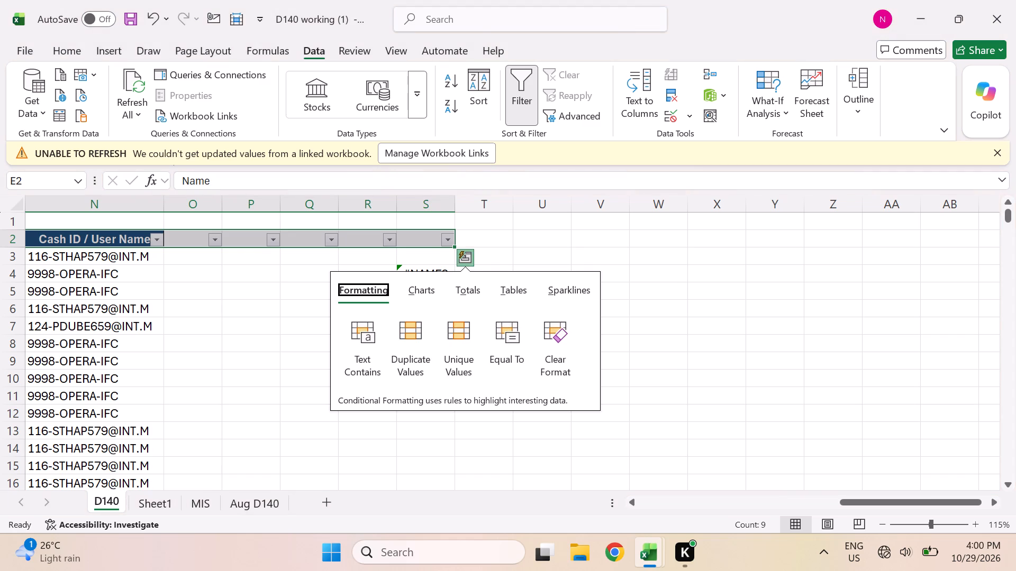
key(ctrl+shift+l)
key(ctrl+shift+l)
Turn off filtering on D140 with header row 2 selected from Month (A2) across the blank columns.
scroll(388, 242, right, 6)
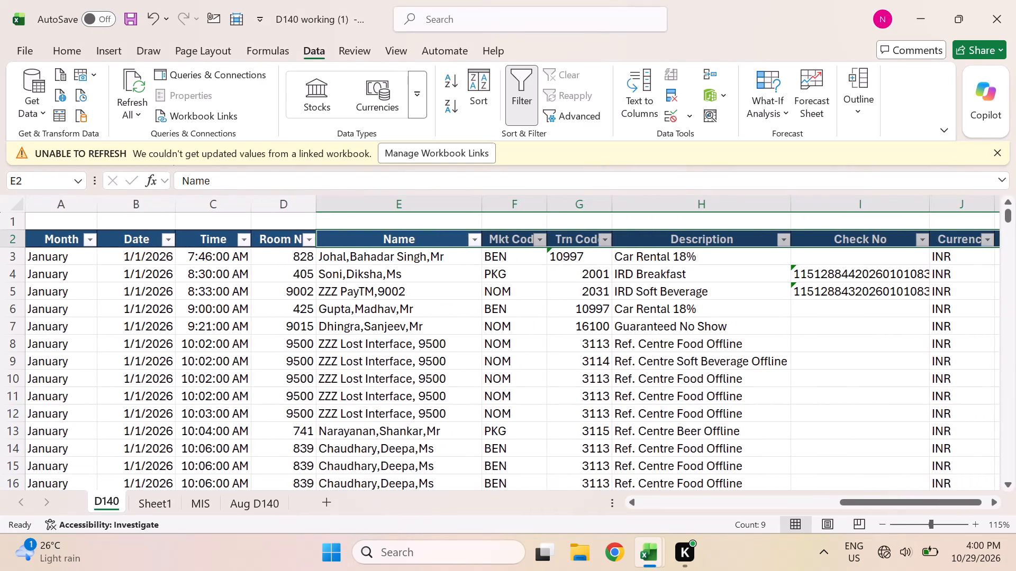
click(71, 245)
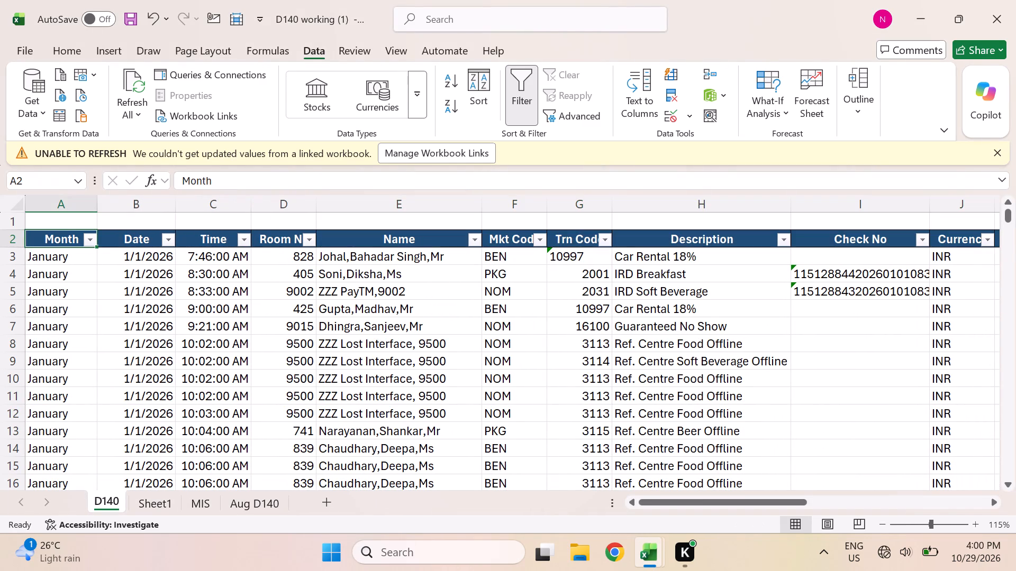
key(shift+Right)
key(shift+Right)
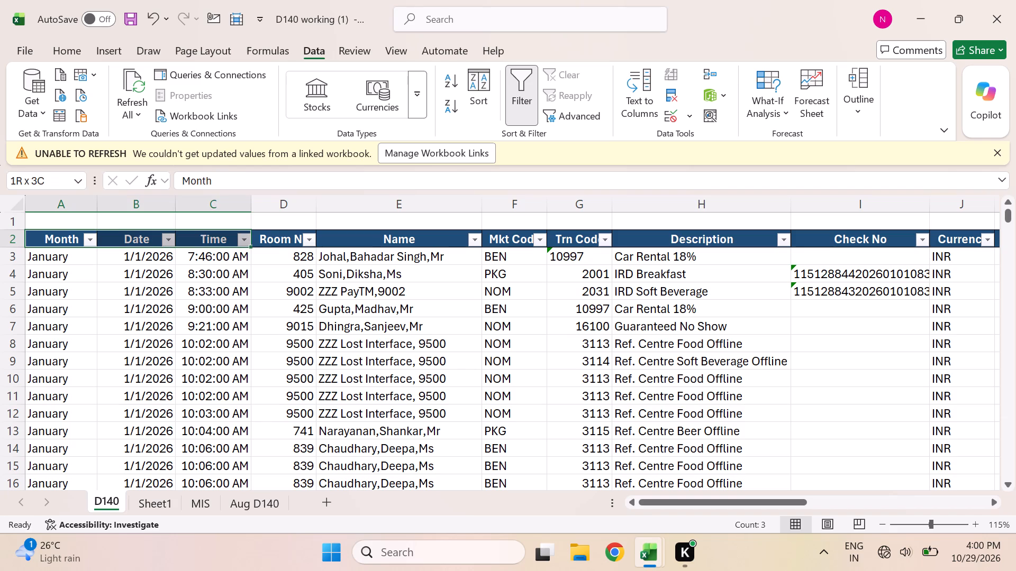
key(ctrl+shift+Right)
key(ctrl+shift+Right)
key(ctrl+shift+Right)
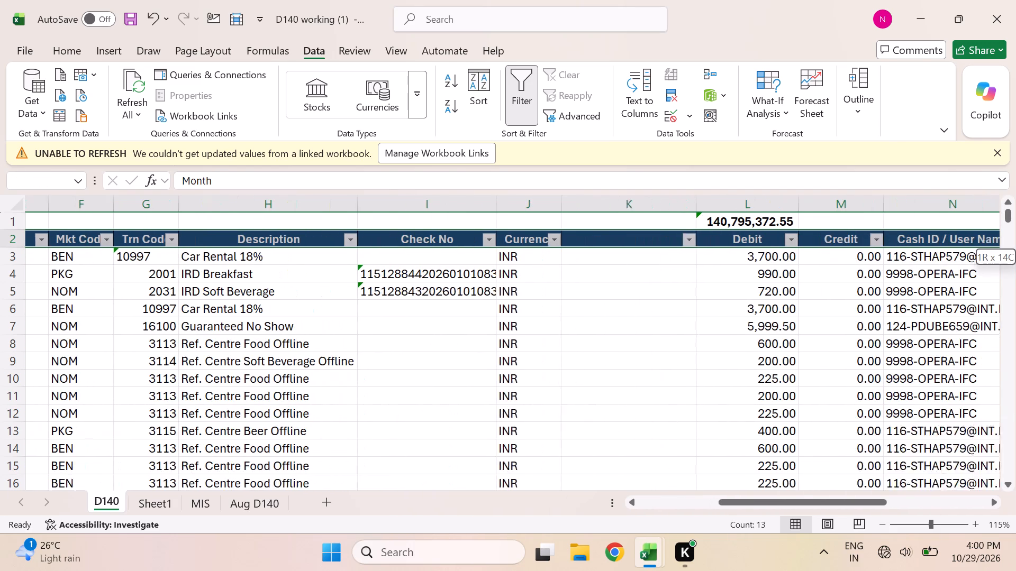
key(ctrl+shift+Right)
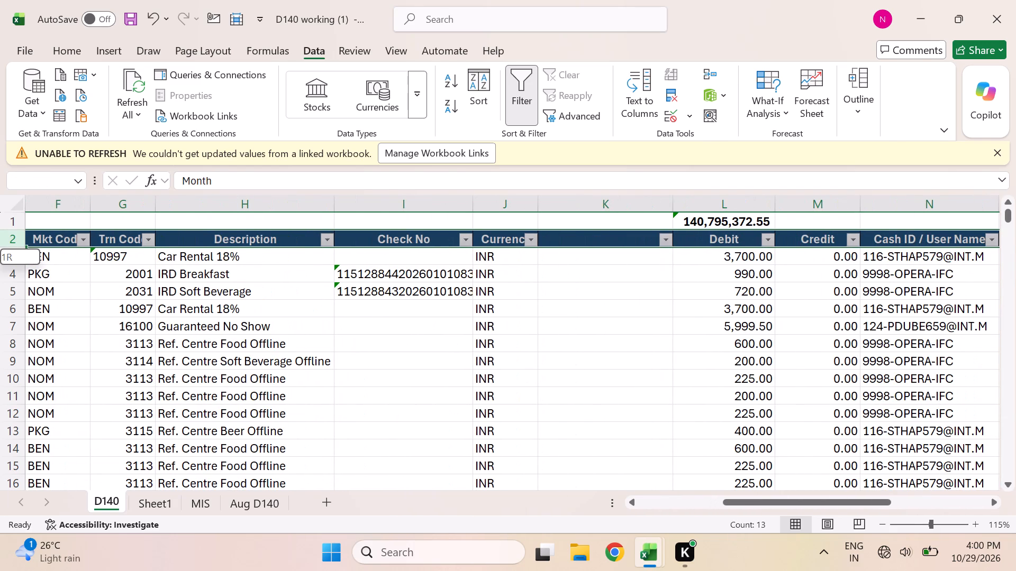
ctrl+shift+scroll(71, 246, left, 2)
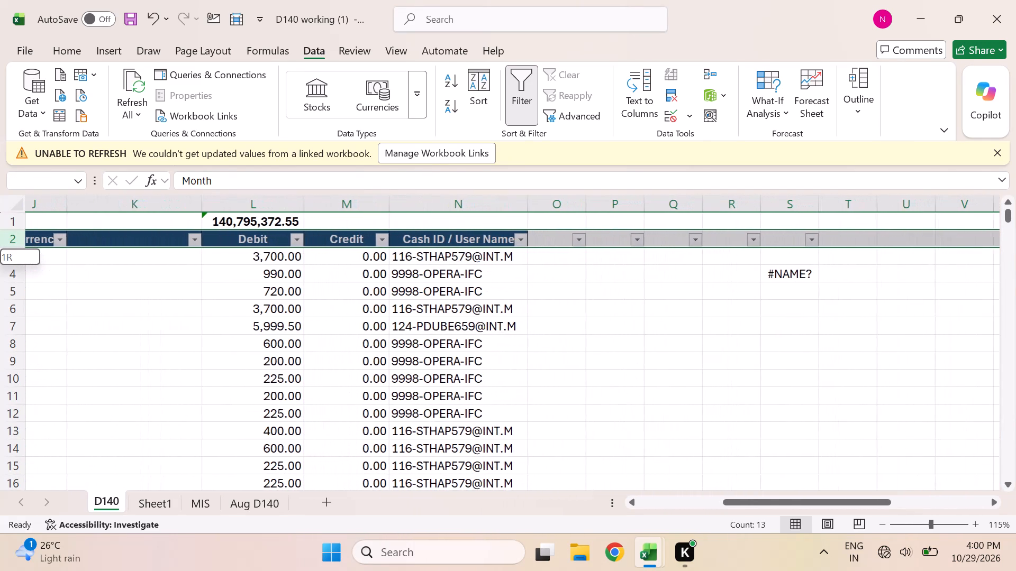
key(ctrl+shift+l)
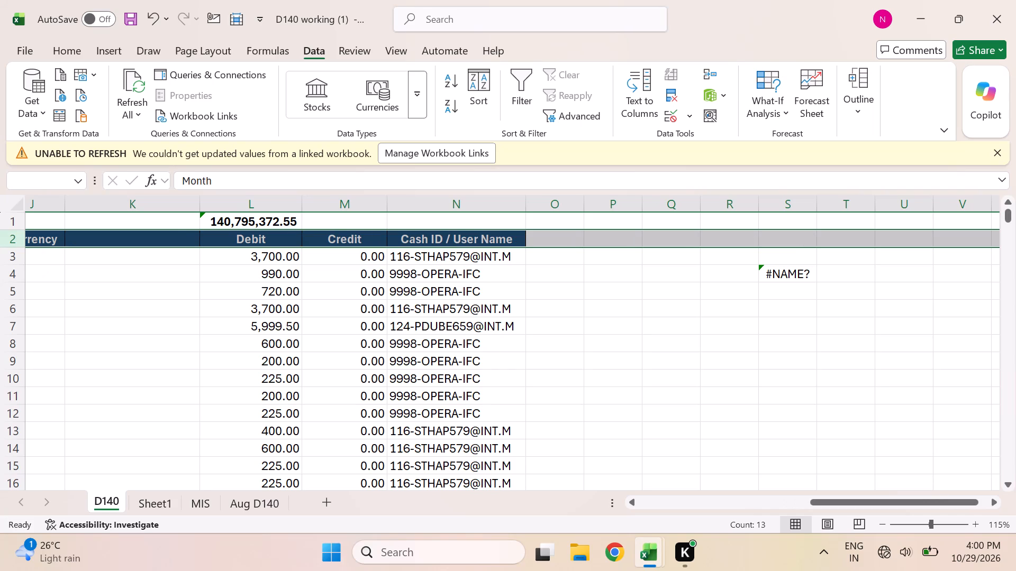
Move the Name column E into the empty column K between Currency and Debit in D140.
scroll(71, 246, right, 4)
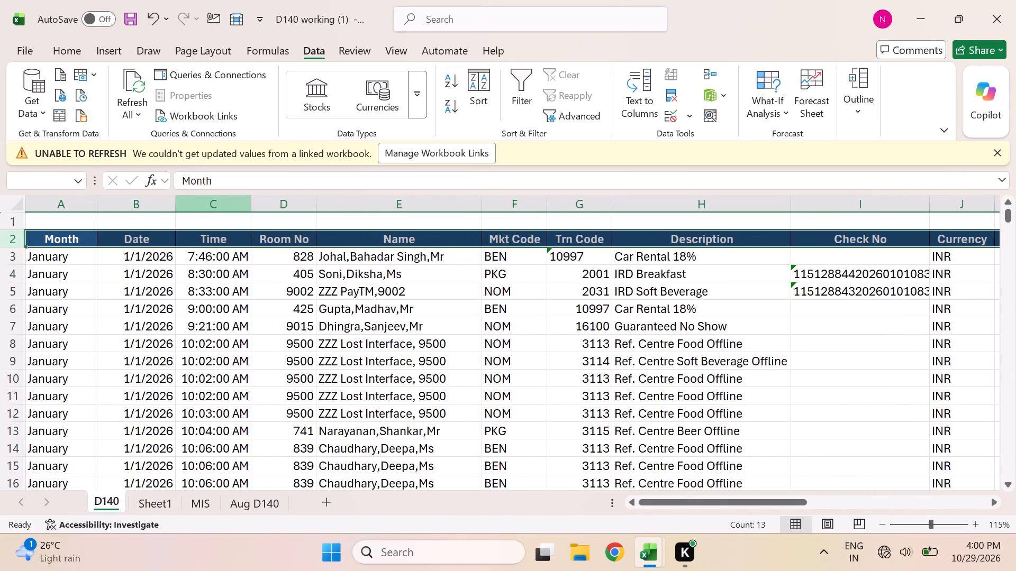
click(274, 210)
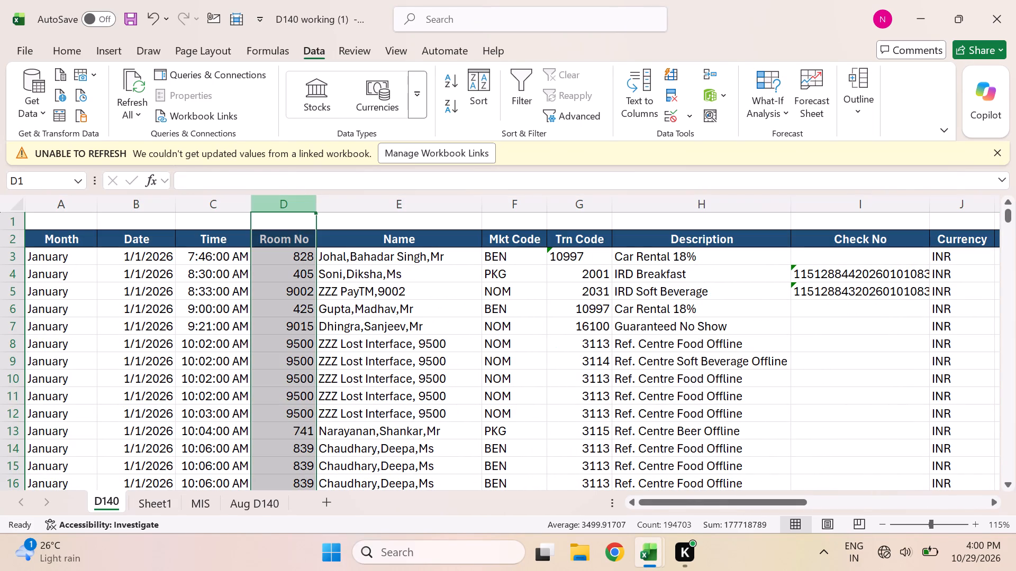
click(428, 201)
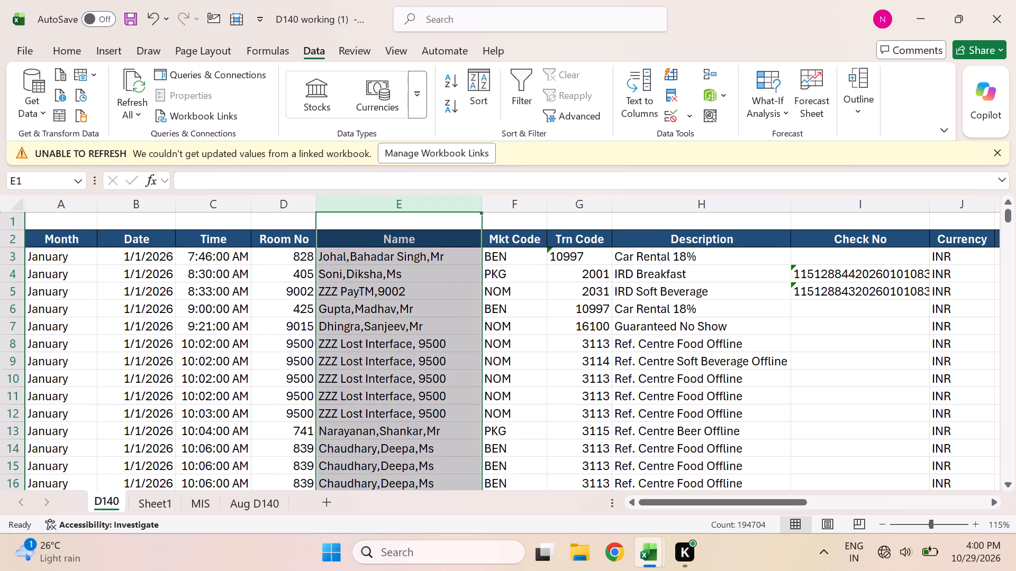
scroll(500, 226, left, 3)
scroll(500, 226, right, 1)
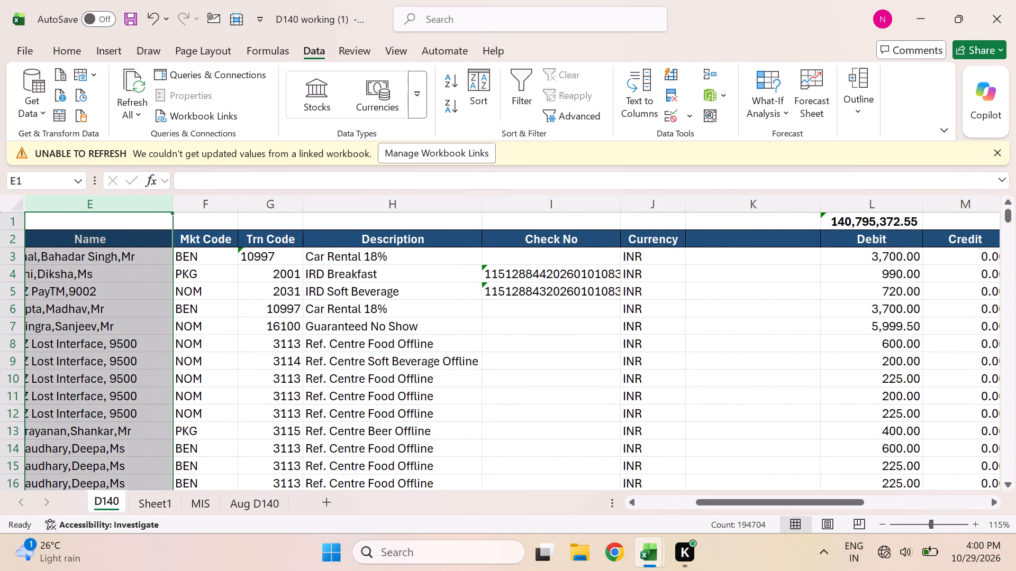
drag(145, 213, 704, 221)
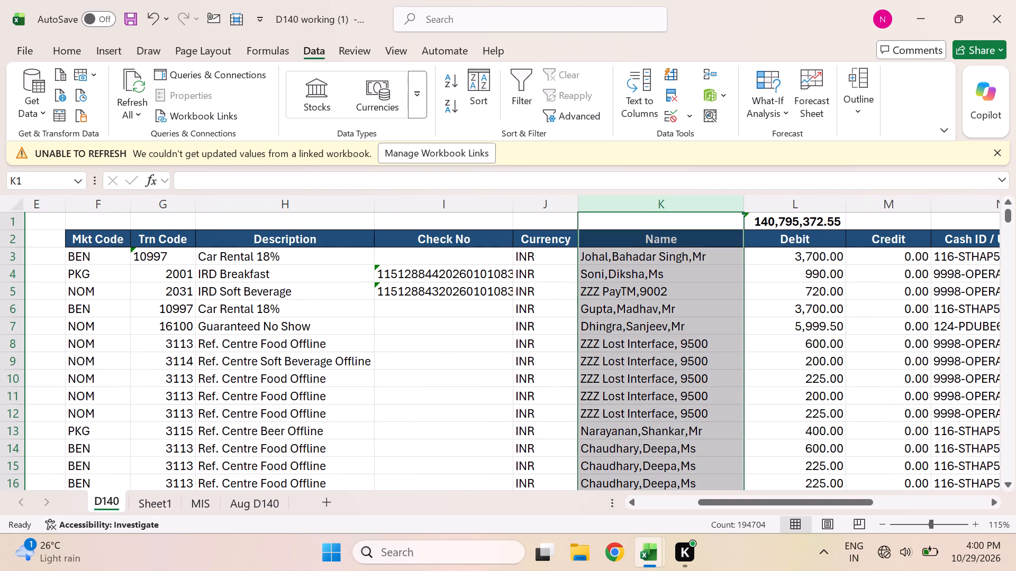
Insert three blank columns before the Name column K in D140.
click(533, 242)
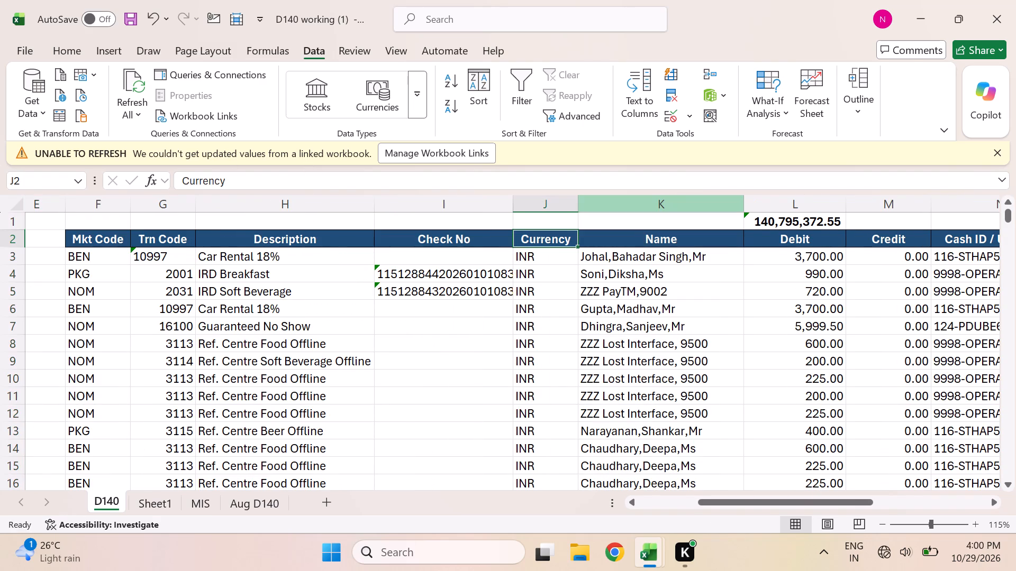
click(662, 198)
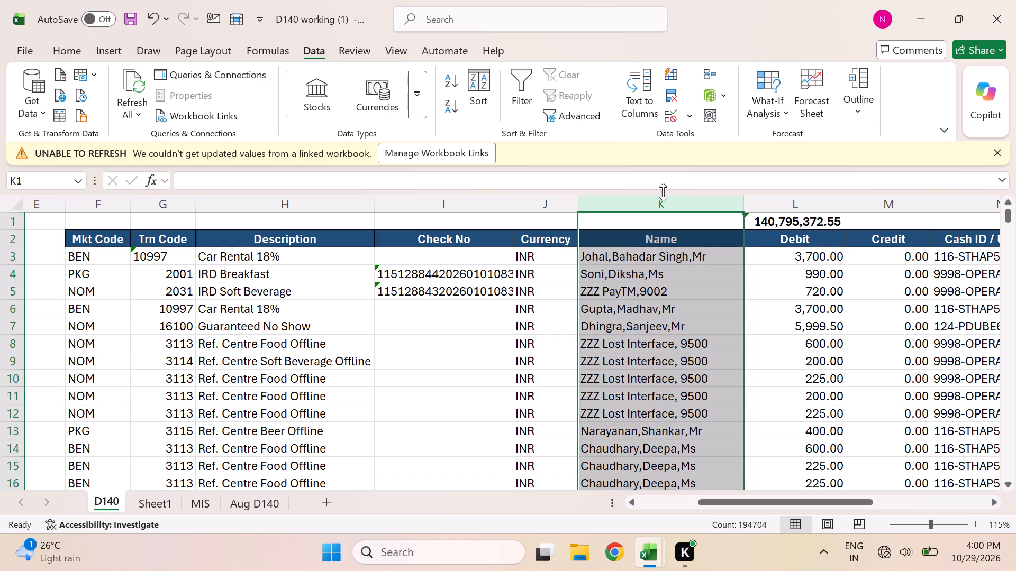
key(shift+plus)
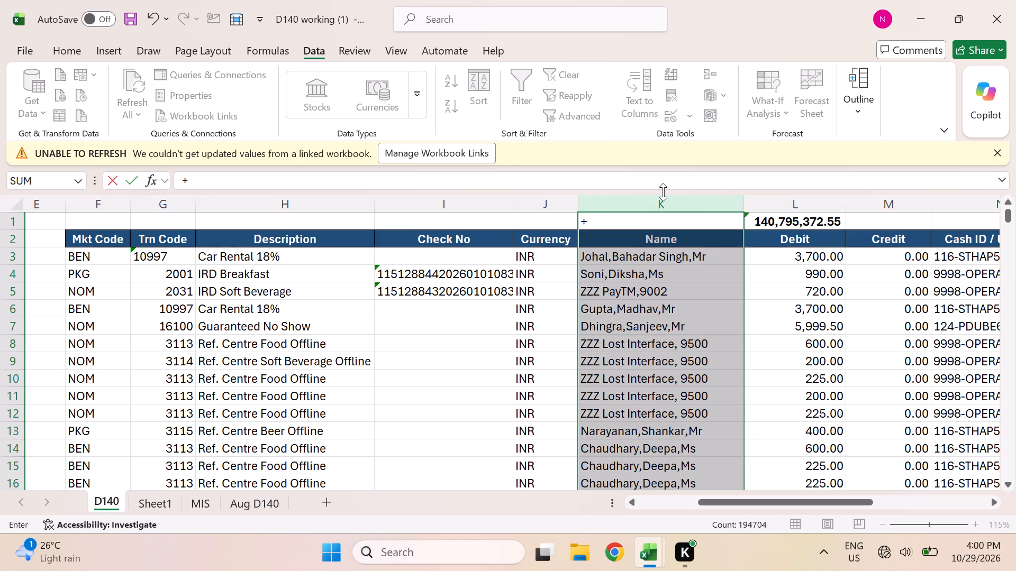
key(BackSpace)
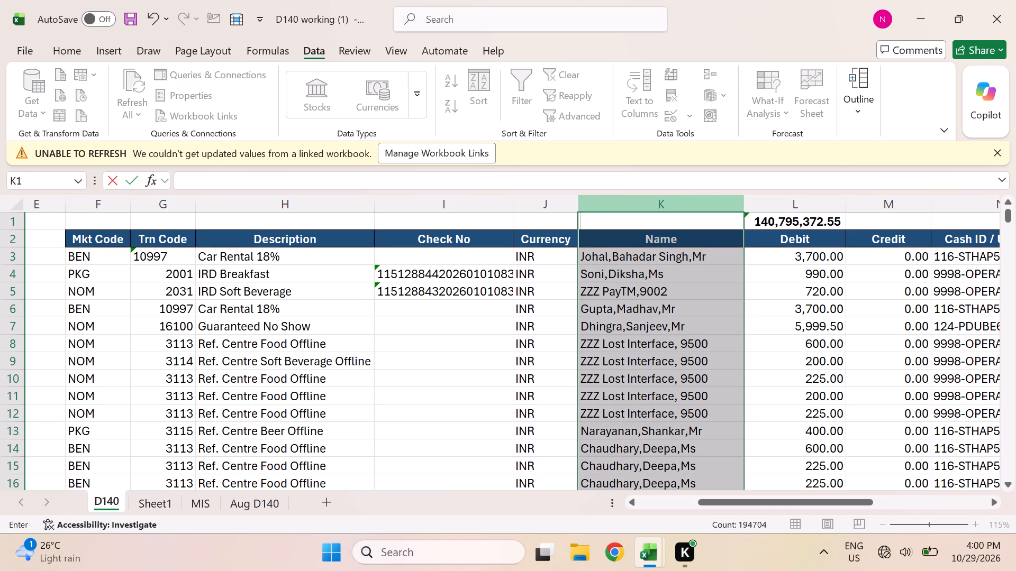
click(661, 204)
key(ctrl+shift+equal)
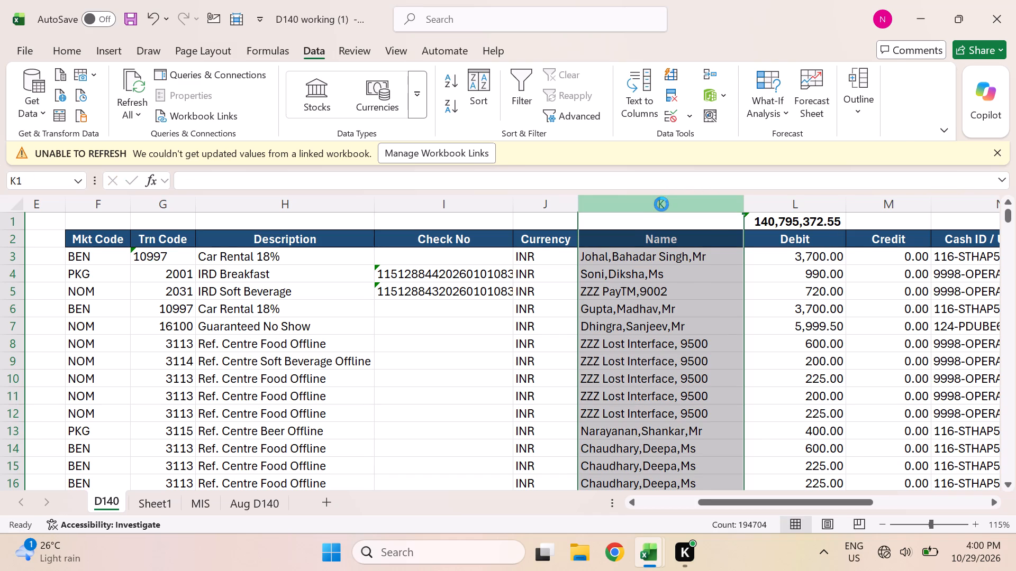
key(ctrl+shift+equal)
key(ctrl+shift+equal)
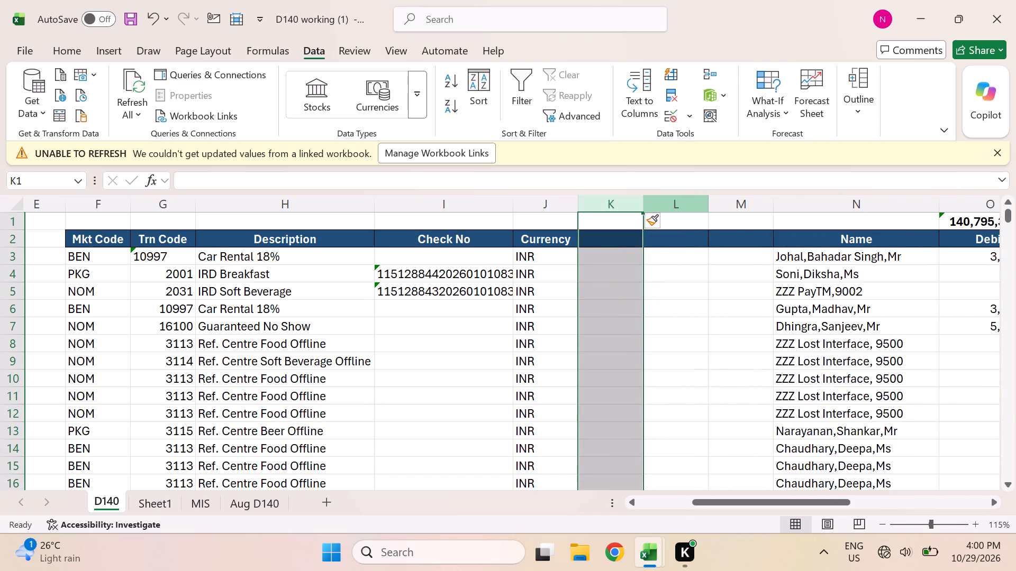
Move the Date column B into the blank column K after Currency in D140.
scroll(405, 306, right, 1)
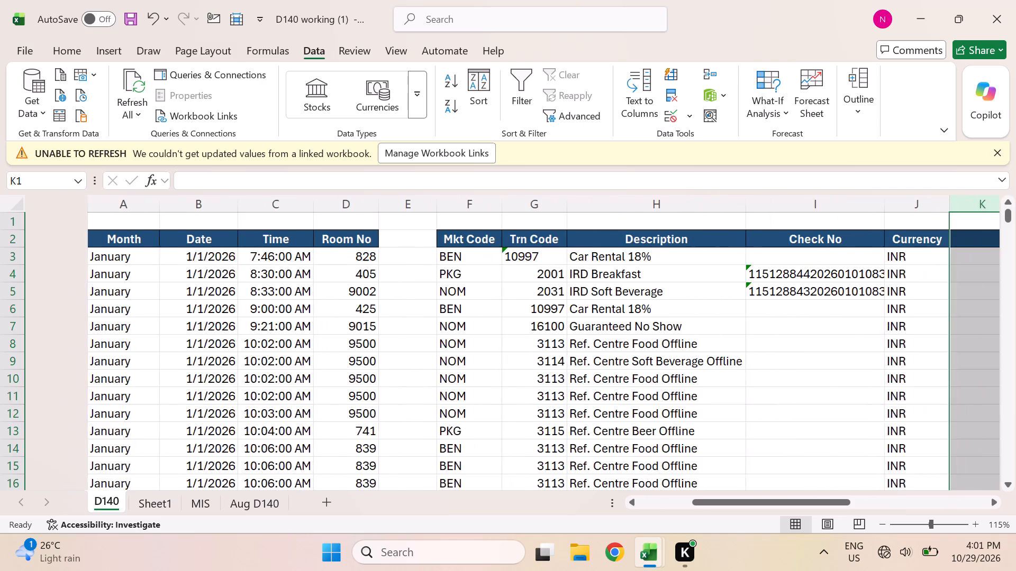
click(282, 202)
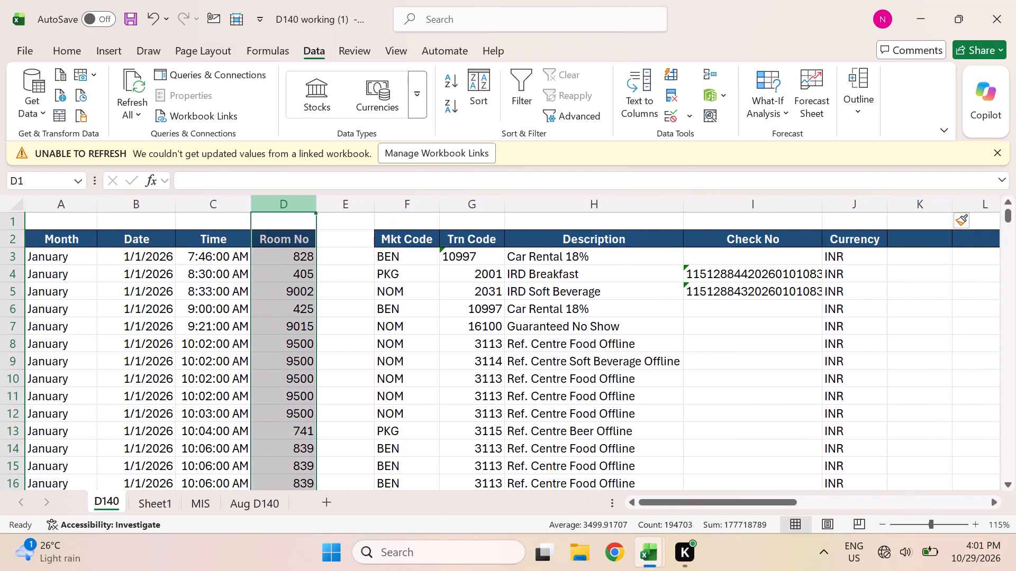
click(151, 204)
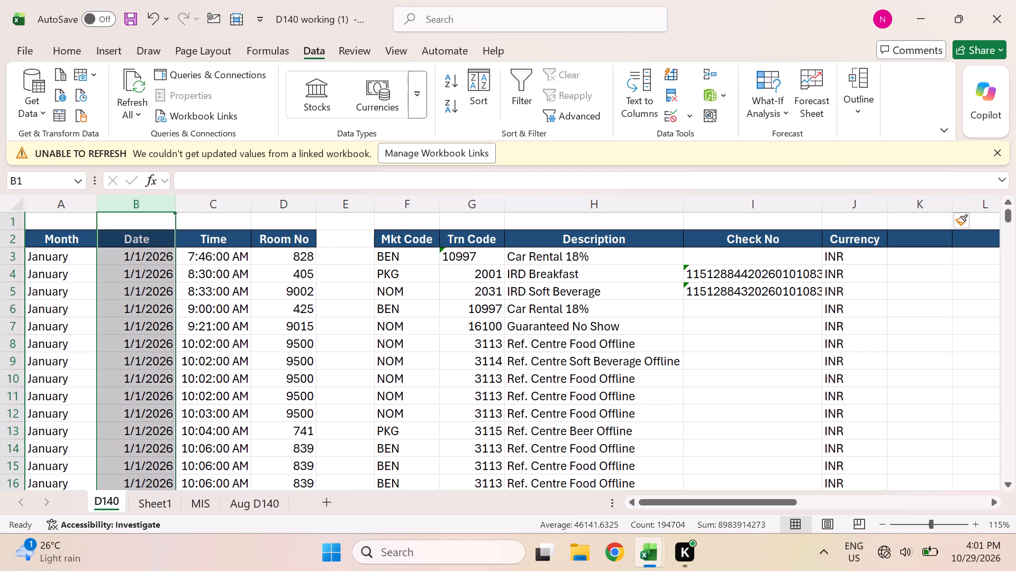
drag(153, 213, 384, 179)
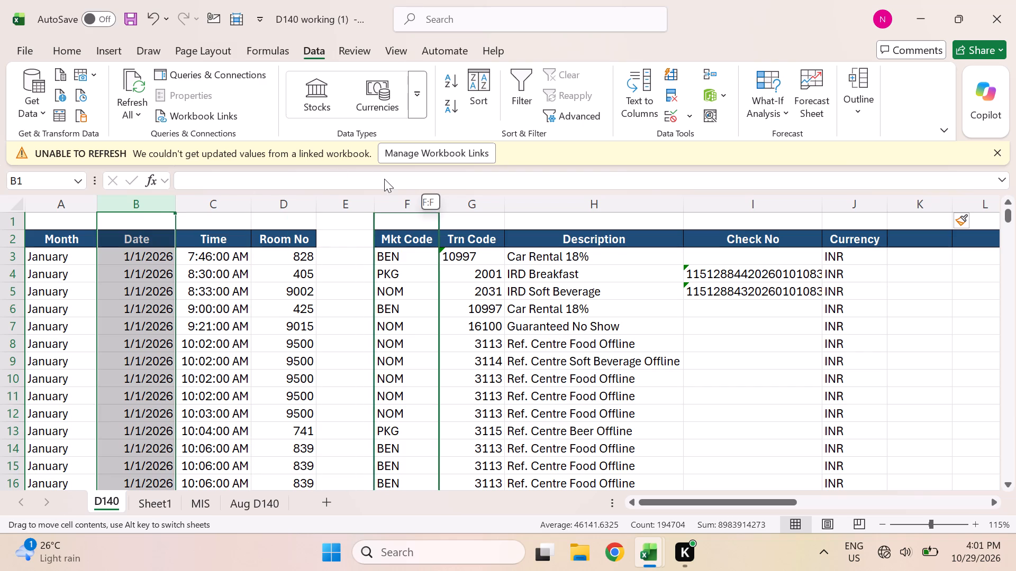
drag(384, 179, 912, 211)
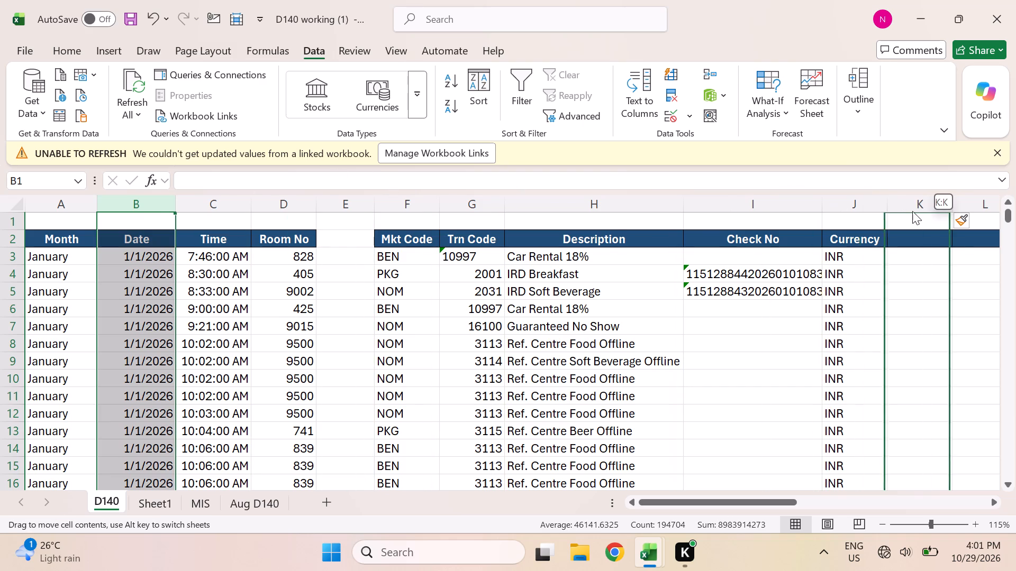
drag(912, 211, 941, 201)
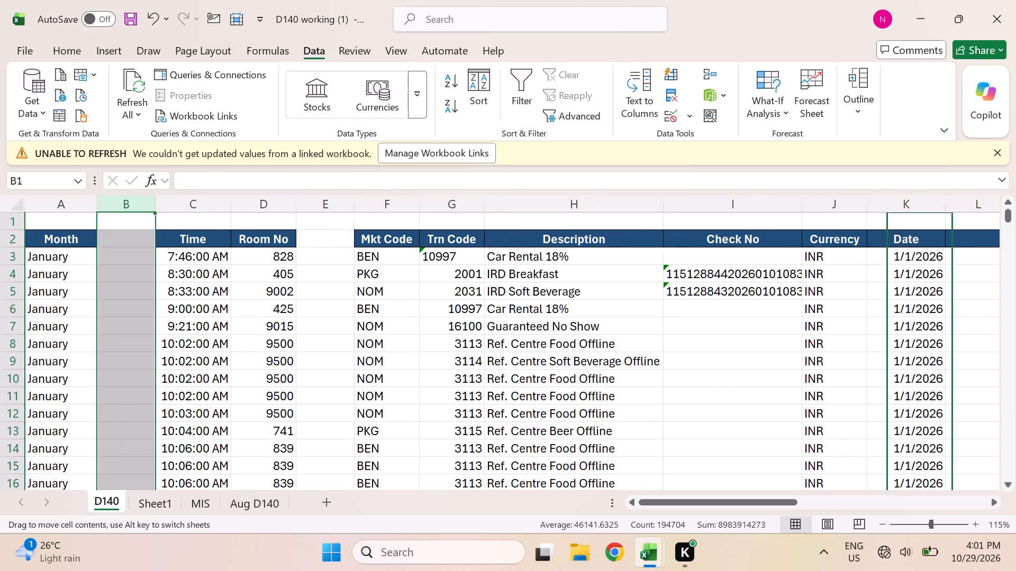
Delete the two blank columns between Date and Name in D140.
scroll(902, 238, left, 1)
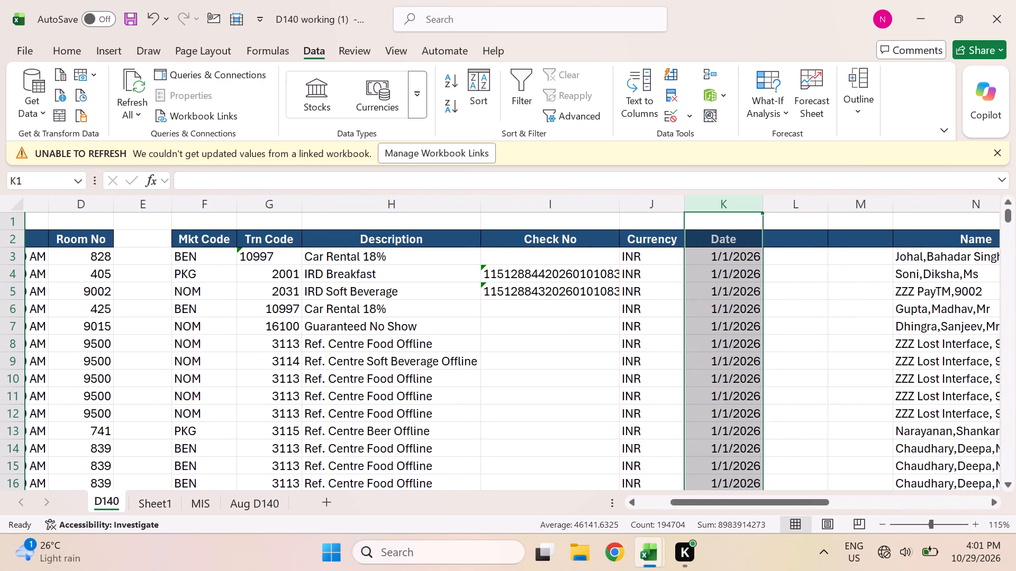
click(799, 213)
click(808, 199)
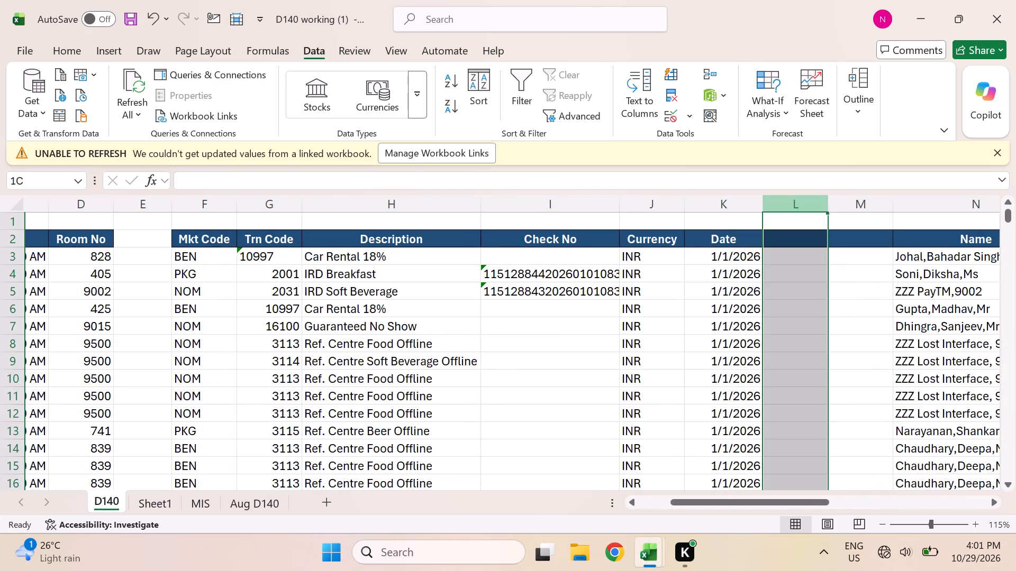
right_click(808, 199)
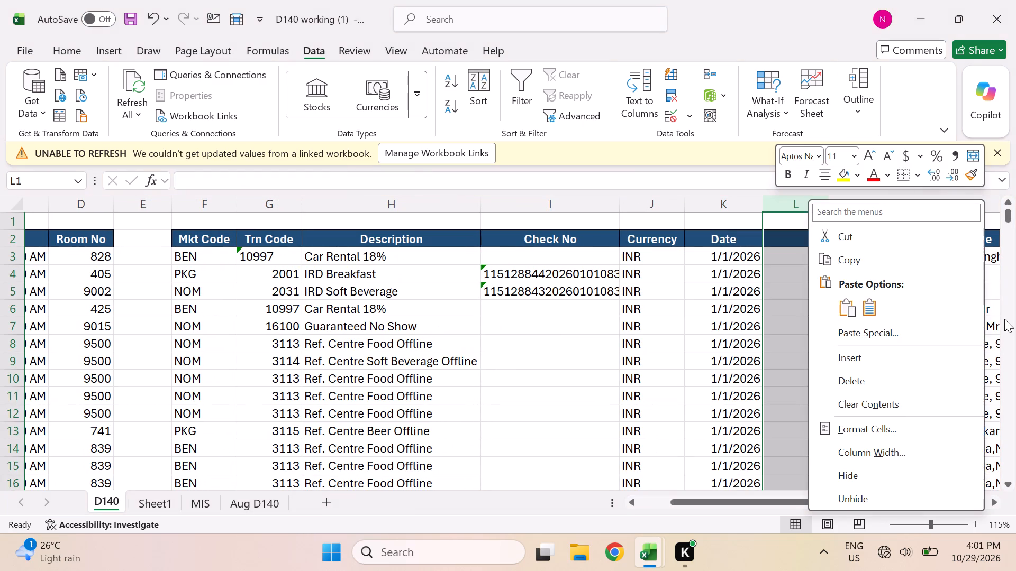
click(891, 386)
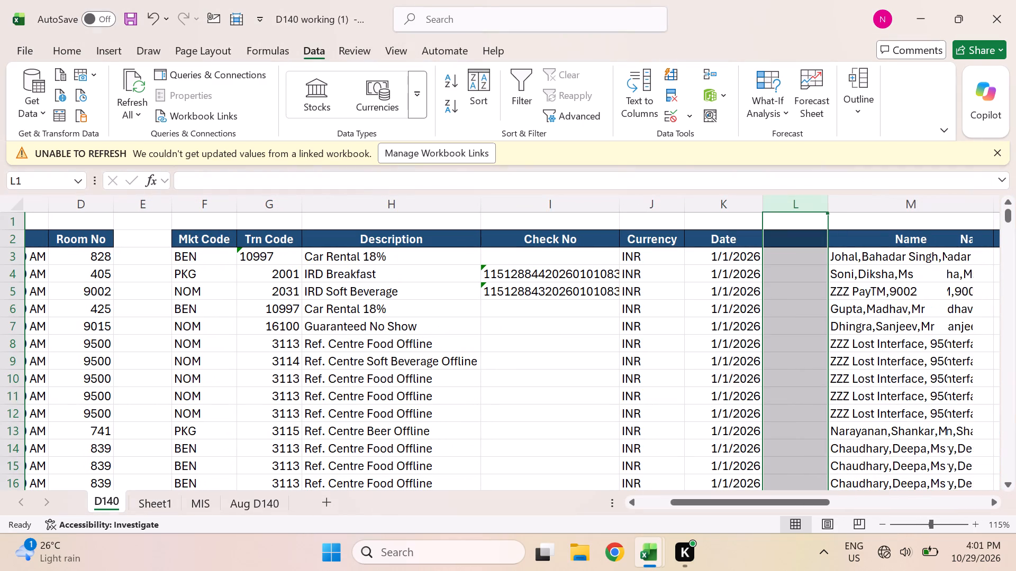
right_click(802, 207)
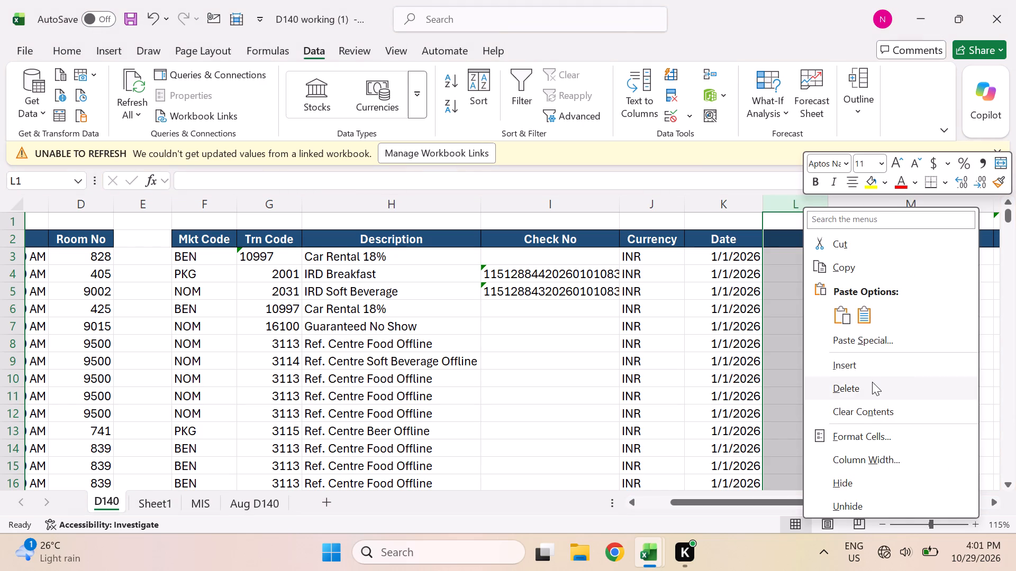
click(872, 382)
scroll(872, 382, left, 2)
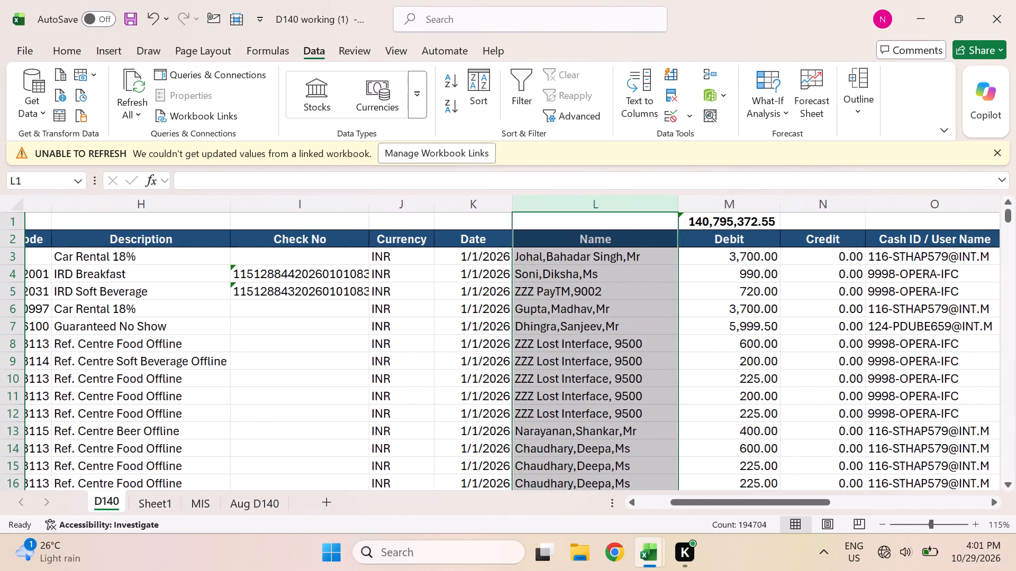
scroll(872, 382, left, 1)
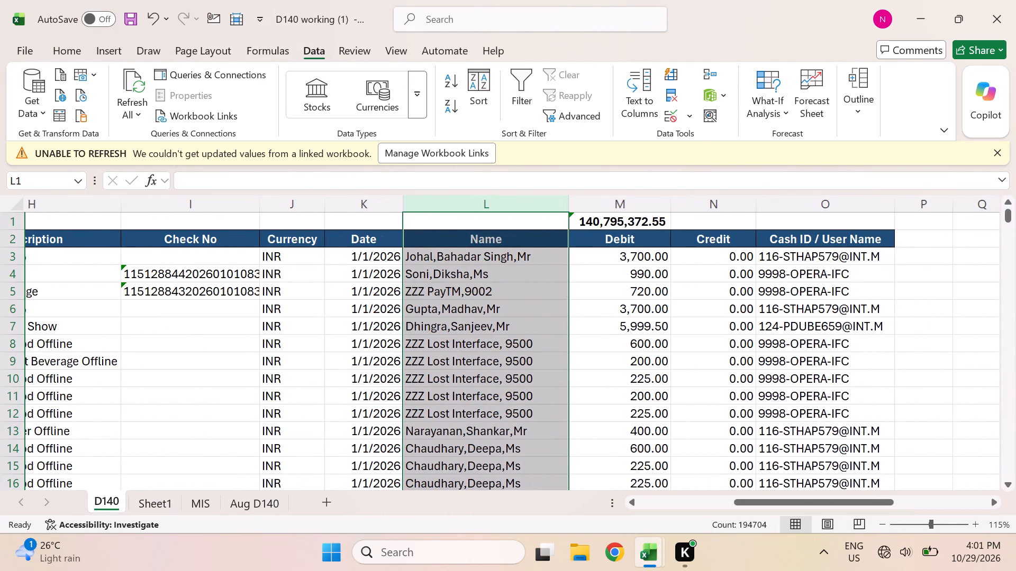
click(746, 365)
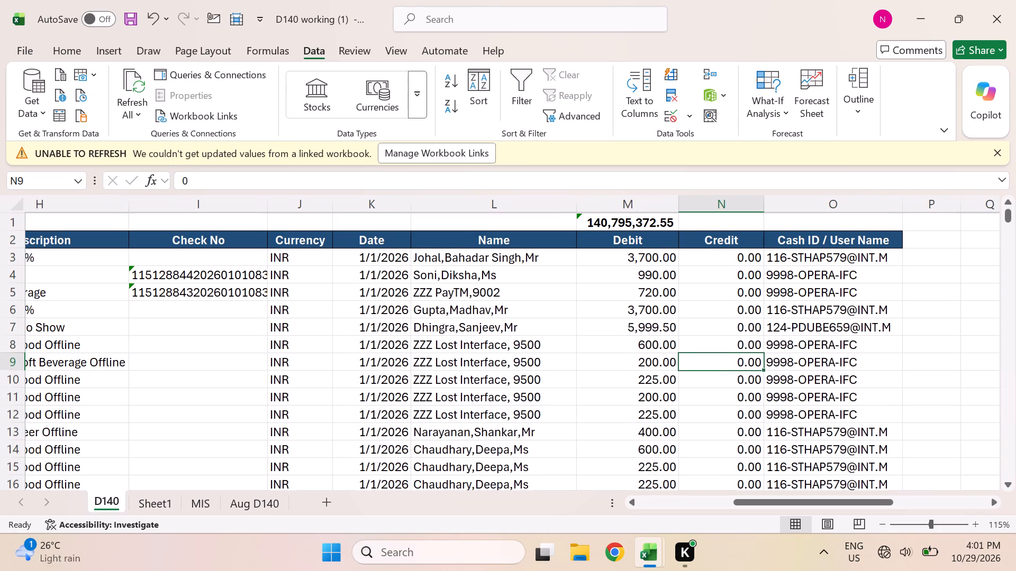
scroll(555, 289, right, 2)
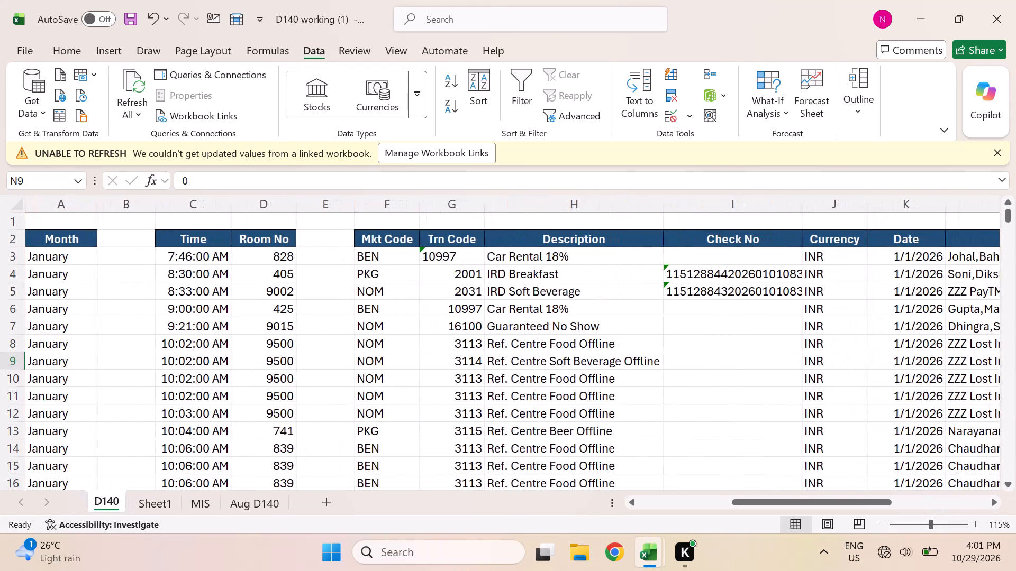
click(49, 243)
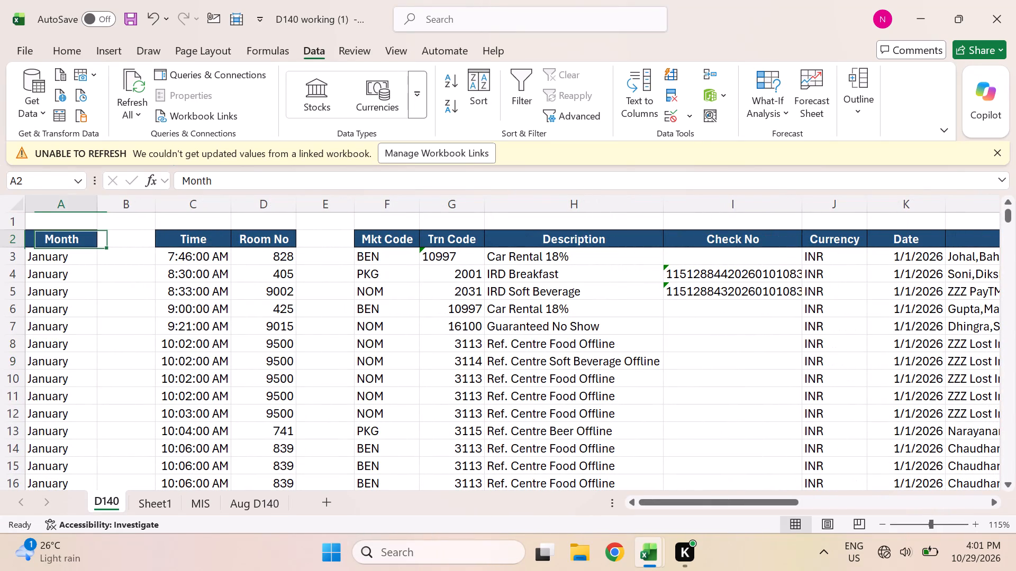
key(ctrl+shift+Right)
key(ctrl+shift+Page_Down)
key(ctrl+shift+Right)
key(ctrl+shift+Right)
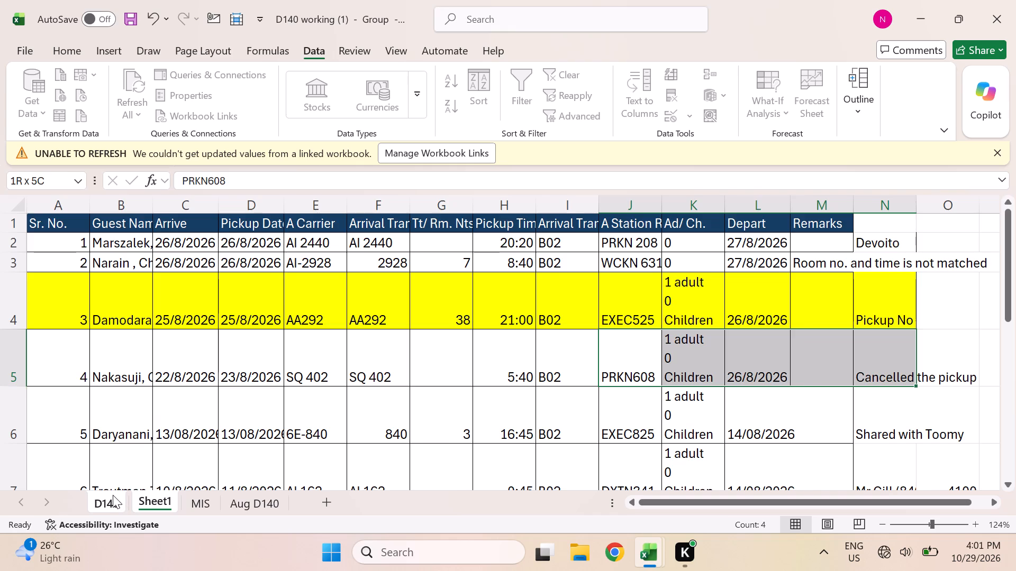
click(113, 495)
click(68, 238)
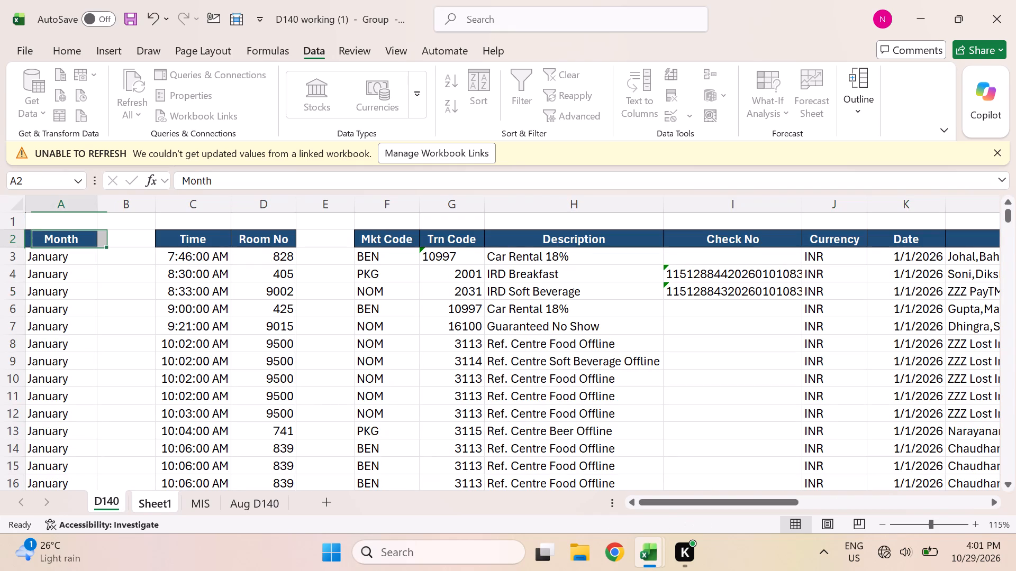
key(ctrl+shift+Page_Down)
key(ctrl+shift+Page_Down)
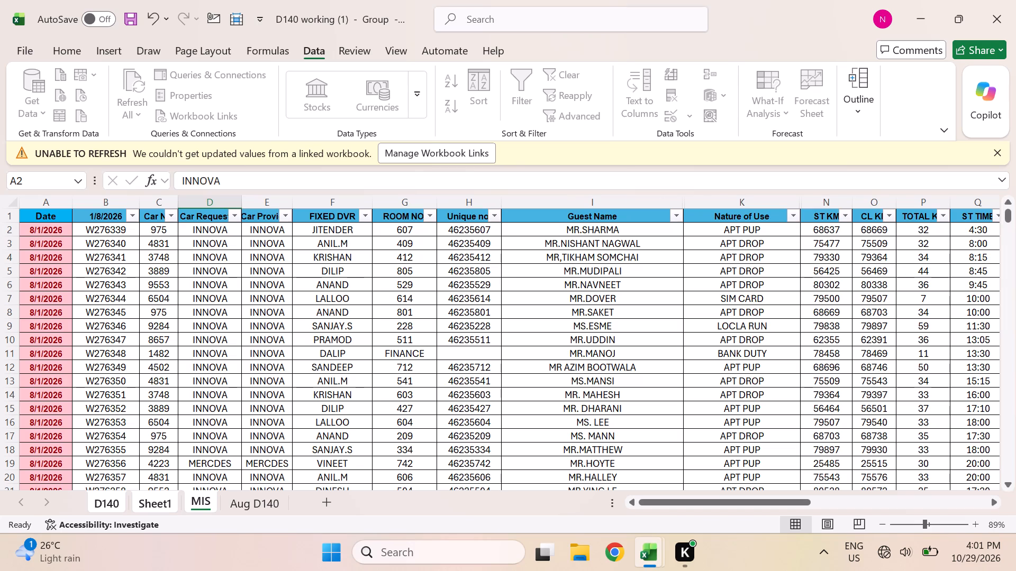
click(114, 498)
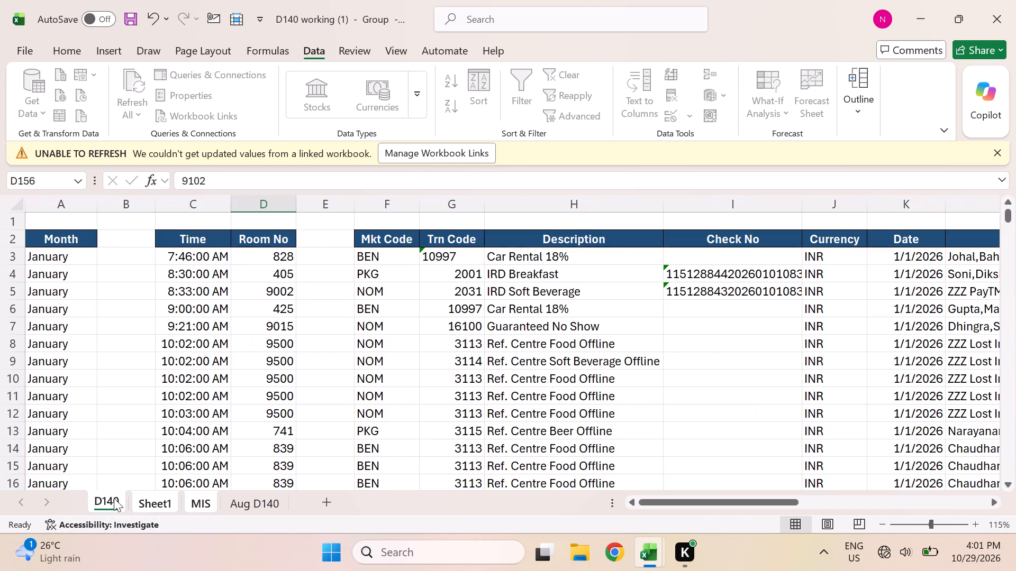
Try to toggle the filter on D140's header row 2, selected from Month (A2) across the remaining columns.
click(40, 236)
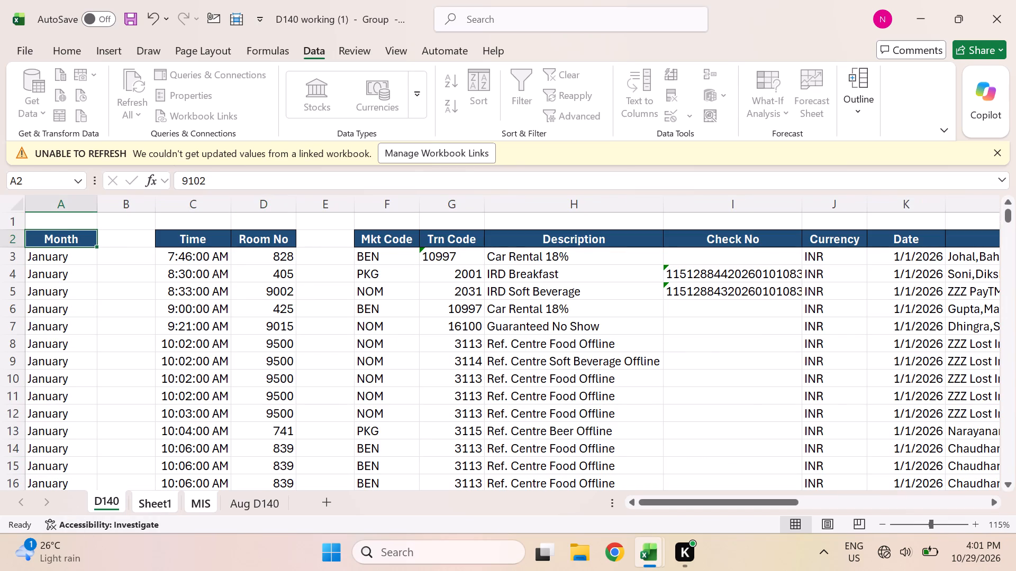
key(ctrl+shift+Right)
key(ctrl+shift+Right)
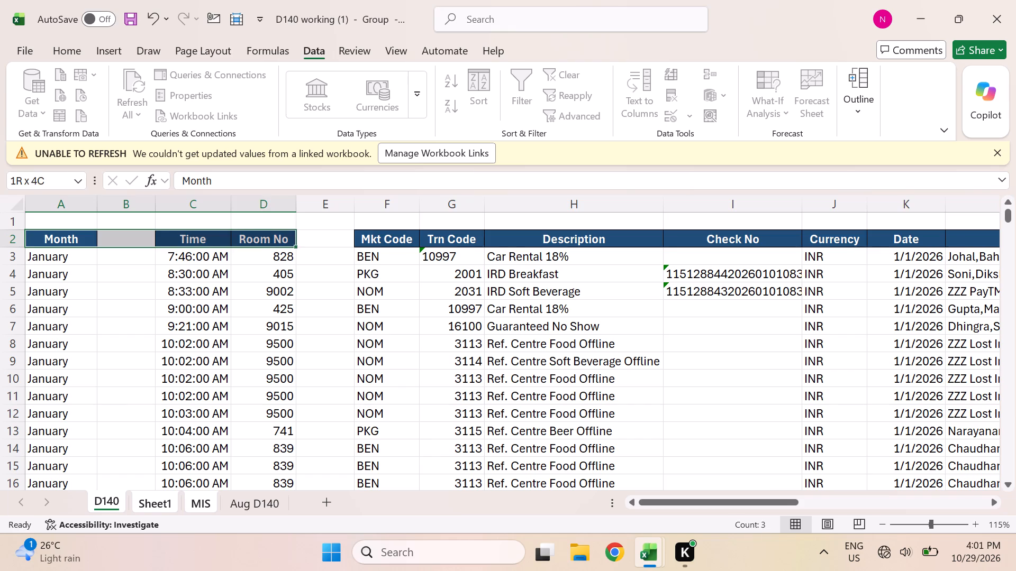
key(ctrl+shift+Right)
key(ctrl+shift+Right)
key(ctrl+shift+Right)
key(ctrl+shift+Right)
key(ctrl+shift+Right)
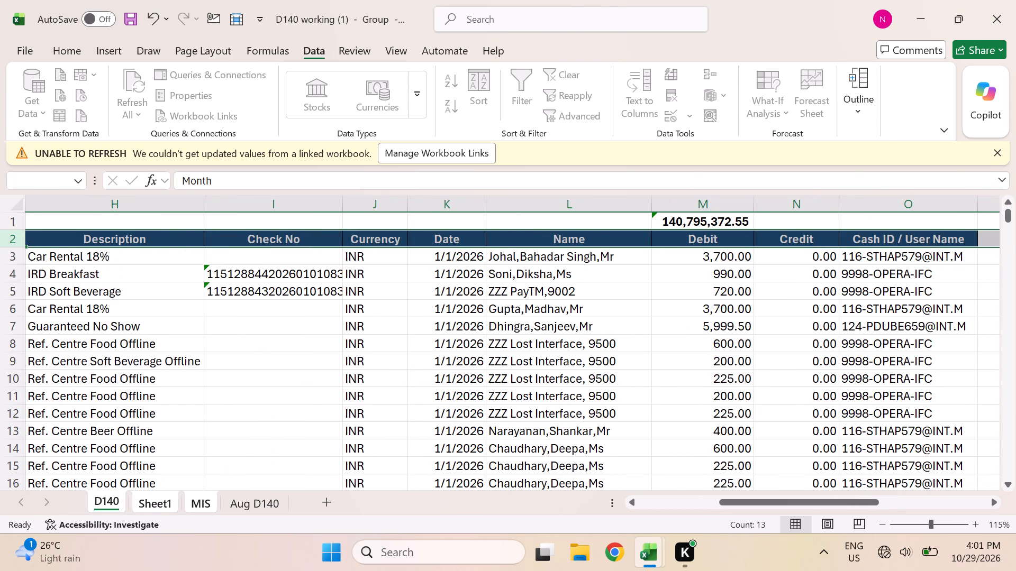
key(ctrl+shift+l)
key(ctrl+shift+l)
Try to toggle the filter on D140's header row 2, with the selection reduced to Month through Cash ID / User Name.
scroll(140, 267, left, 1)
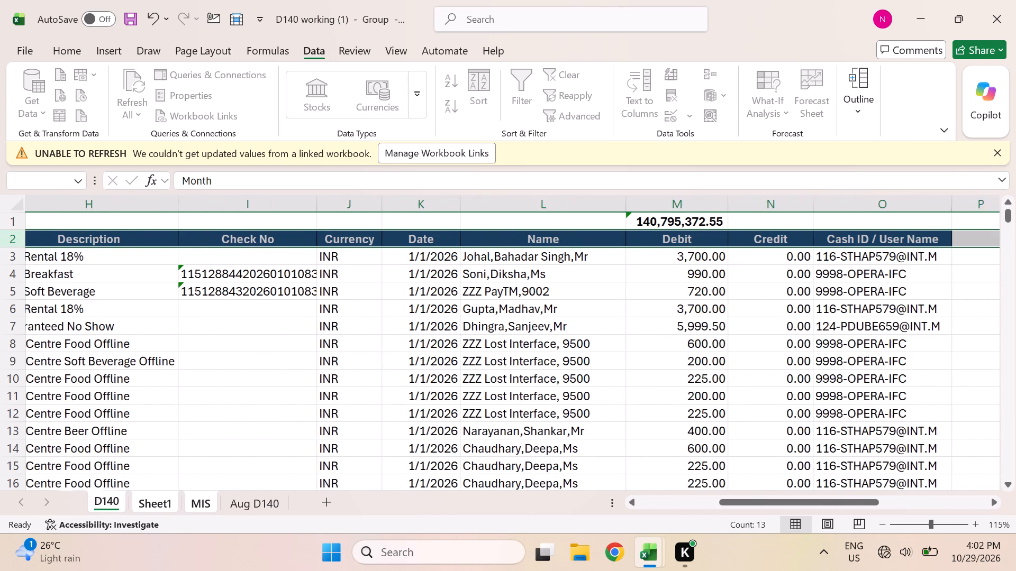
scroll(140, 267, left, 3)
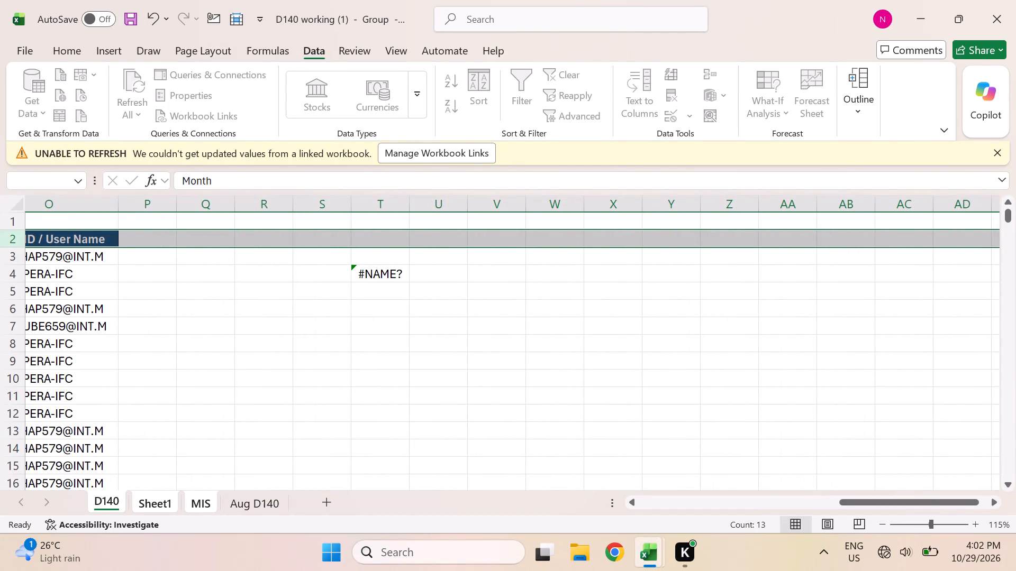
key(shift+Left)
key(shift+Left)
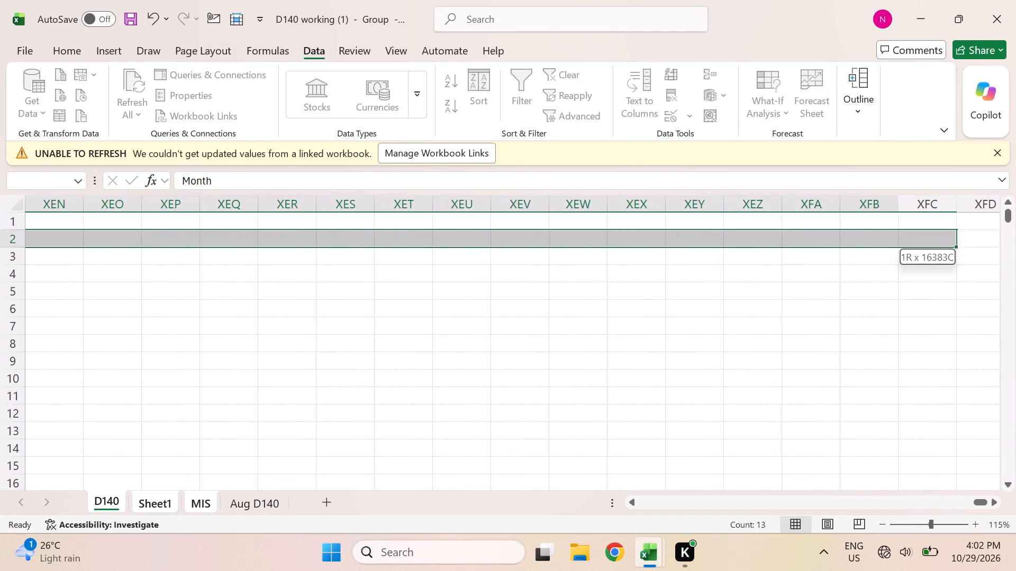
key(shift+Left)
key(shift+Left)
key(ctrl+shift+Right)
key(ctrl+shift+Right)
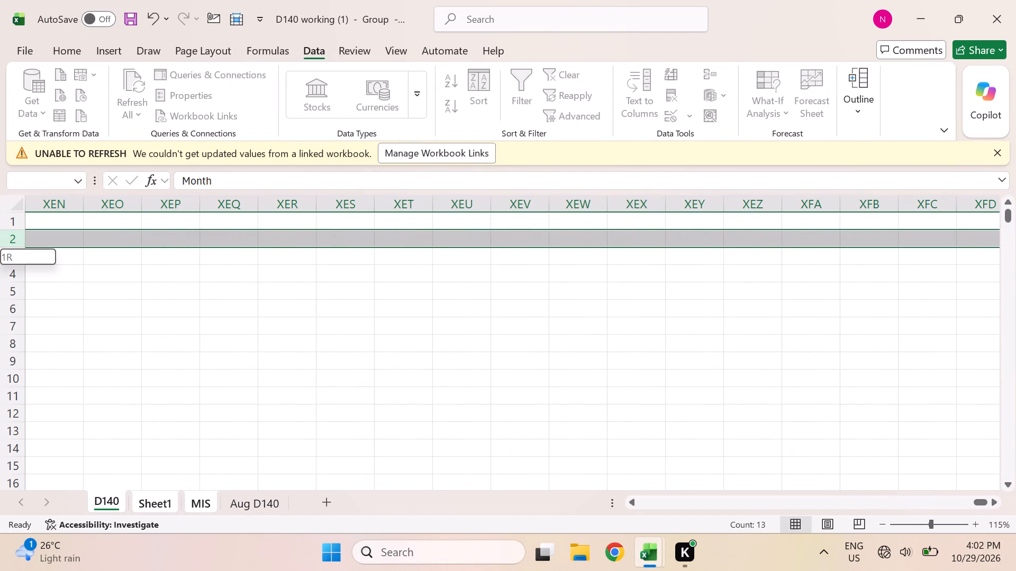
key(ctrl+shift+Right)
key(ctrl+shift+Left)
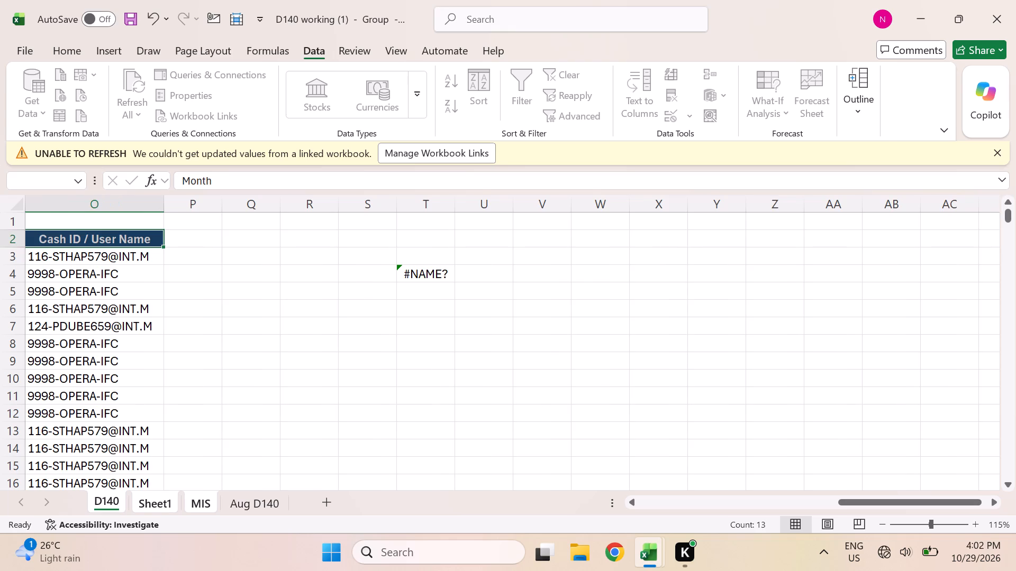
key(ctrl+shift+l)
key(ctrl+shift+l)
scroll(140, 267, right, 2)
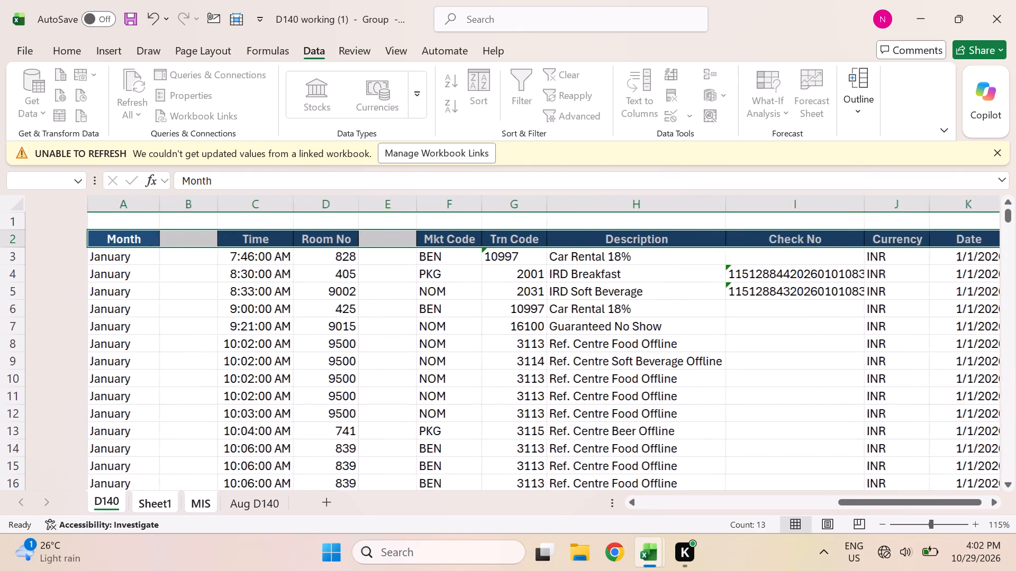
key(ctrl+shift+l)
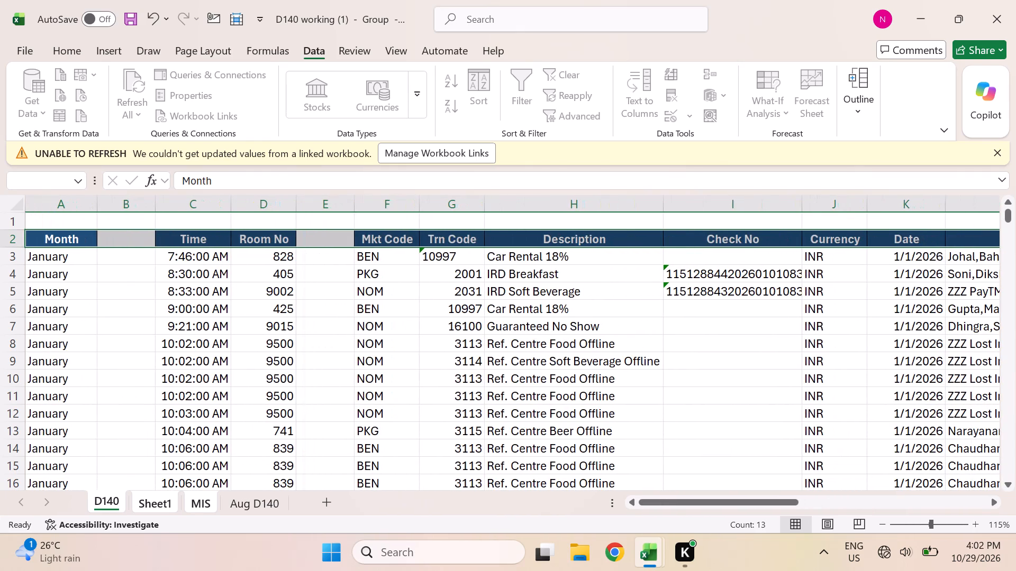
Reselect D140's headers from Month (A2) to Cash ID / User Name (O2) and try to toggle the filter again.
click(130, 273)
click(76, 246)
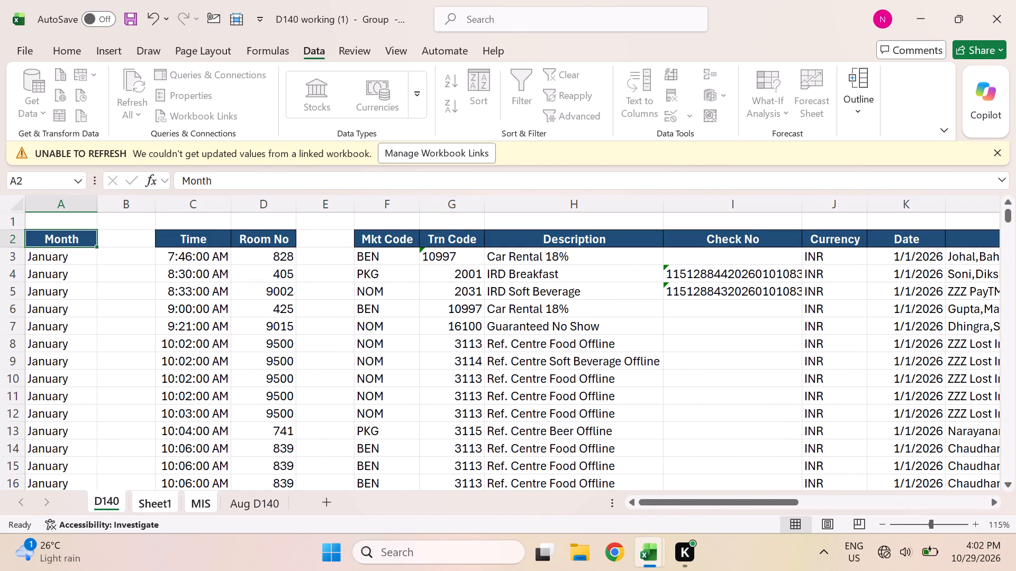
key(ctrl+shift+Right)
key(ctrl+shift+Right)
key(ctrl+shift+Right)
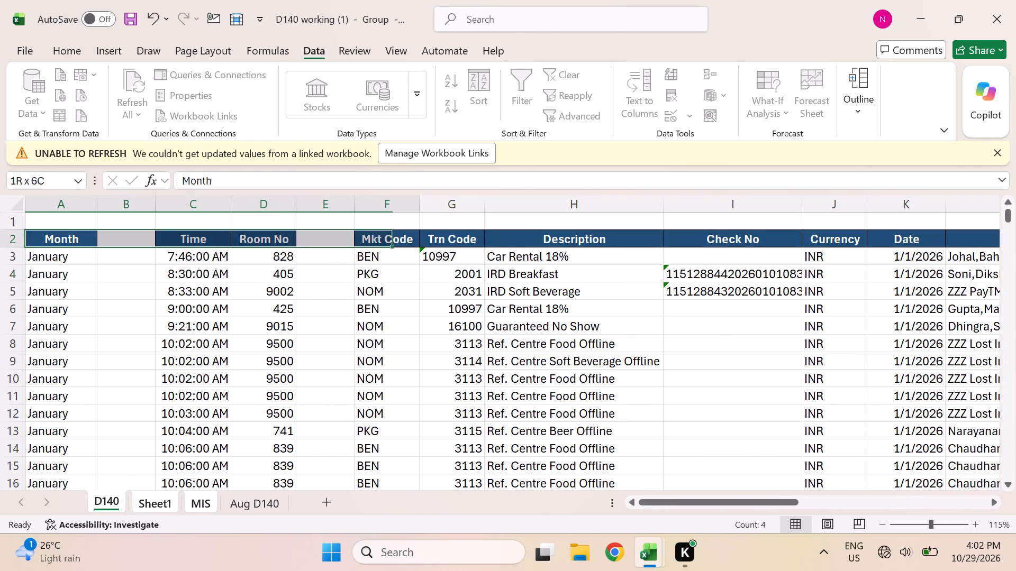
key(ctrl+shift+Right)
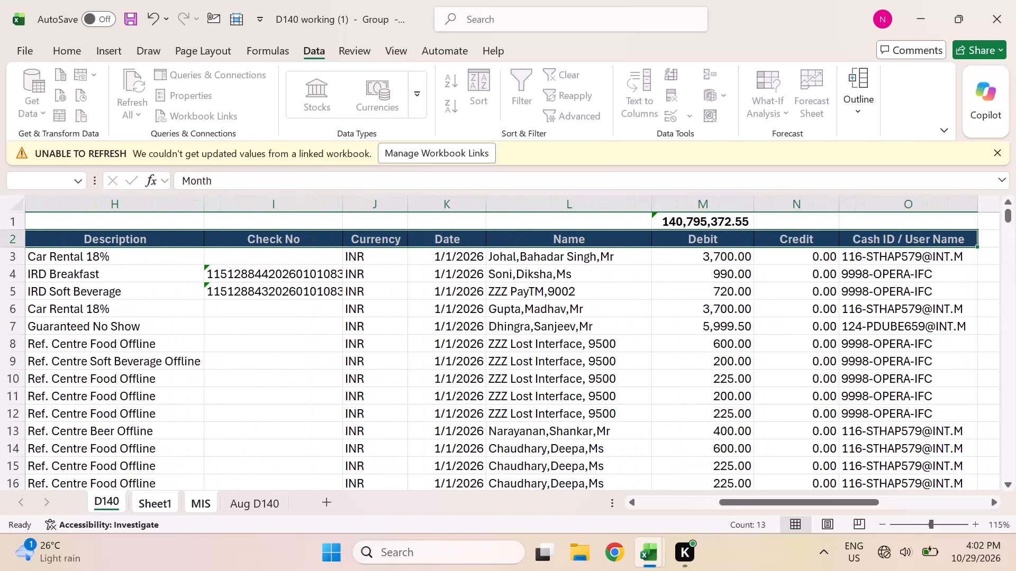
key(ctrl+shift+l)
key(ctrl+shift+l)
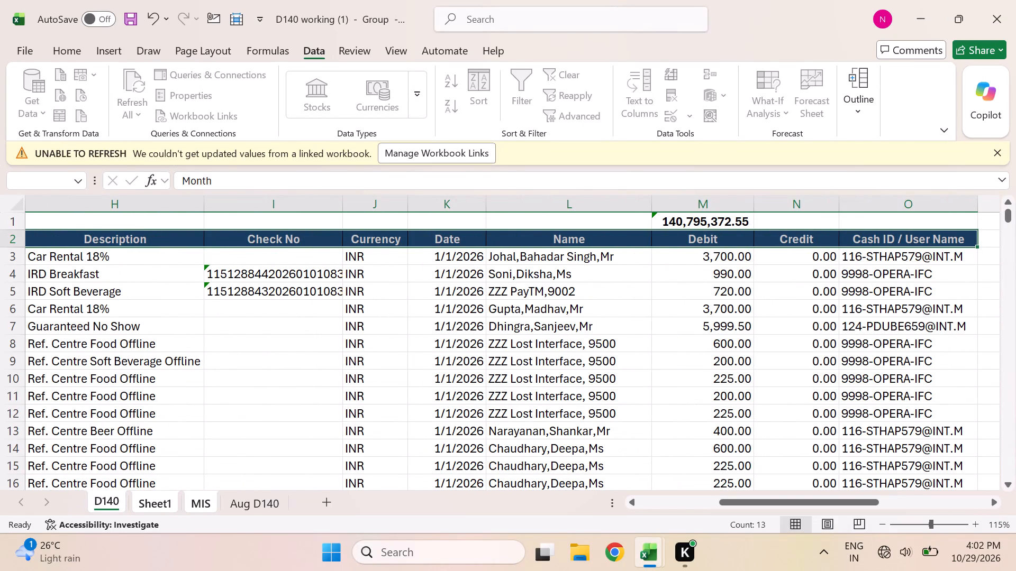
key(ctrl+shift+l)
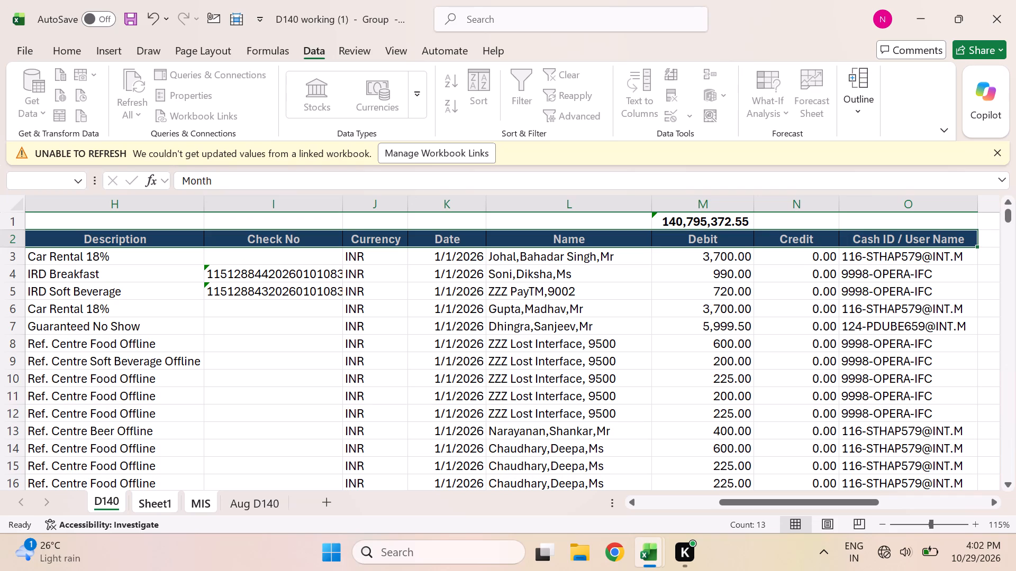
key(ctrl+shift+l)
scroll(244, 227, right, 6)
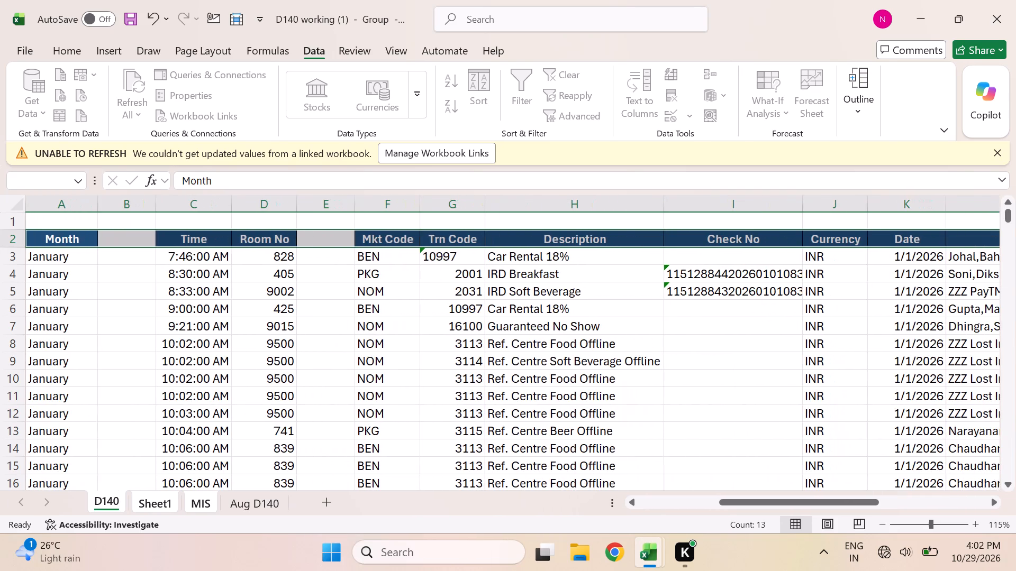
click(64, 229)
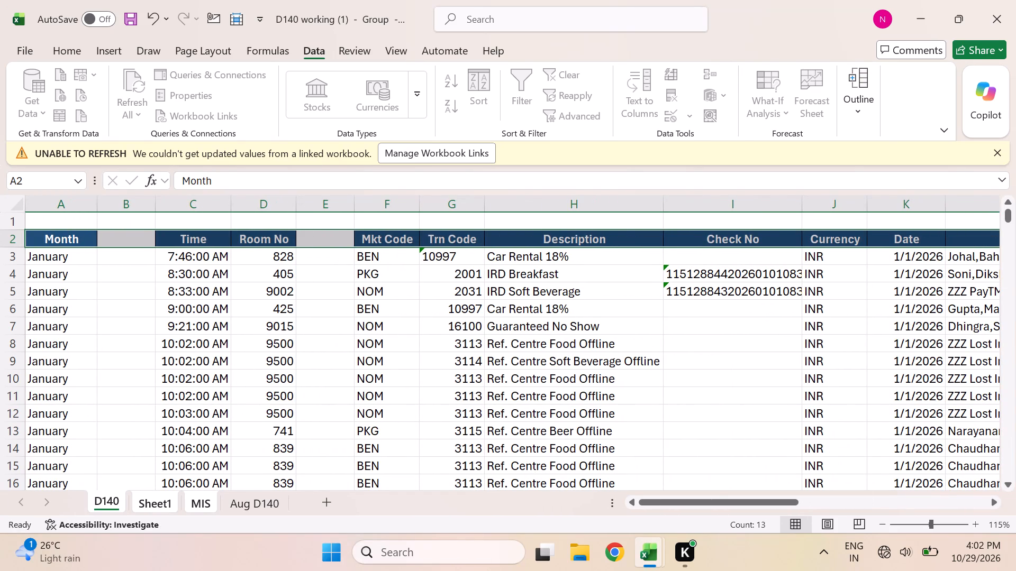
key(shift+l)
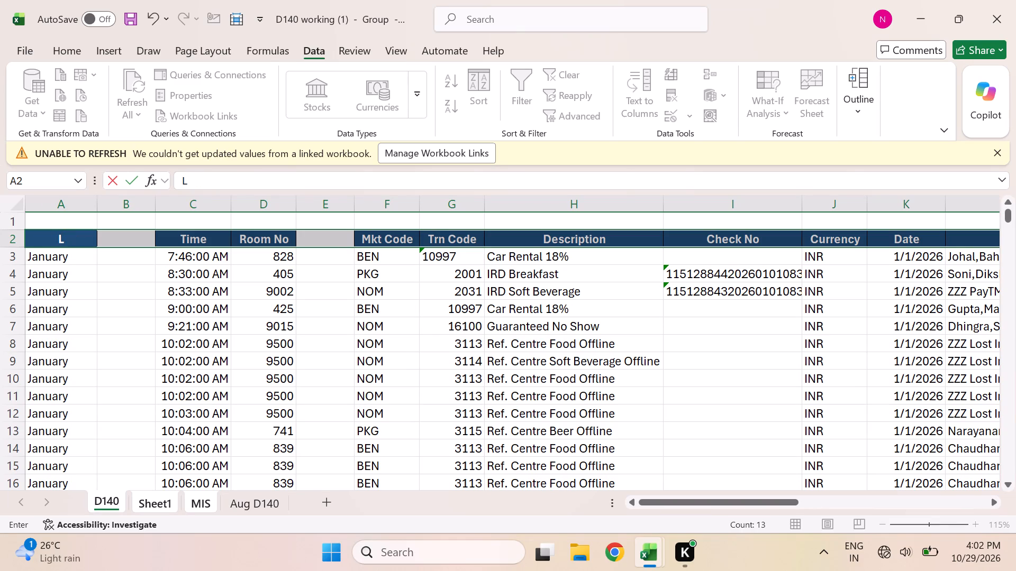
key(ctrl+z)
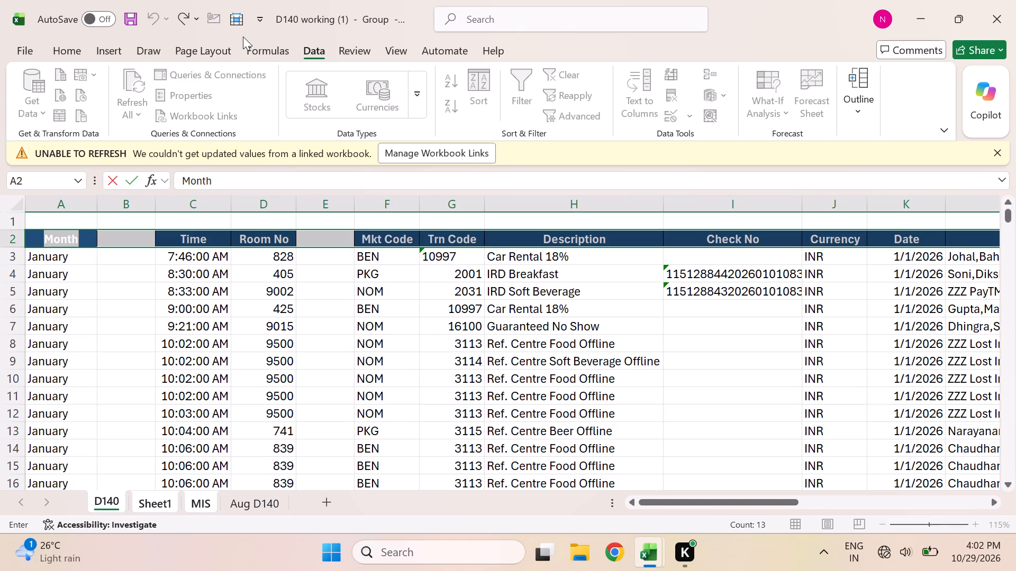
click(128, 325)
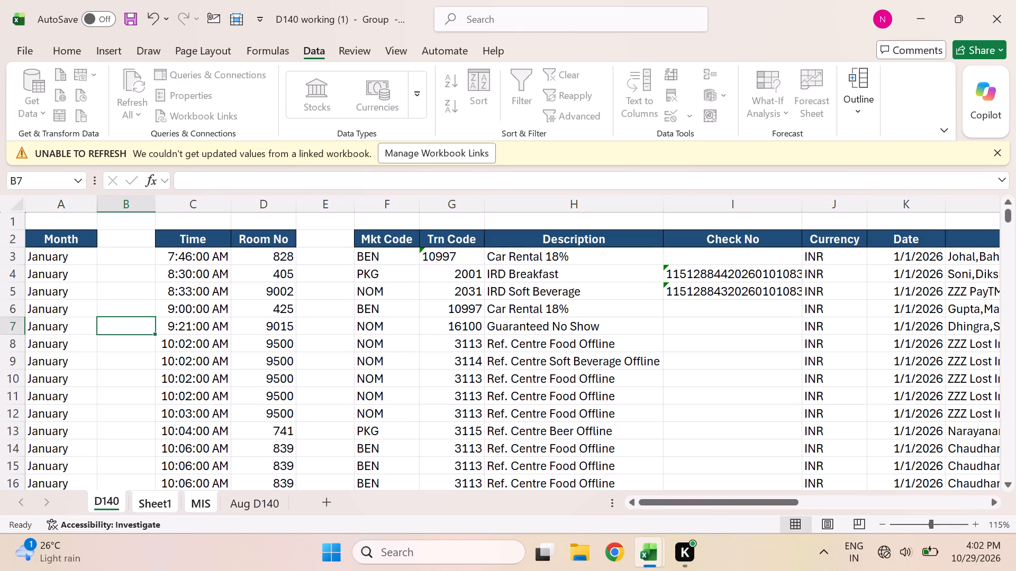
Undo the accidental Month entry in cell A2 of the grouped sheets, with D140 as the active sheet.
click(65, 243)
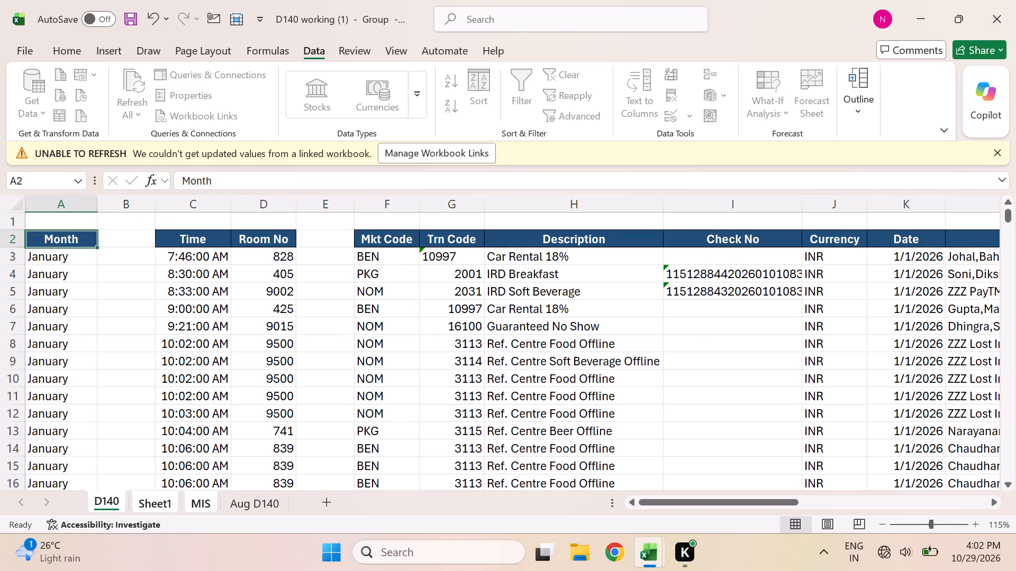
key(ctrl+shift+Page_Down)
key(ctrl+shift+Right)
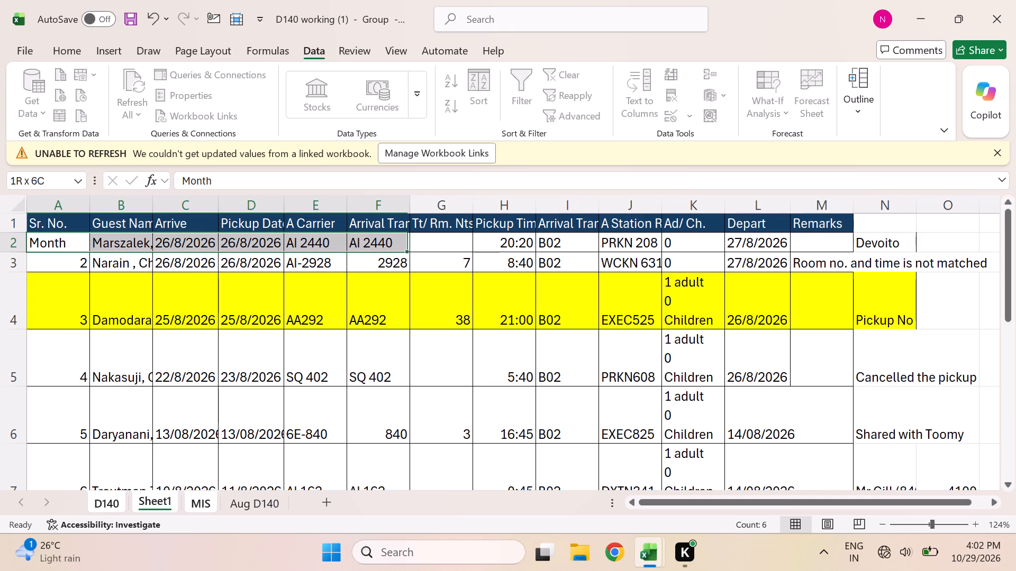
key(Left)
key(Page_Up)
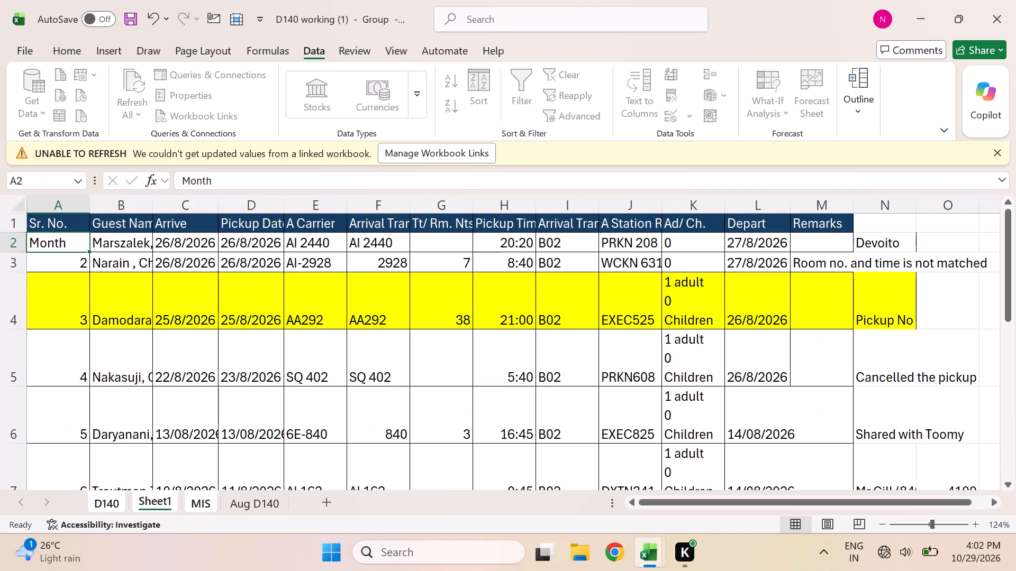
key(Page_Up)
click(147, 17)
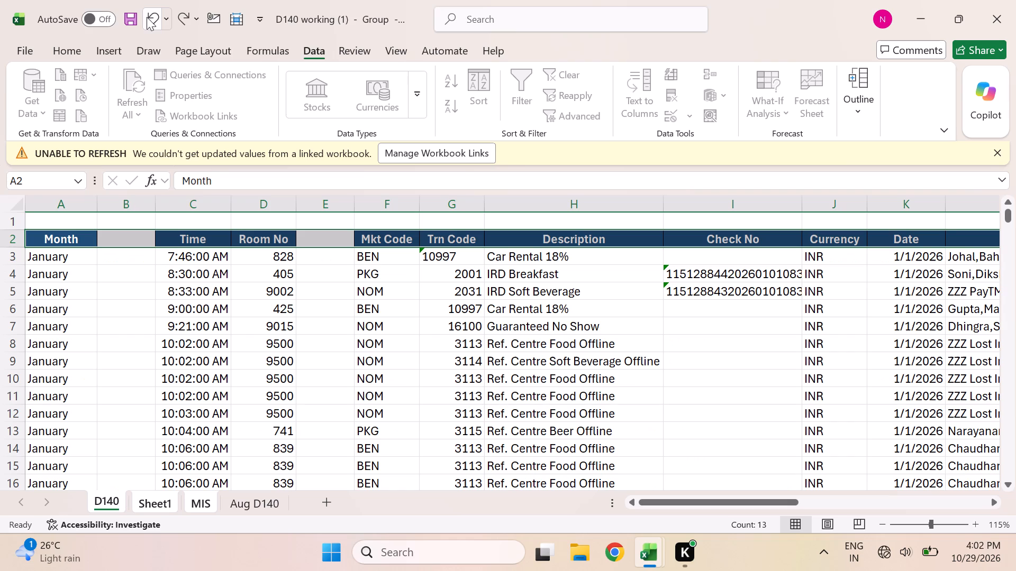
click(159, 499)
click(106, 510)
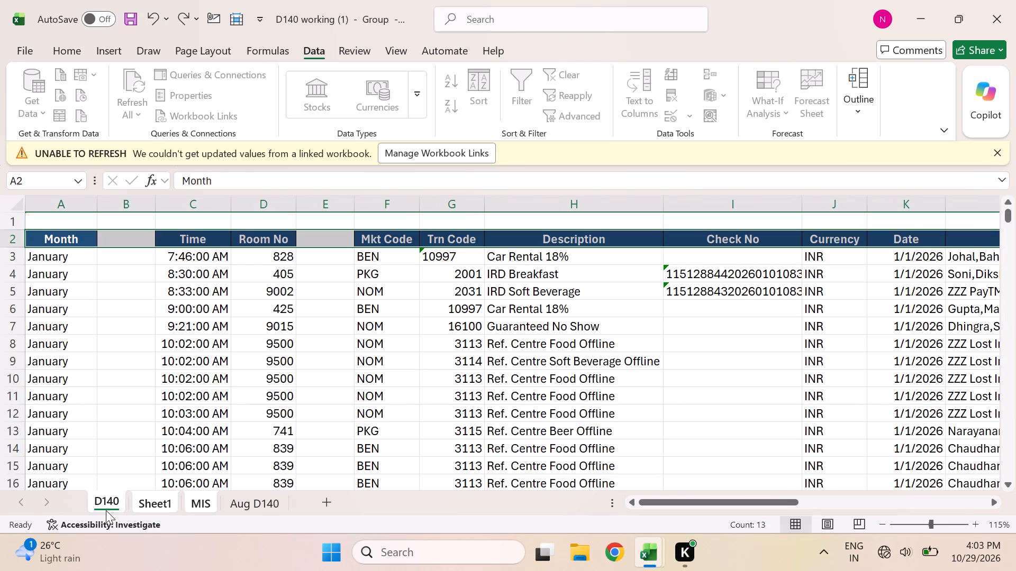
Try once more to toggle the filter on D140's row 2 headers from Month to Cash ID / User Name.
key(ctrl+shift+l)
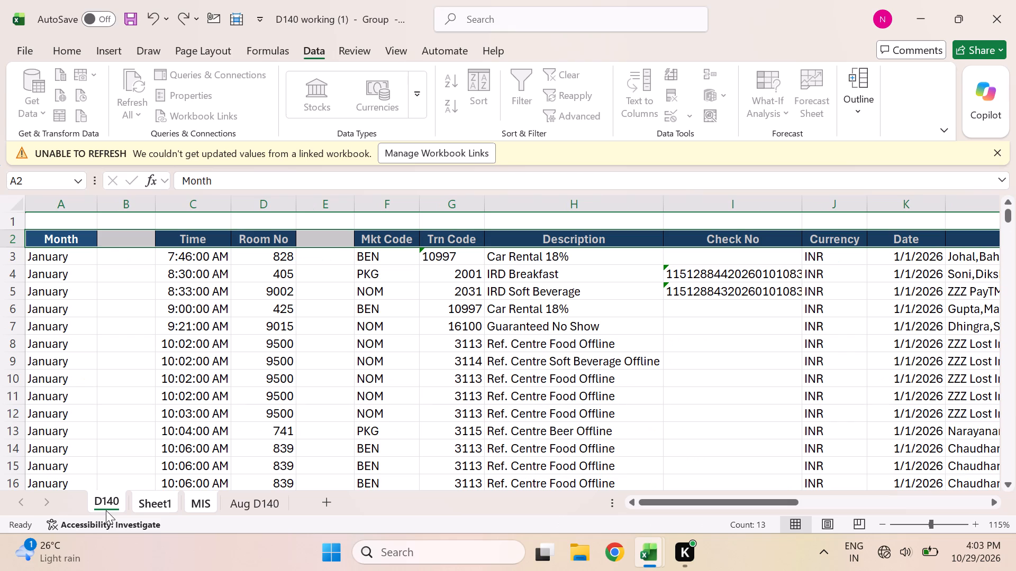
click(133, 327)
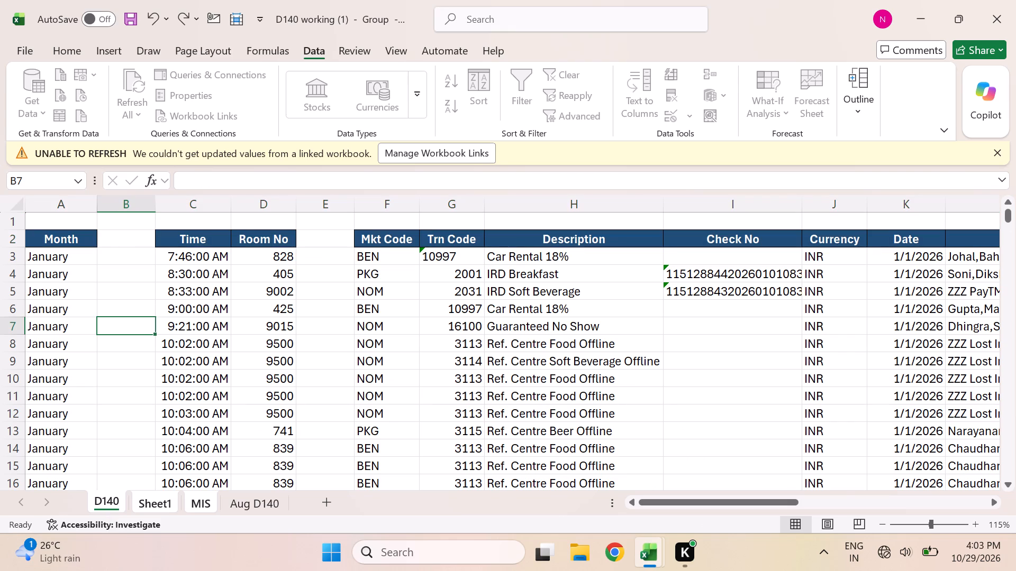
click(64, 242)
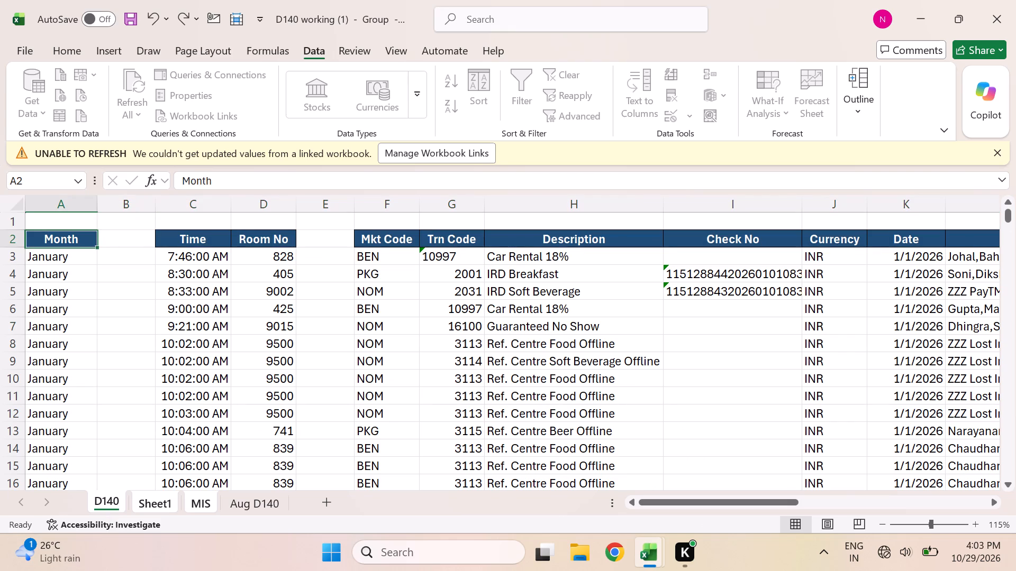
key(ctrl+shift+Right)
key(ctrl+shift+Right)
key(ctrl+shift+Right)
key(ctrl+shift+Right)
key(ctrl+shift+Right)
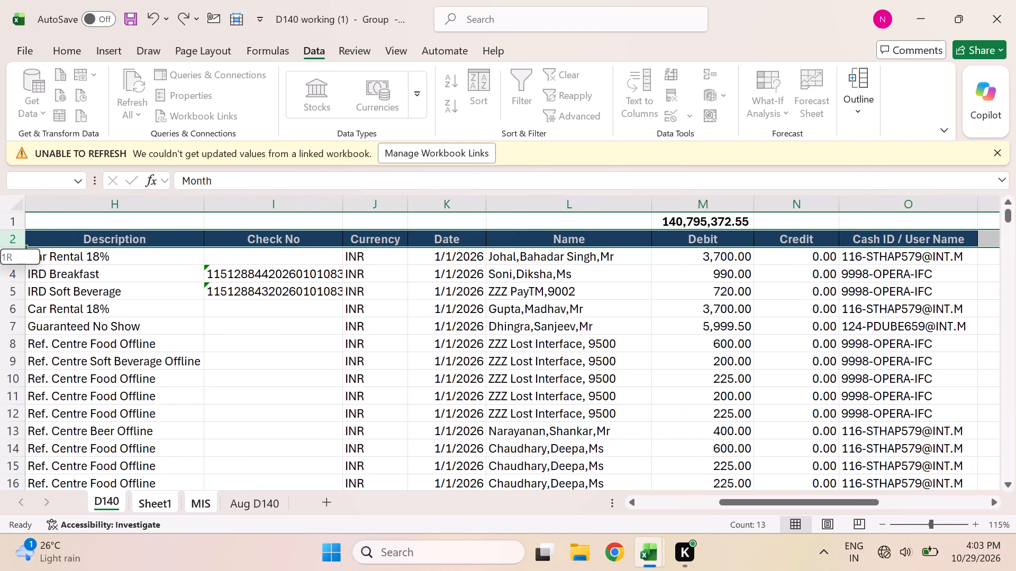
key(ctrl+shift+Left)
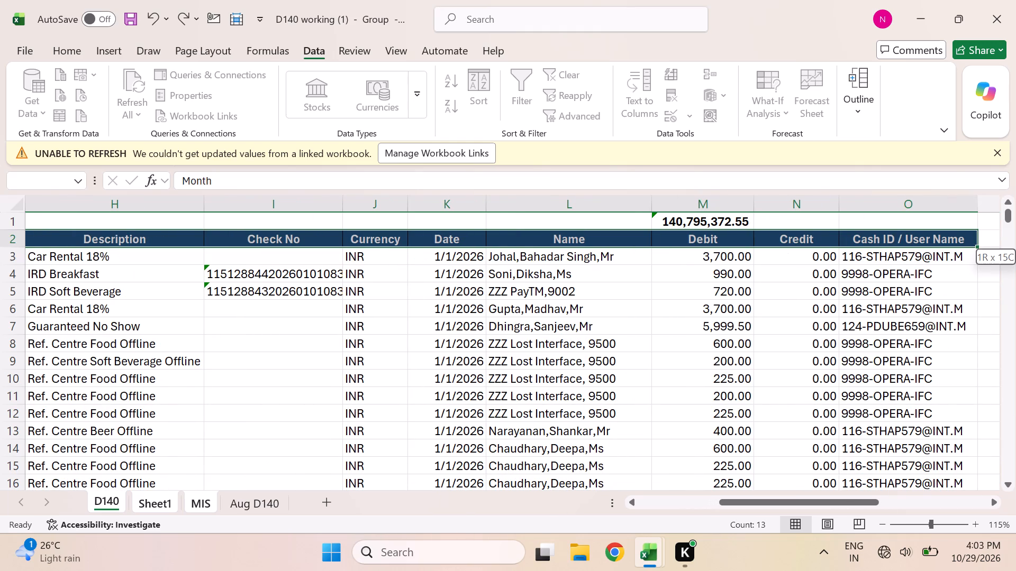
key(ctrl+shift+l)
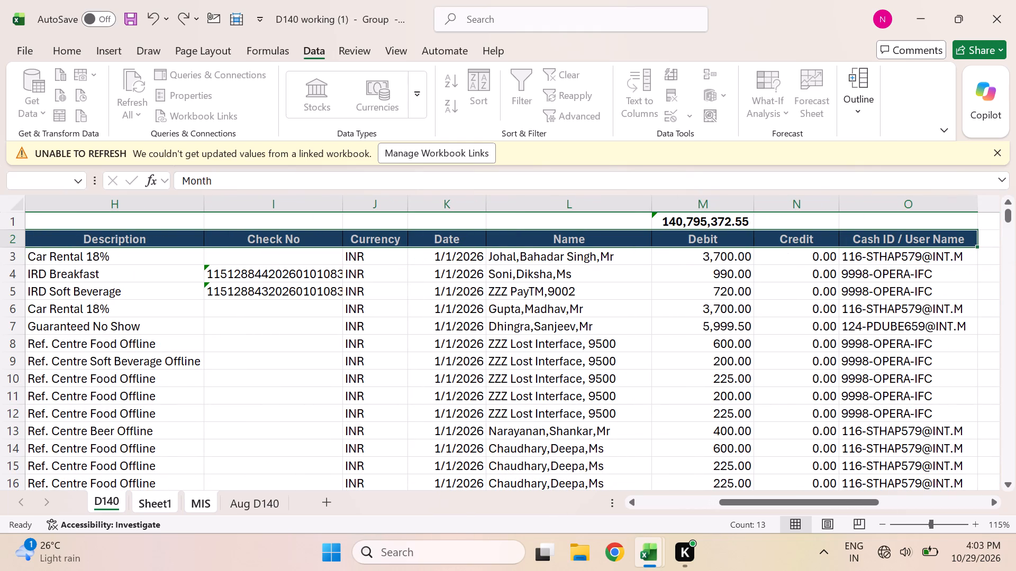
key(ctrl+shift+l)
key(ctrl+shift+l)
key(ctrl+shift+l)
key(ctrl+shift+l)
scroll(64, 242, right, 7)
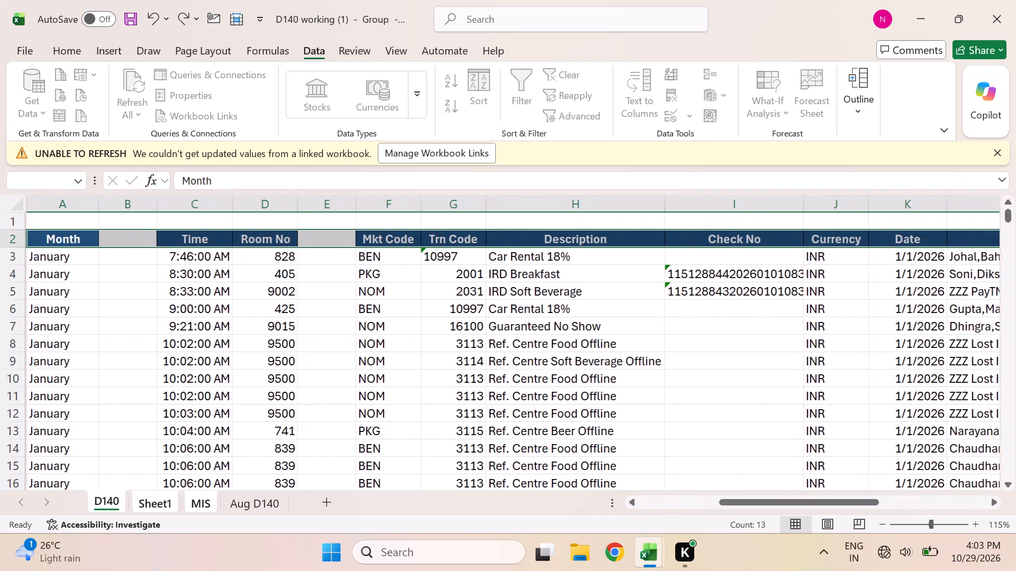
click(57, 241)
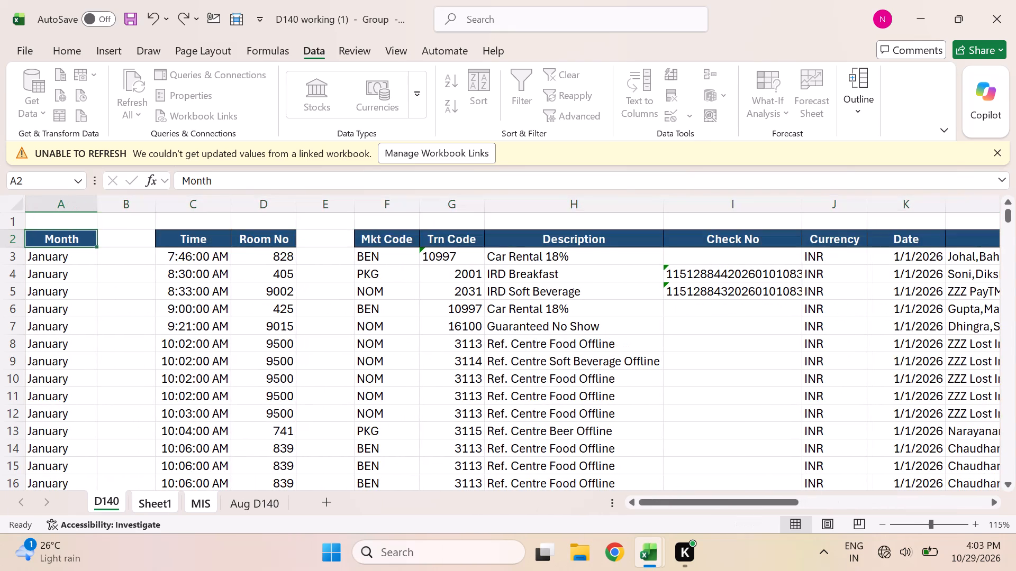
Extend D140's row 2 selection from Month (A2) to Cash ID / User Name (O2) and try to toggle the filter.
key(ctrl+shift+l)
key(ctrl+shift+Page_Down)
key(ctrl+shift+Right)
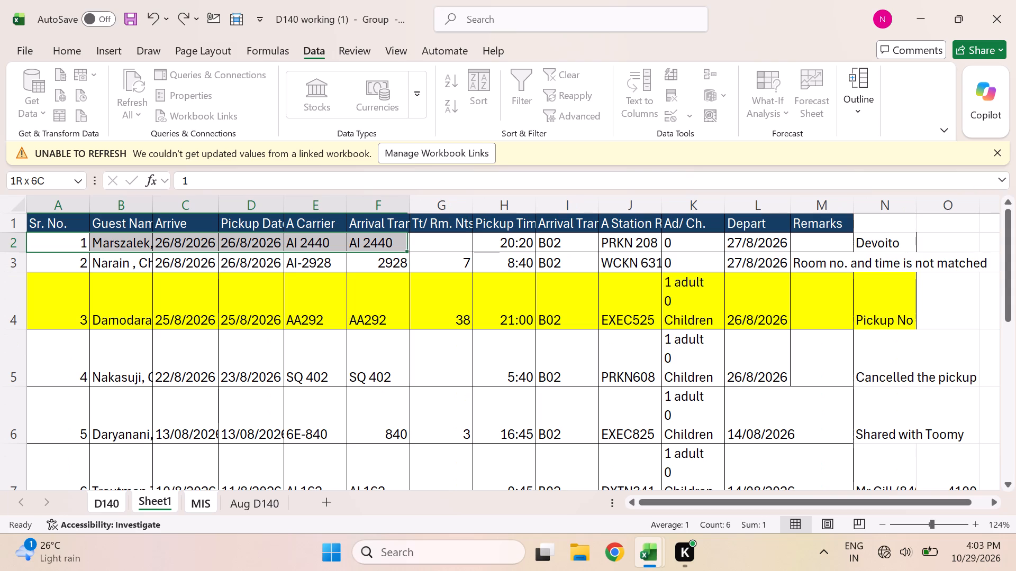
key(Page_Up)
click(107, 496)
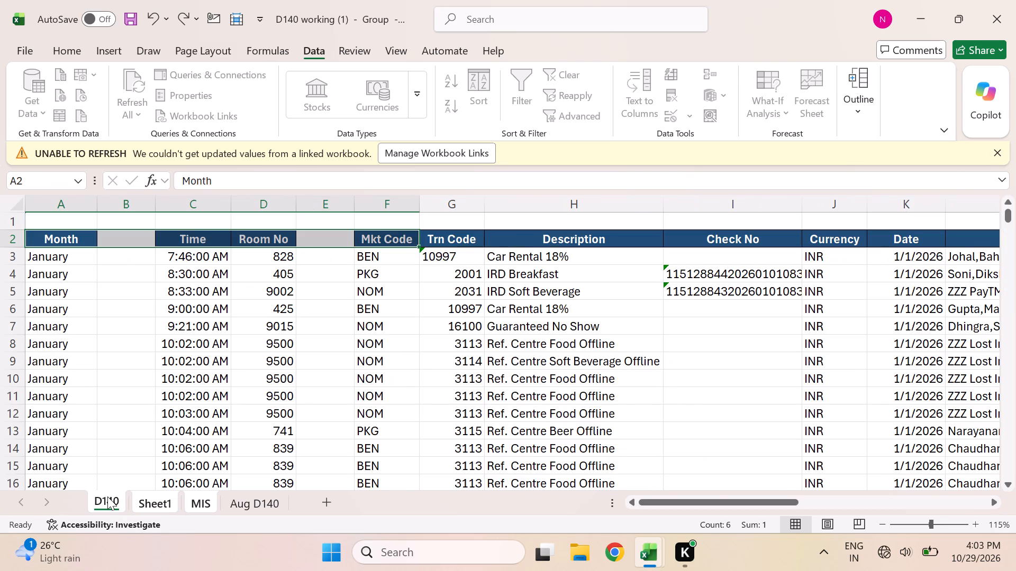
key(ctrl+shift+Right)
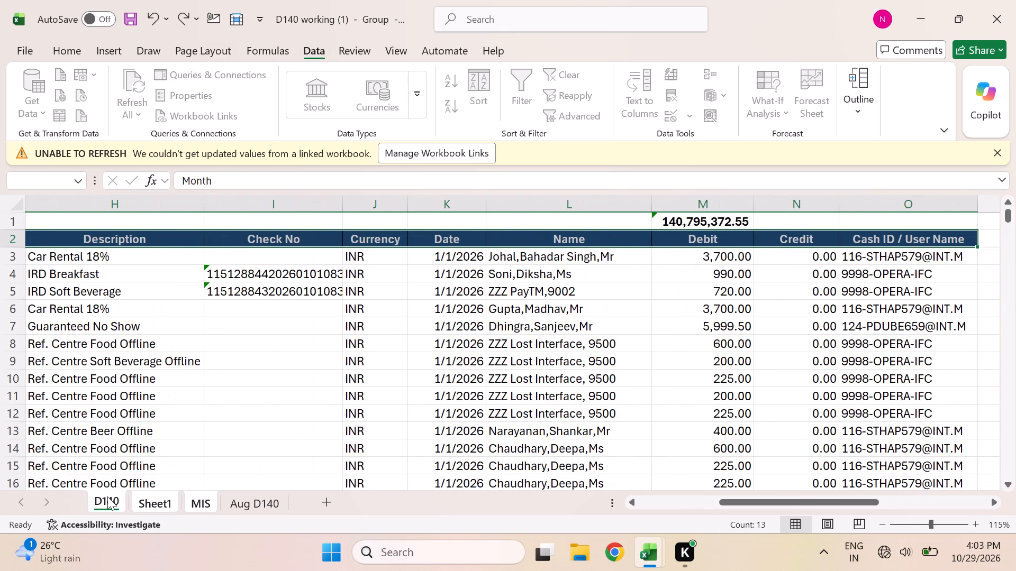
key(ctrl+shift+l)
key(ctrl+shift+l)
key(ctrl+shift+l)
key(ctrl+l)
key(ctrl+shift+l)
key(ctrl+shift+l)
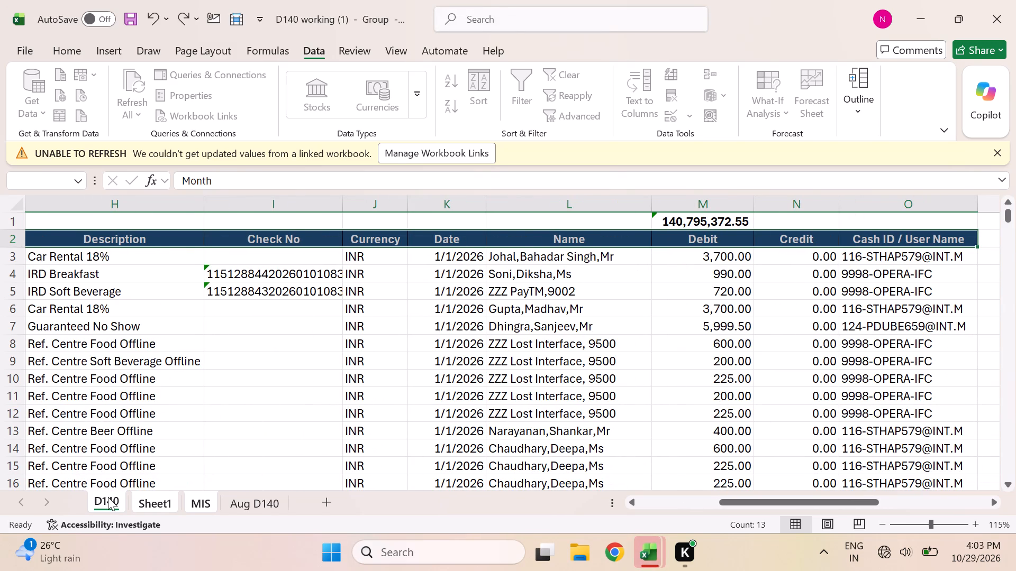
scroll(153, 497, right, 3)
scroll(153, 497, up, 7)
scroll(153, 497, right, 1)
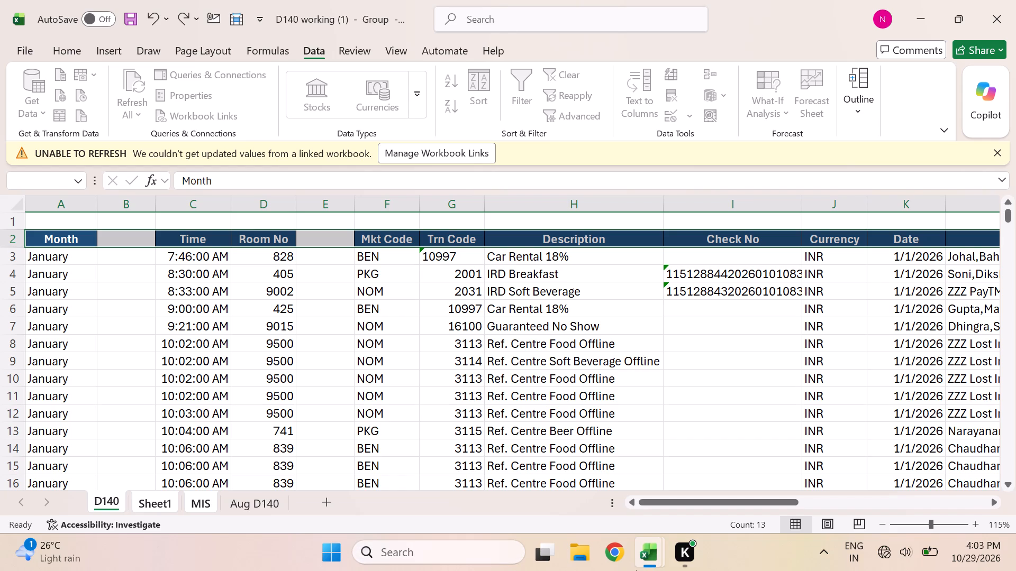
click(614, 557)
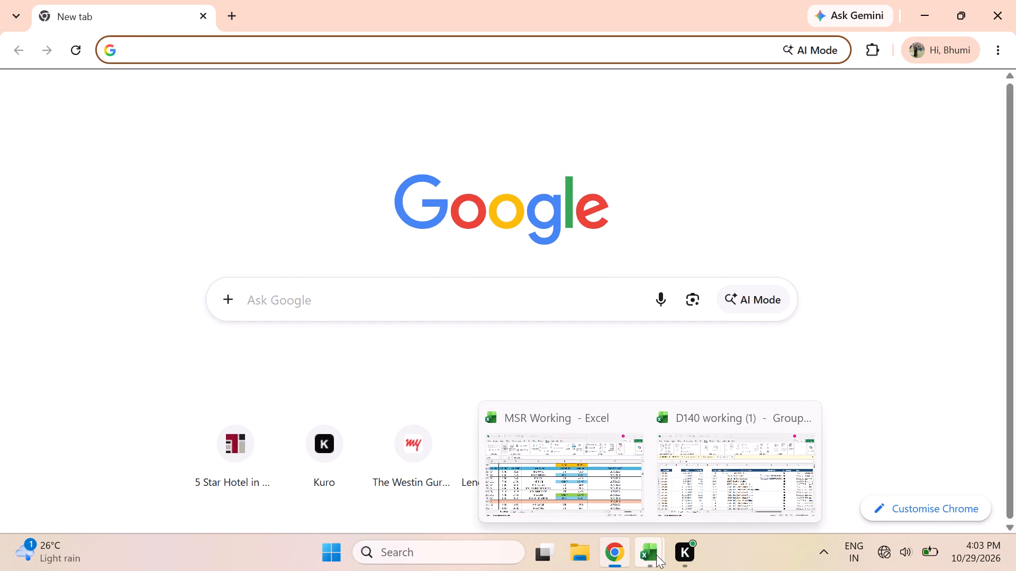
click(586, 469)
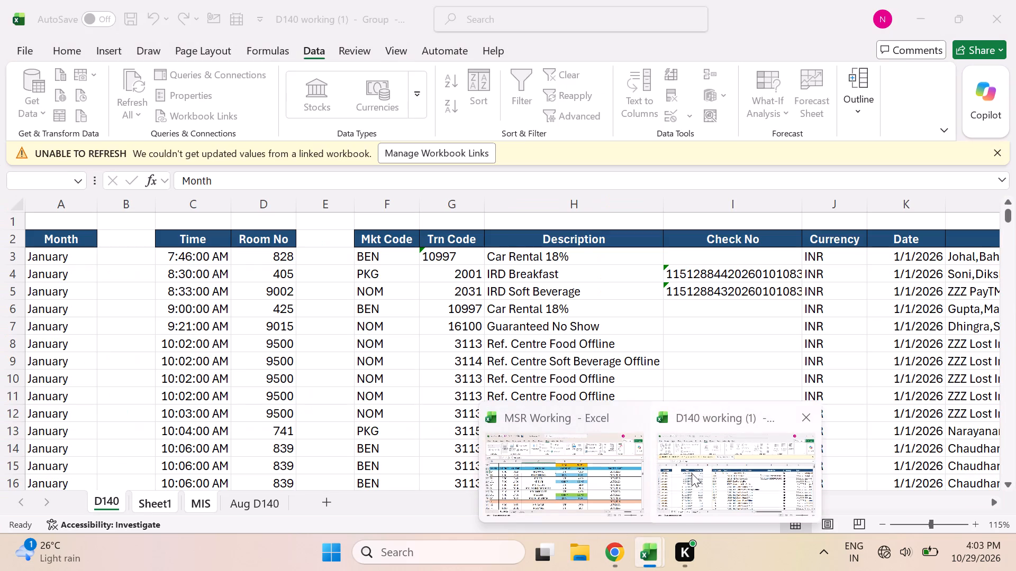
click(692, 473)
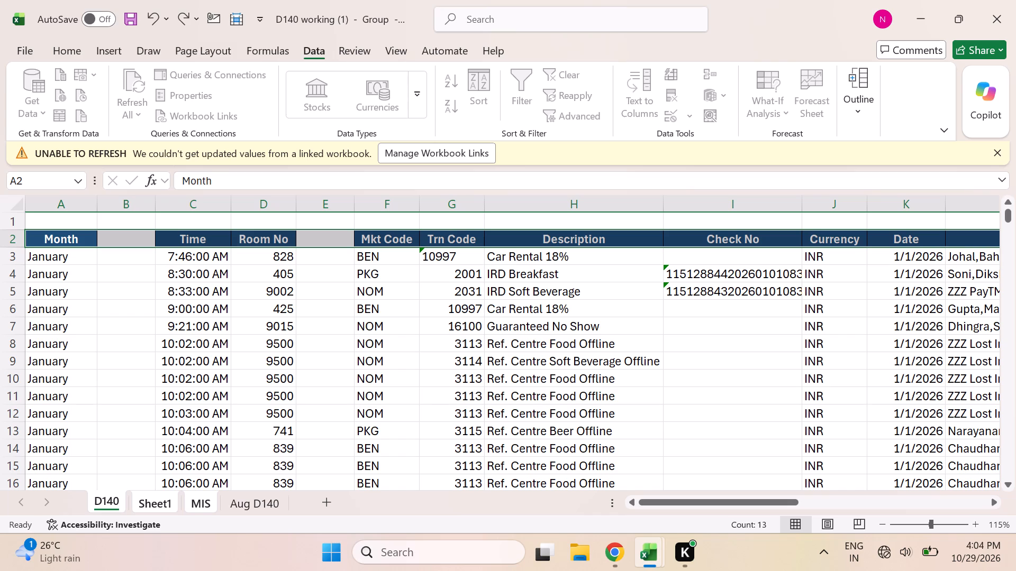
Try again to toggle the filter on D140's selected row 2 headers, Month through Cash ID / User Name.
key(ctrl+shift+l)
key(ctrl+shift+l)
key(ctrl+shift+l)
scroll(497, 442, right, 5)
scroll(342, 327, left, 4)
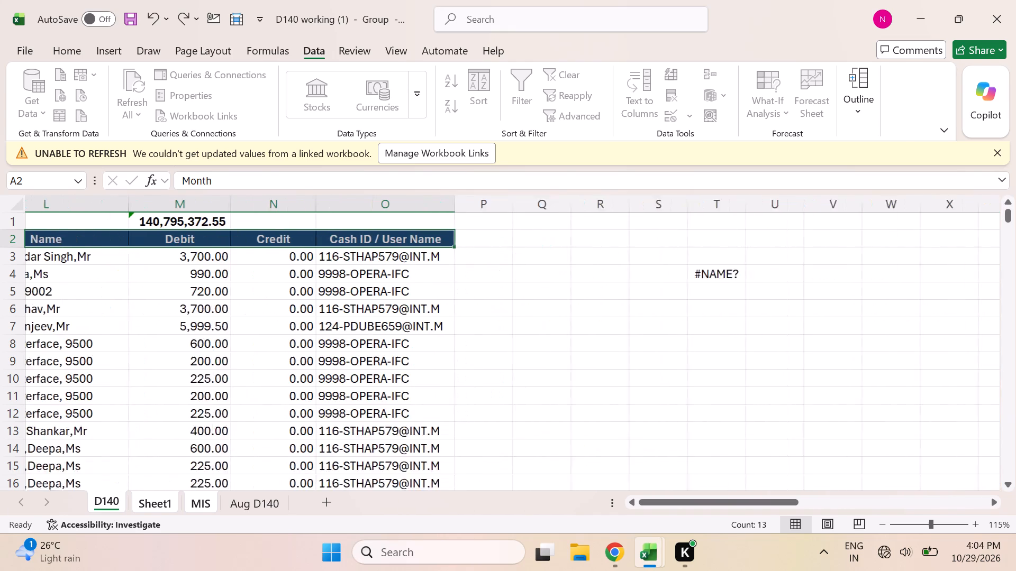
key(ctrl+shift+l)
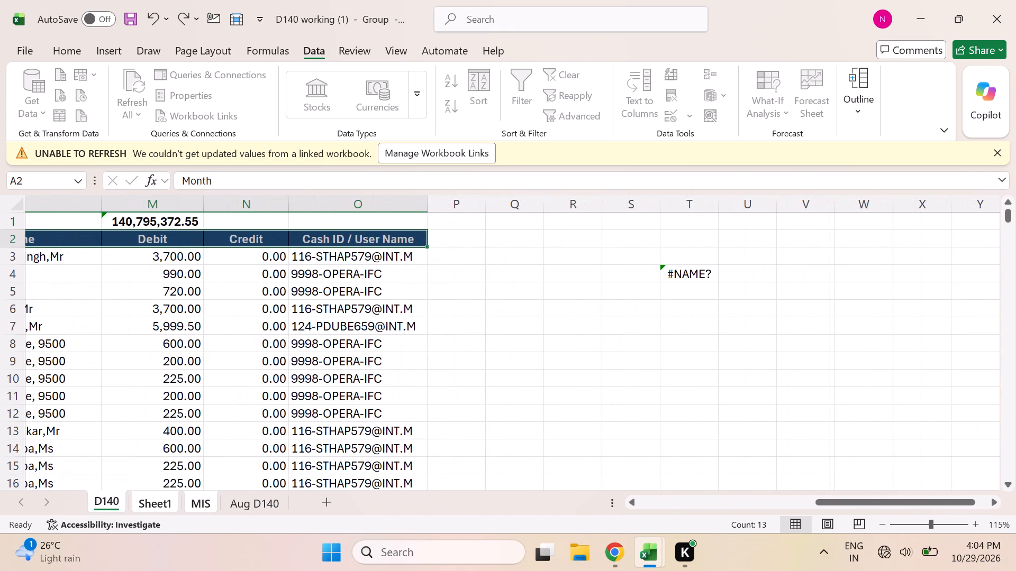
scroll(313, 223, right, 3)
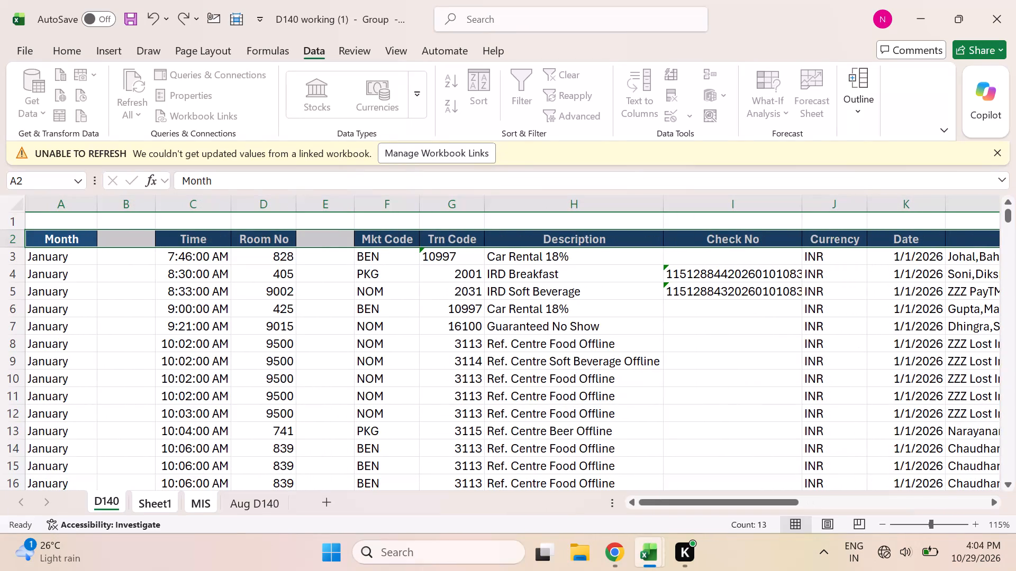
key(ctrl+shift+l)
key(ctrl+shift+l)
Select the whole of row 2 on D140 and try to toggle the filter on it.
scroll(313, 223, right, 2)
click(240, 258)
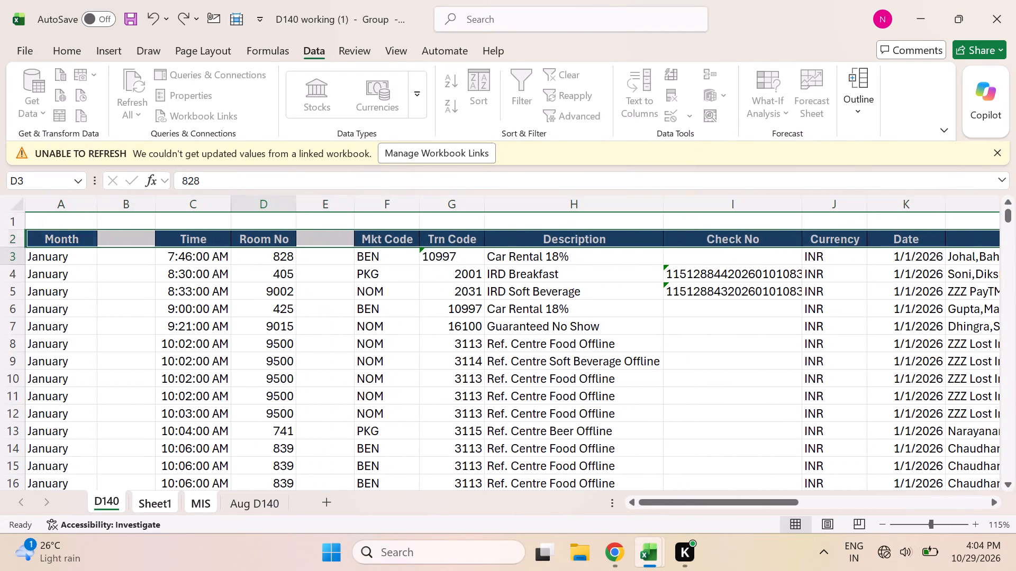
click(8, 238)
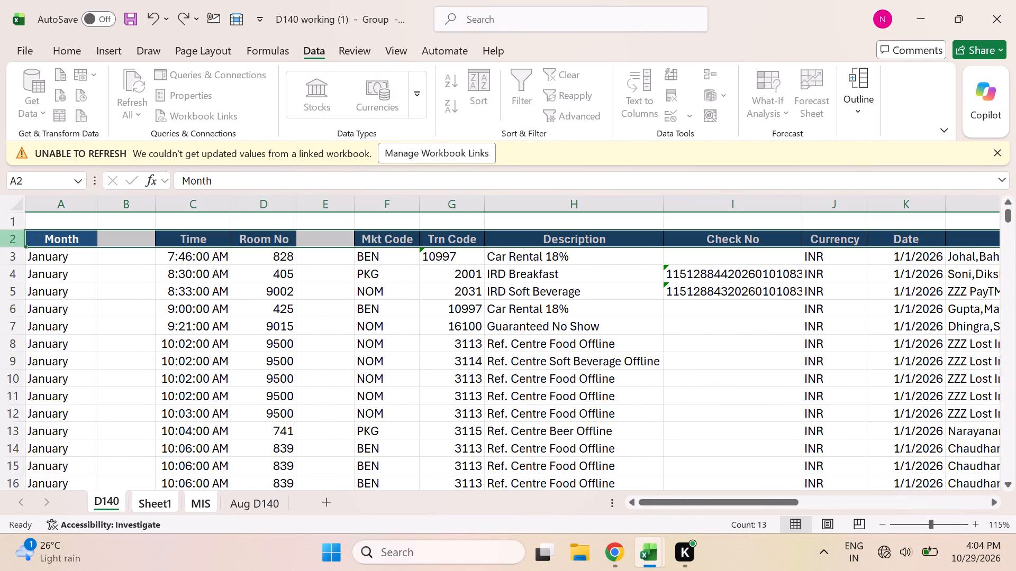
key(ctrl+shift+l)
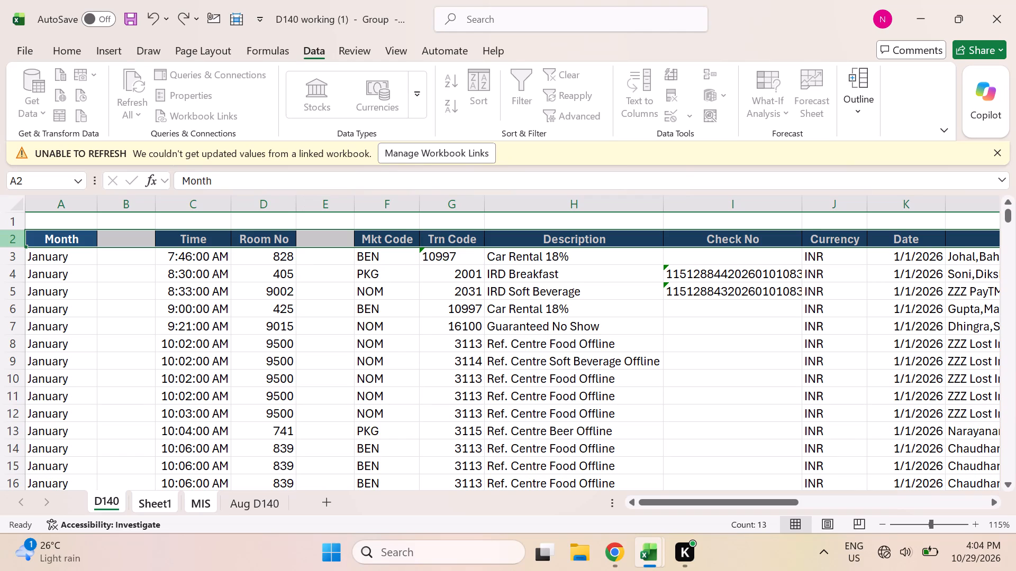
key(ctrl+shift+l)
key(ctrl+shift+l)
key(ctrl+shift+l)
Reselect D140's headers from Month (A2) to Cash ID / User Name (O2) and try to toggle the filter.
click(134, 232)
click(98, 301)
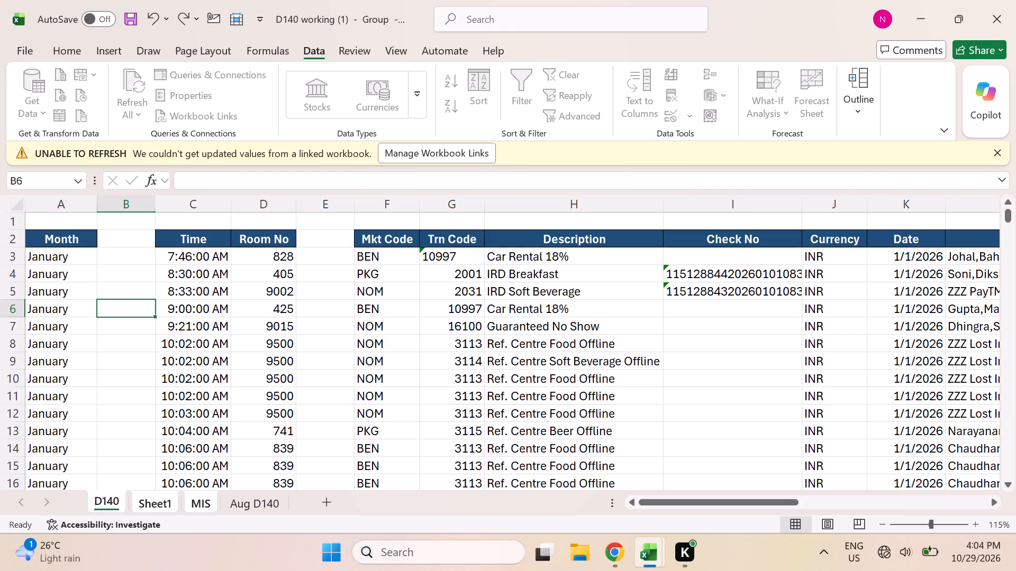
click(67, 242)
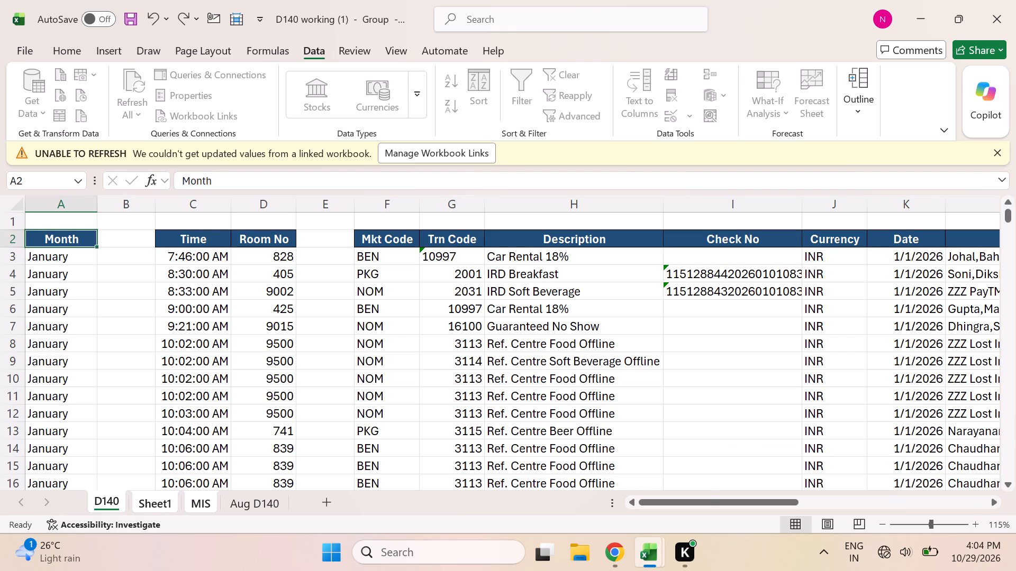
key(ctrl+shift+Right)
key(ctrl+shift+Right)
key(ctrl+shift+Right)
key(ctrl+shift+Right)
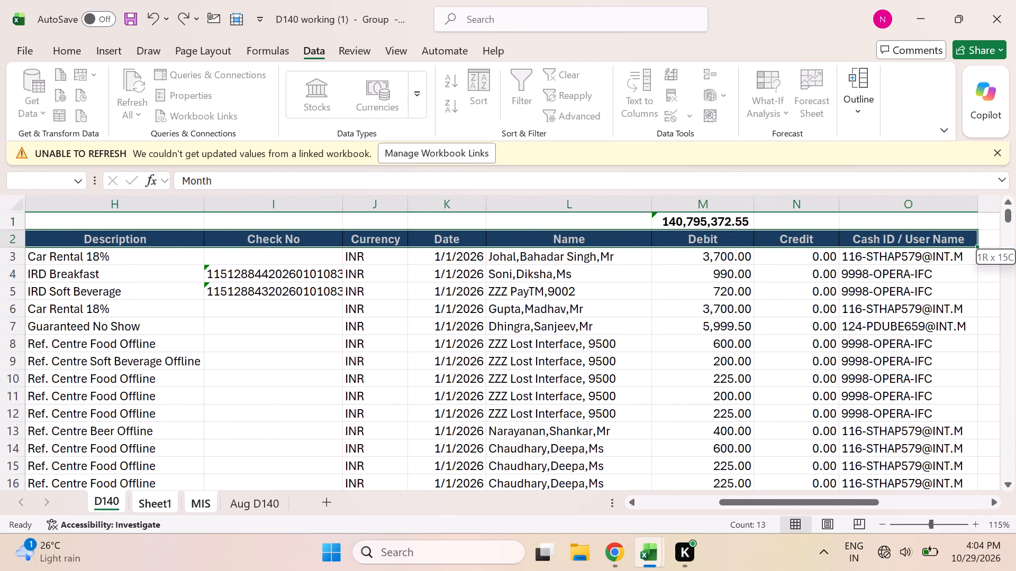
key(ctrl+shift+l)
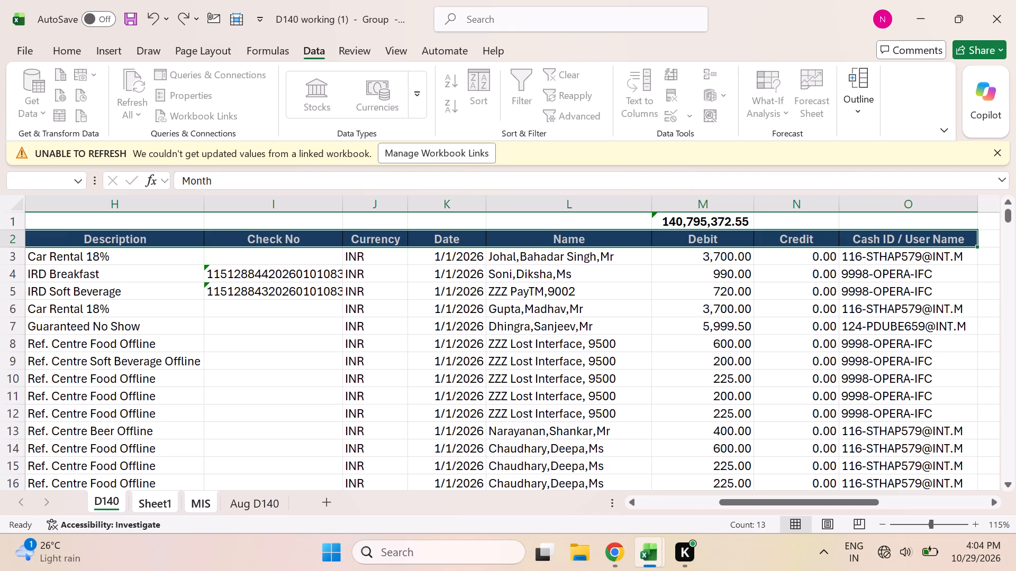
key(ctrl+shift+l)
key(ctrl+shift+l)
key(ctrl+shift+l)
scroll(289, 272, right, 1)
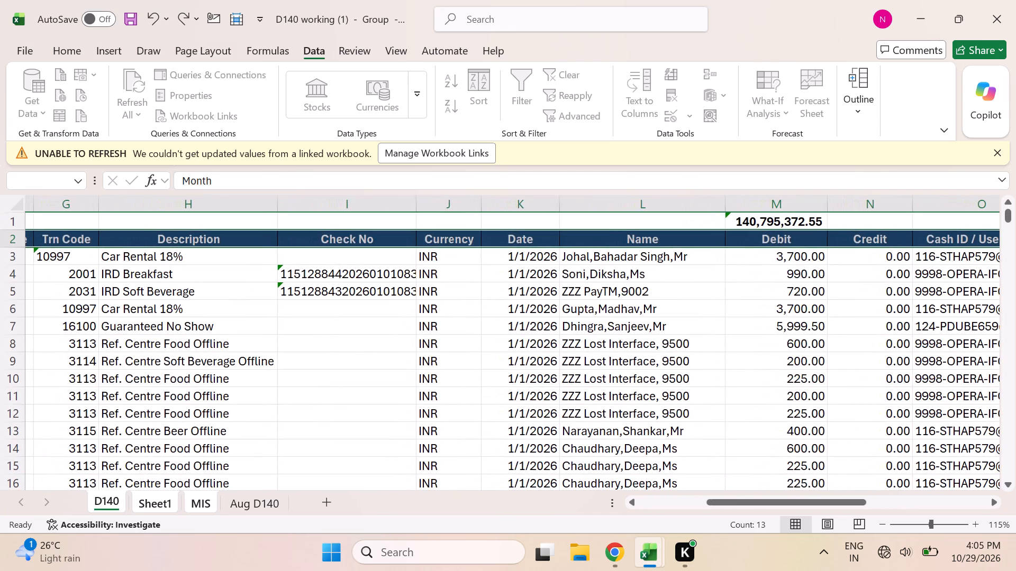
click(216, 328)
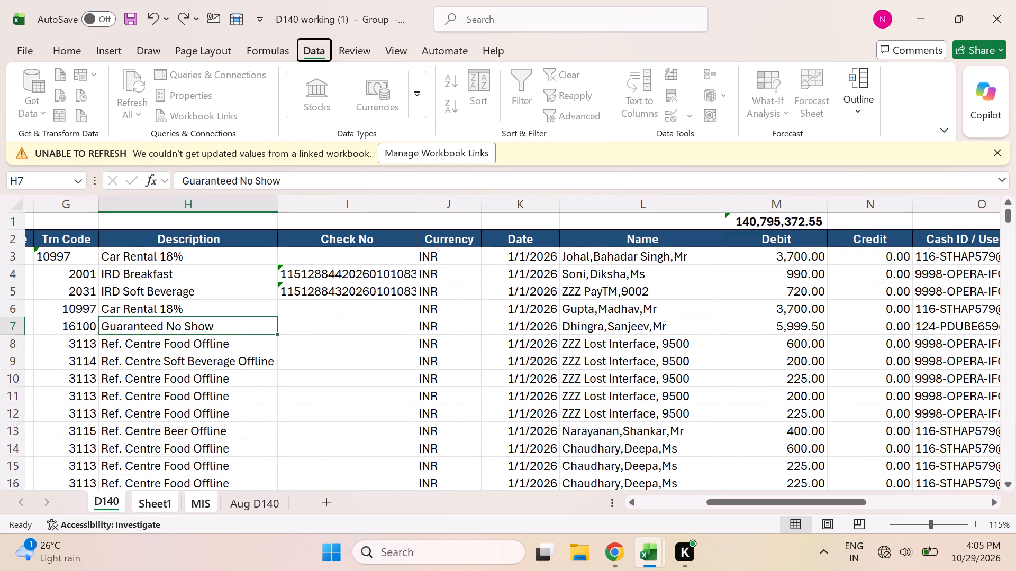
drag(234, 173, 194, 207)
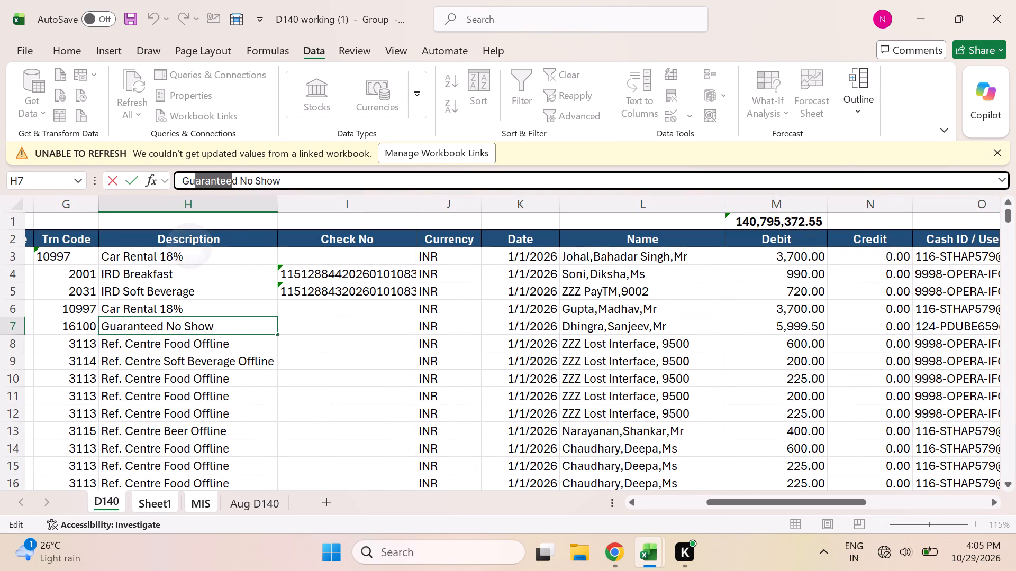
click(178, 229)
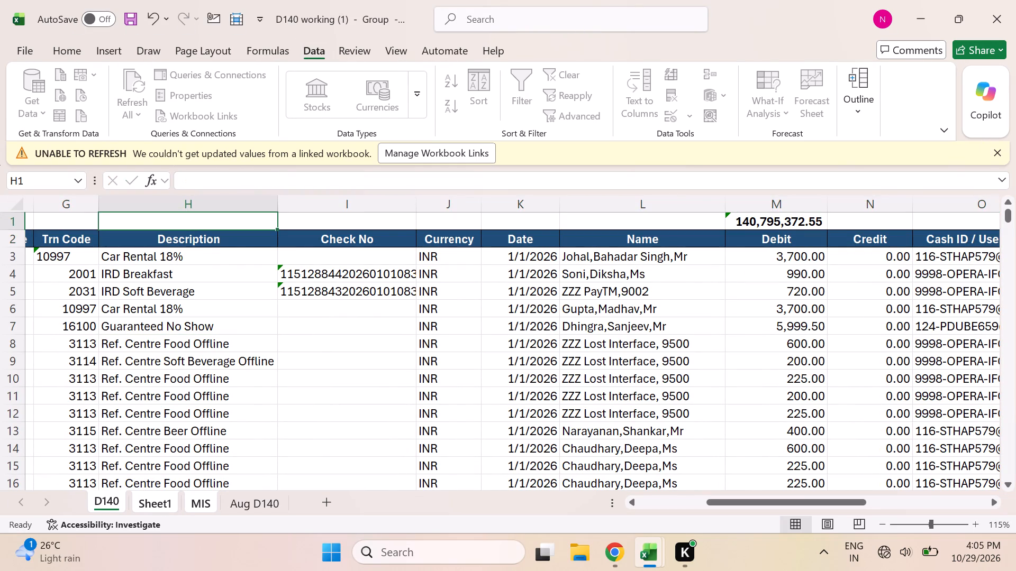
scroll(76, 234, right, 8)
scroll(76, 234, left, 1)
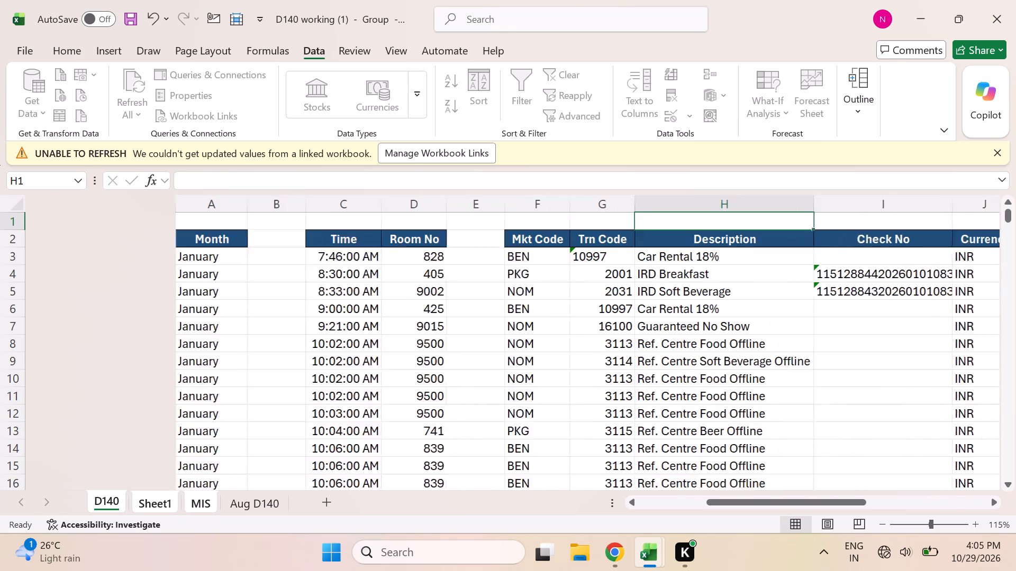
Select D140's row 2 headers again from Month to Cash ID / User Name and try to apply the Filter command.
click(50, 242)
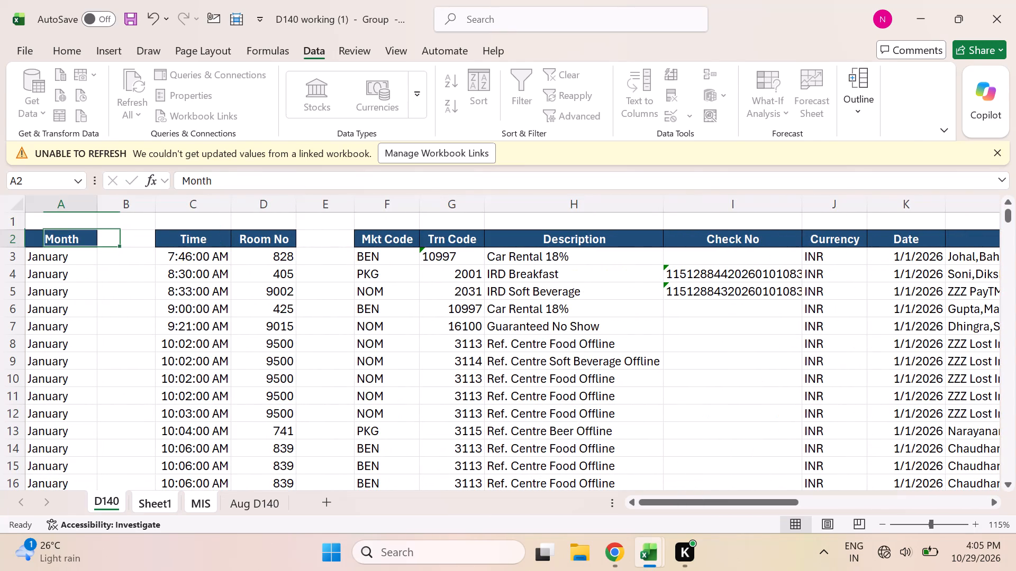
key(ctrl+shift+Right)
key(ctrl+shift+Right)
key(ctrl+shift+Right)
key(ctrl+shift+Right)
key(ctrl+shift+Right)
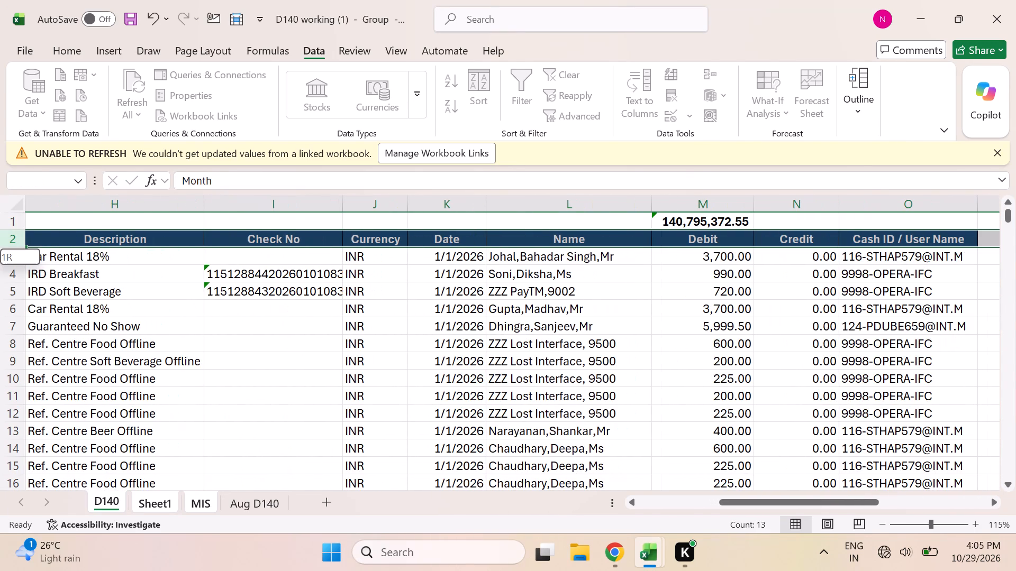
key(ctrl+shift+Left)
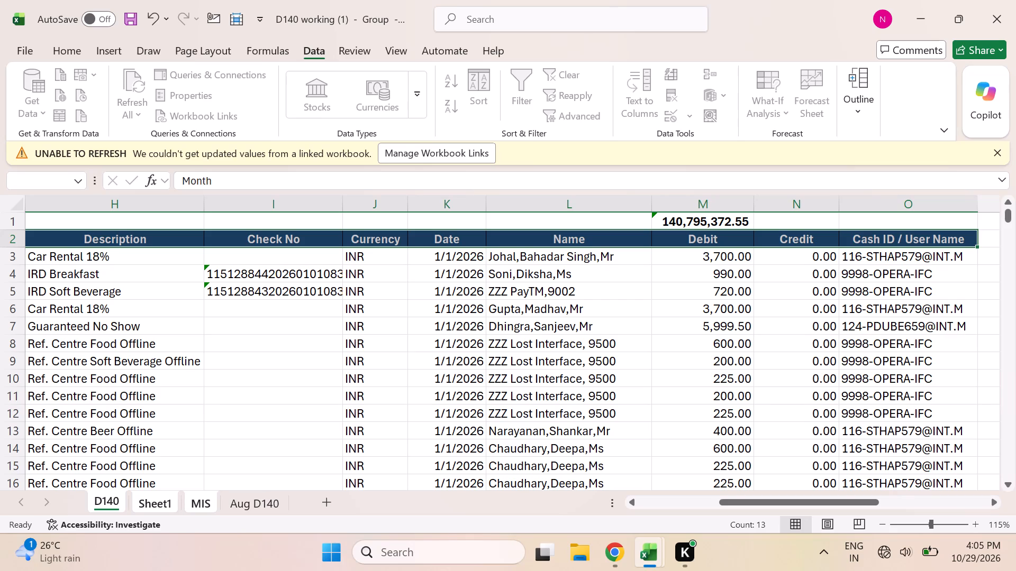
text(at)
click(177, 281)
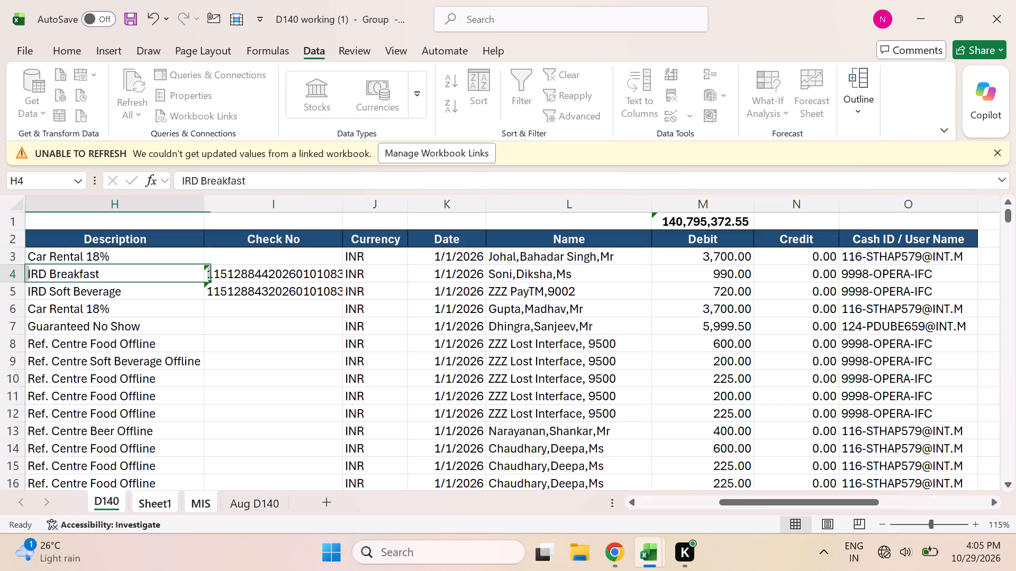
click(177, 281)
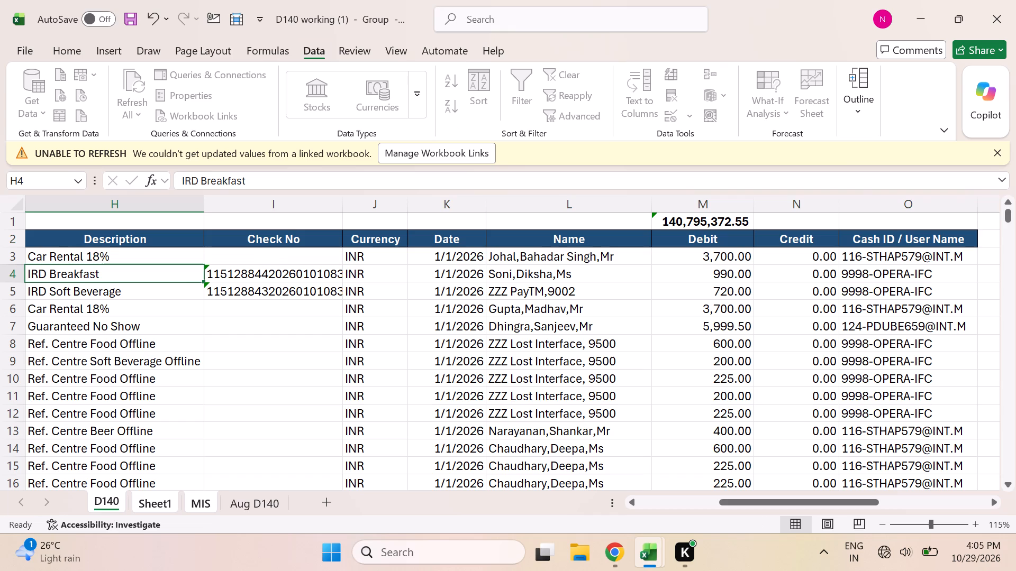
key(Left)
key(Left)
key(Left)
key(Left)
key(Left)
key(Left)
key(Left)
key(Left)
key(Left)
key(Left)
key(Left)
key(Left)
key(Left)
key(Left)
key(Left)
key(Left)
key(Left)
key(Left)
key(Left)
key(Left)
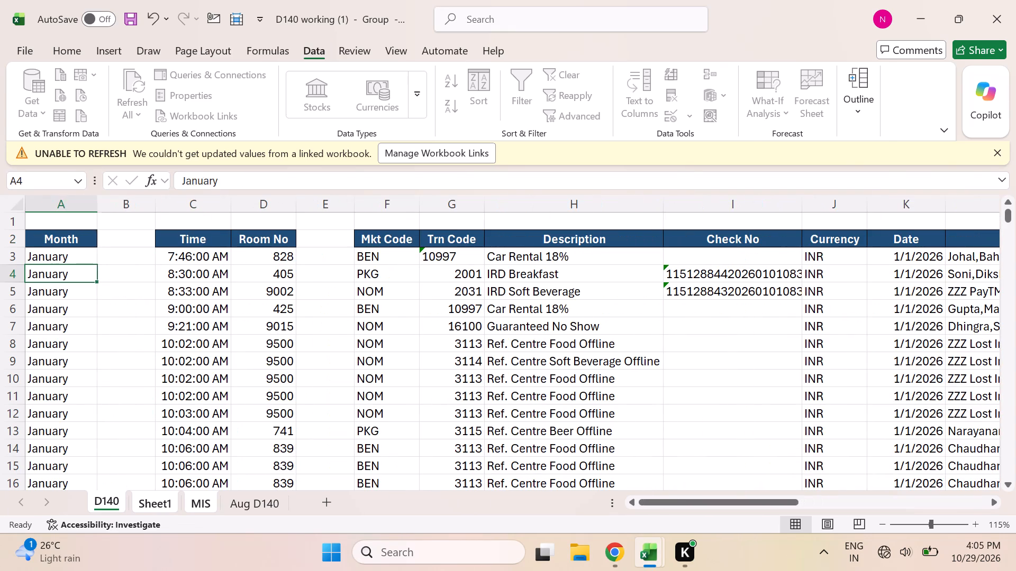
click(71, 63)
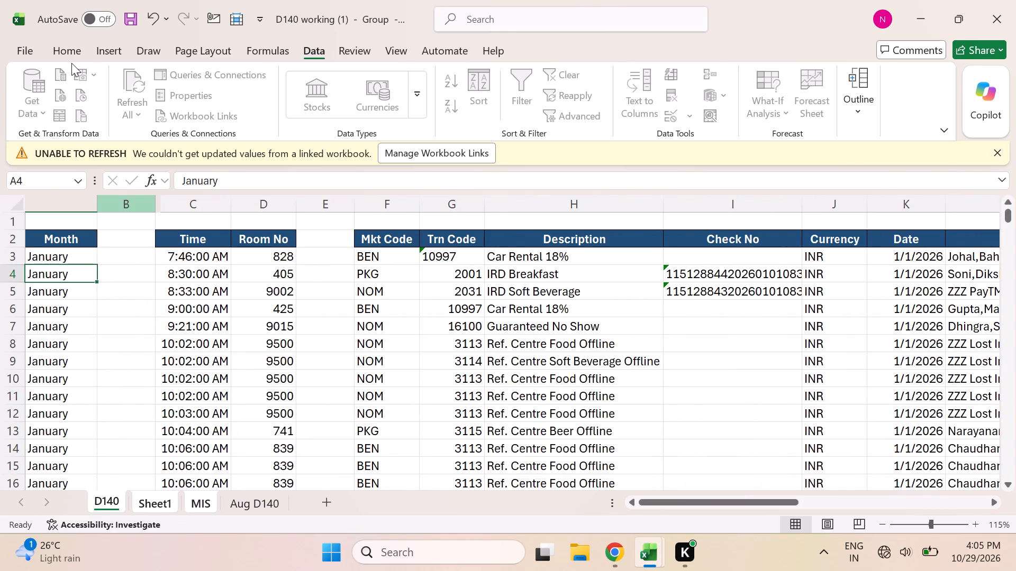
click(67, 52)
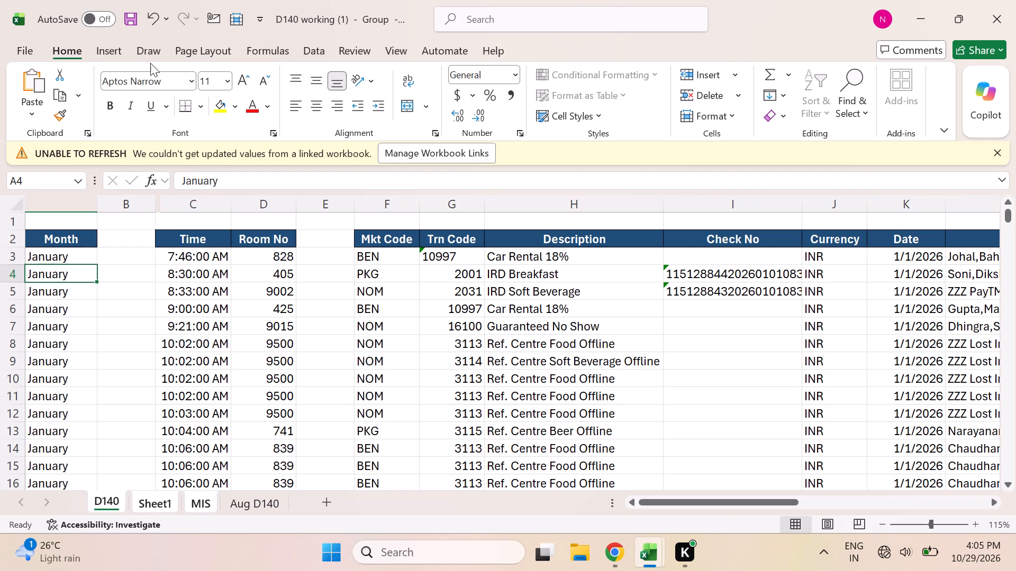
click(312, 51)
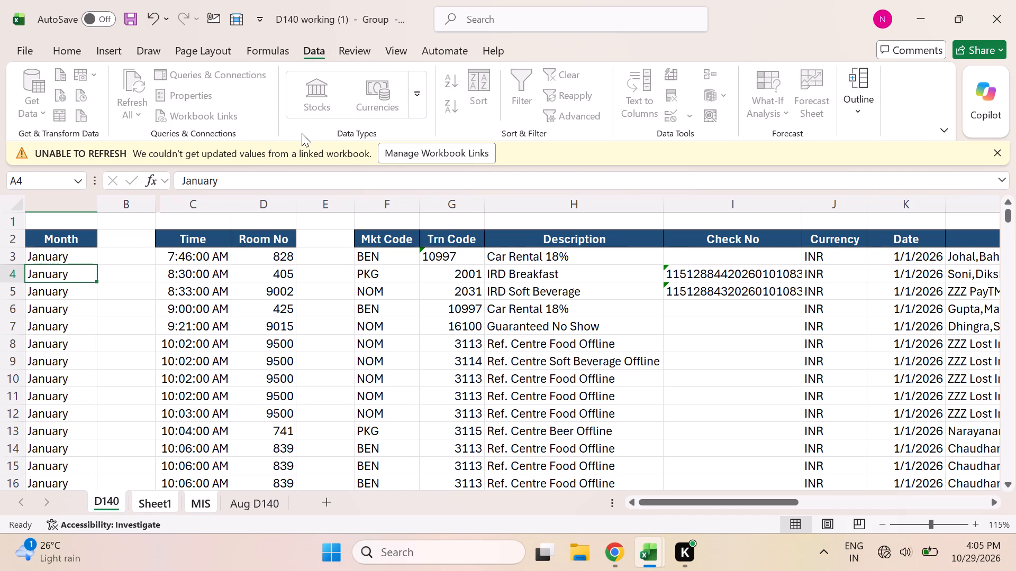
Delete D140's blank column B before Time and the blank column between Room No and Mkt Code.
click(139, 207)
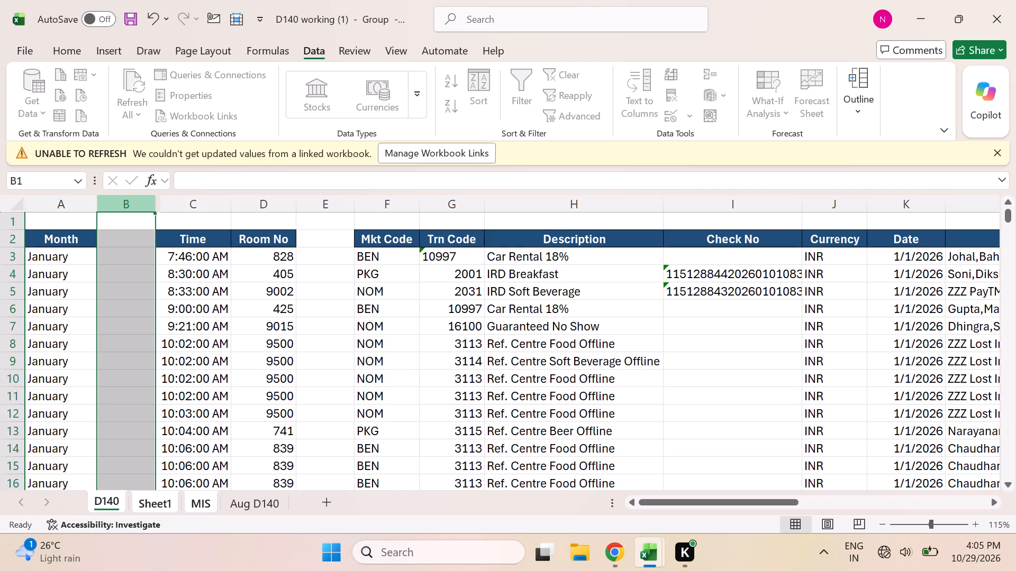
key(ctrl+minus)
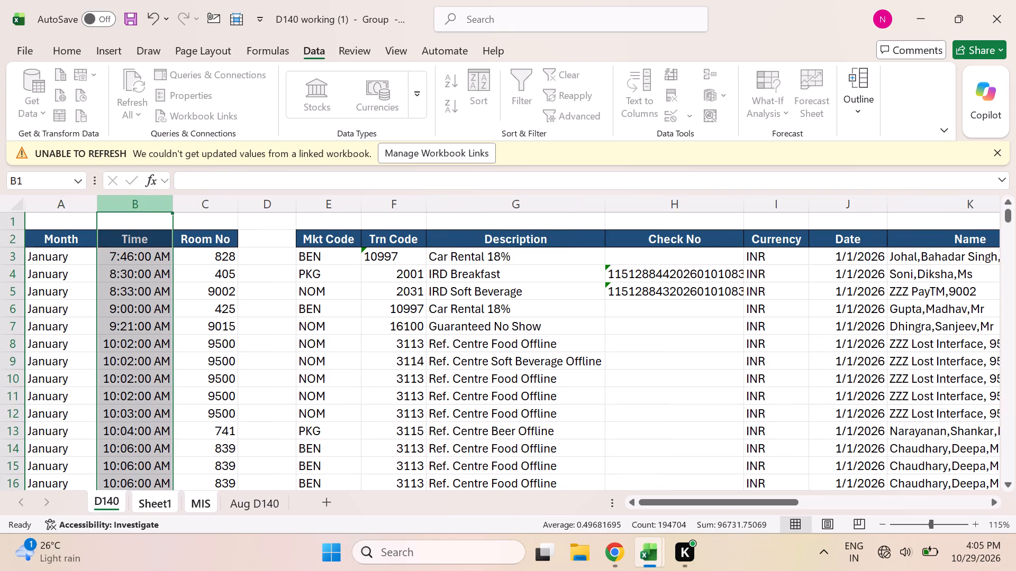
key(Right)
key(Right)
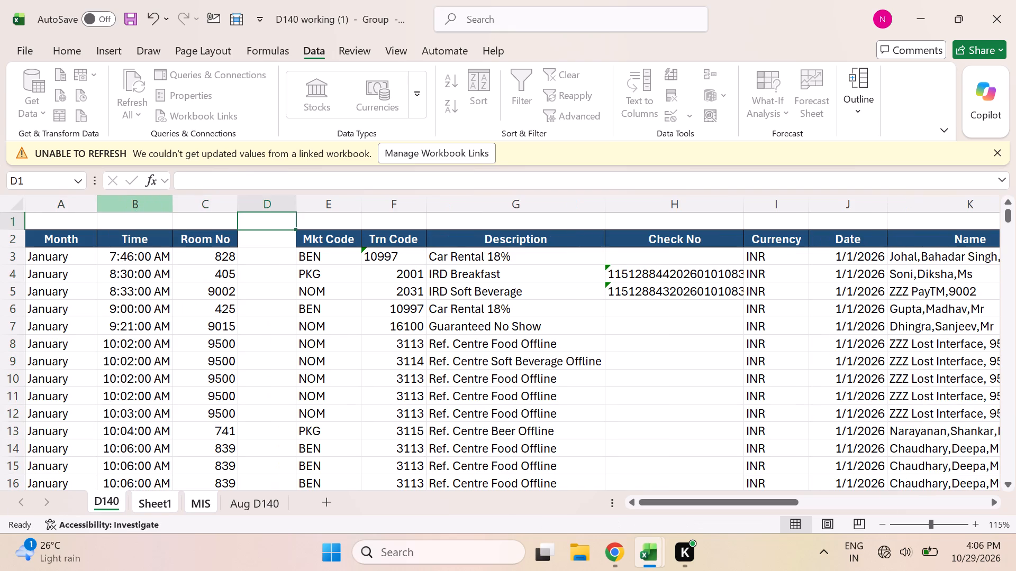
key(ctrl+space)
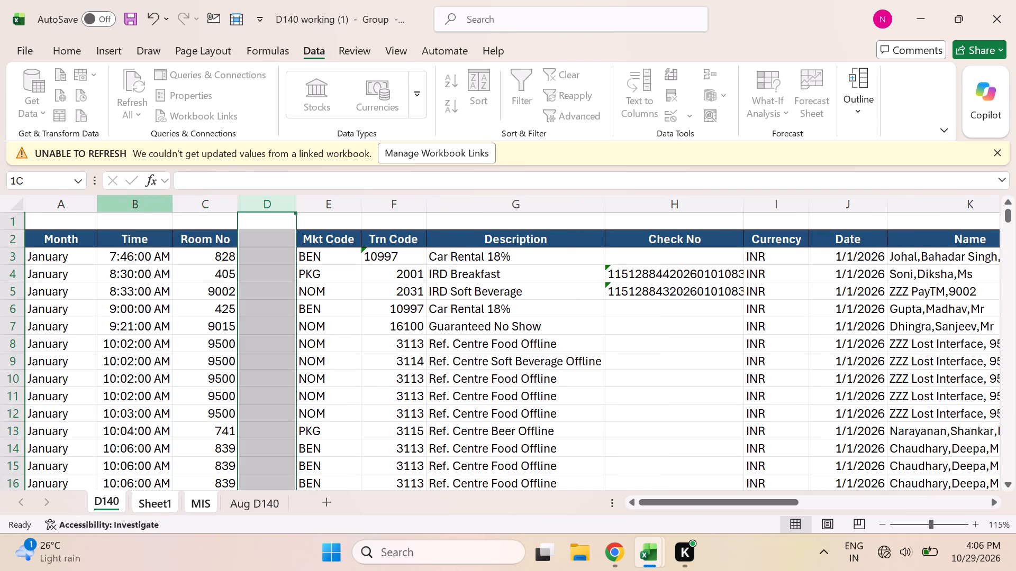
key(ctrl+minus)
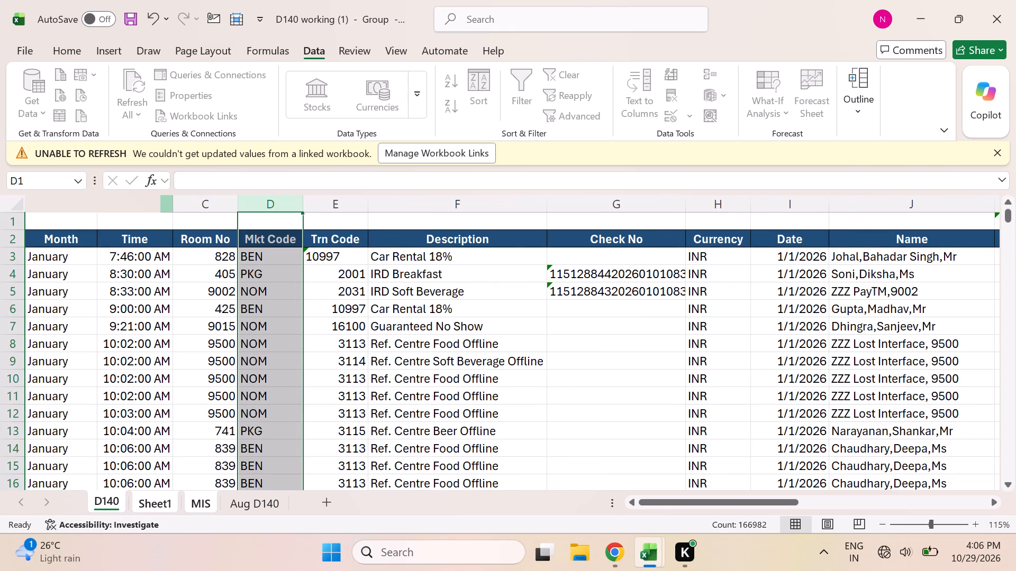
Examine D140's columns through Cash ID / User Name for remaining blank columns and return to the Month header.
key(Right)
key(Right)
key(Right)
key(Right)
key(Right)
key(Right)
key(Right)
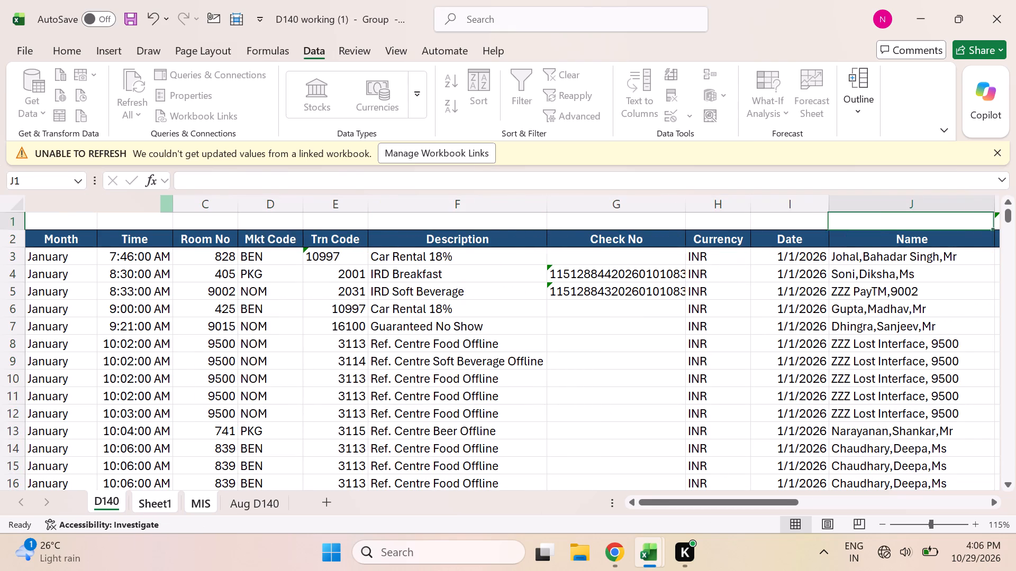
key(Right)
key(Right)
key(Right)
key(Right)
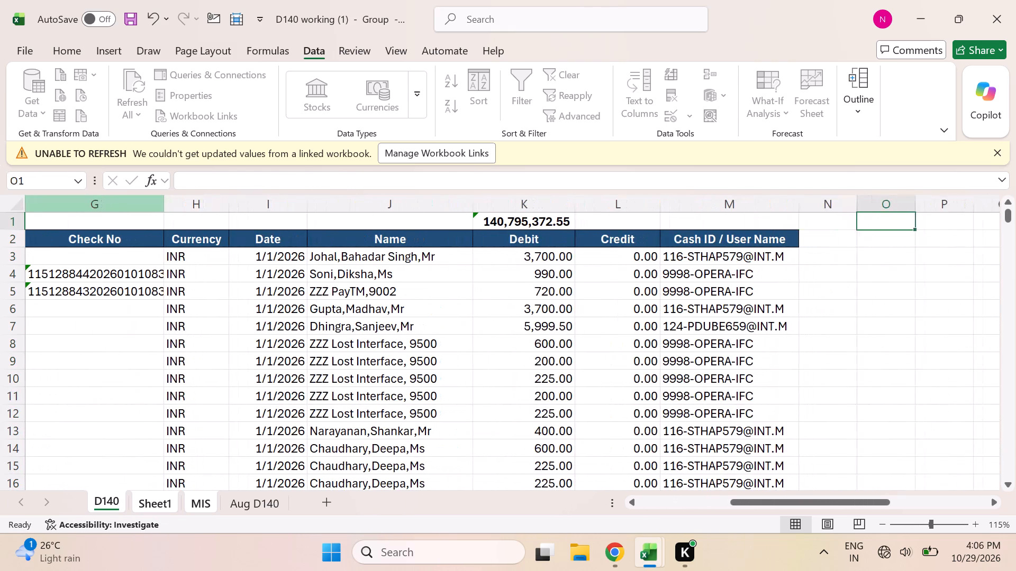
key(Down)
key(Left)
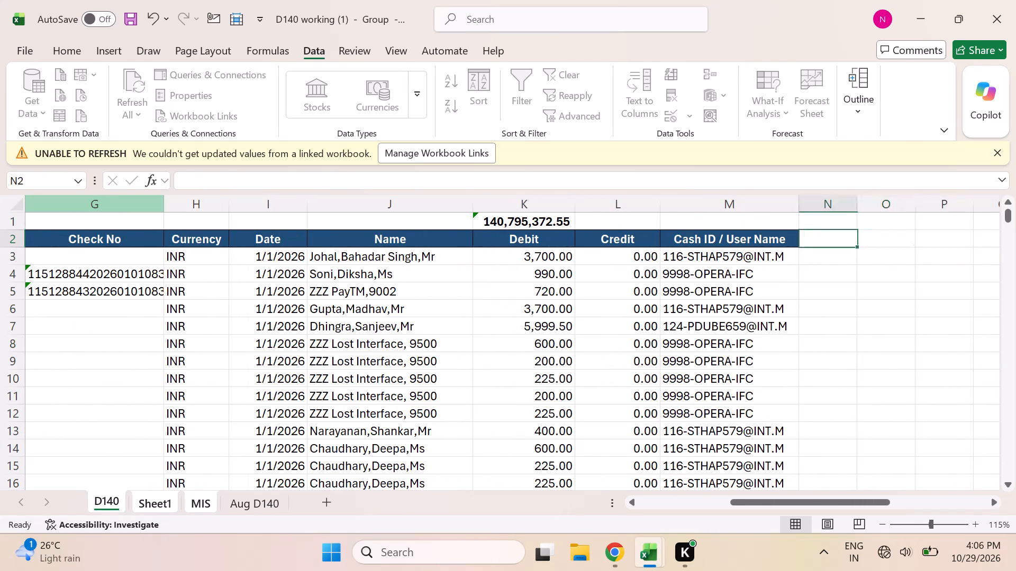
key(Left)
key(ctrl+Left)
key(ctrl+Left)
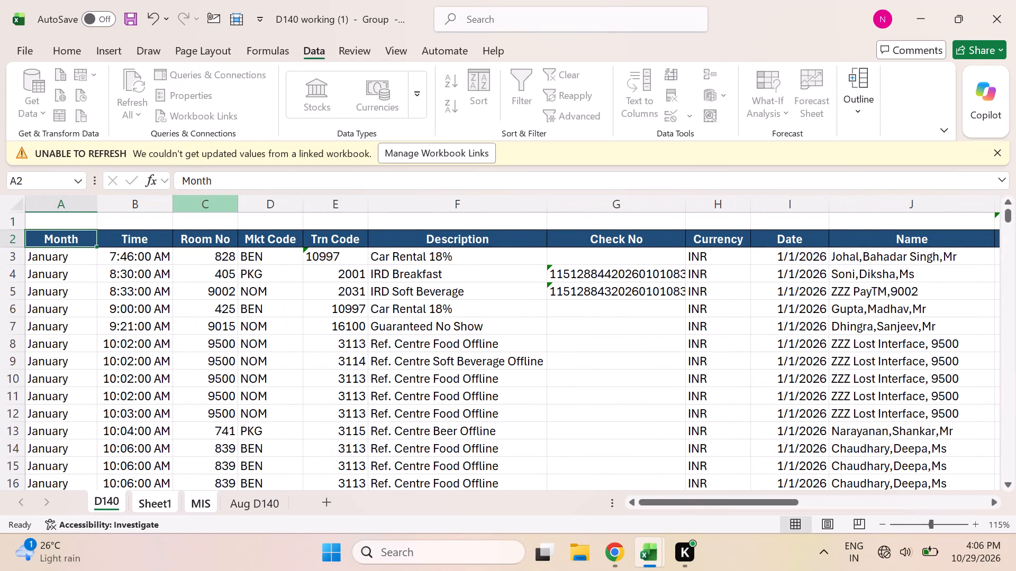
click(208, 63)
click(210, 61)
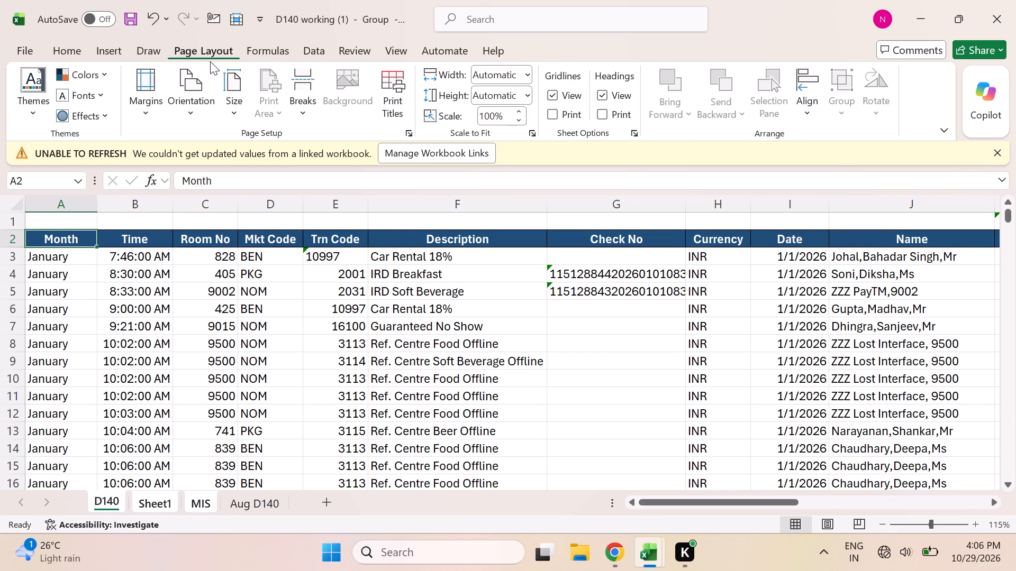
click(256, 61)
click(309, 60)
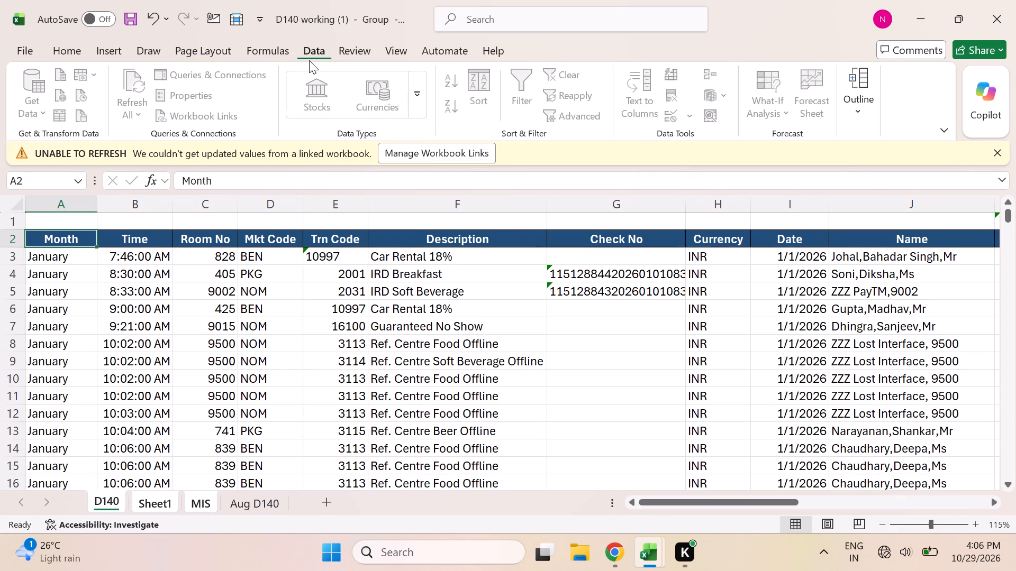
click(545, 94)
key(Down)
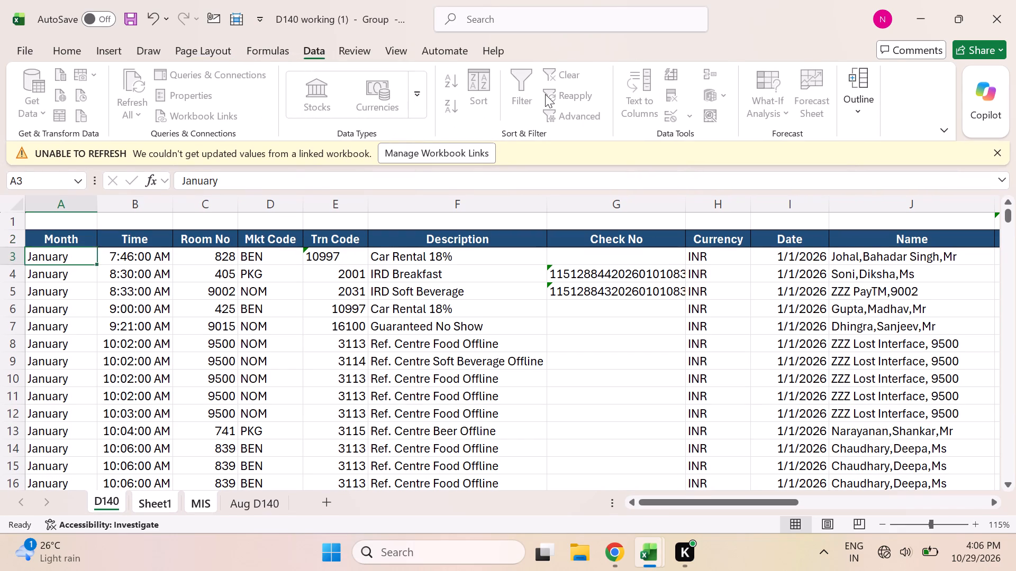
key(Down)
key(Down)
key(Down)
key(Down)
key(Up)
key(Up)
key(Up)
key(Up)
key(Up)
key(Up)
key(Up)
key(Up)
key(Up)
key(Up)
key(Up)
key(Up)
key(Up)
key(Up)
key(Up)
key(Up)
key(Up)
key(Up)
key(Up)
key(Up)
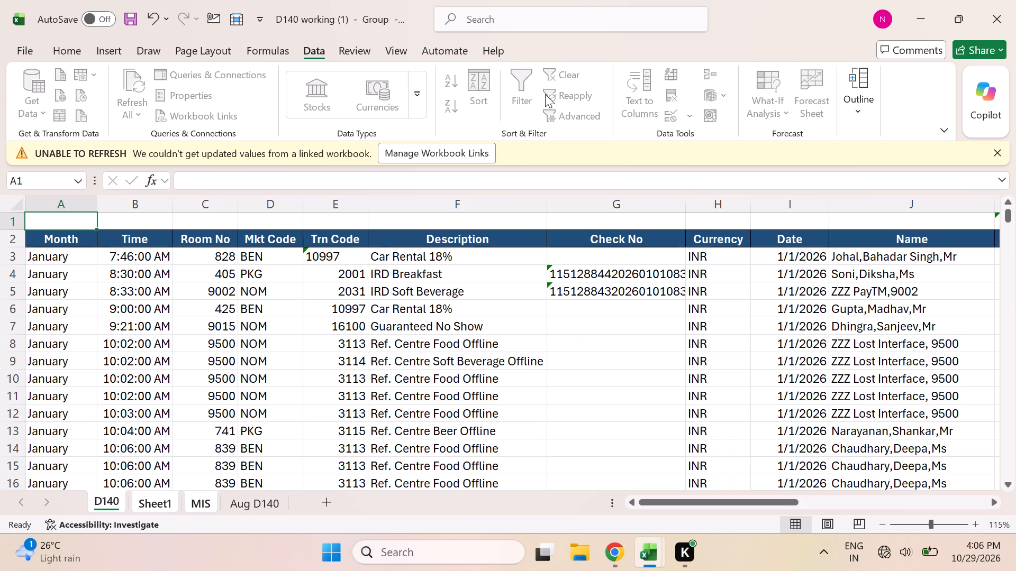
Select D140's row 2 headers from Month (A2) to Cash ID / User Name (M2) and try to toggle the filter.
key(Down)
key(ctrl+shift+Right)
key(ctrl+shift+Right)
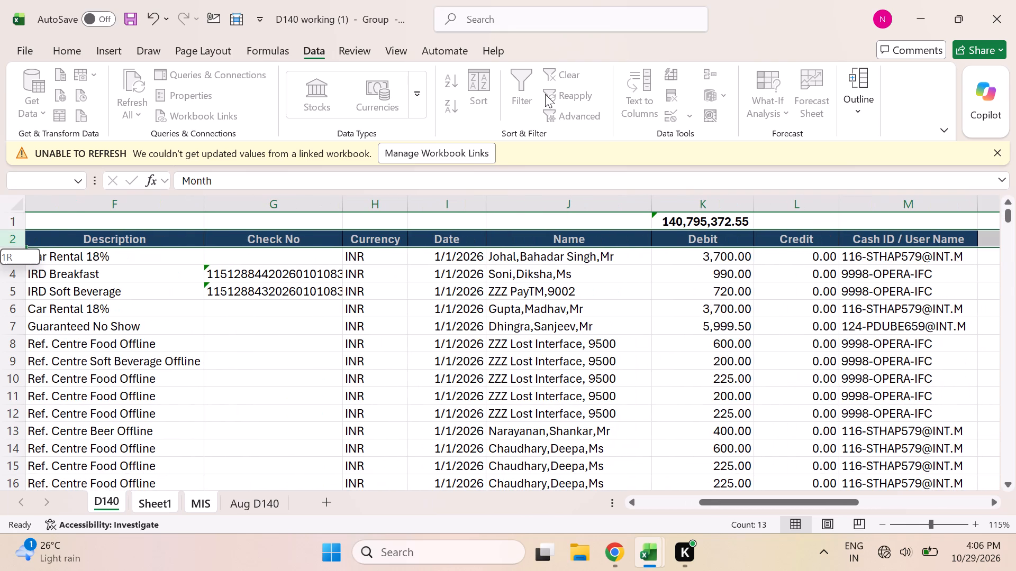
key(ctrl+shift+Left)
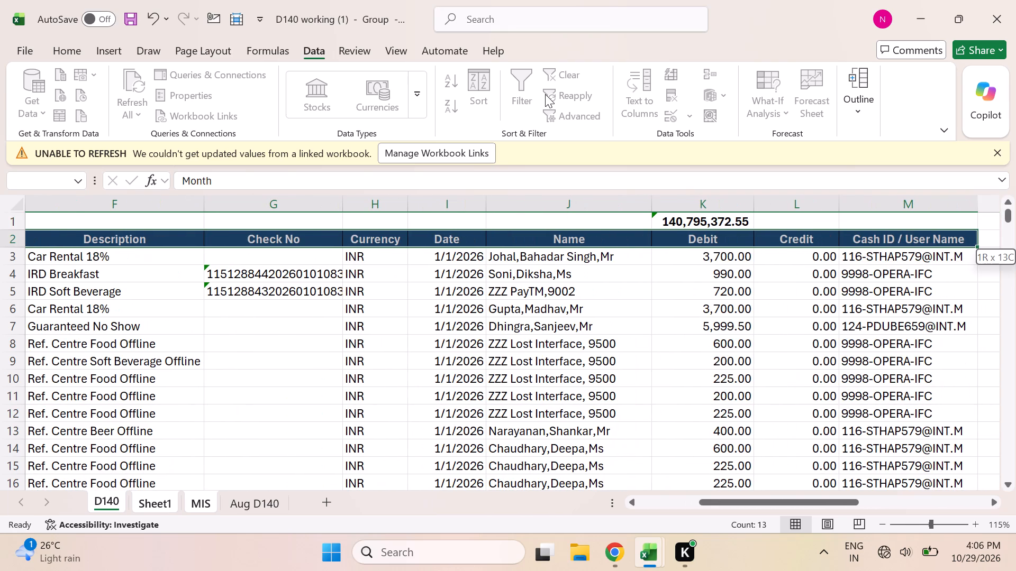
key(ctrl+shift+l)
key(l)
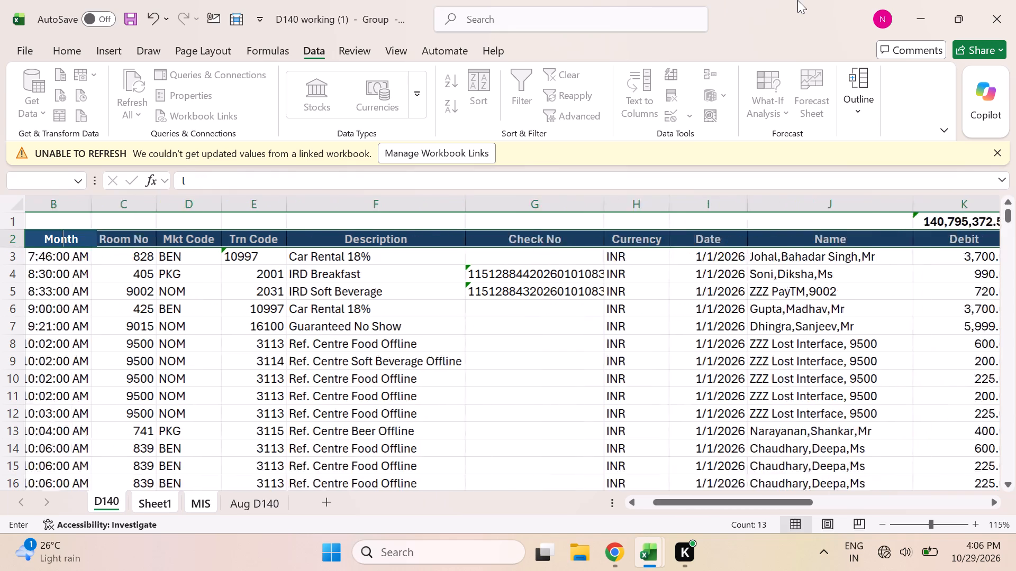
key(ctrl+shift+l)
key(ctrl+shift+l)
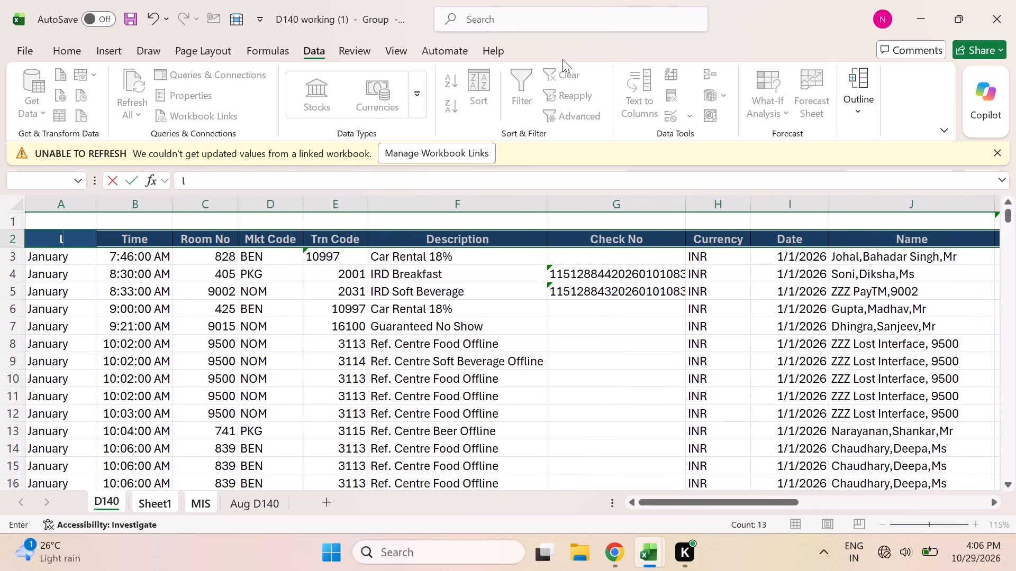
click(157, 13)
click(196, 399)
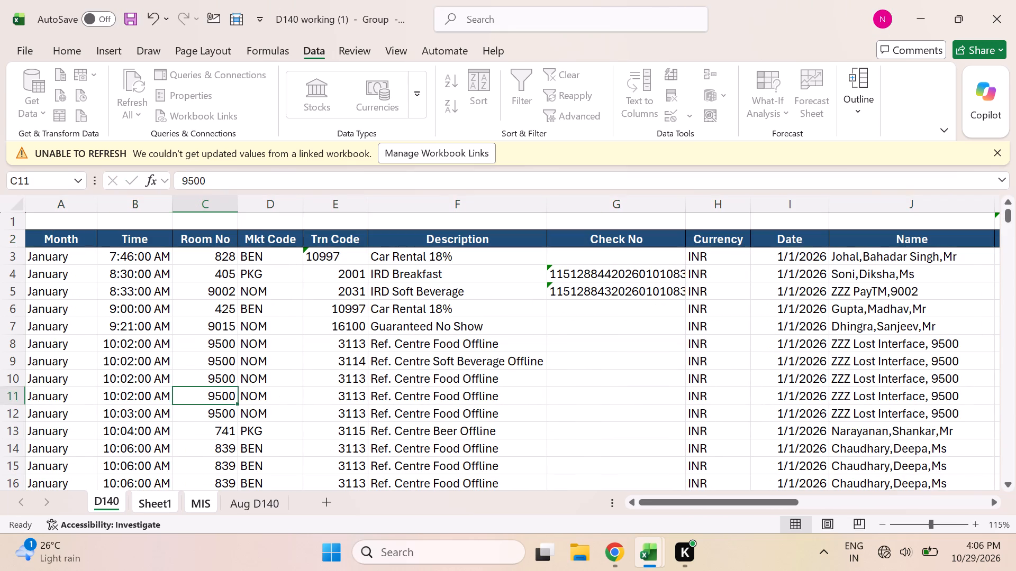
Select D140's Month column from A2 to its last row to inspect its extent, and return to A2.
click(64, 238)
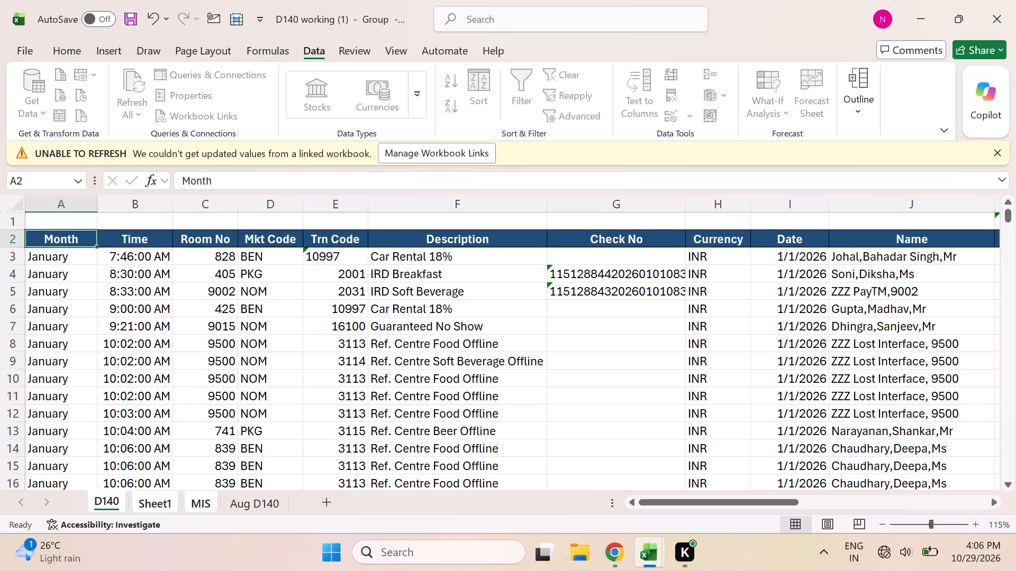
key(ctrl+shift+Down)
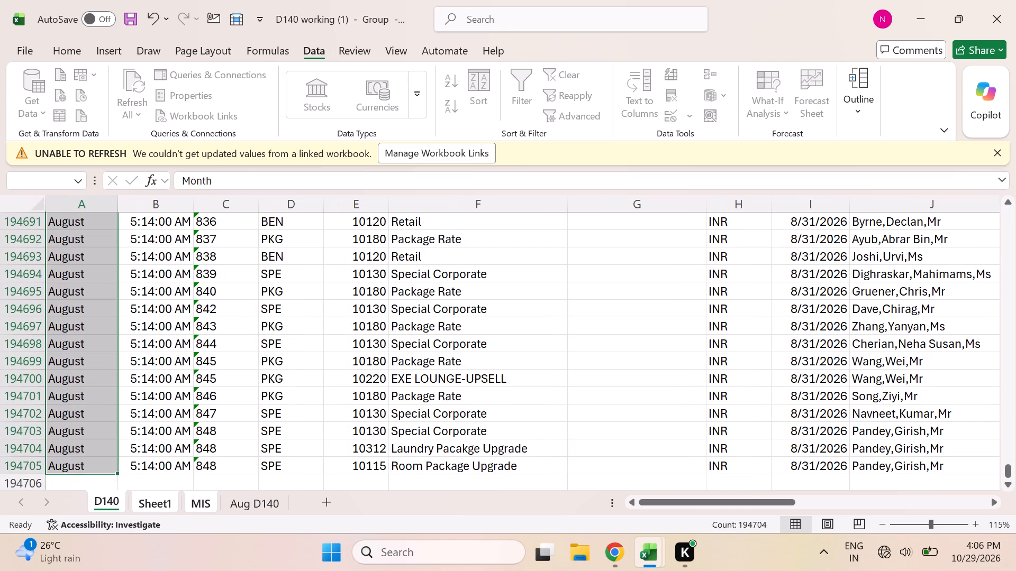
scroll(64, 238, up, 2)
key(ctrl+Up)
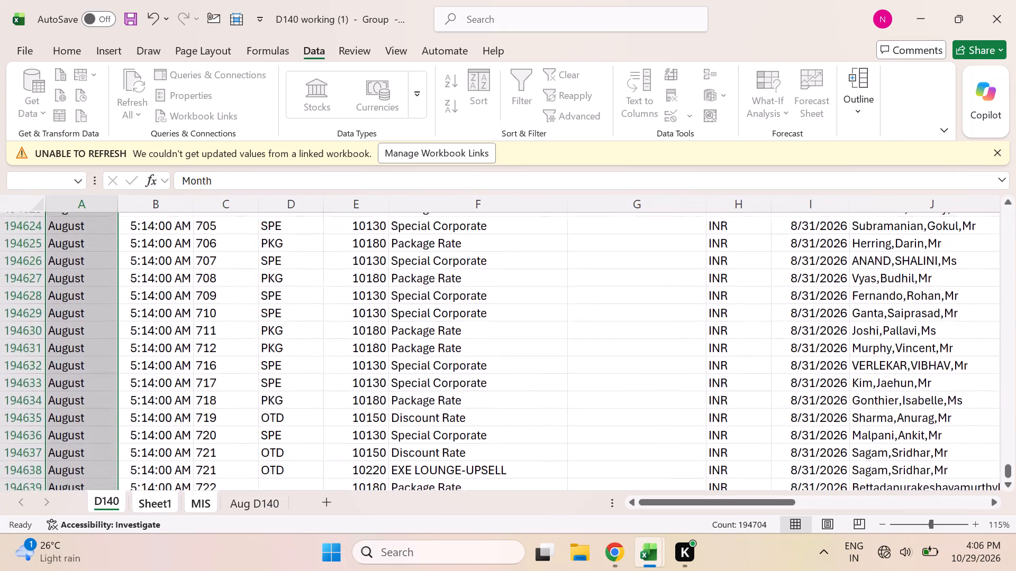
key(ctrl+Up)
key(Down)
key(Left)
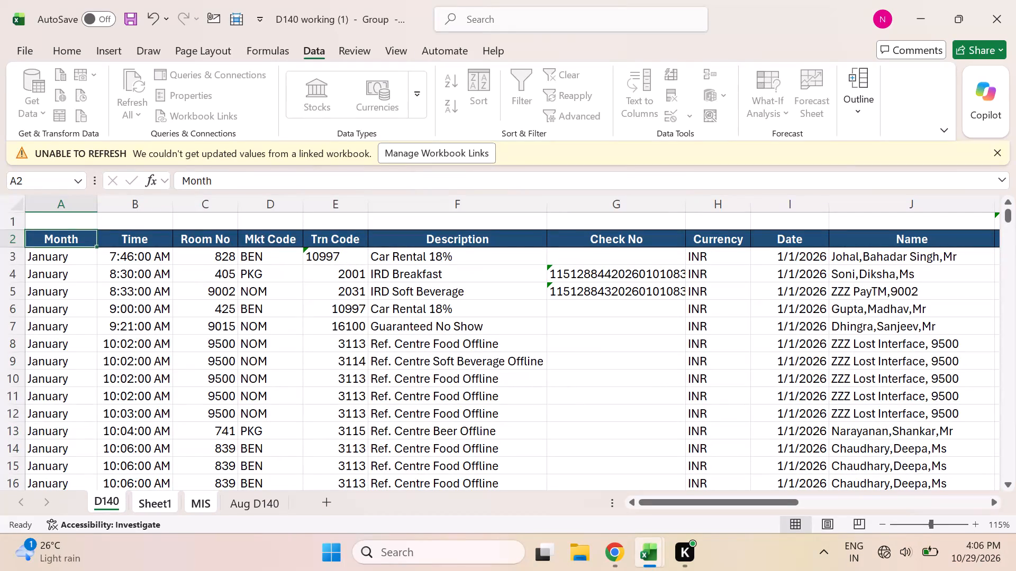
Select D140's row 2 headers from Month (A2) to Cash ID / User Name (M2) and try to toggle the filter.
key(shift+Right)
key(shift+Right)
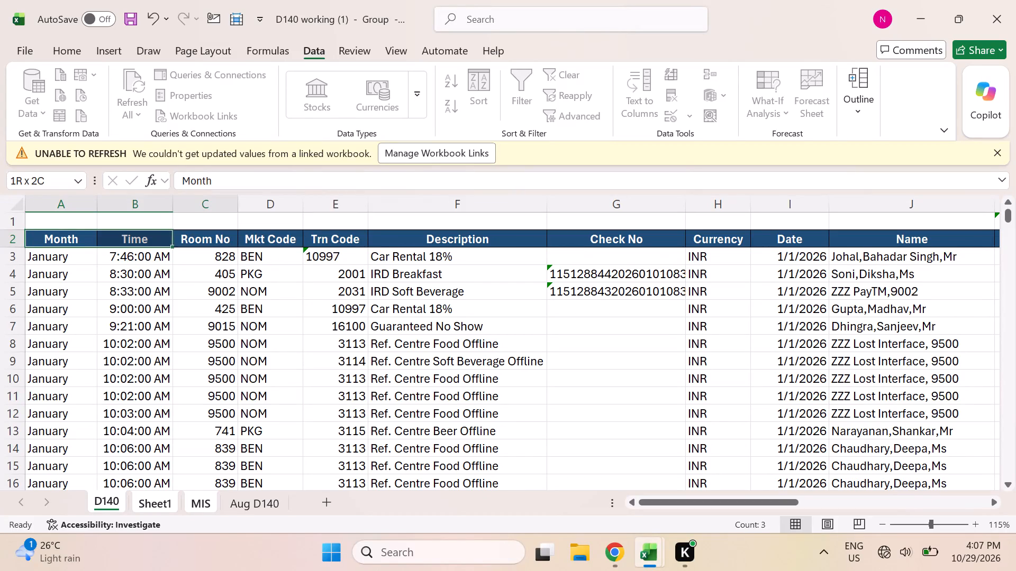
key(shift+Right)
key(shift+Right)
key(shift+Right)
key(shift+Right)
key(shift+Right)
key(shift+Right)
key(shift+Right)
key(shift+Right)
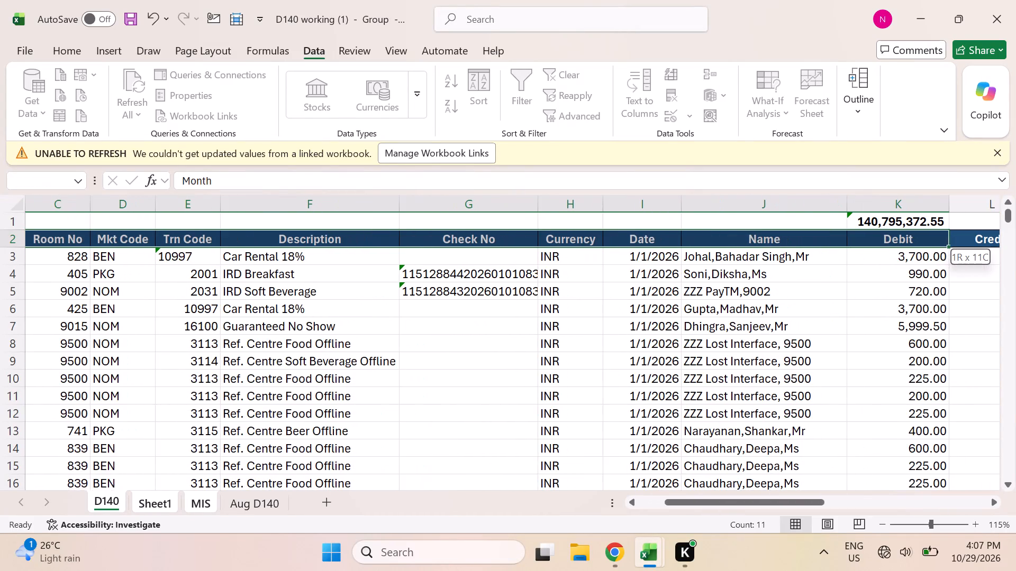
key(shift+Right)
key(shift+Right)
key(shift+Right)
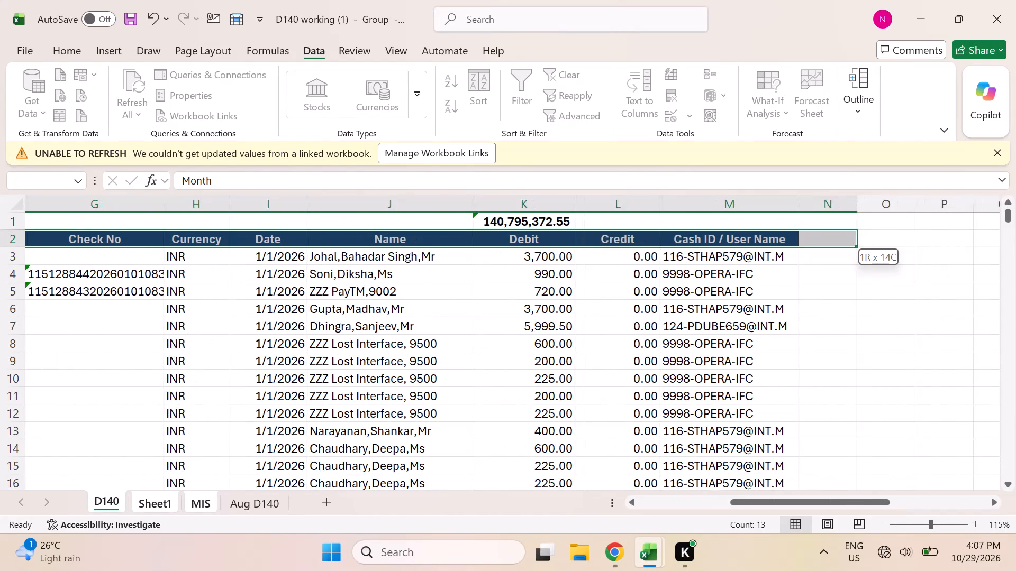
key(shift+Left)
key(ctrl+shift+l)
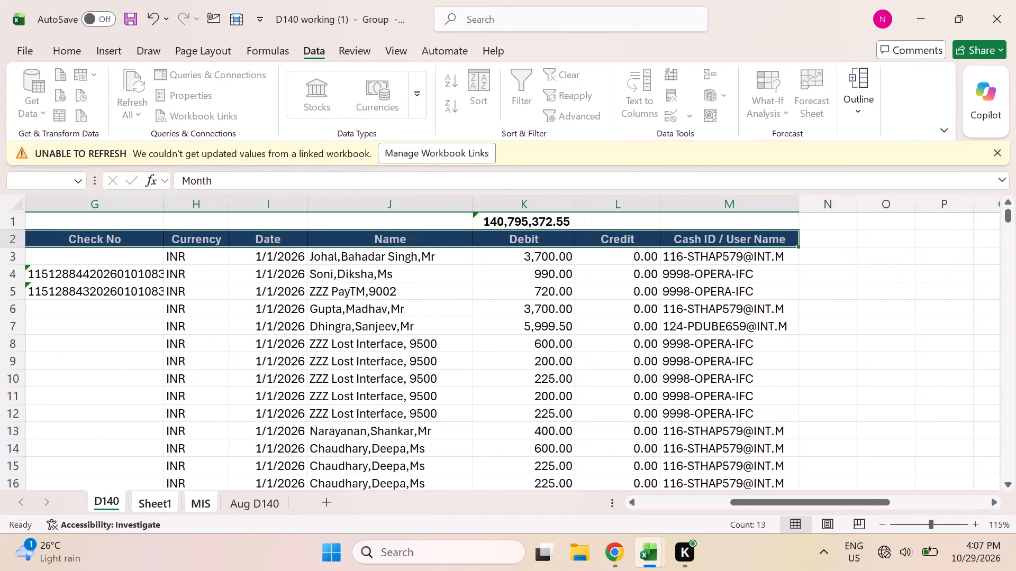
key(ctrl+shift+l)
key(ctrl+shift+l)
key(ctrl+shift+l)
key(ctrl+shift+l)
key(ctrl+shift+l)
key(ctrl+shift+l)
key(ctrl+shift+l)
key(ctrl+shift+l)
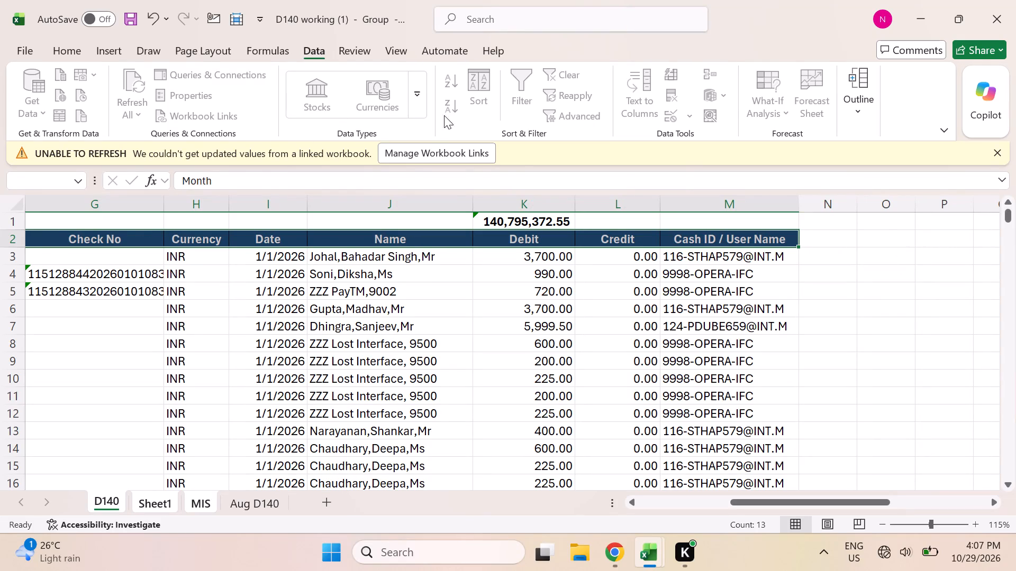
Open the list of workbook links for inspection and close it again.
click(417, 141)
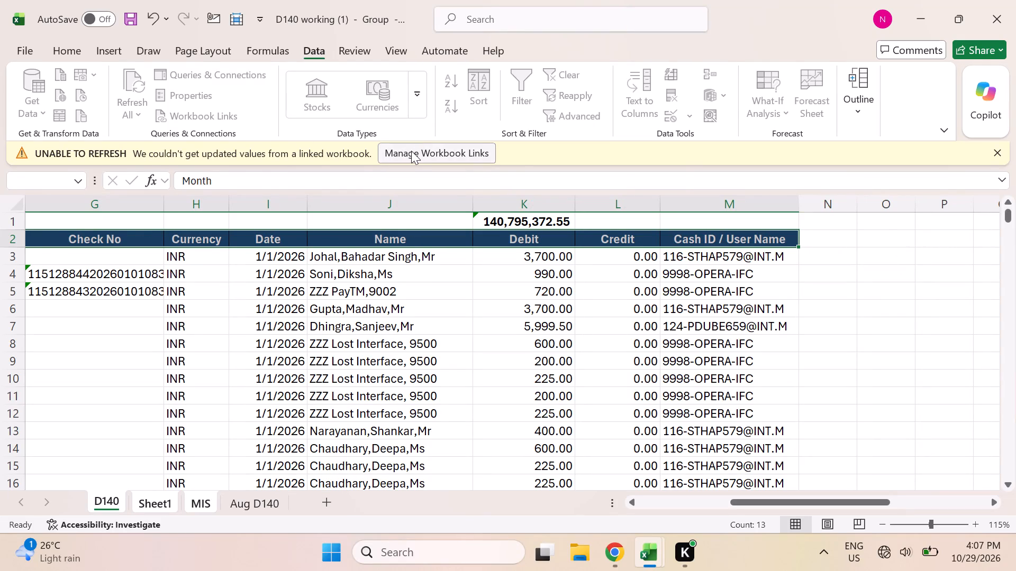
click(411, 151)
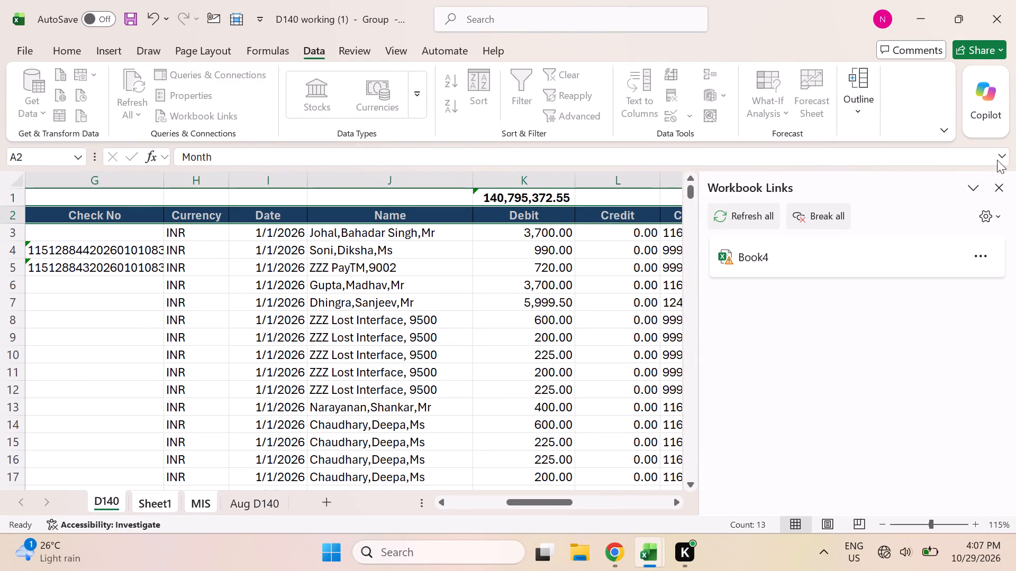
click(992, 181)
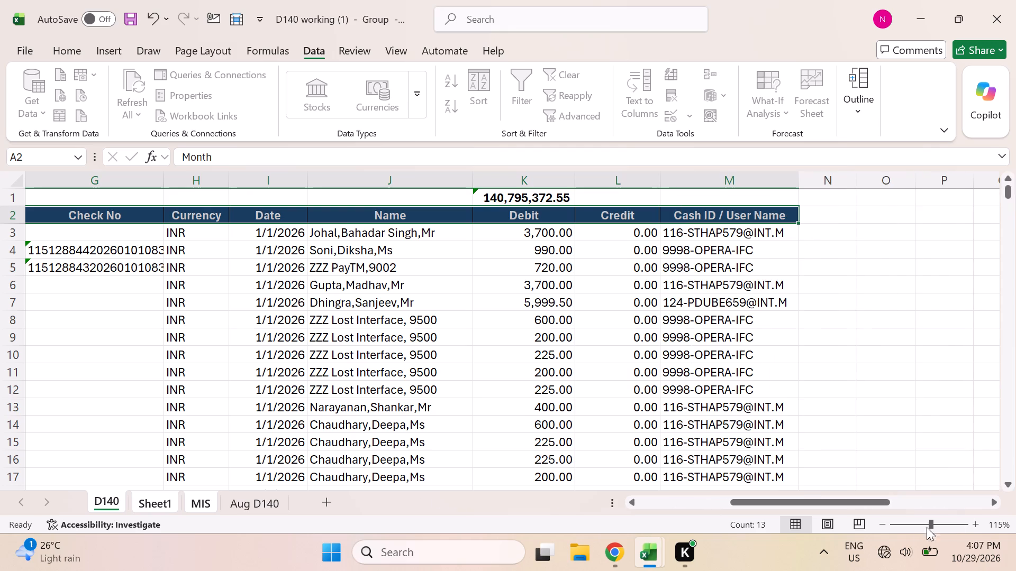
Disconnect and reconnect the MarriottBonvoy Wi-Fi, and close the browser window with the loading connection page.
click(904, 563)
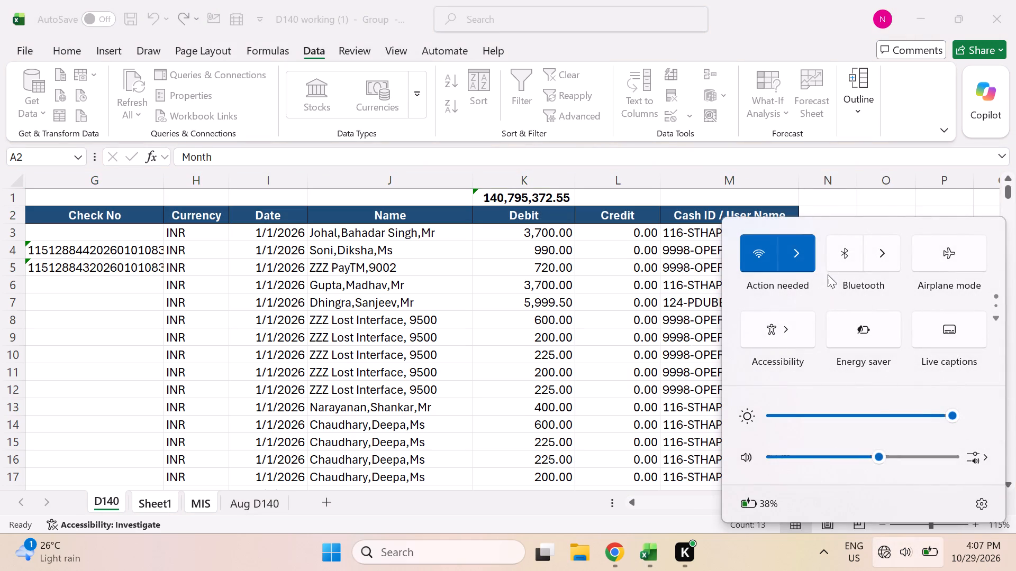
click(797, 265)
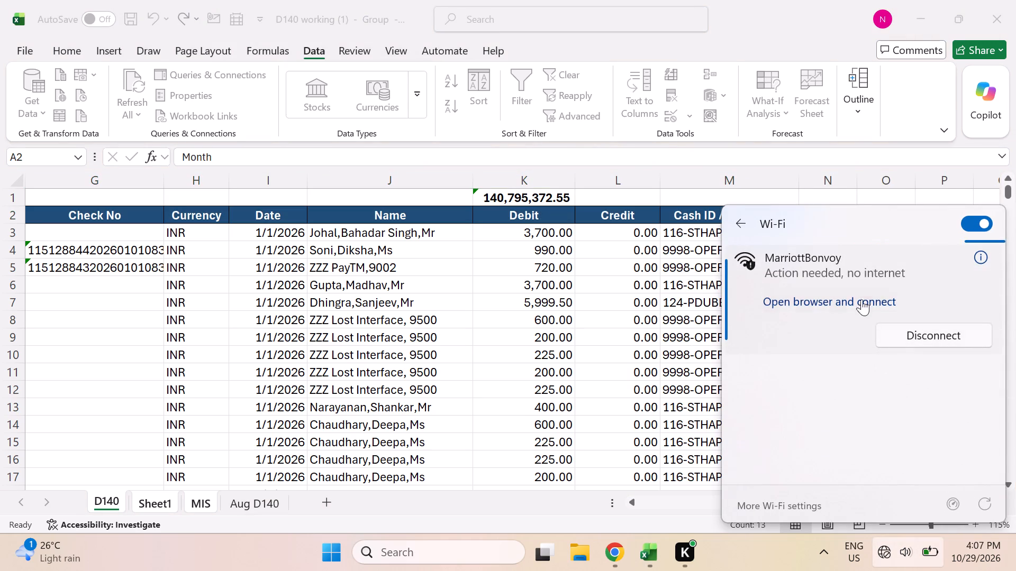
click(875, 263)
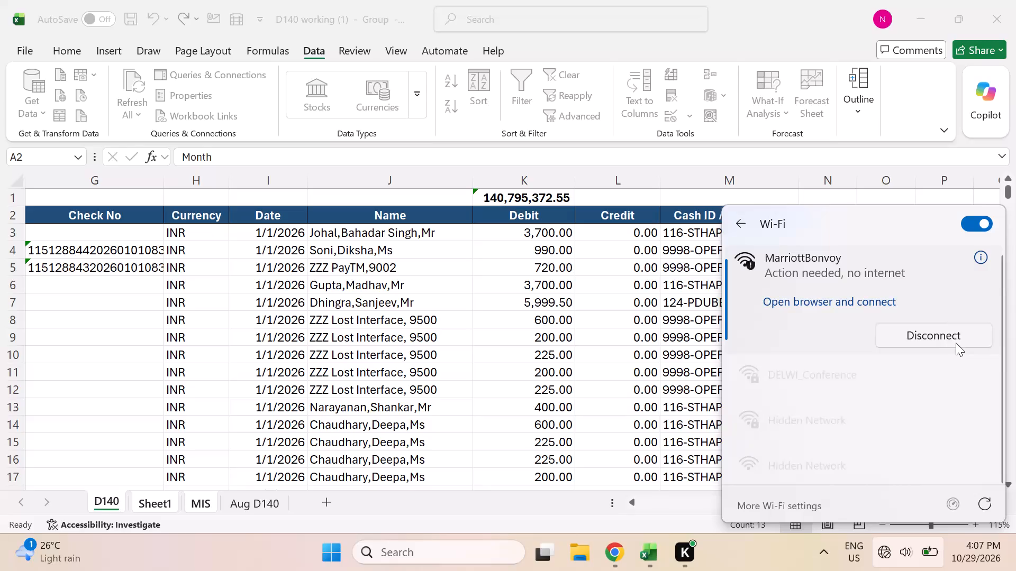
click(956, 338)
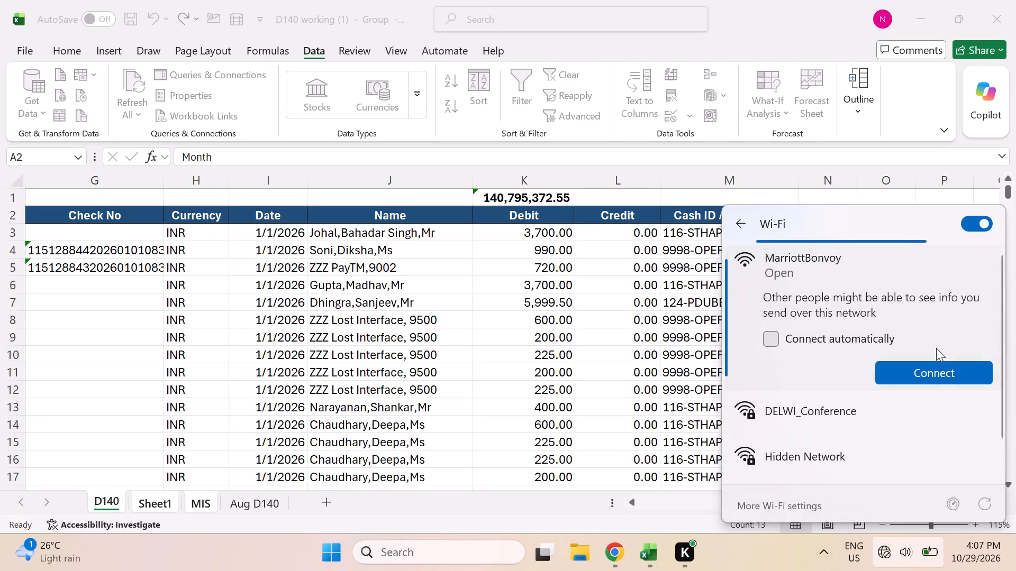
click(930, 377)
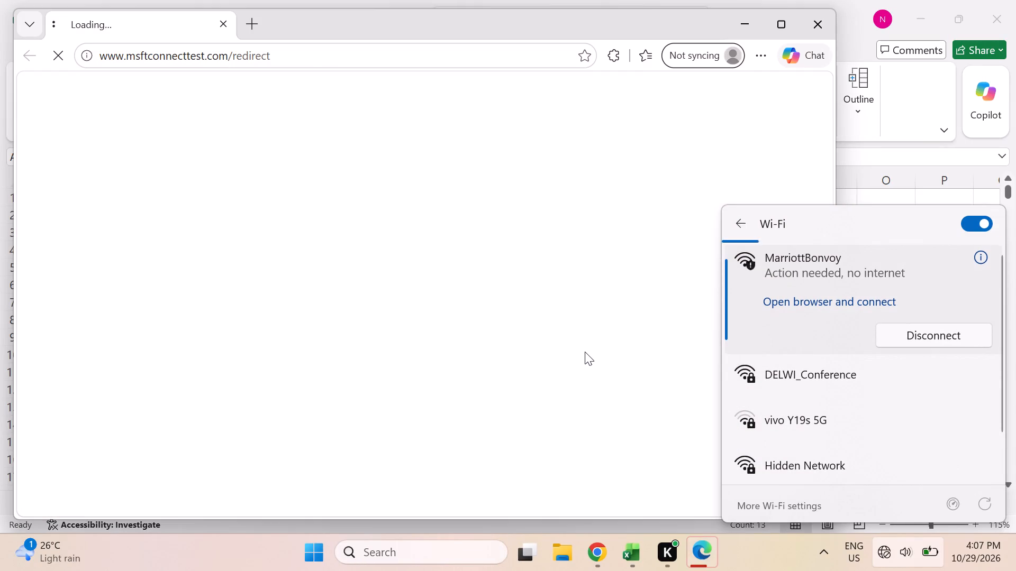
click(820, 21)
Disconnect and reconnect the MarriottBonvoy Wi-Fi again to bring up the hotel's internet connection page.
scroll(761, 243, right, 2)
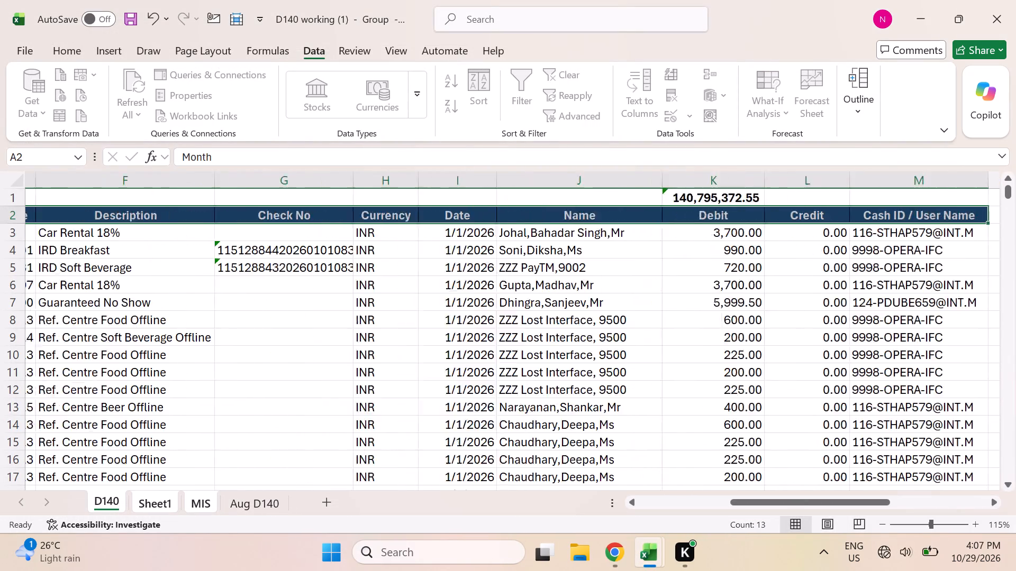
click(911, 570)
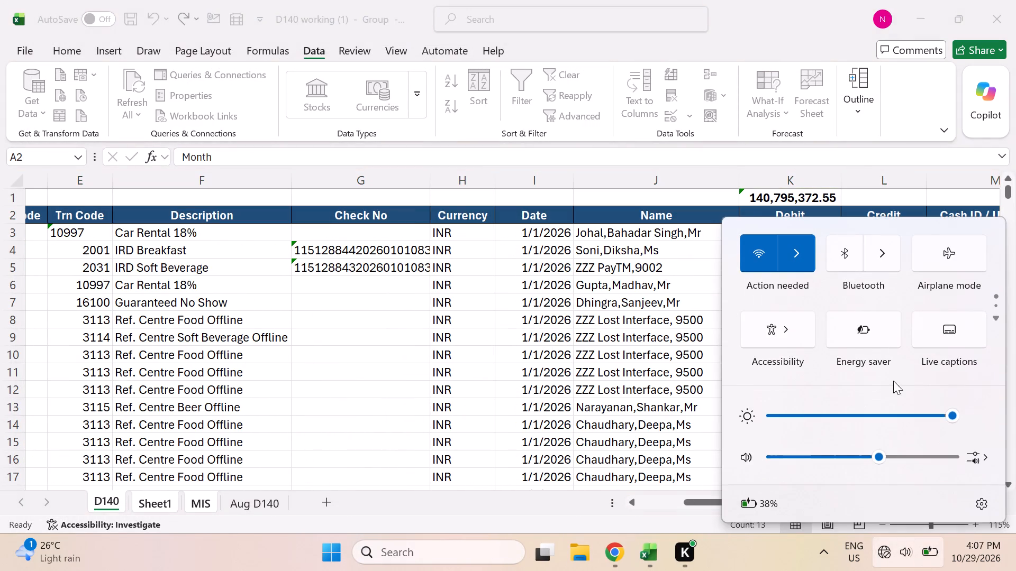
click(794, 259)
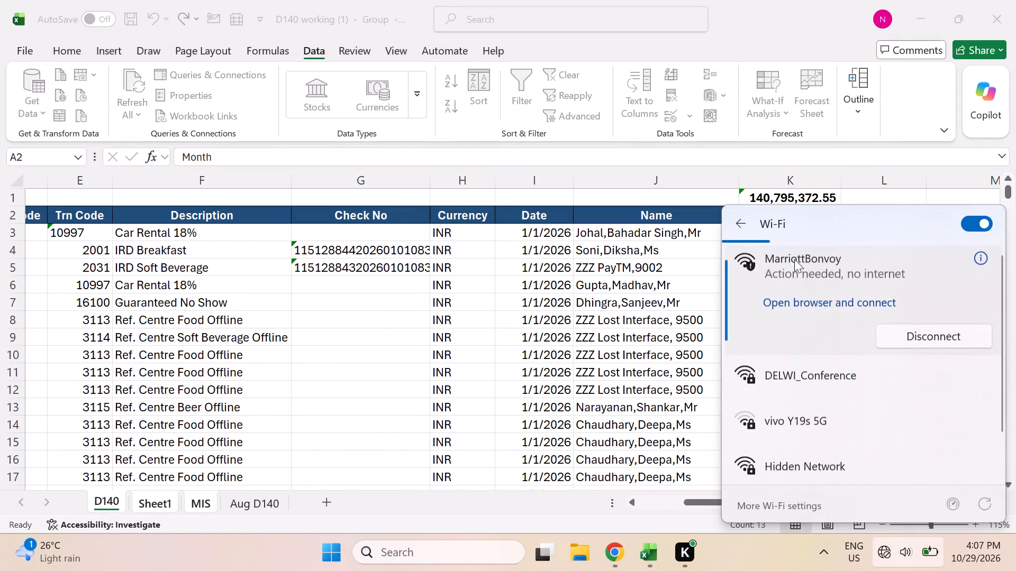
click(911, 329)
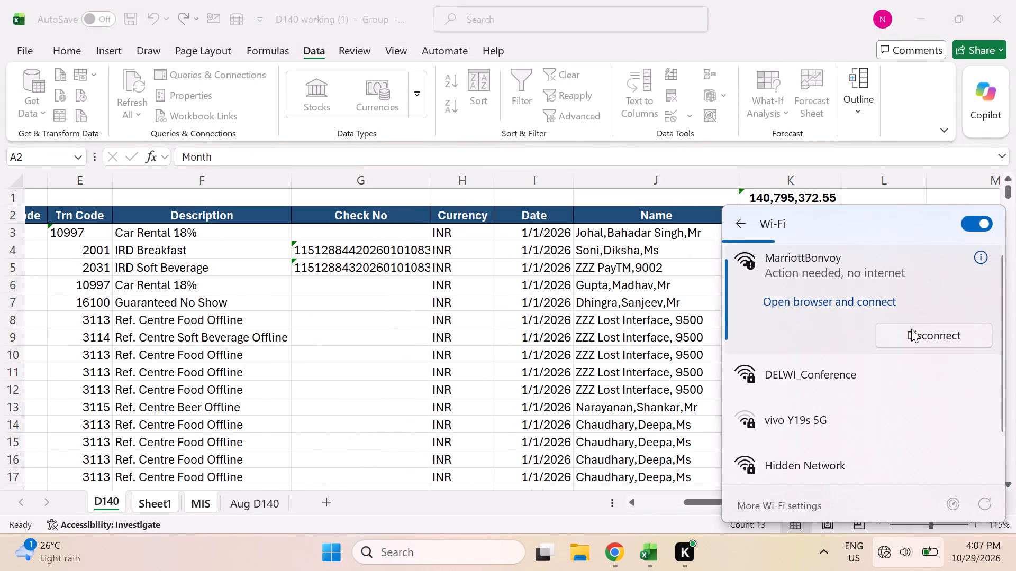
click(911, 371)
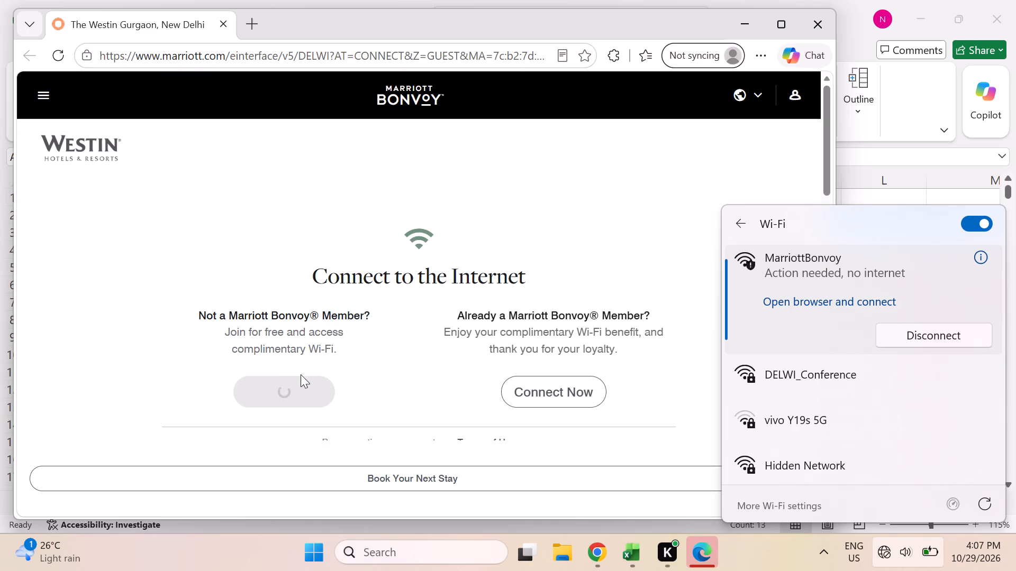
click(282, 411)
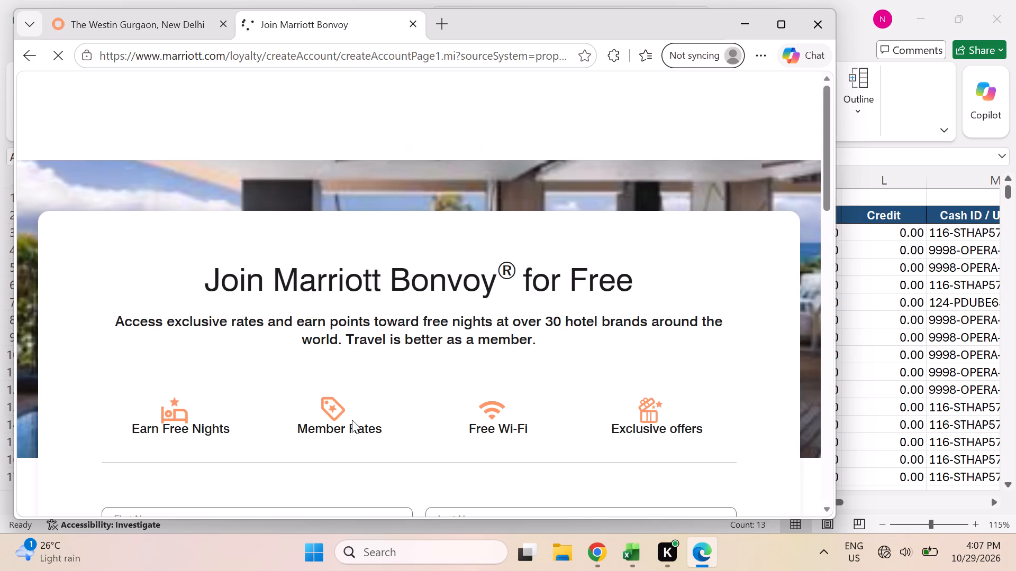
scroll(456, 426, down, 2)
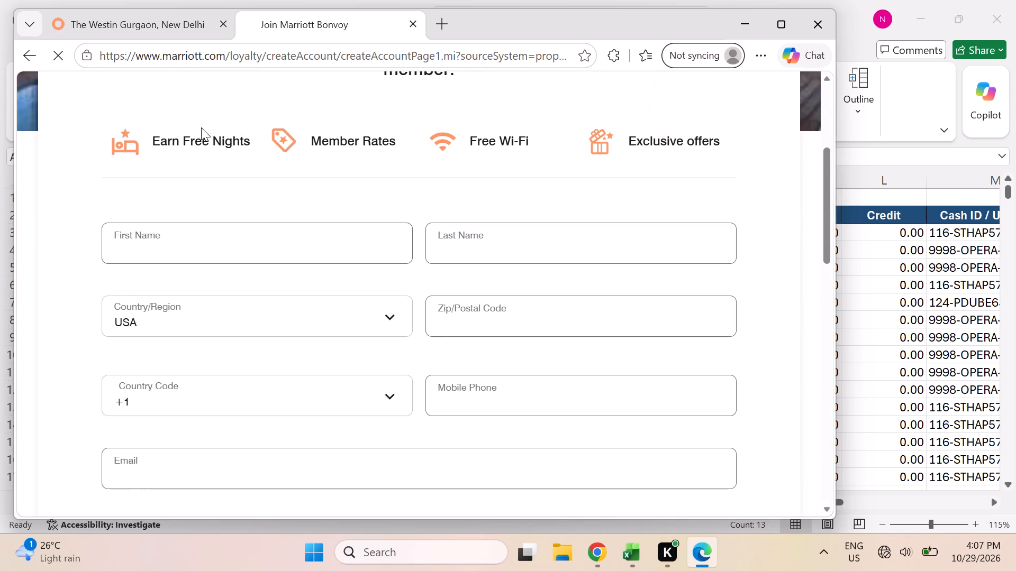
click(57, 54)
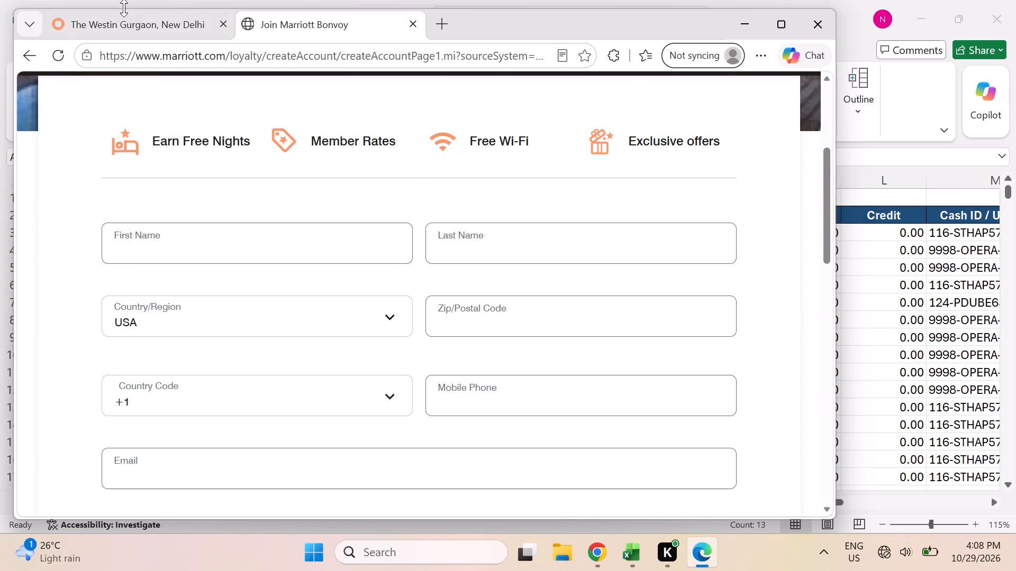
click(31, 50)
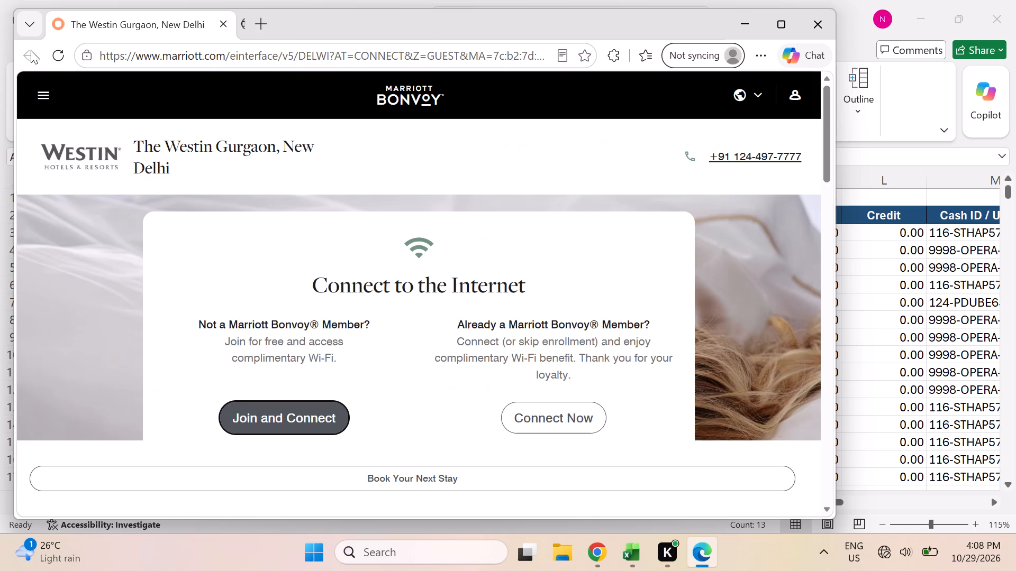
Connect as an existing member by requesting an access code via SMS, and search the country/region codes for "indi".
click(548, 402)
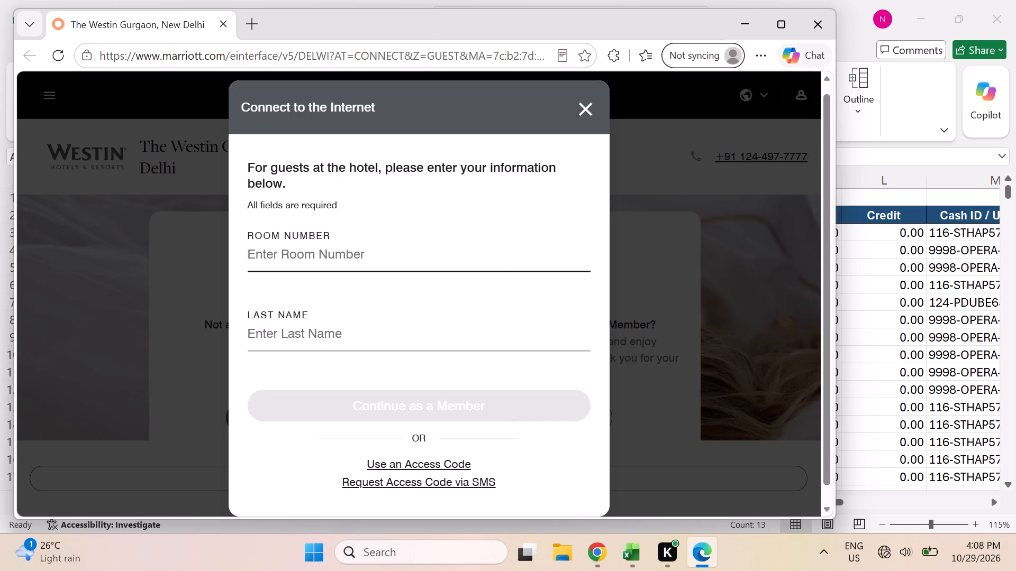
click(425, 482)
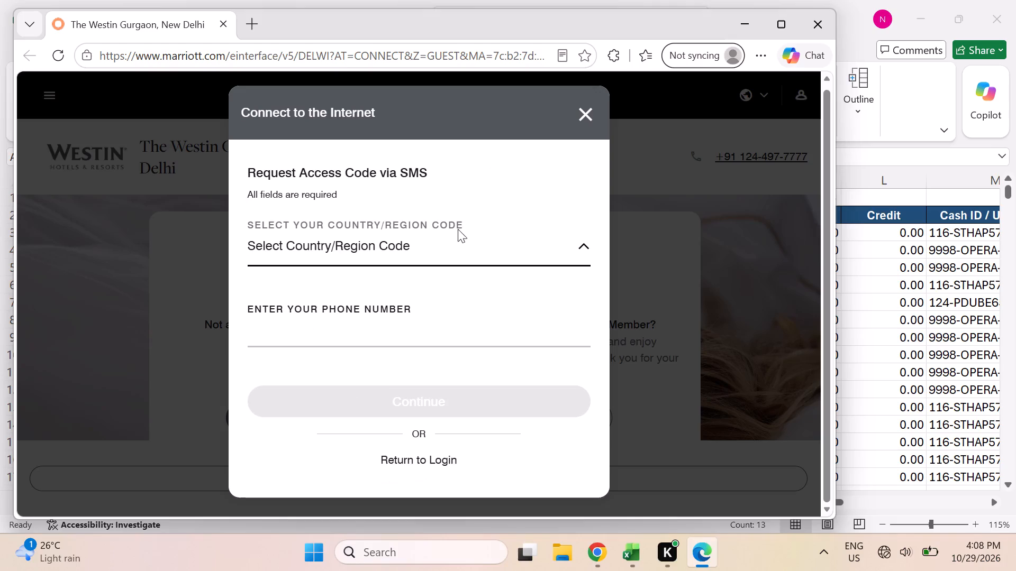
click(452, 239)
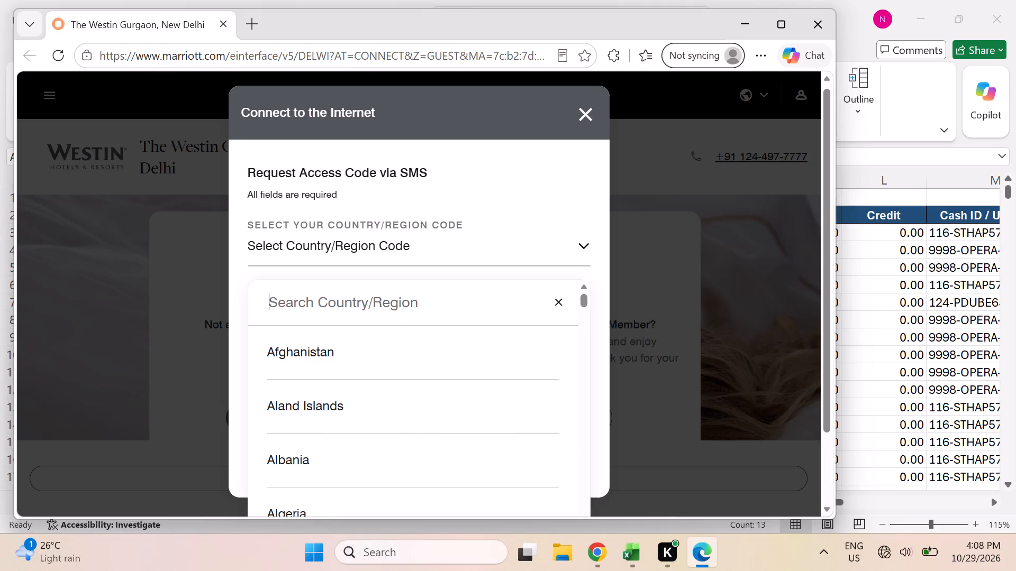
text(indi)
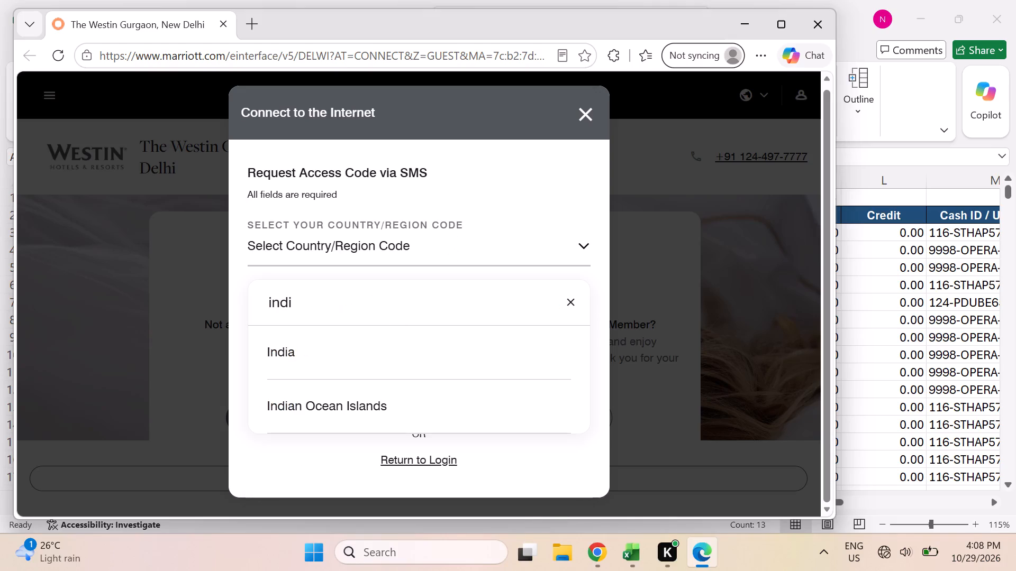
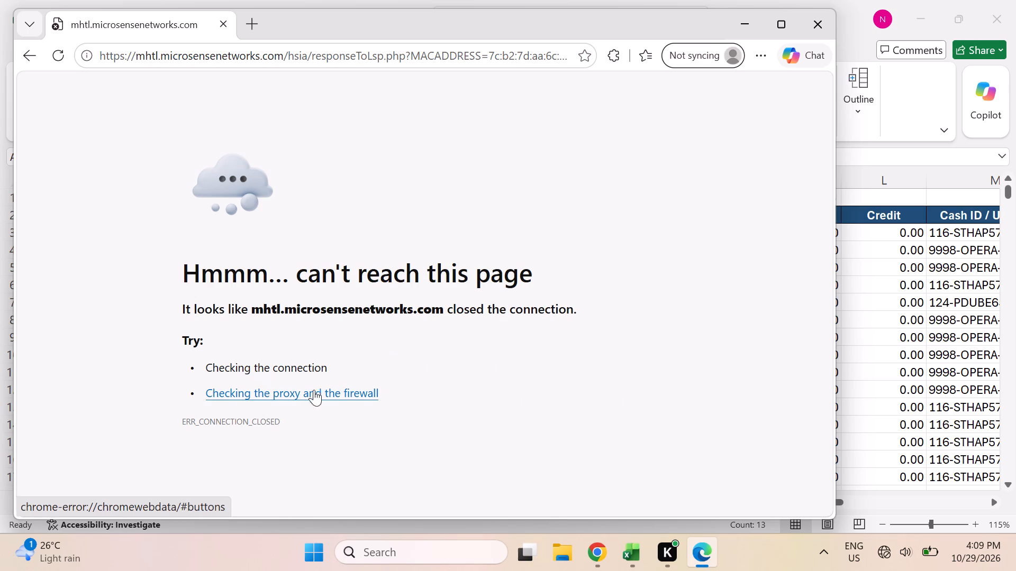
Close the browser window with the hotel Wi-Fi login page and return to the D140 working (1) workbook.
click(825, 24)
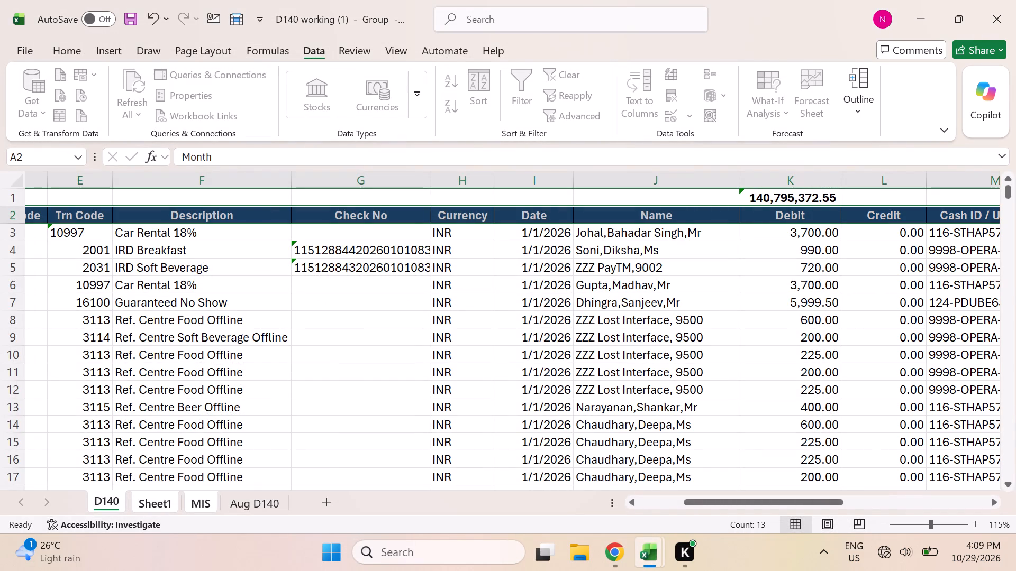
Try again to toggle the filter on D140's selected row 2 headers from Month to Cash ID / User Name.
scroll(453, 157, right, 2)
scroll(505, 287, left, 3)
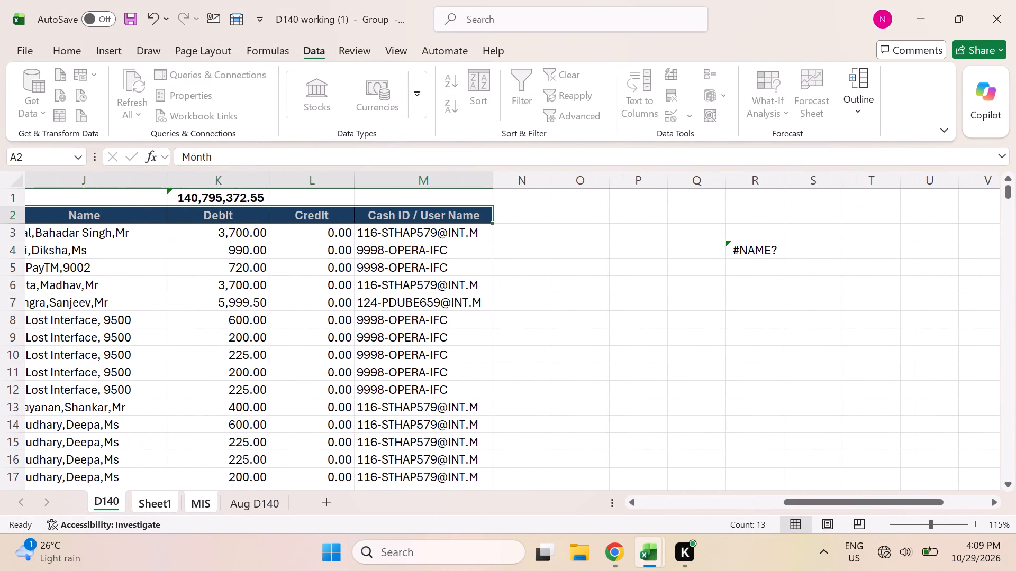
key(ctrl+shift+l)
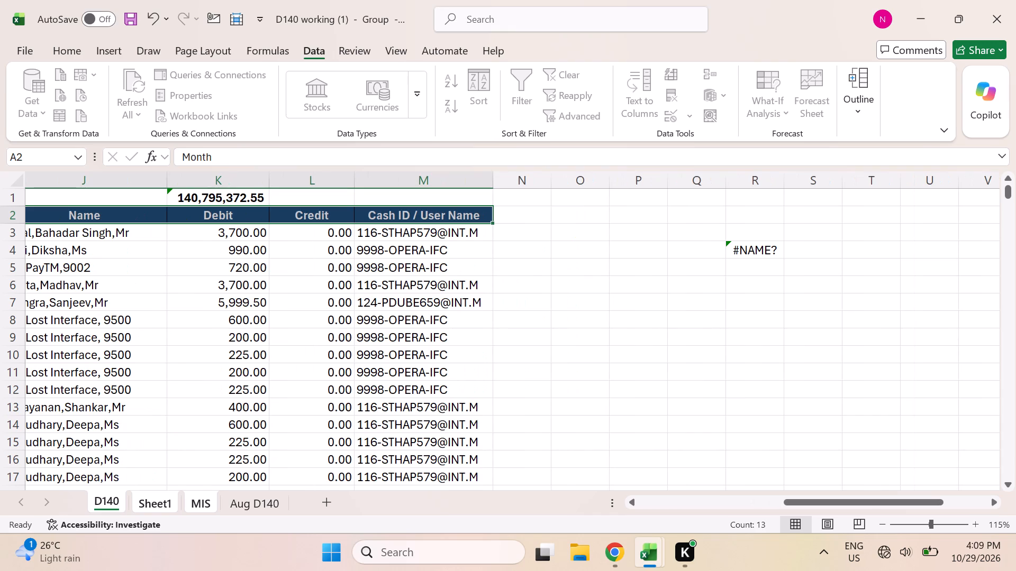
Start closing the D140 working (1) workbook.
click(1015, 0)
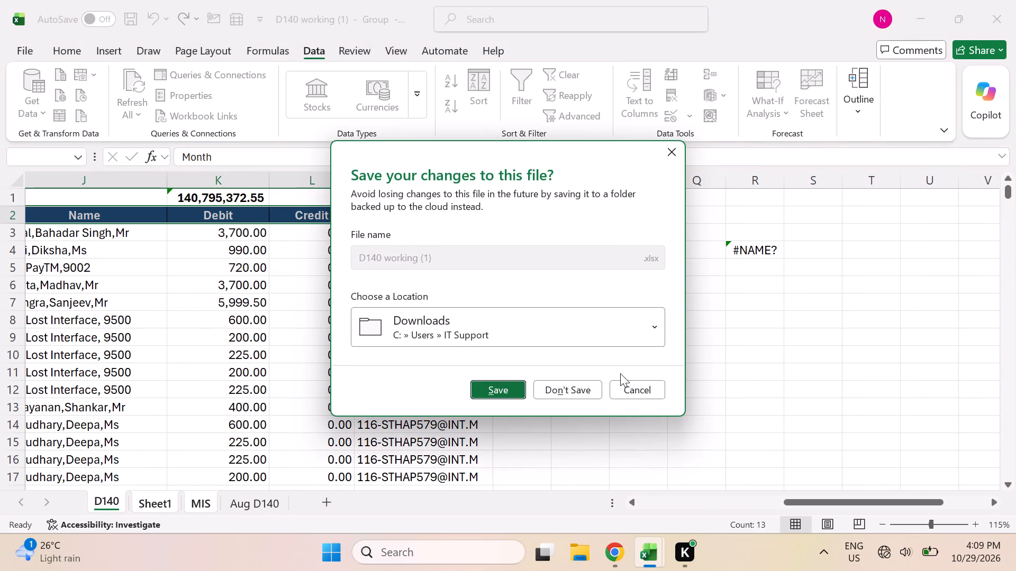
Close the D140 working (1) workbook without saving its changes, and return to its window from MSR Working.
click(579, 392)
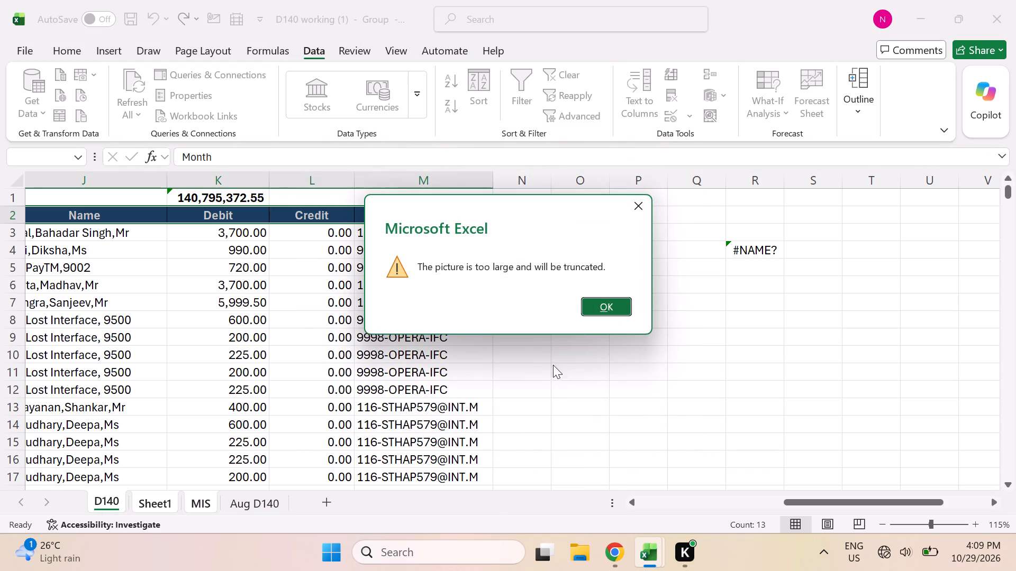
click(611, 310)
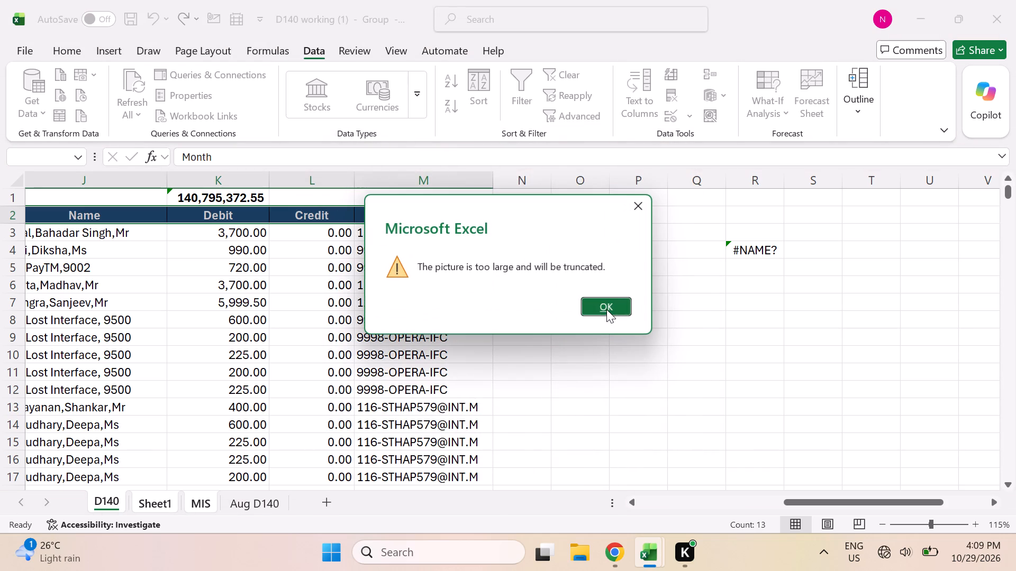
click(606, 309)
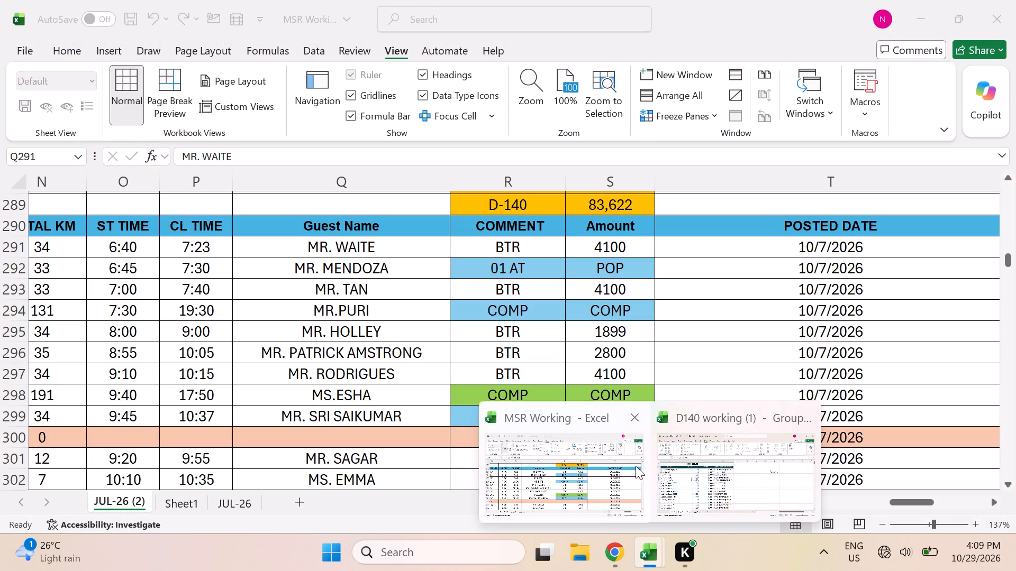
click(703, 465)
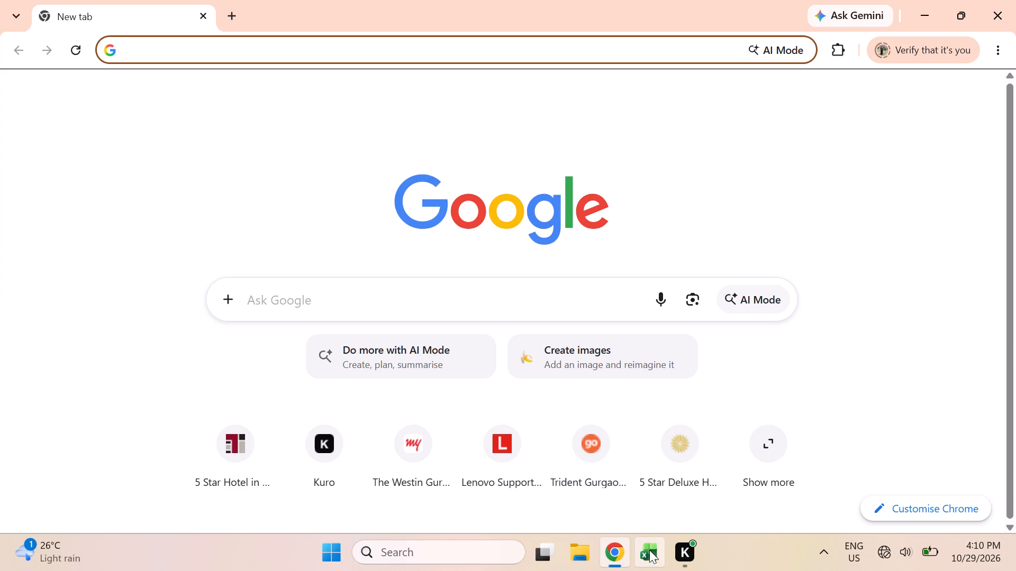
Relaunch Excel, close it again, and remove the recovered MSR Working and D140 working (1) files instead of keeping them for viewing.
click(648, 541)
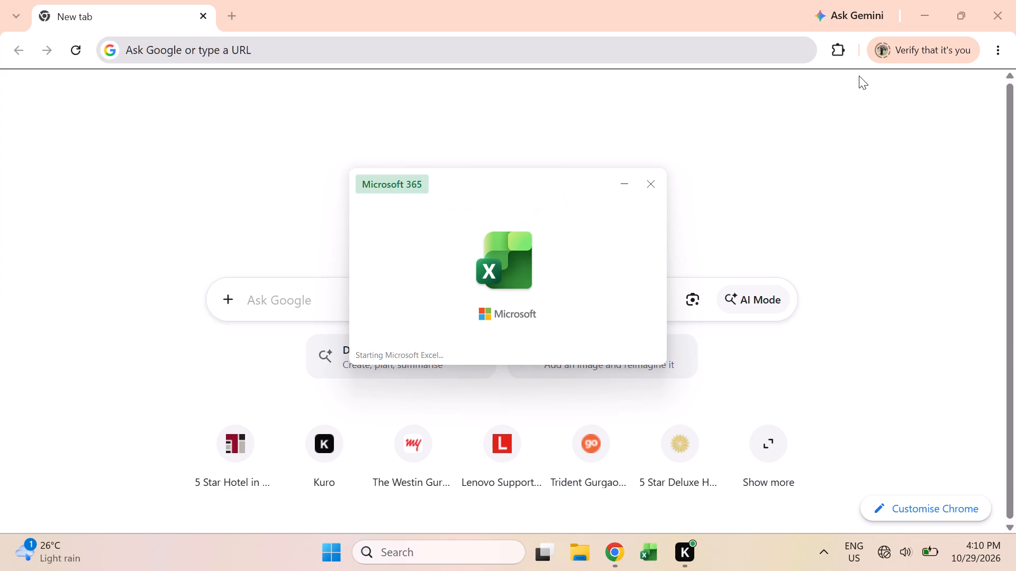
click(649, 178)
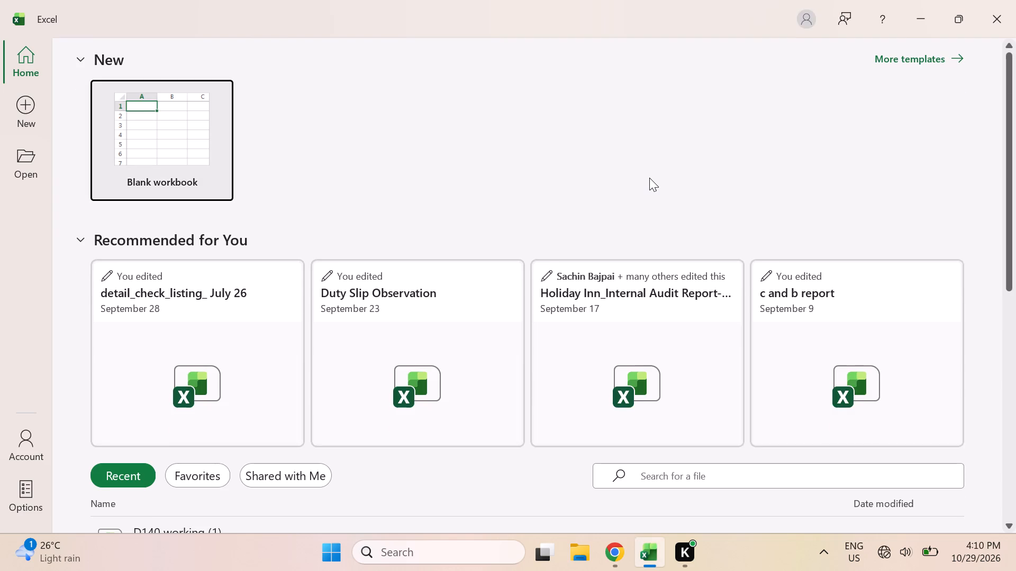
click(1015, 0)
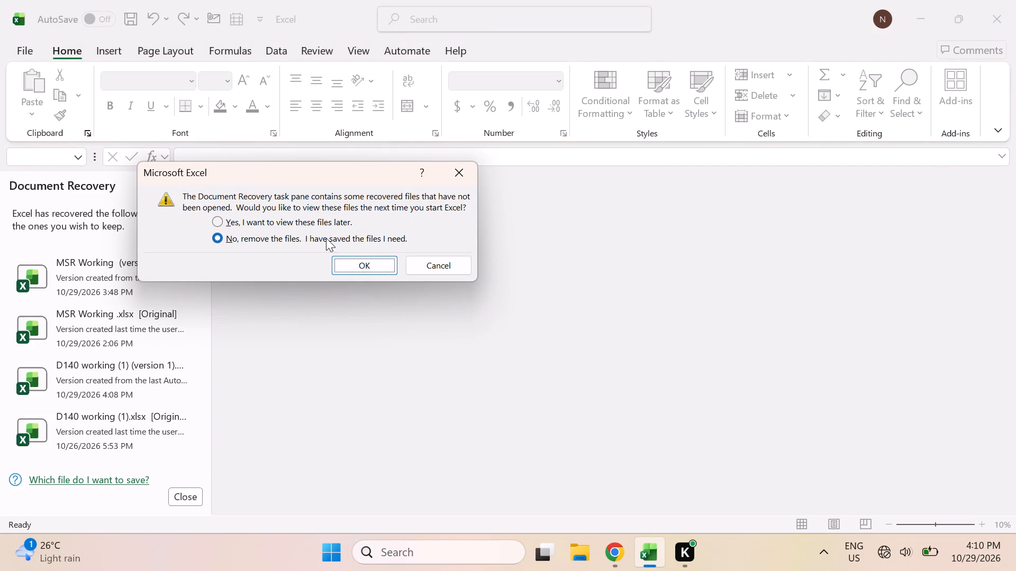
click(374, 261)
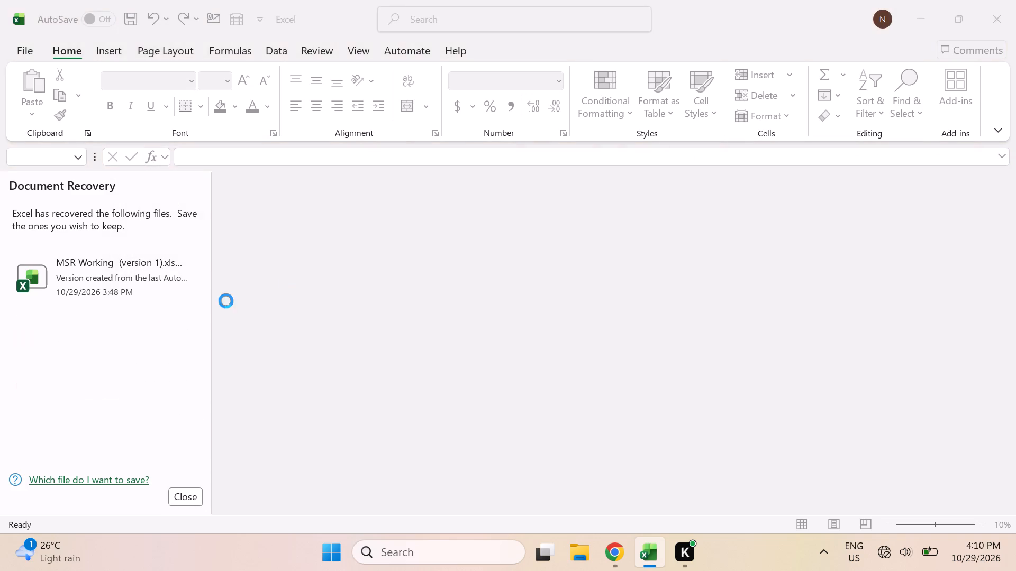
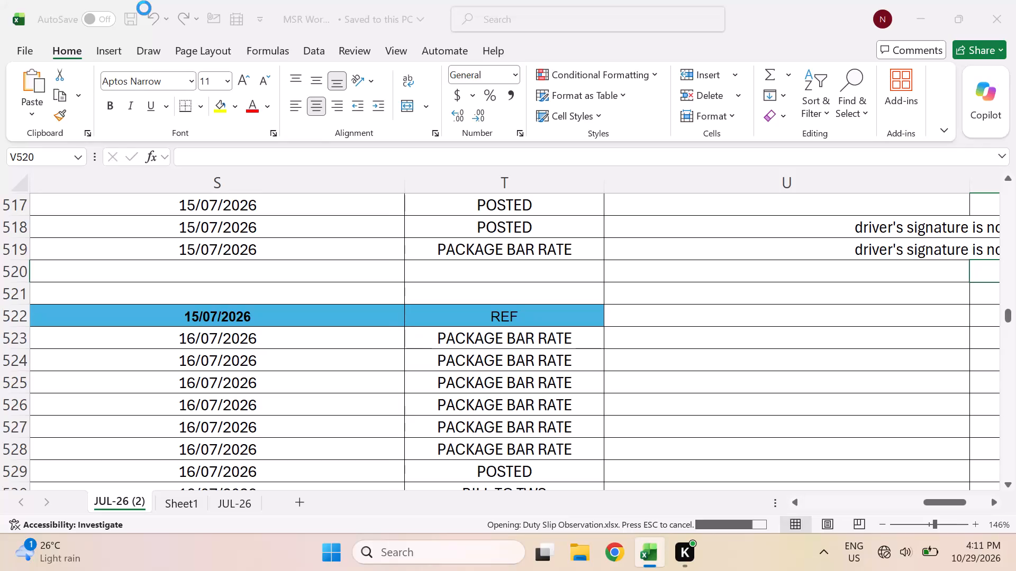
Close the Duty Slip Observation workbook and return to the JUL-26 (2) duty records in MSR Working.
scroll(144, 8, right, 7)
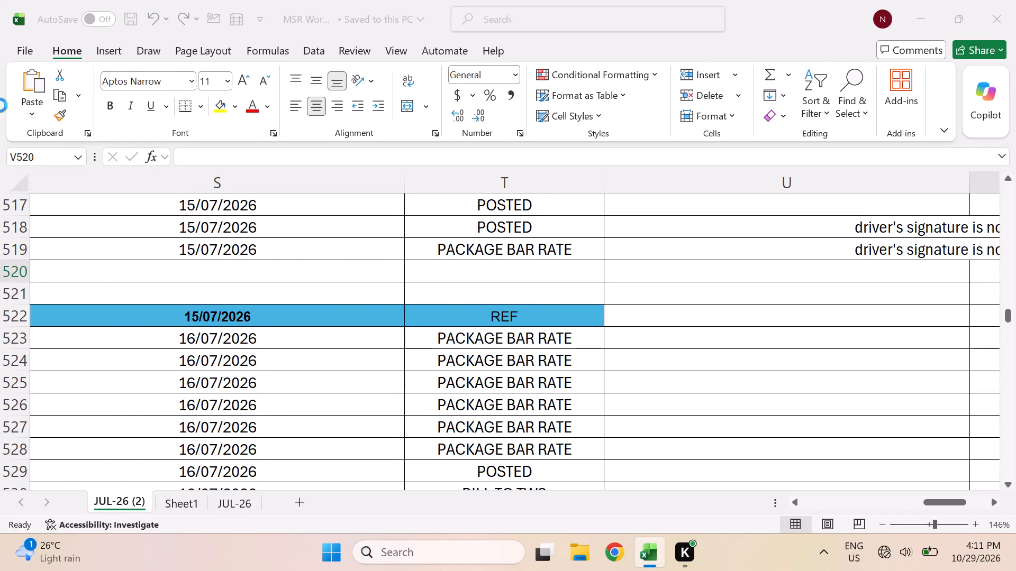
scroll(0, 117, right, 20)
scroll(0, 117, right, 20)
scroll(0, 117, right, 2)
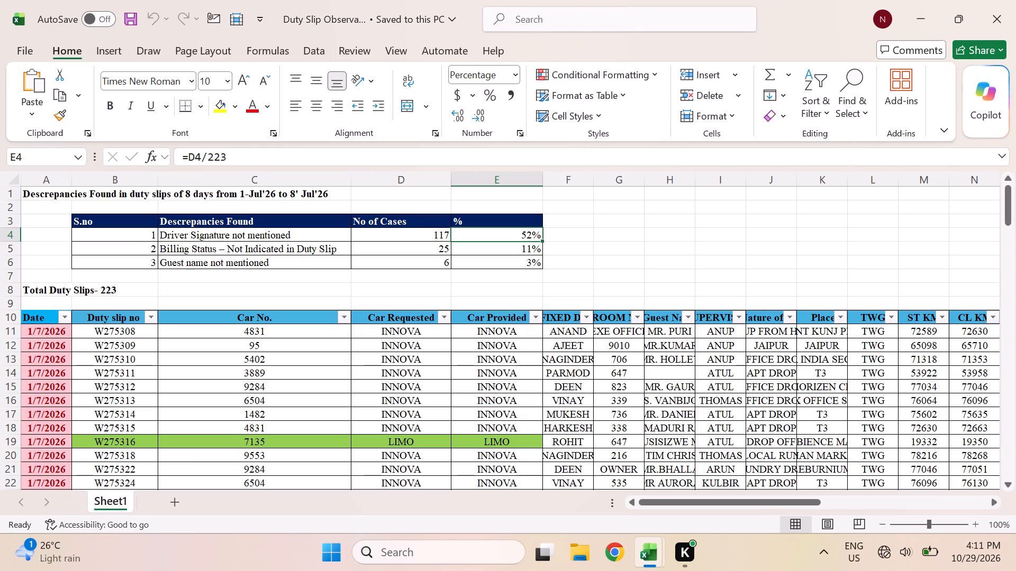
scroll(322, 309, down, 1)
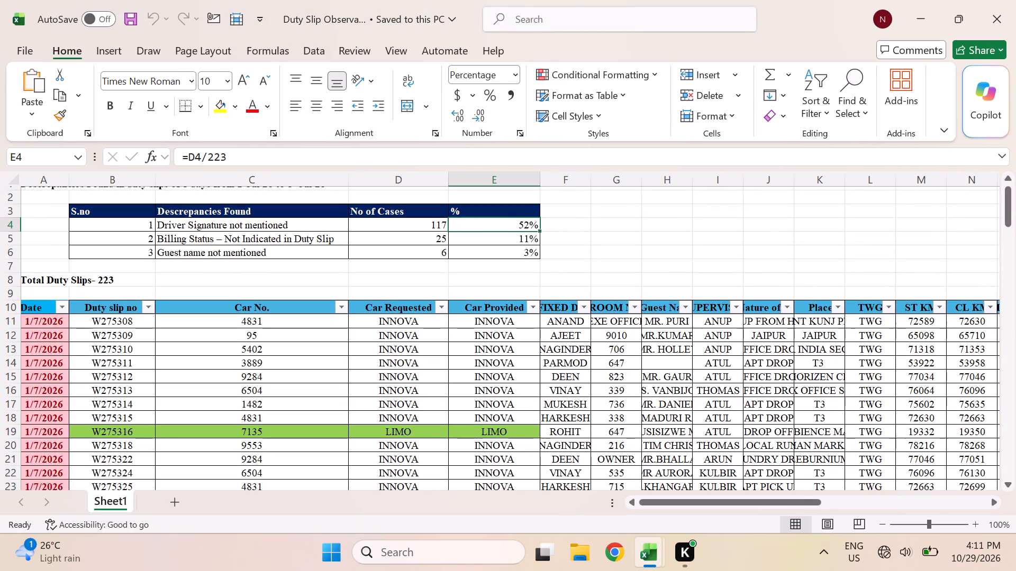
click(1006, 6)
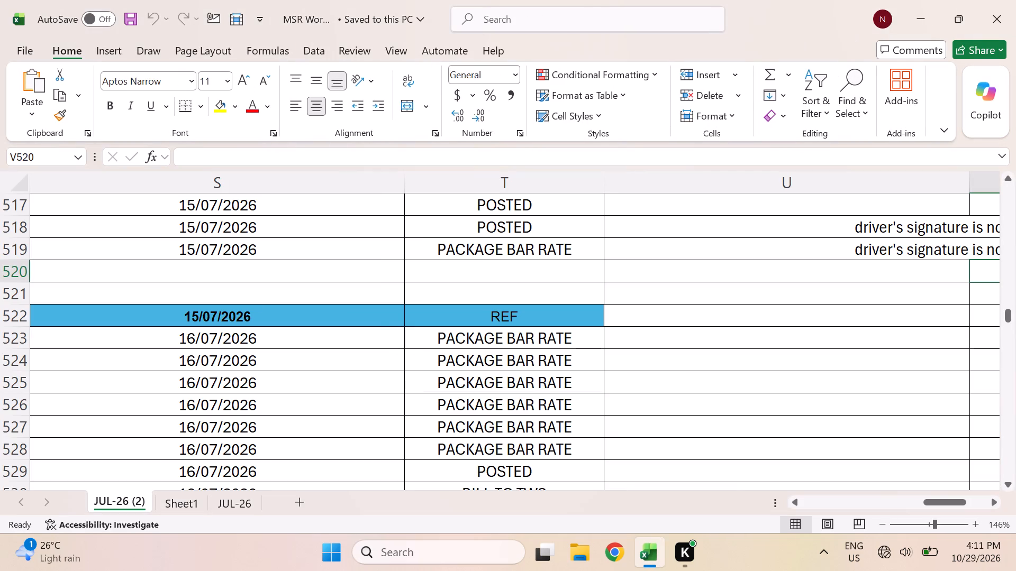
scroll(369, 455, right, 4)
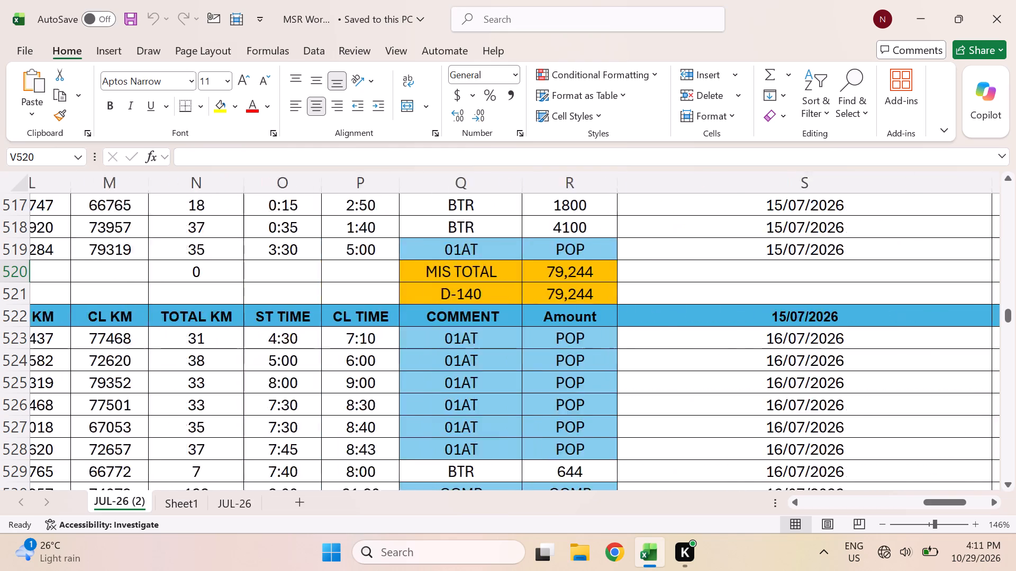
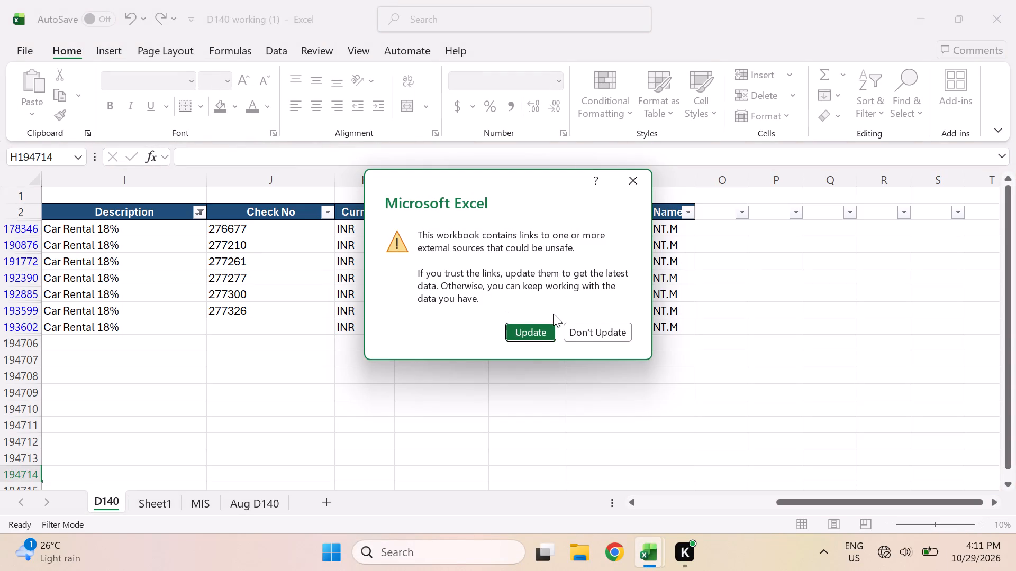
Update the external links of the D140 working (1) workbook.
click(538, 331)
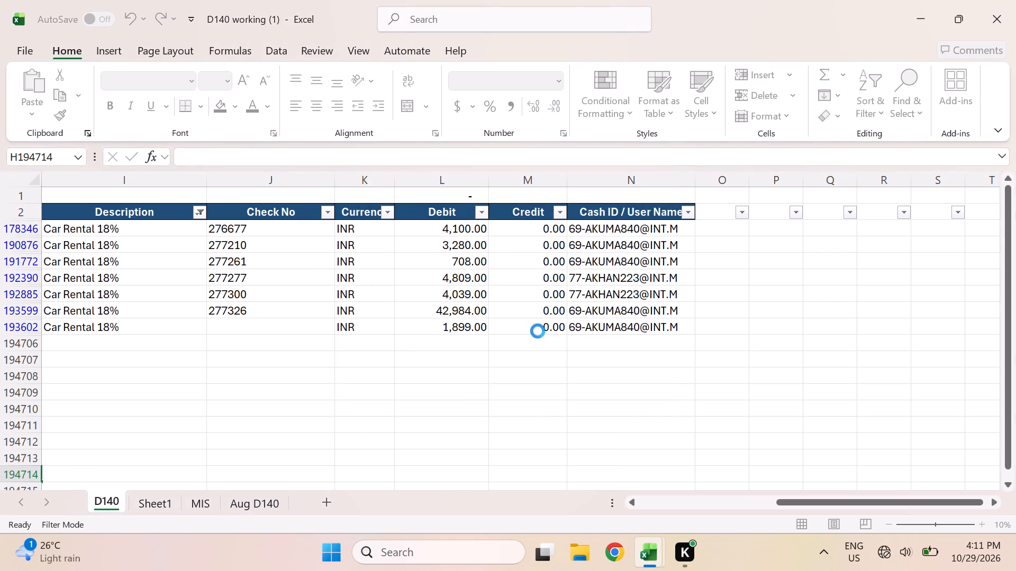
Clear all existing filters on the D140 sheet and filter the Month column to July only.
scroll(451, 331, right, 2)
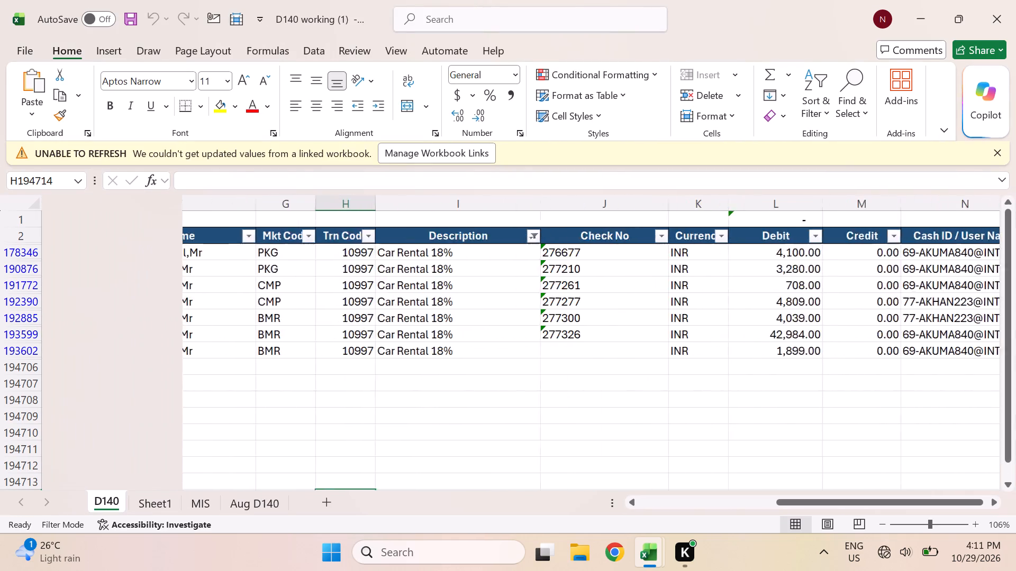
scroll(451, 331, right, 5)
scroll(451, 331, left, 1)
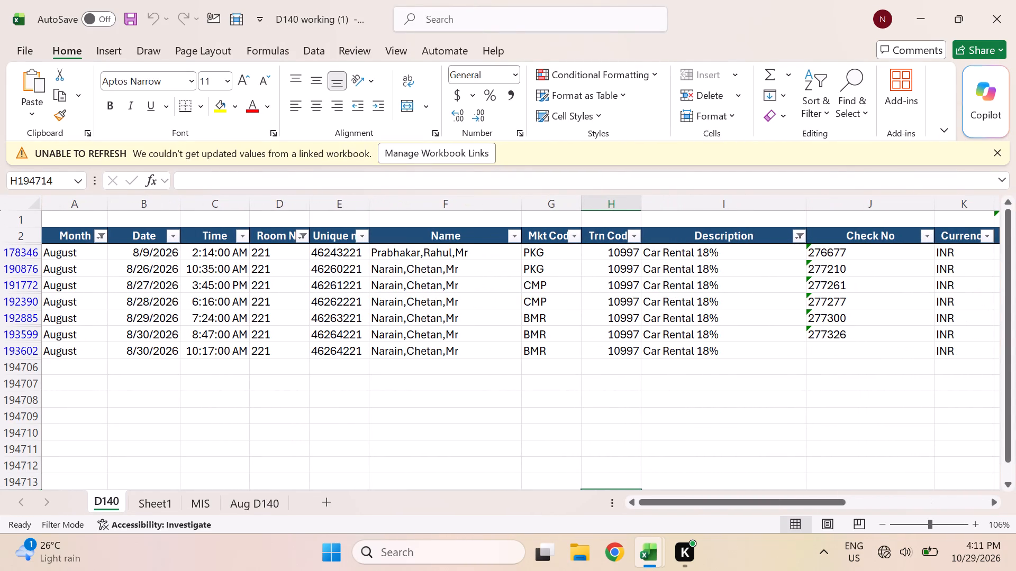
text(ac)
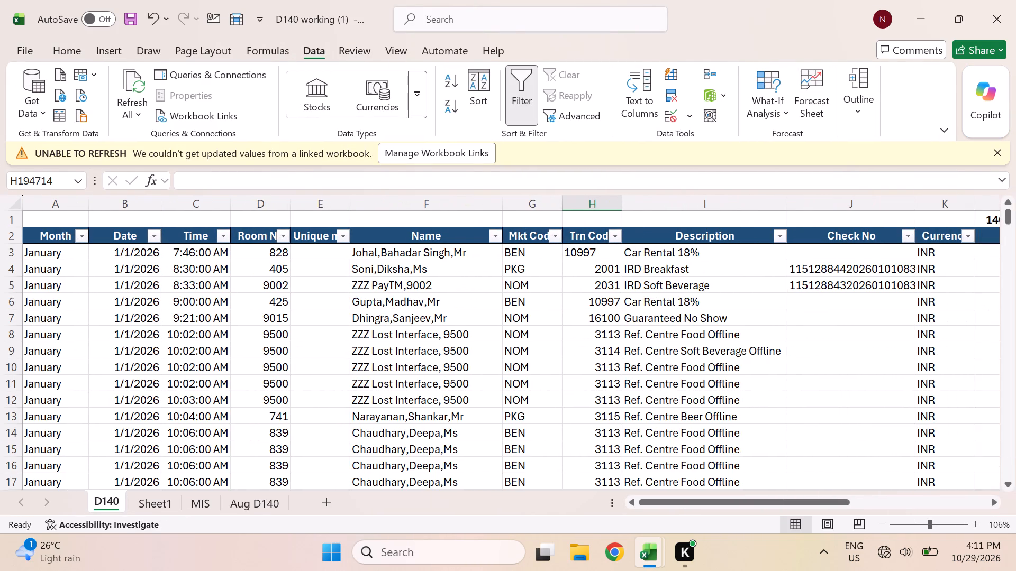
scroll(451, 331, down, 1)
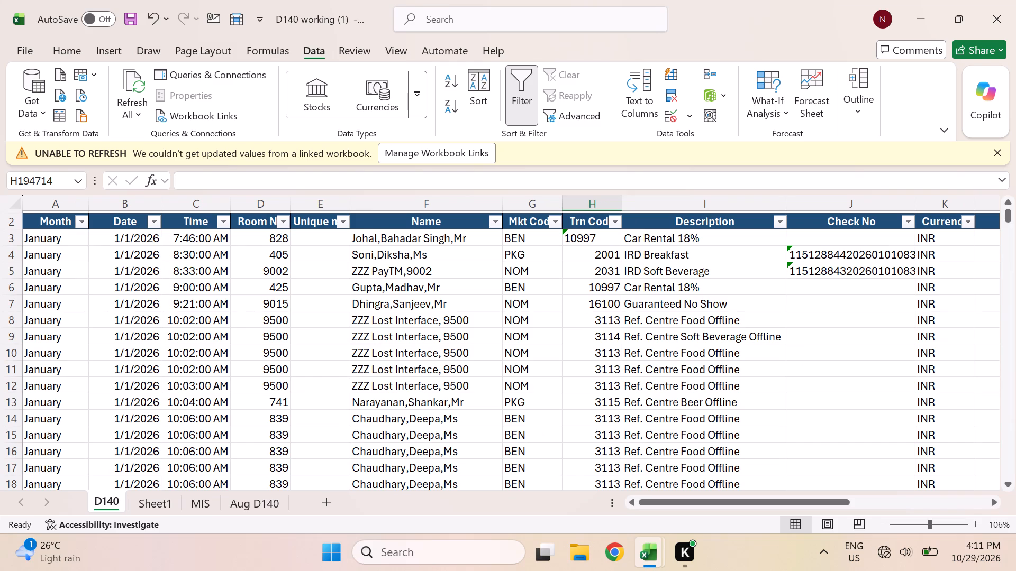
click(81, 222)
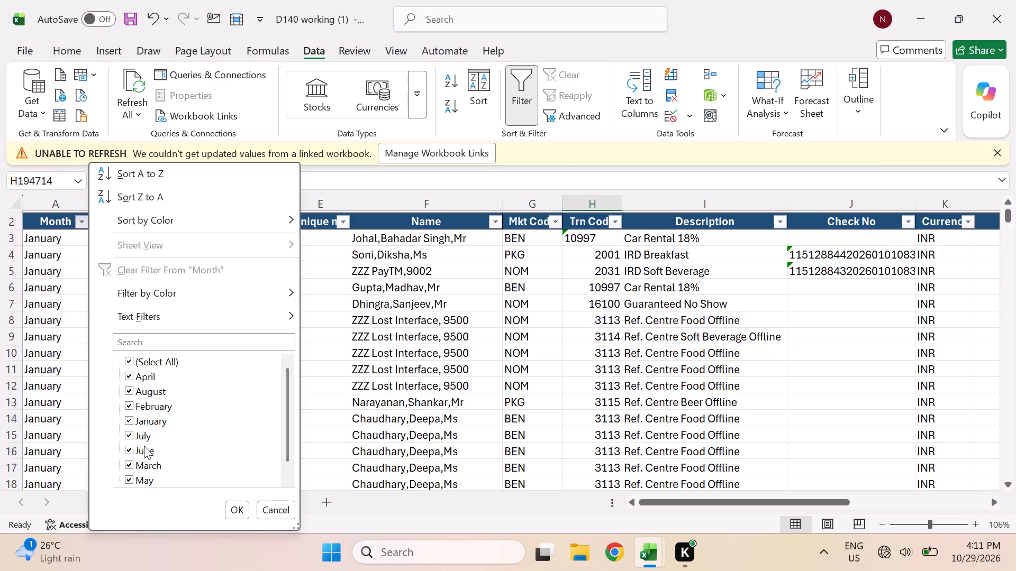
click(155, 360)
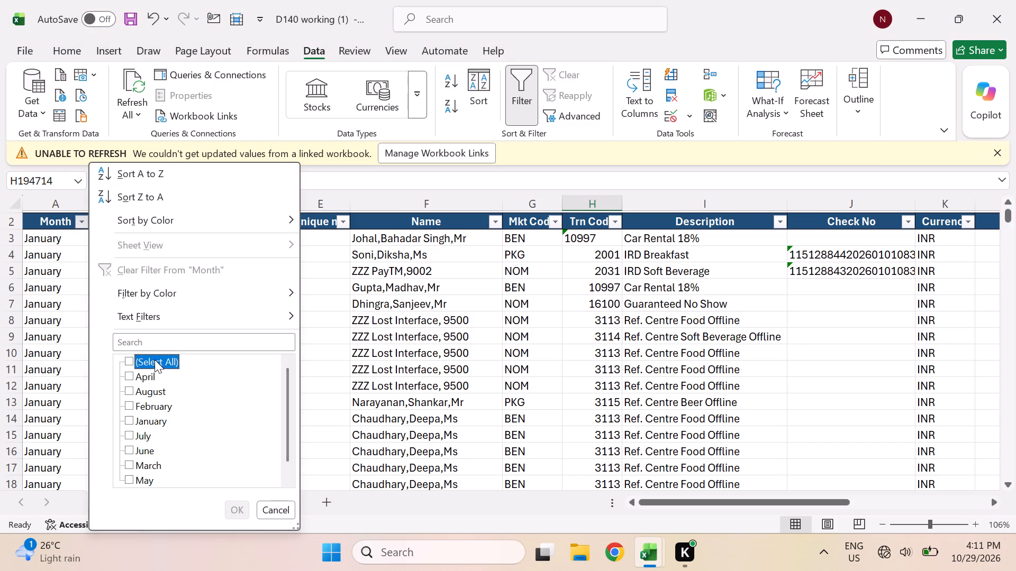
click(125, 434)
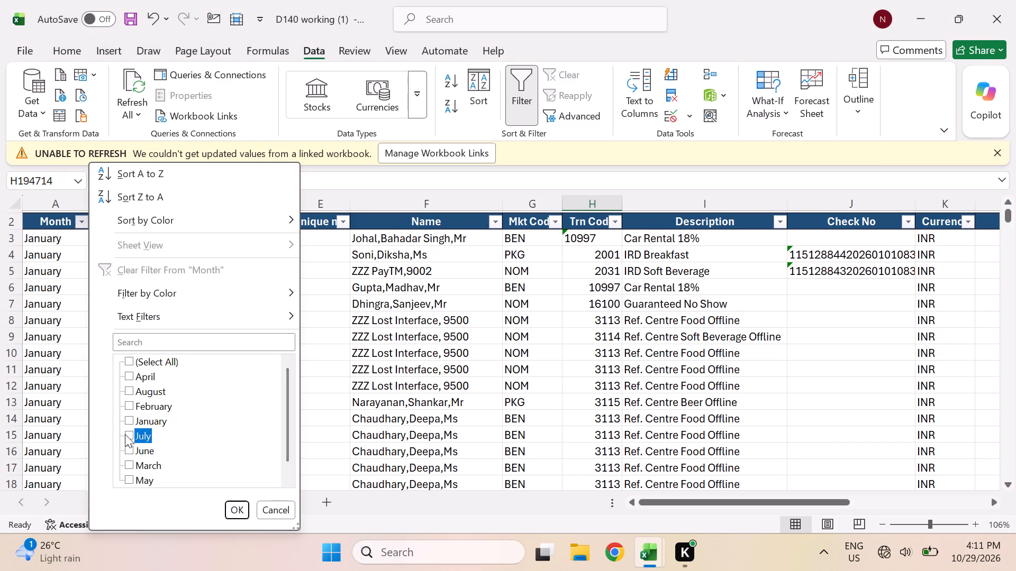
key(Return)
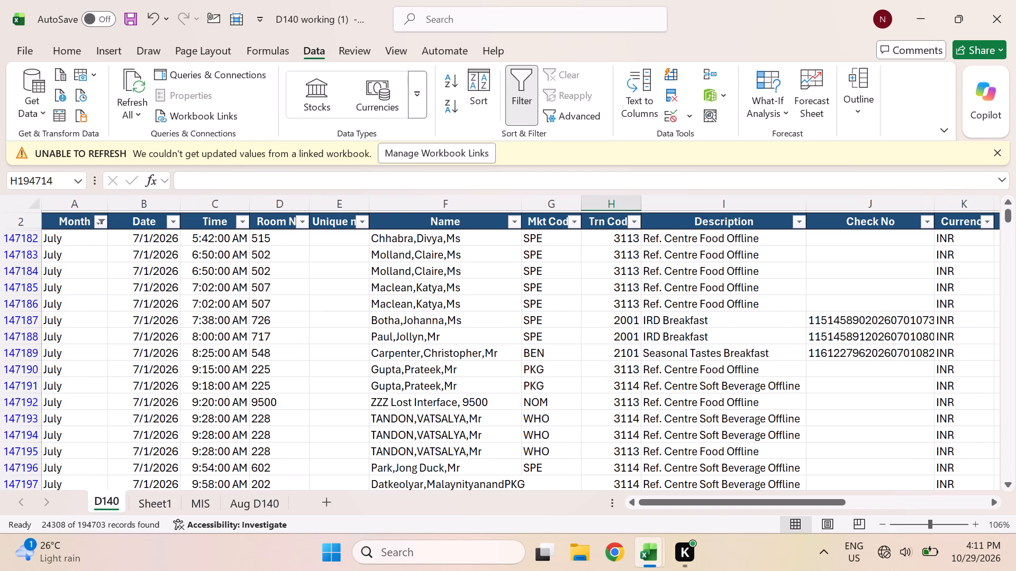
Delete the entire unique-number column E, between Room No and Name, from the D140 sheet.
scroll(344, 413, left, 2)
scroll(344, 413, right, 1)
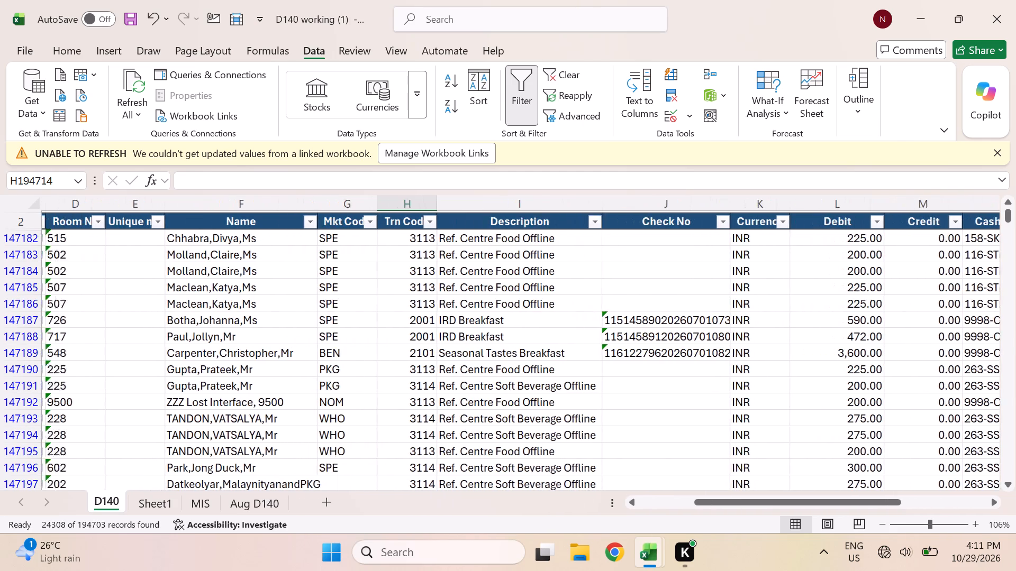
scroll(344, 413, right, 2)
key(alt+Tab)
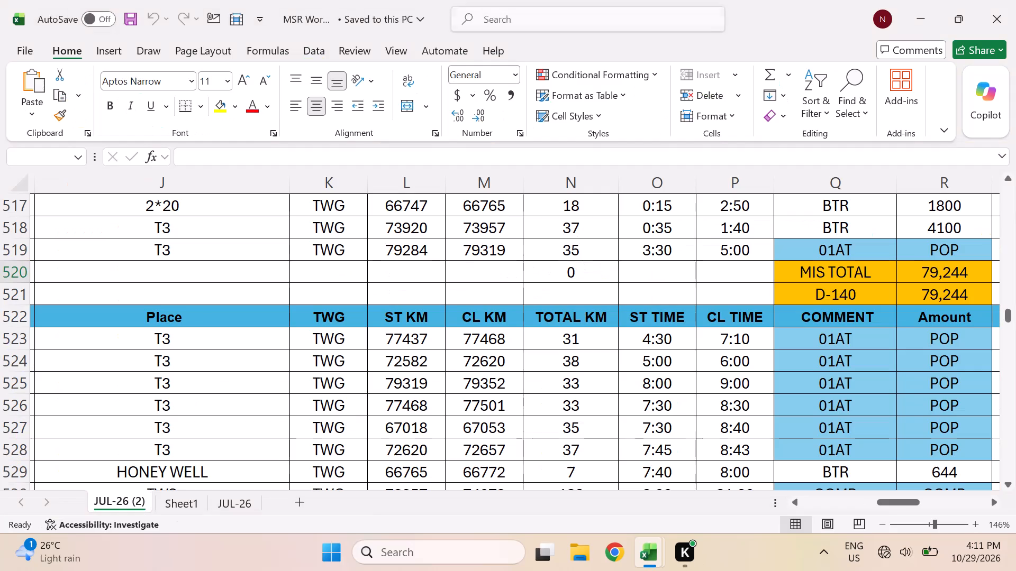
key(alt+Tab)
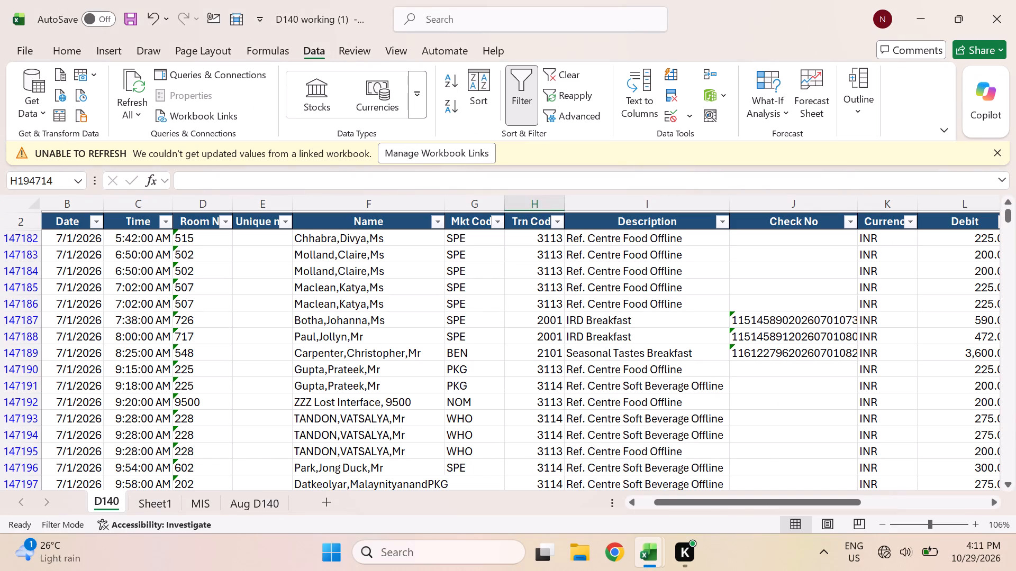
click(266, 200)
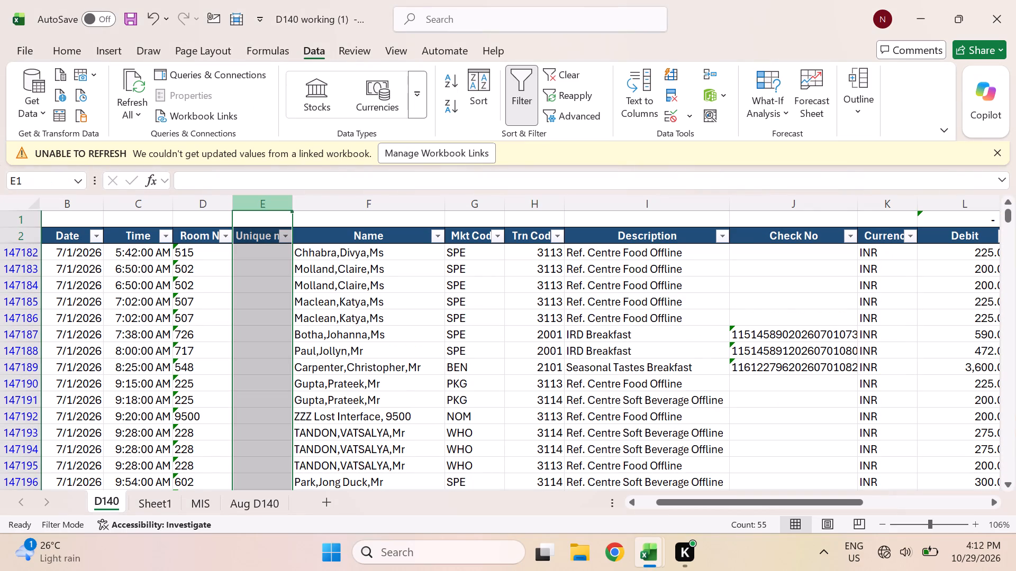
right_click(266, 200)
click(321, 389)
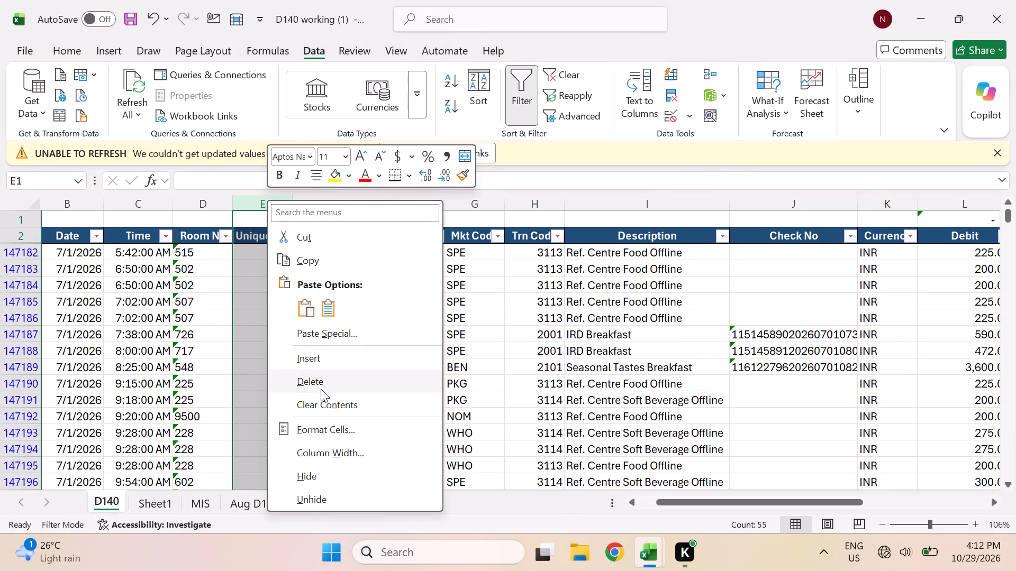
scroll(321, 389, left, 2)
scroll(321, 389, right, 1)
scroll(321, 389, left, 1)
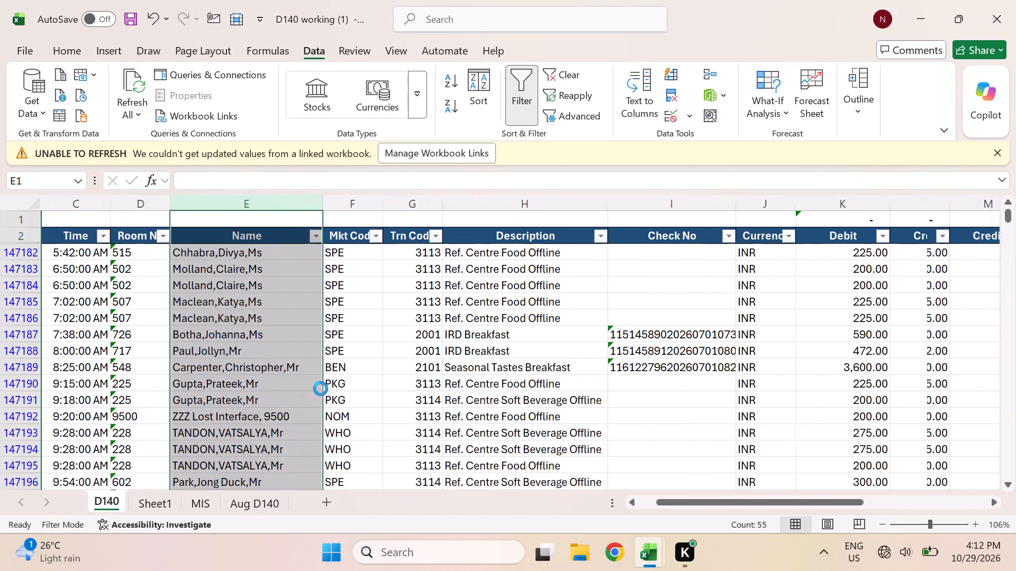
scroll(321, 389, left, 2)
scroll(321, 389, right, 2)
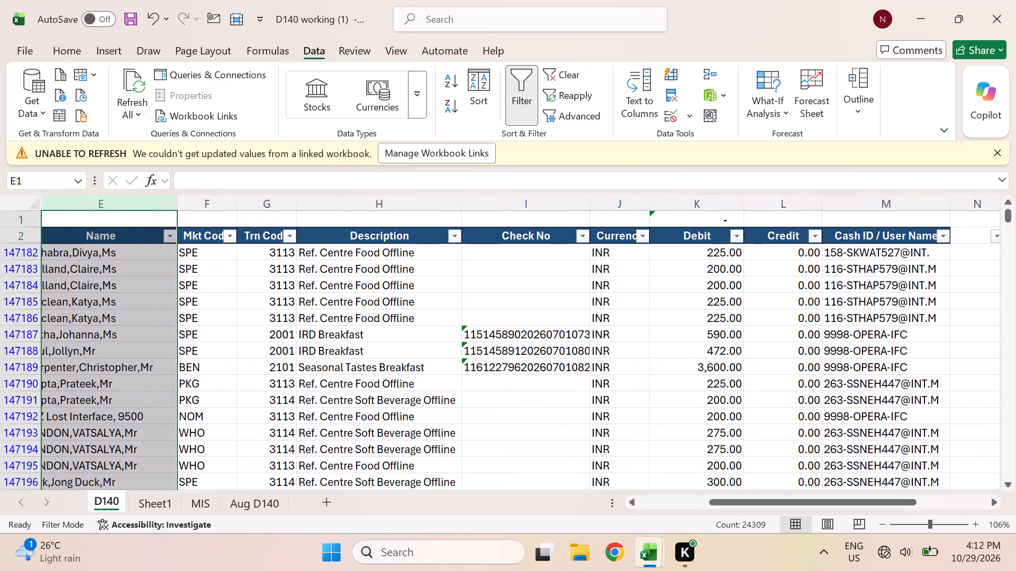
scroll(321, 389, right, 2)
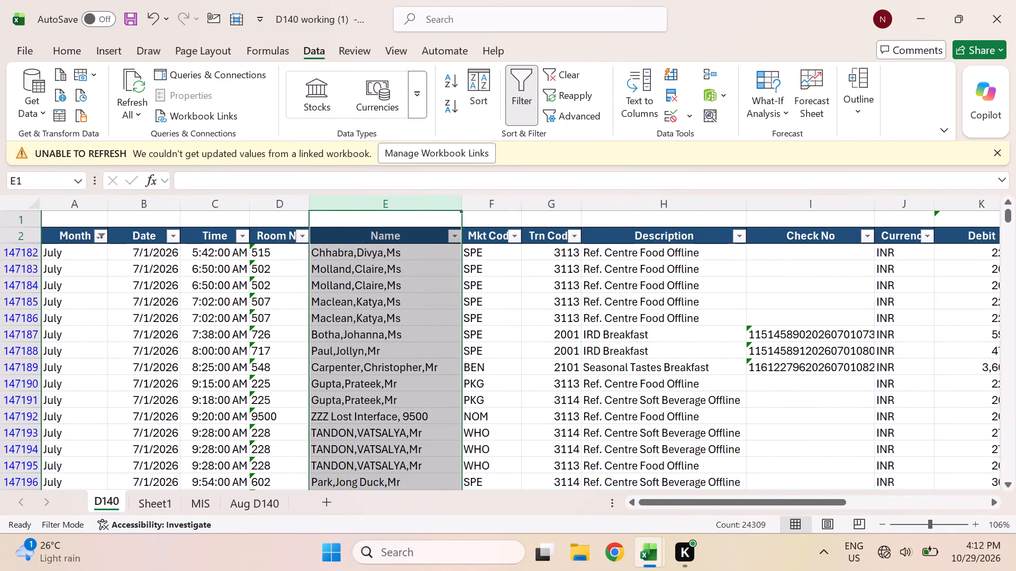
click(304, 315)
Switch to MSR Working and examine the JUL-26 (2) duty records back to the 10/7/2026 section, across to the REF column.
key(alt+Tab)
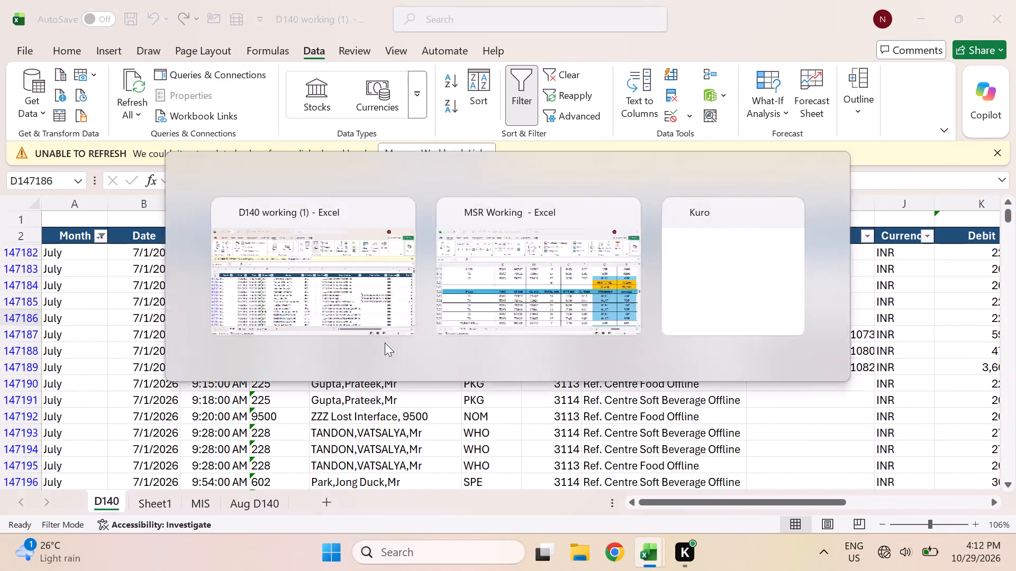
scroll(440, 365, right, 3)
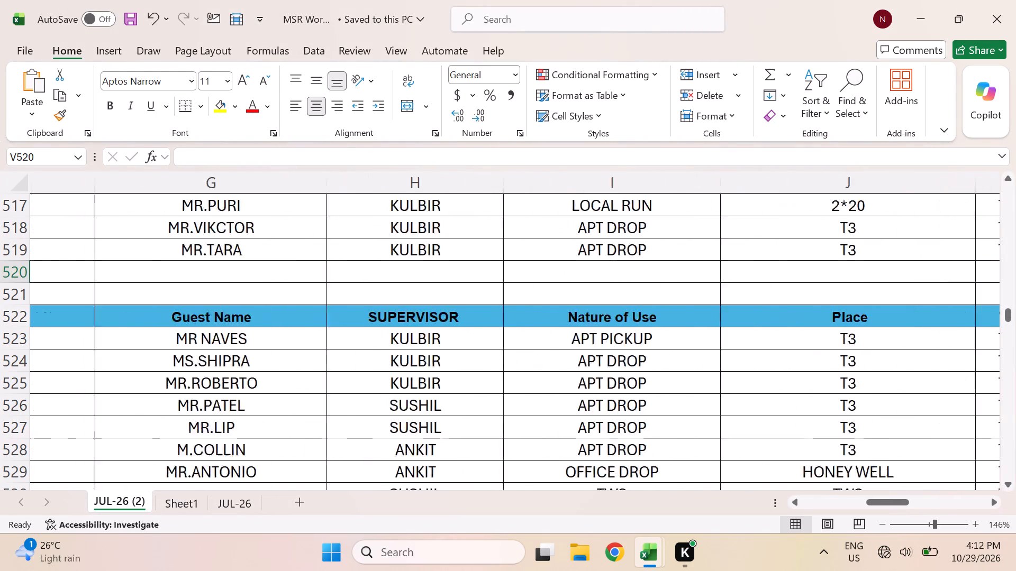
scroll(440, 365, right, 8)
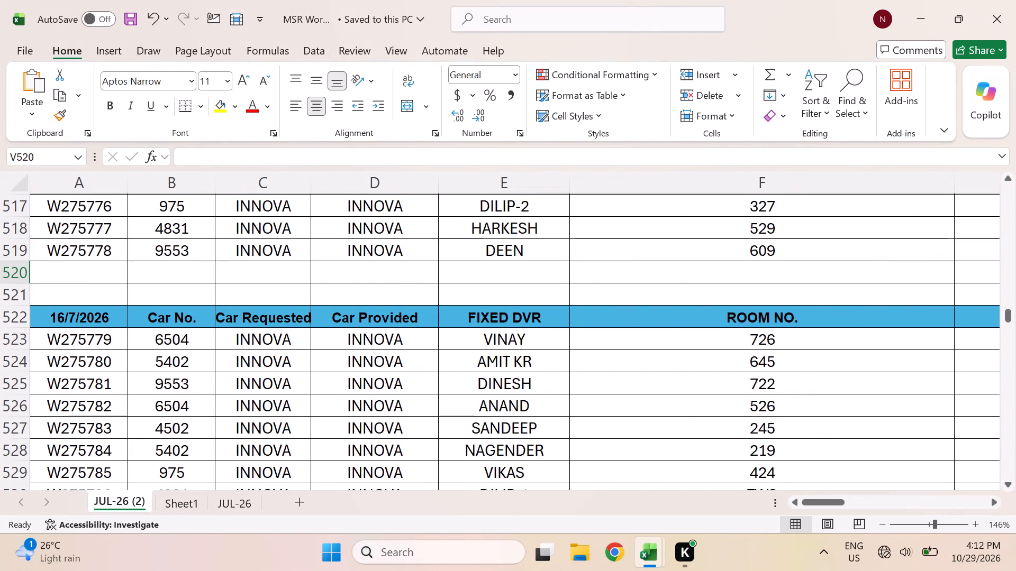
scroll(389, 382, up, 2)
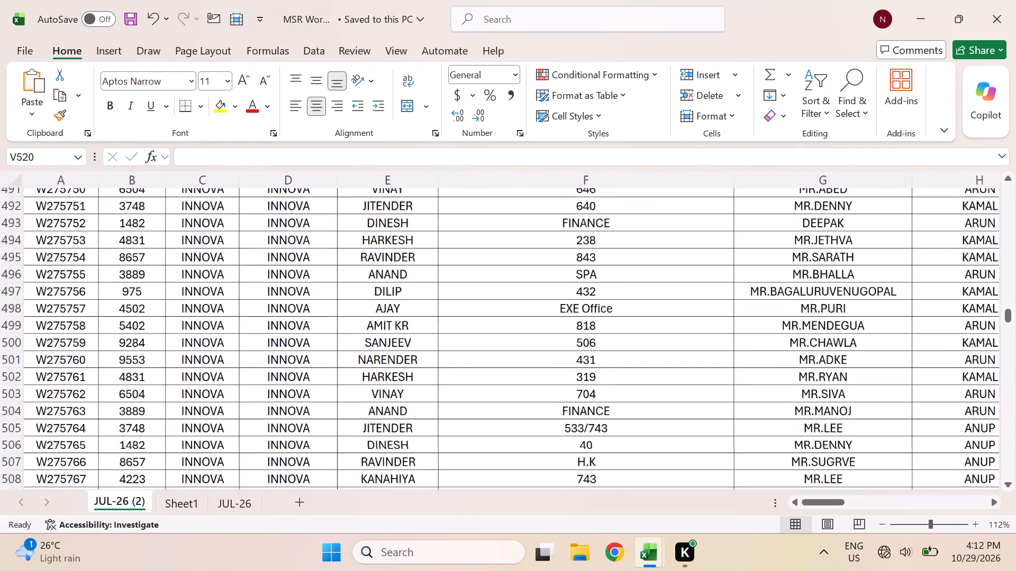
scroll(389, 382, up, 5)
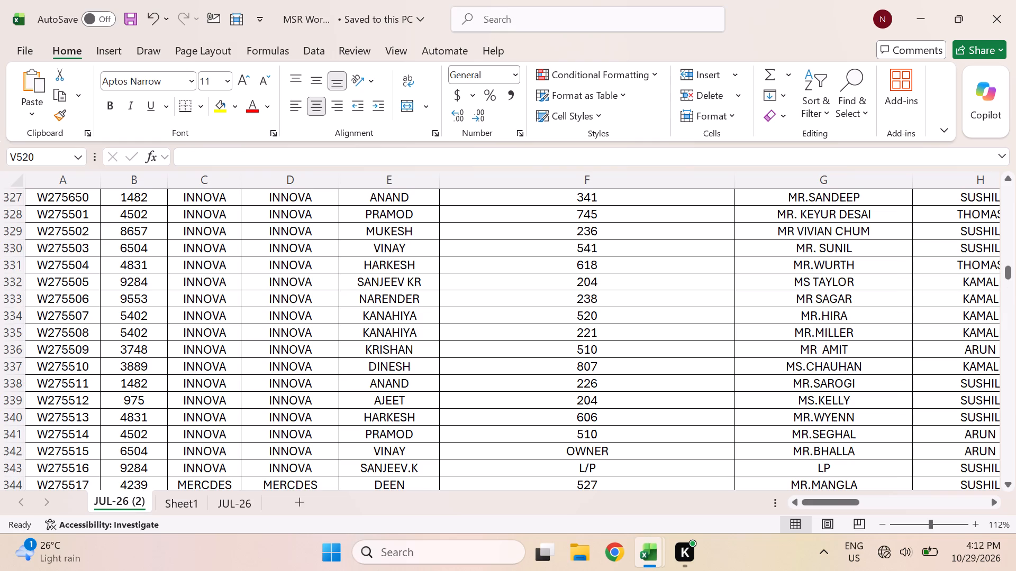
scroll(389, 382, up, 3)
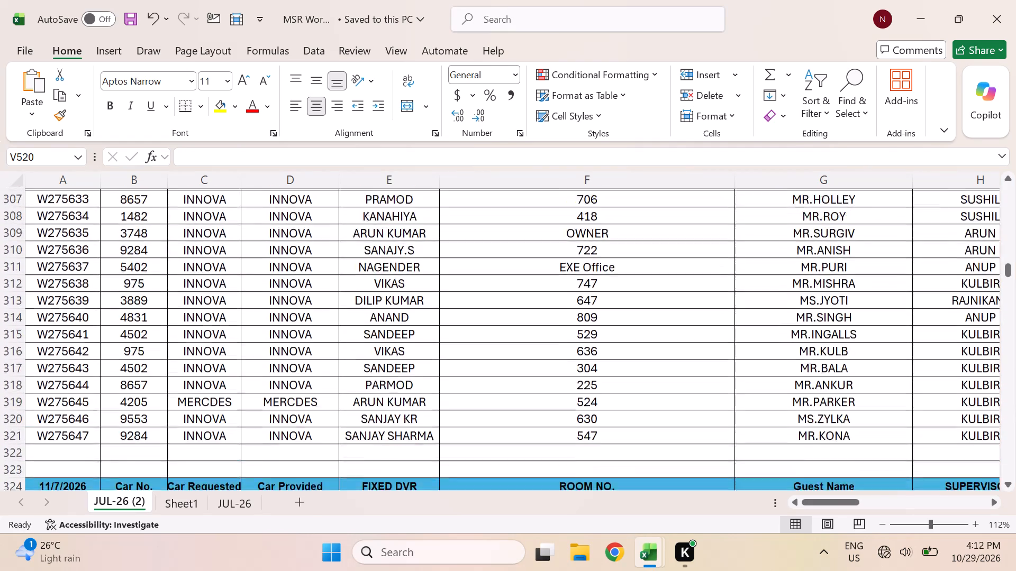
scroll(389, 382, up, 3)
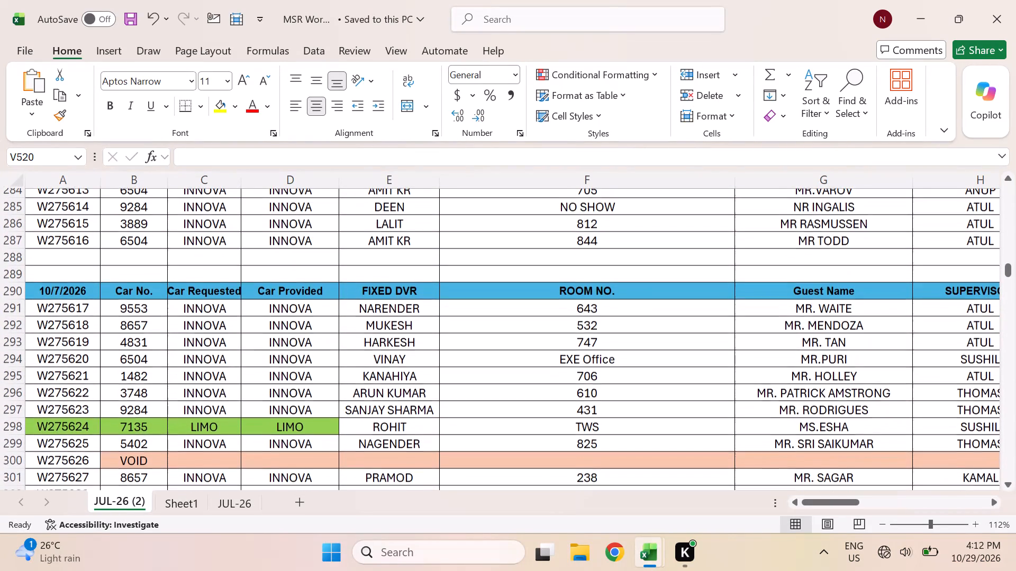
scroll(612, 355, left, 1)
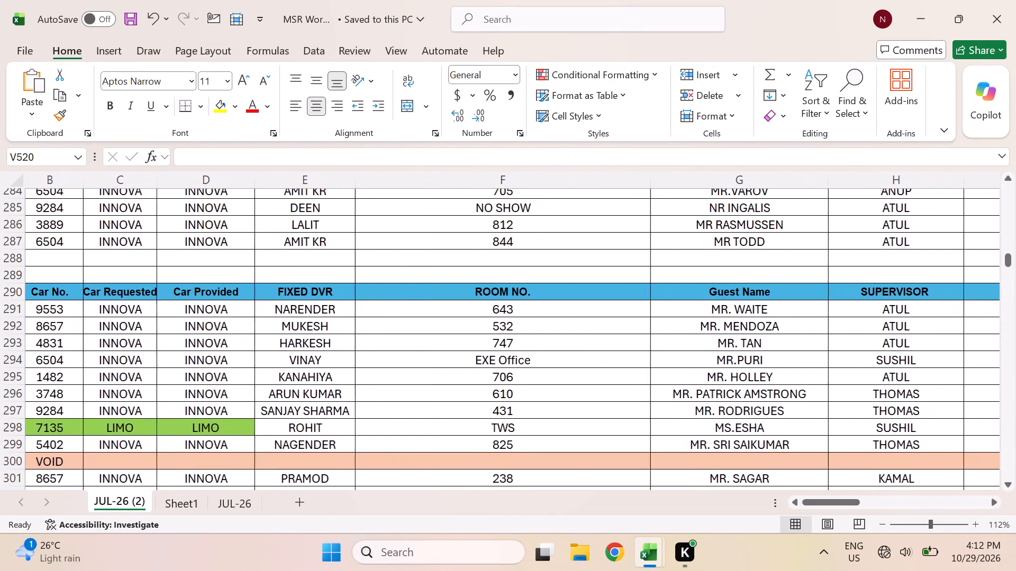
scroll(612, 355, left, 3)
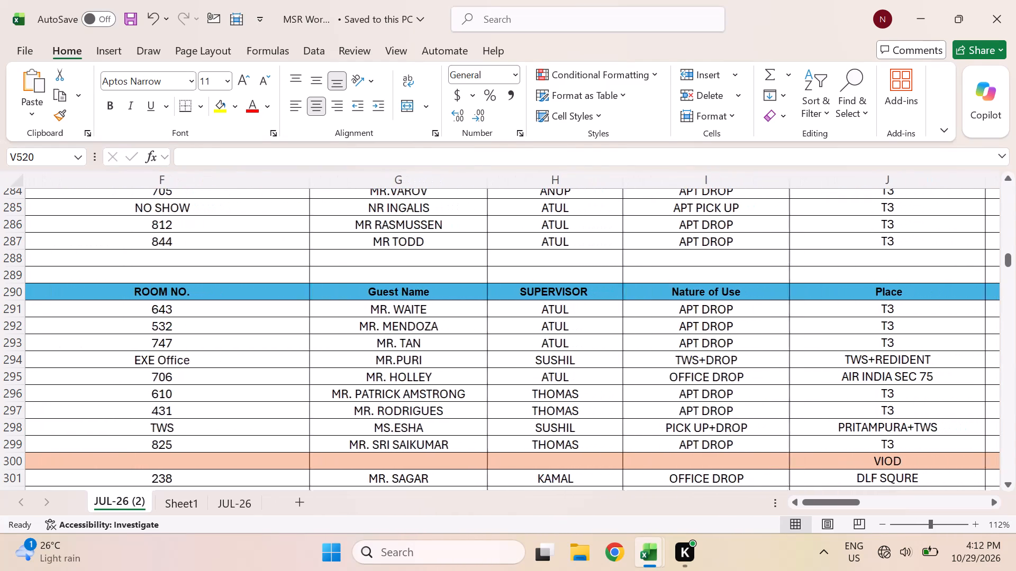
scroll(612, 355, left, 1)
scroll(612, 355, right, 2)
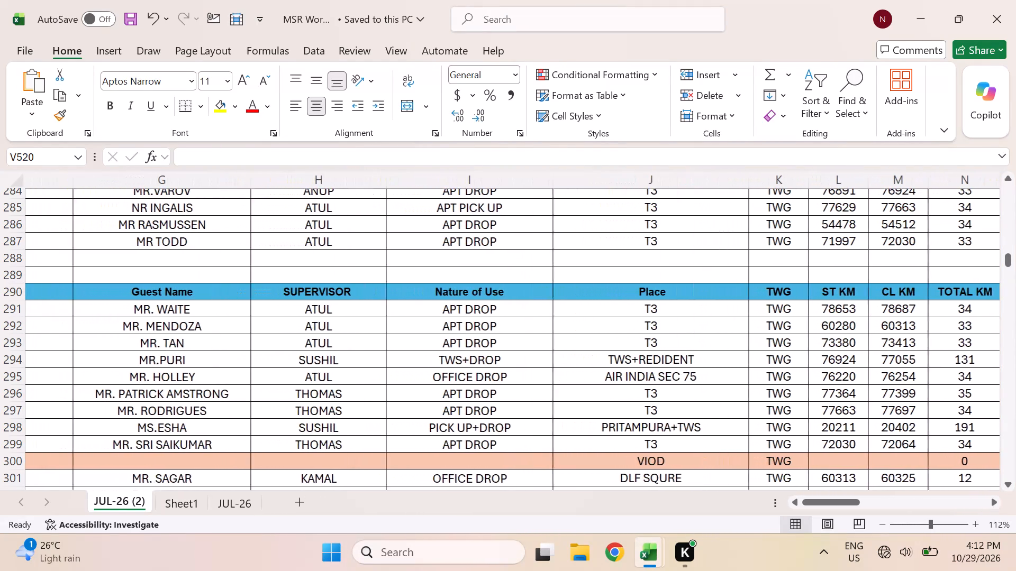
scroll(612, 355, left, 2)
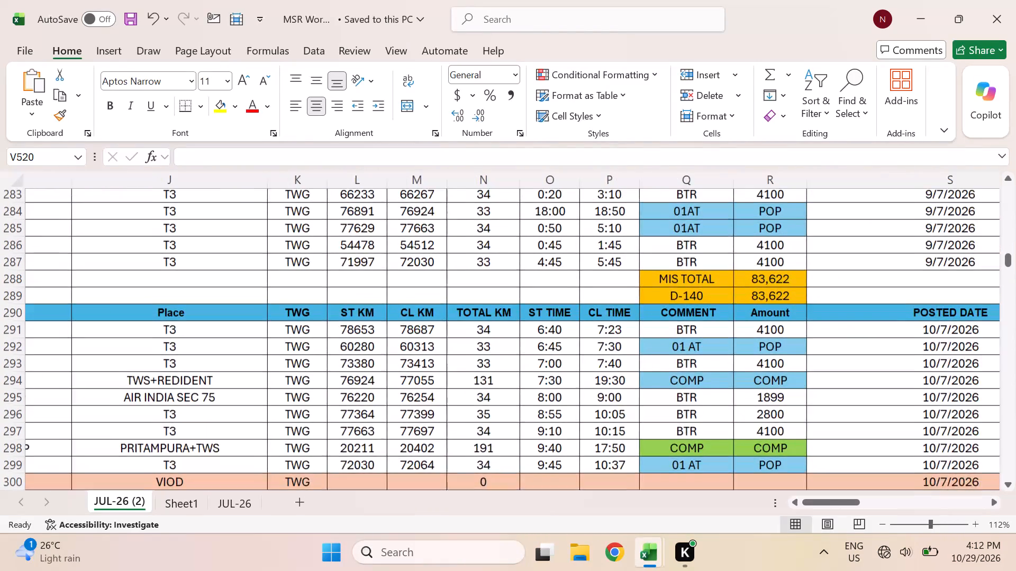
scroll(612, 355, left, 1)
scroll(612, 355, down, 1)
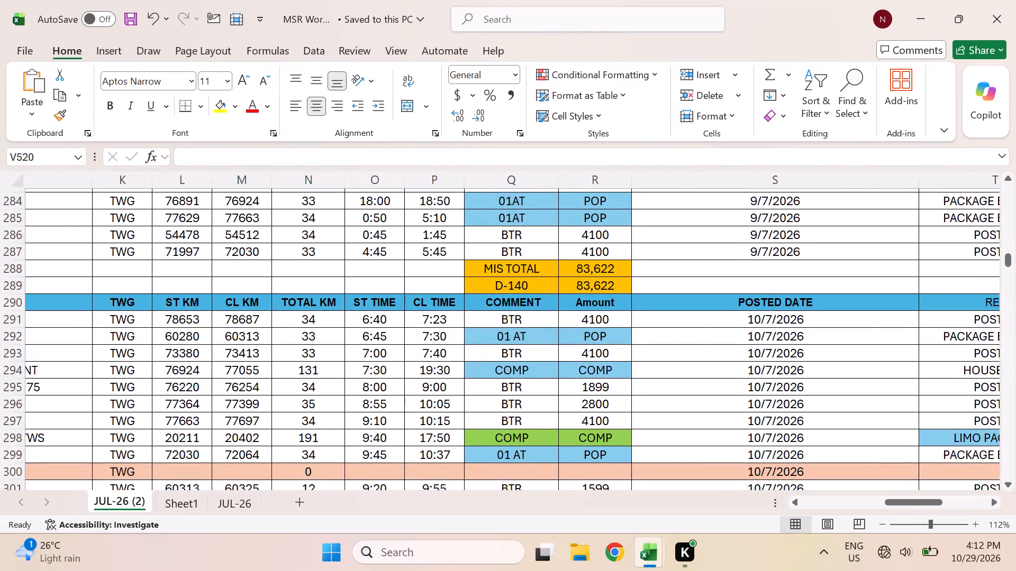
scroll(612, 355, left, 2)
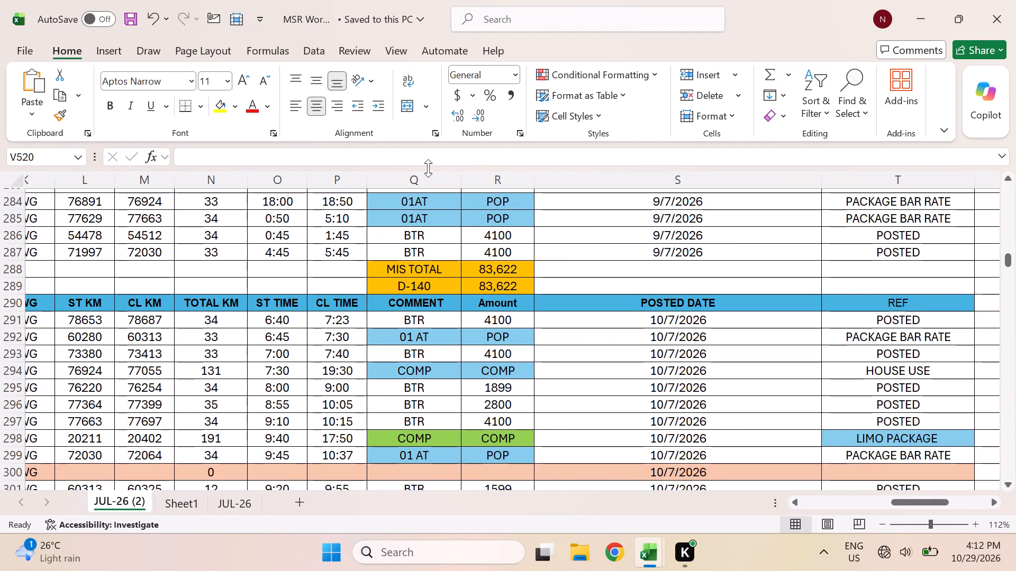
Insert a blank column between CL TIME and COMMENT on the JUL-26 (2) sheet.
click(404, 173)
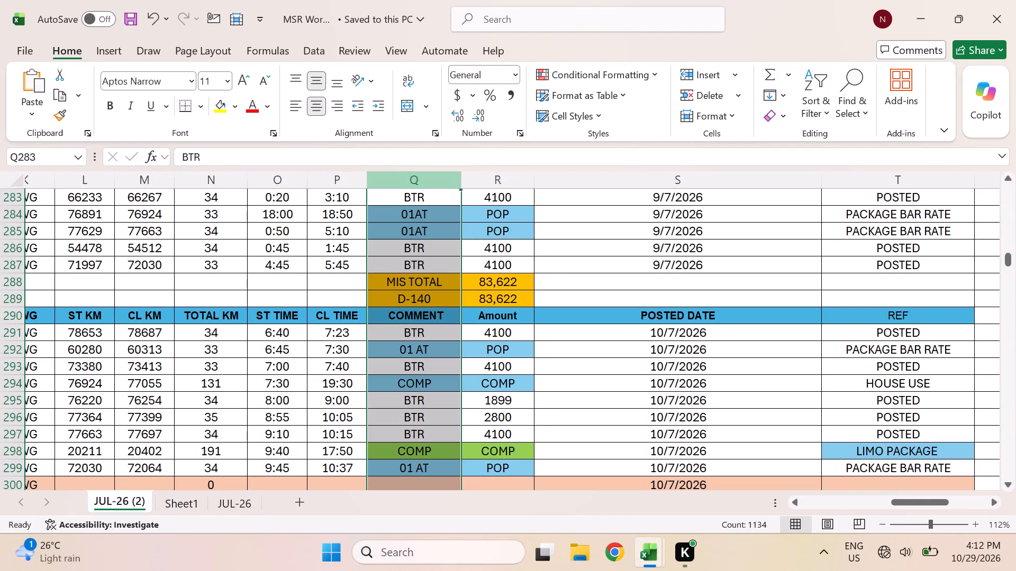
key(ctrl+shift+equal)
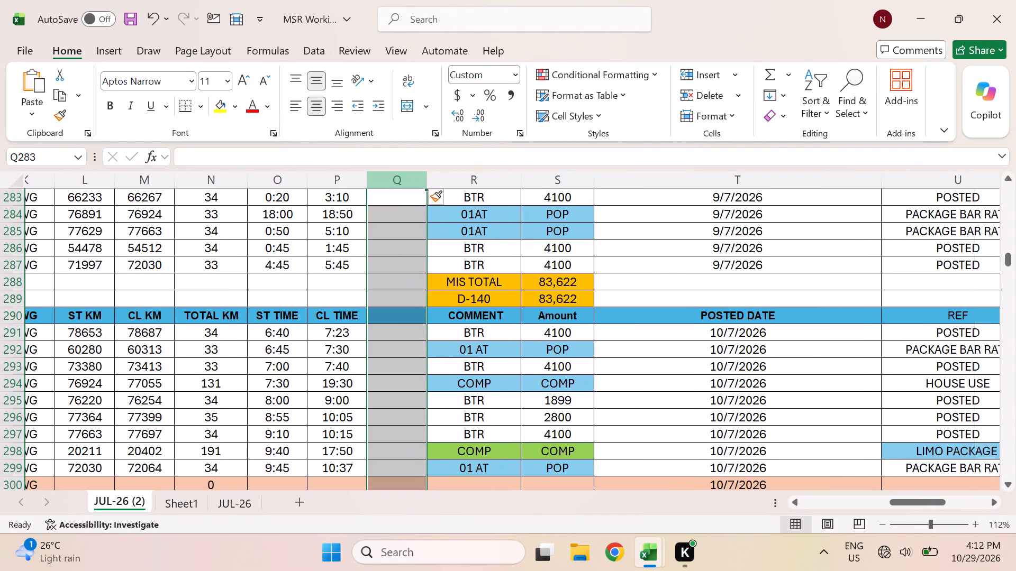
click(288, 283)
Move the Guest Name column into the blank column between CL TIME and COMMENT on the JUL-26 (2) sheet.
scroll(130, 294, right, 1)
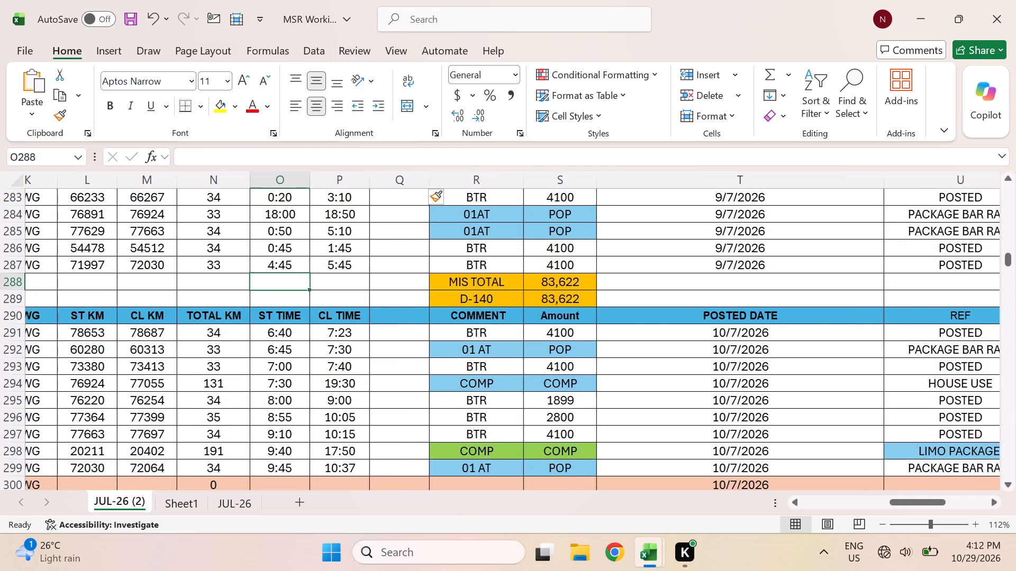
scroll(130, 294, right, 4)
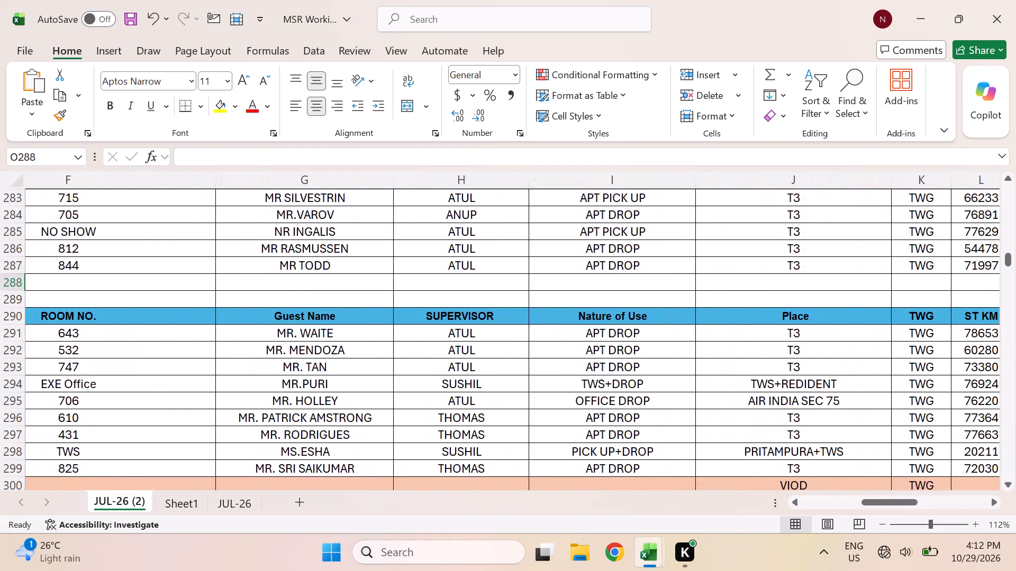
click(292, 183)
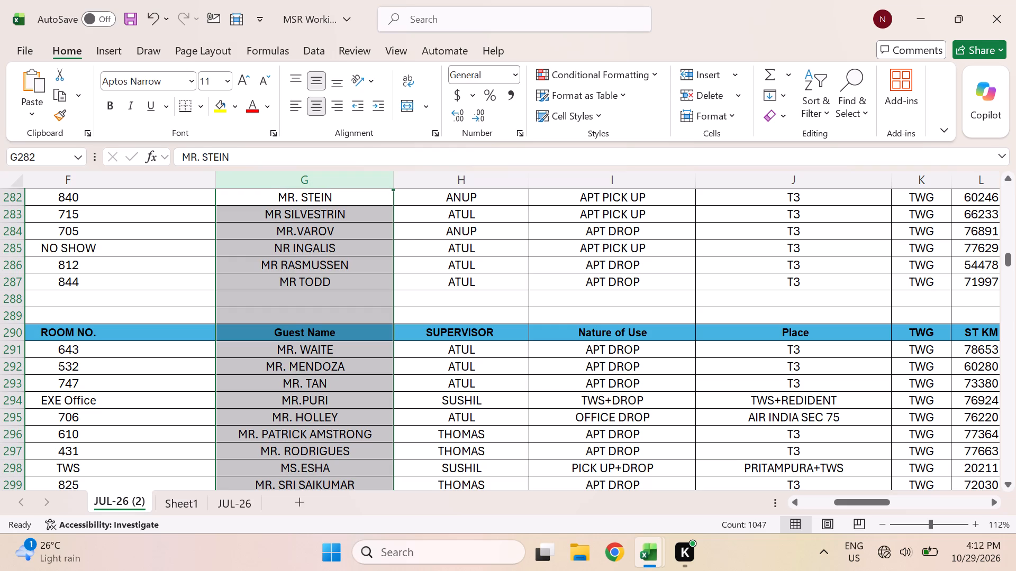
drag(392, 236, 878, 285)
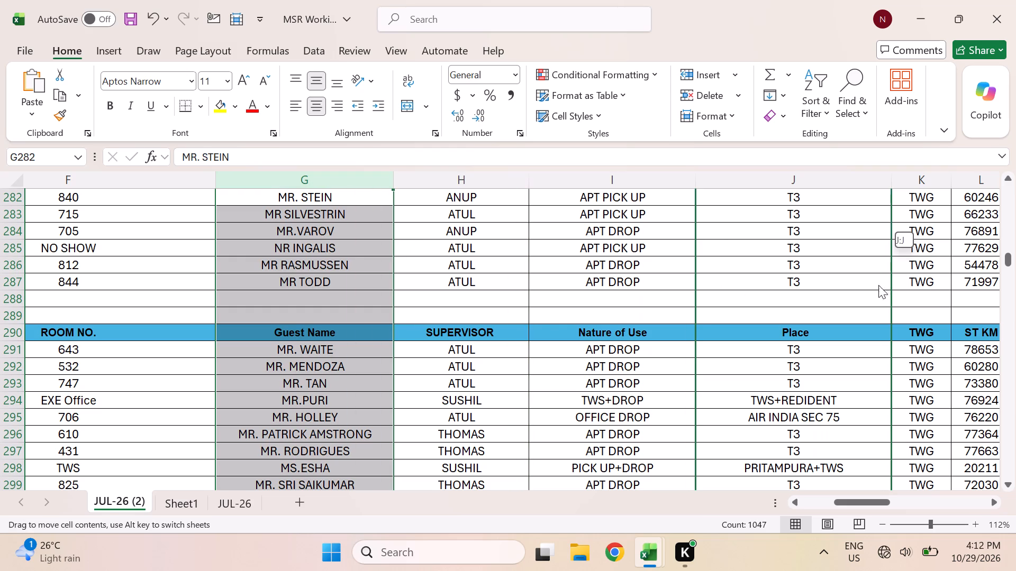
drag(878, 285, 907, 318)
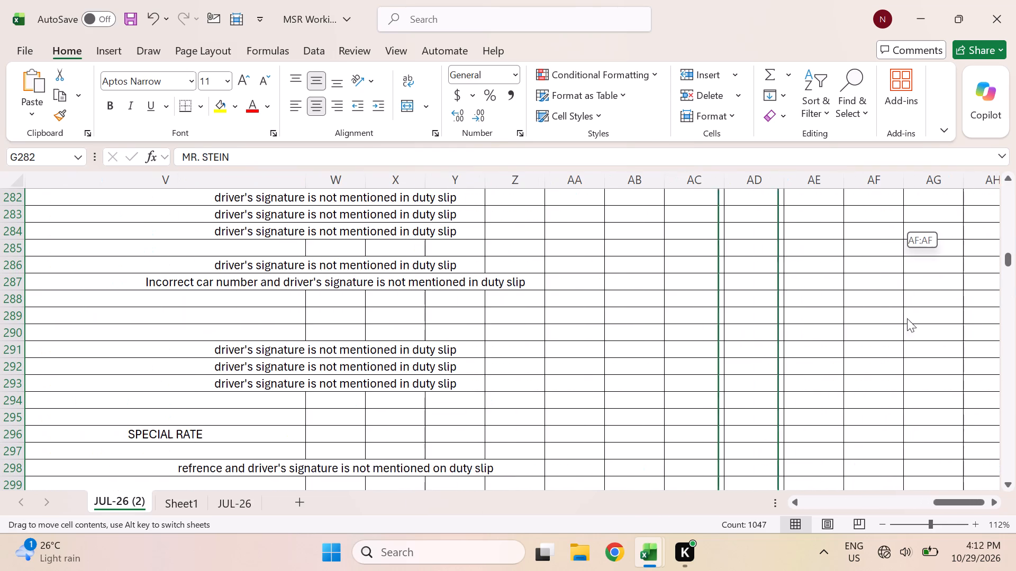
drag(907, 318, 44, 569)
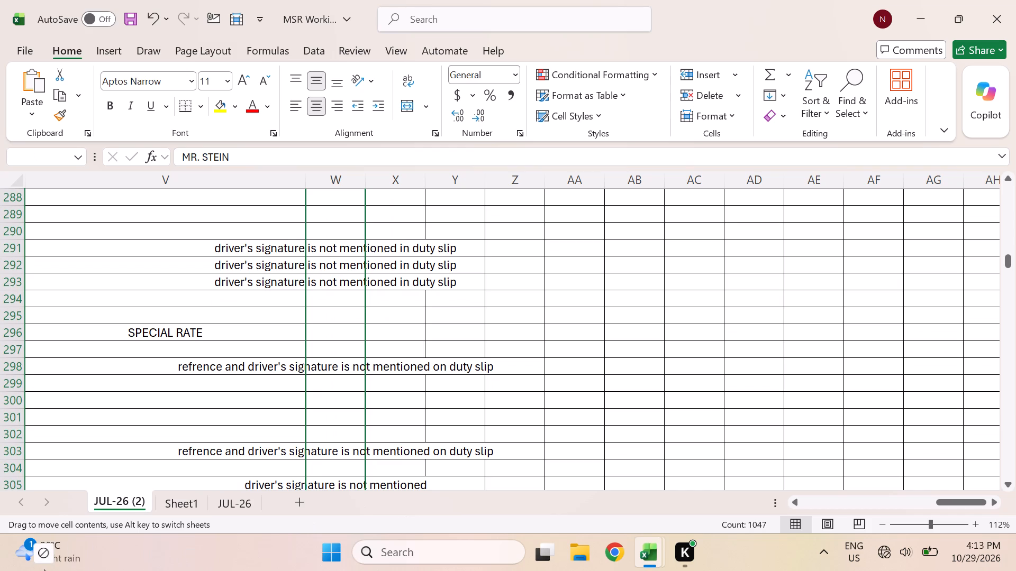
drag(44, 569, 160, 394)
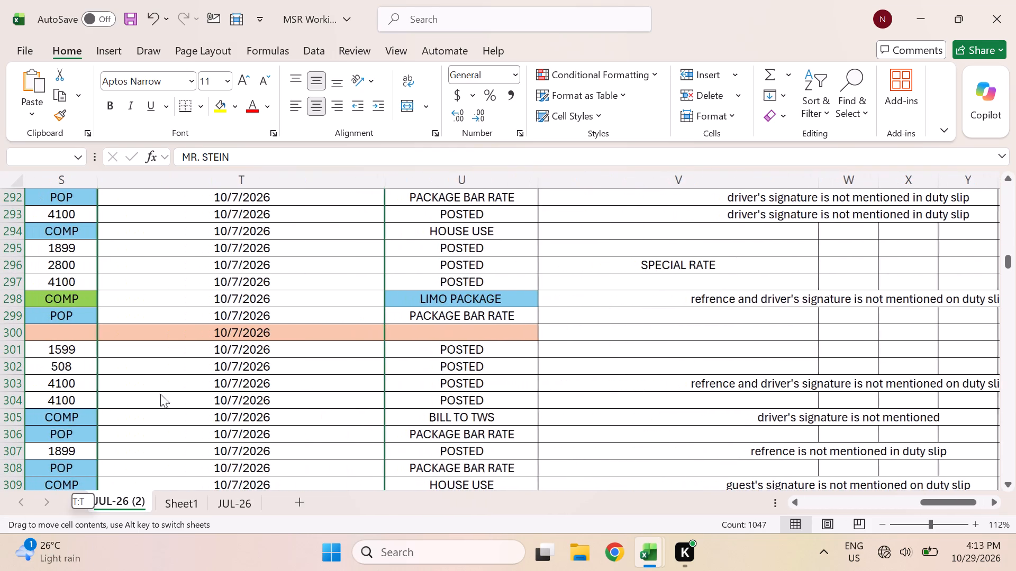
drag(160, 394, 140, 393)
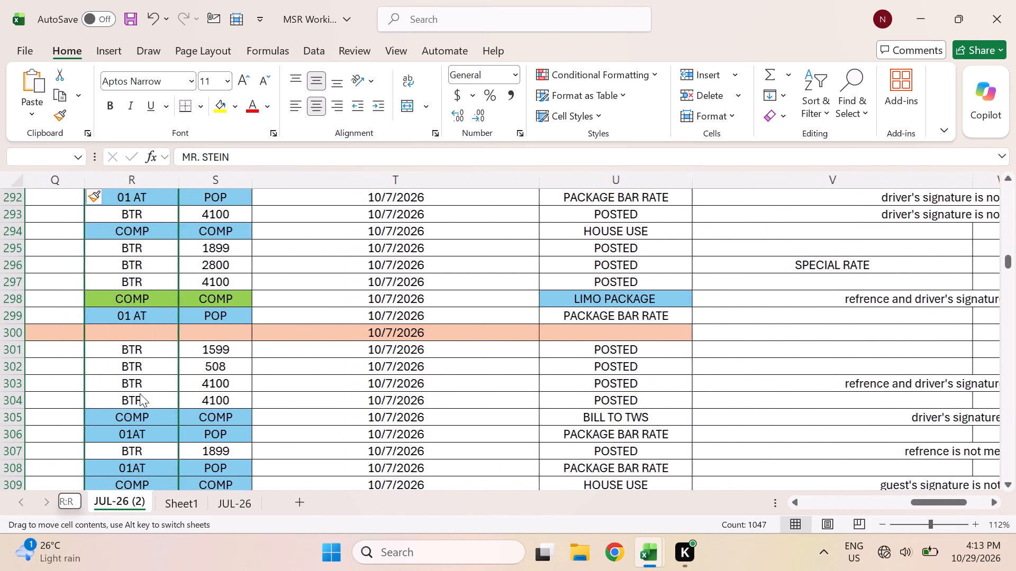
drag(140, 393, 66, 387)
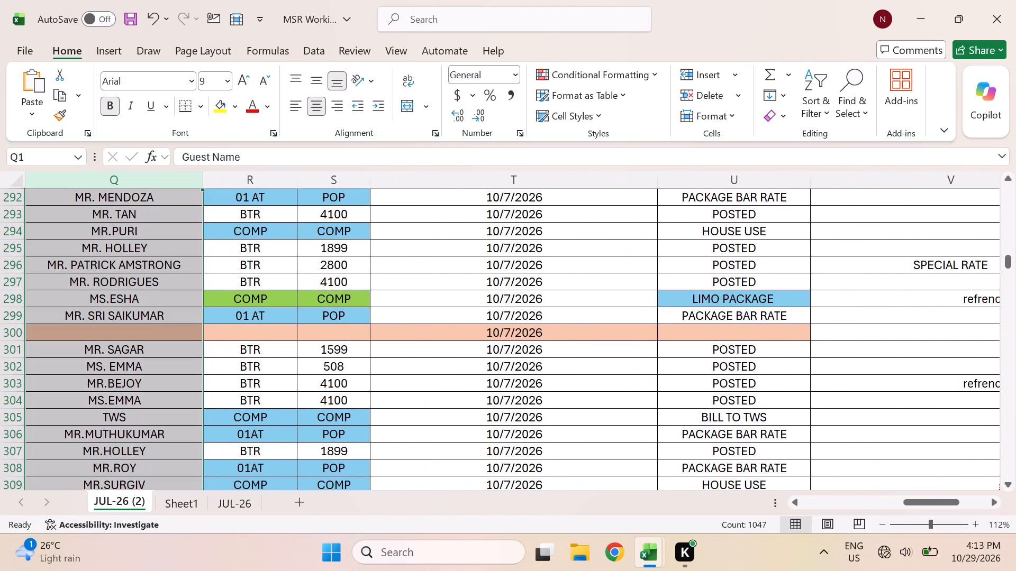
click(270, 372)
scroll(270, 372, up, 1)
scroll(270, 372, right, 1)
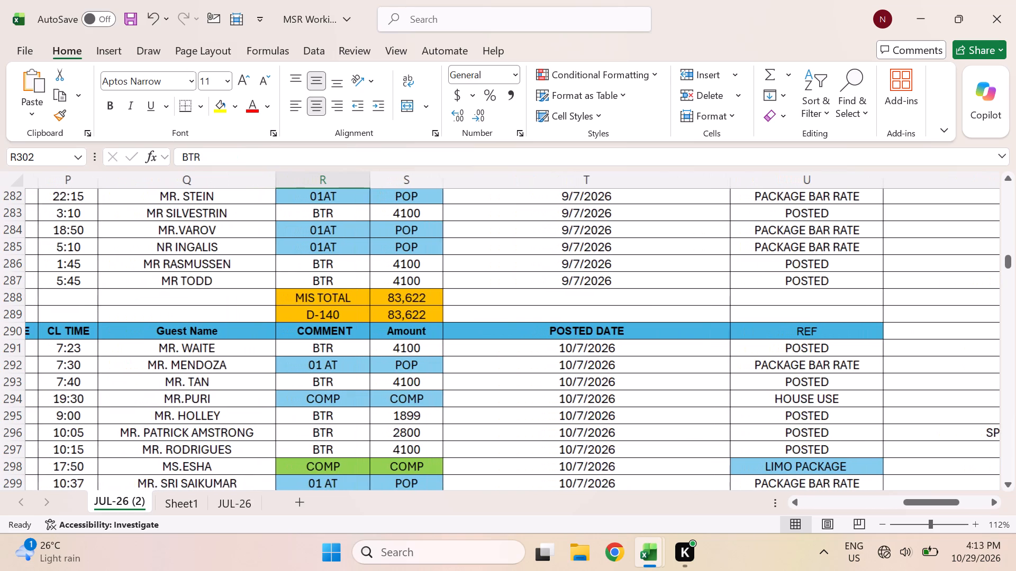
scroll(268, 371, down, 1)
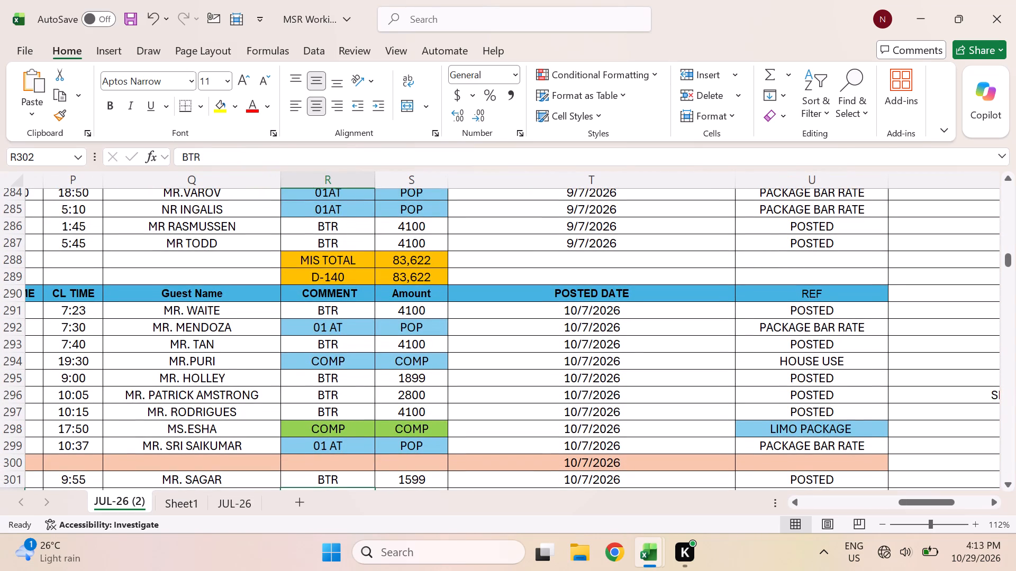
click(209, 309)
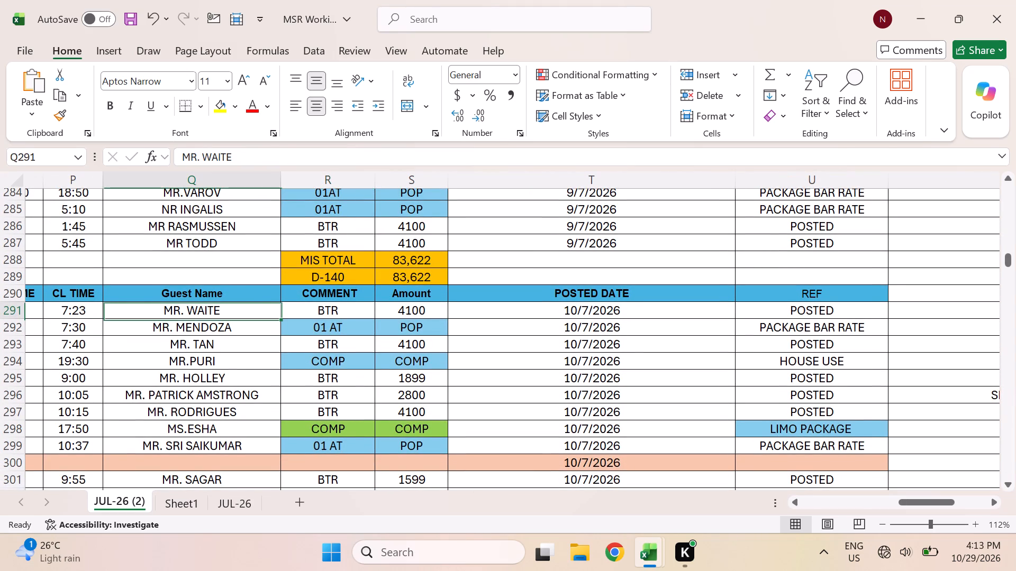
key(ctrl+c)
key(alt+Tab)
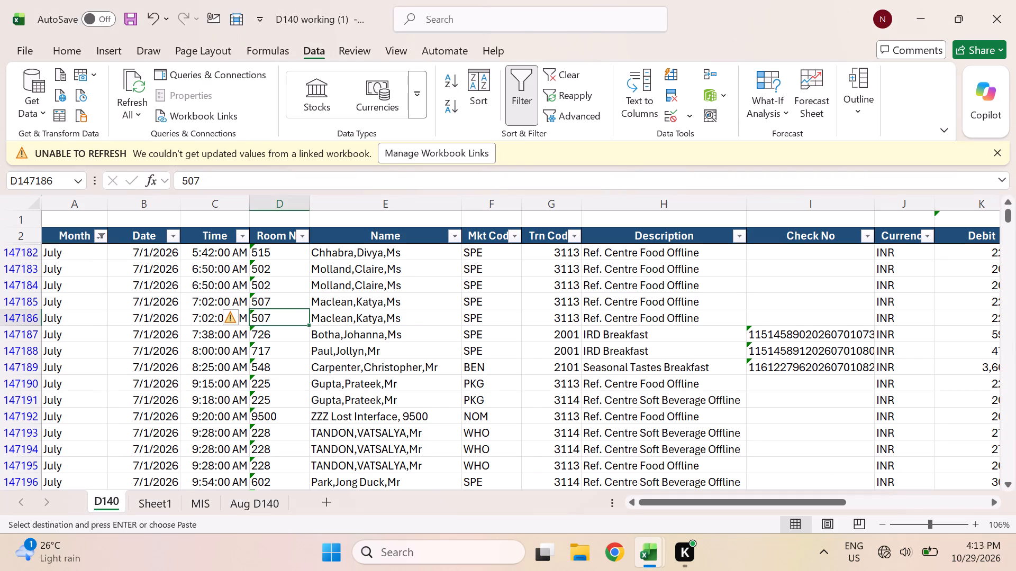
click(460, 243)
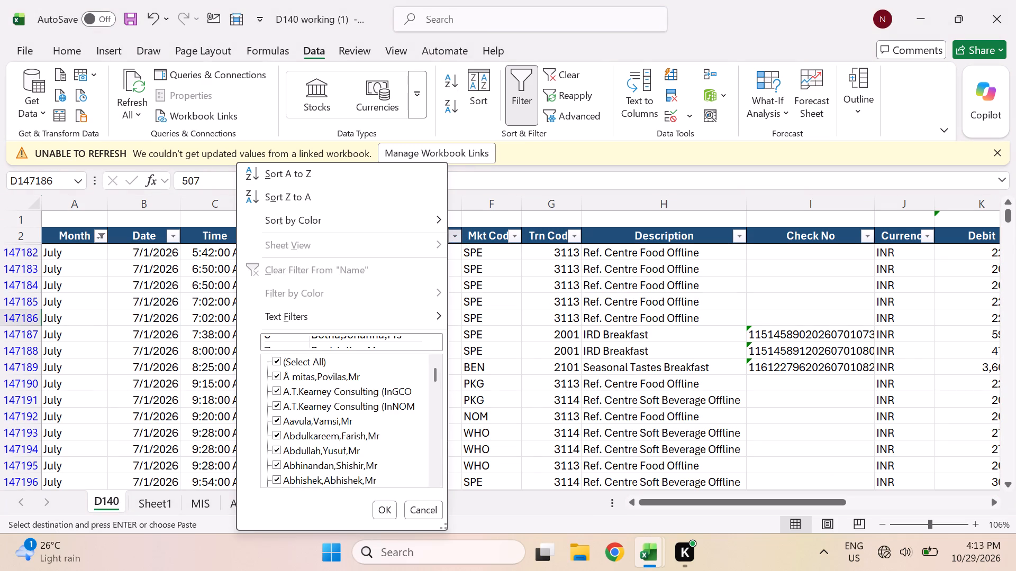
click(305, 339)
key(ctrl+v)
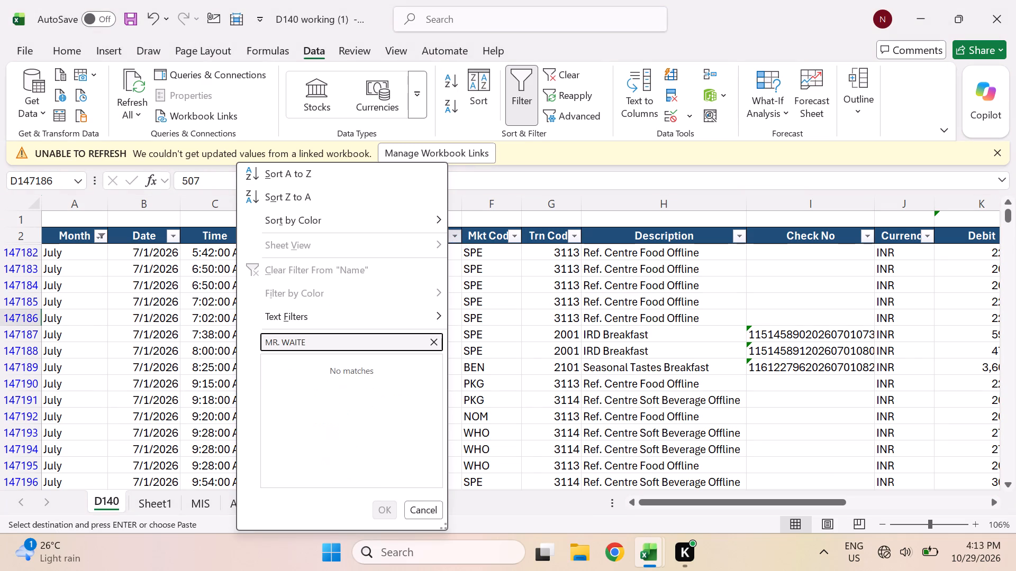
click(305, 339)
click(280, 339)
key(BackSpace)
key(BackSpace)
key(BackSpace)
key(BackSpace)
key(BackSpace)
key(BackSpace)
key(BackSpace)
key(BackSpace)
key(BackSpace)
key(Right)
key(BackSpace)
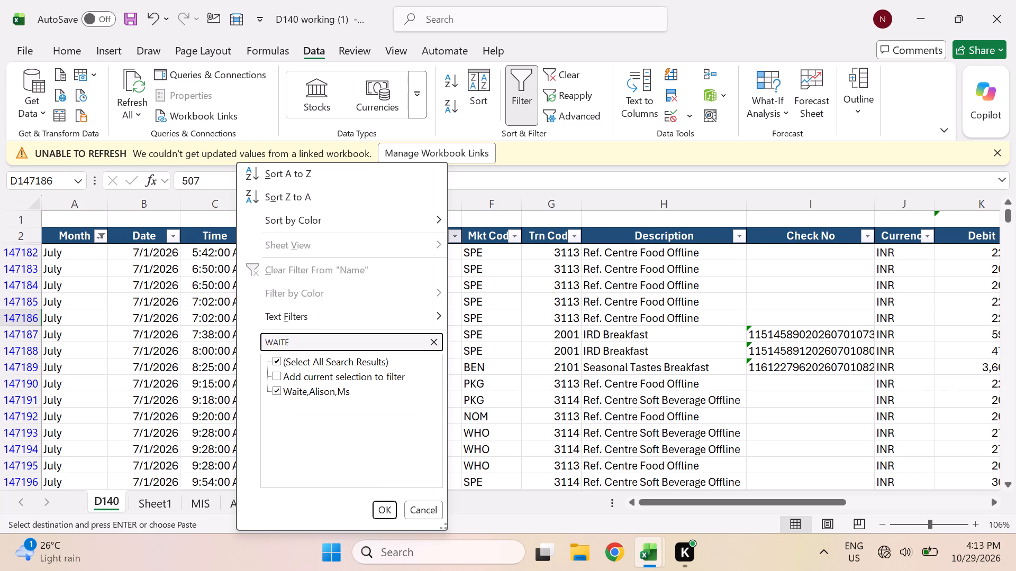
key(Return)
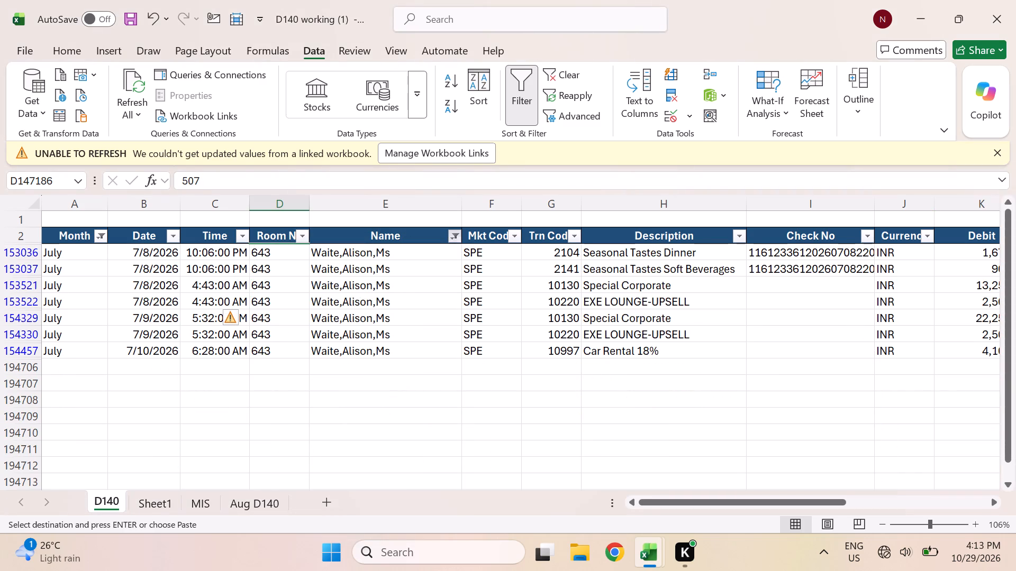
scroll(467, 363, left, 1)
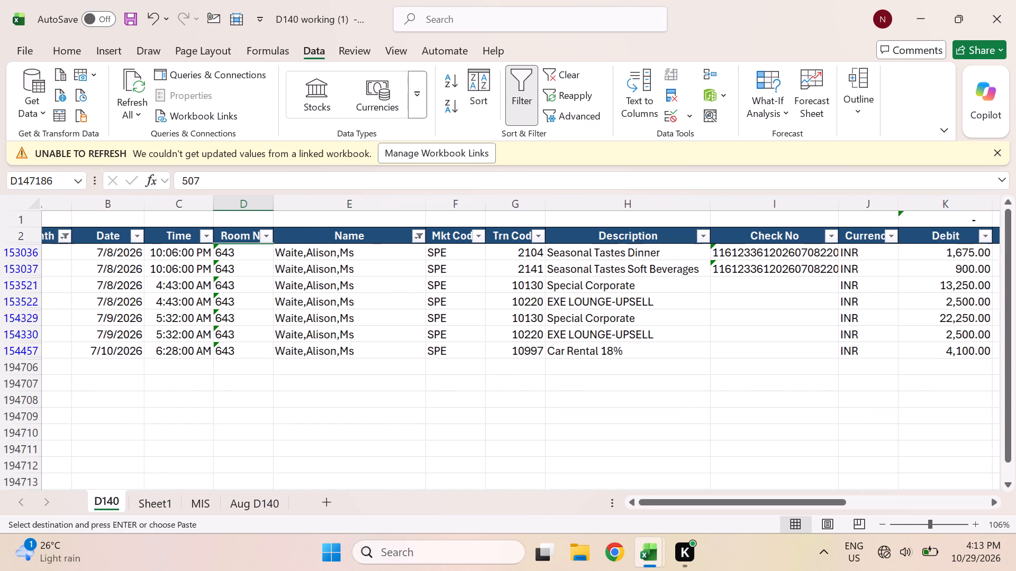
scroll(467, 363, left, 1)
key(alt+Tab)
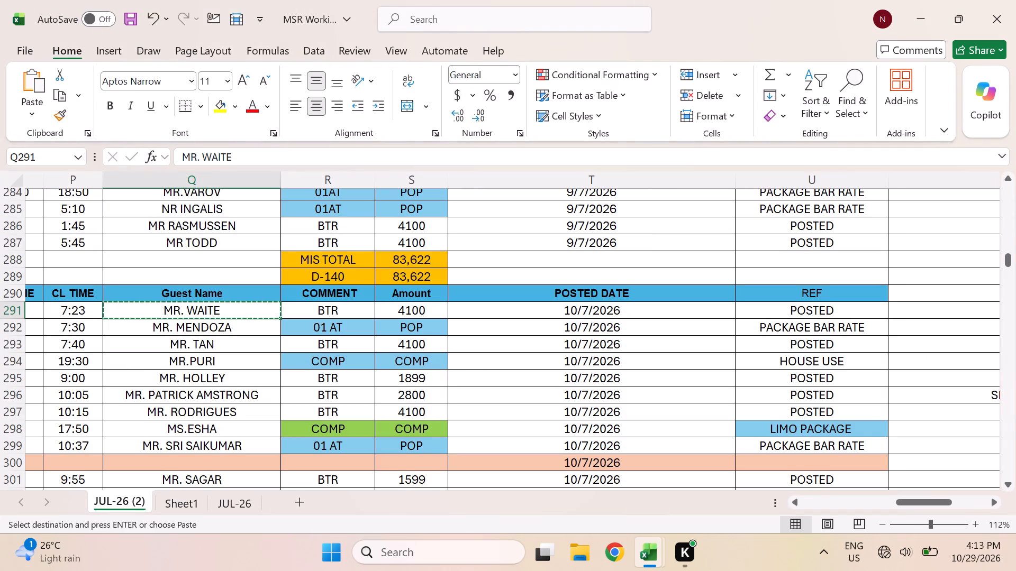
click(225, 328)
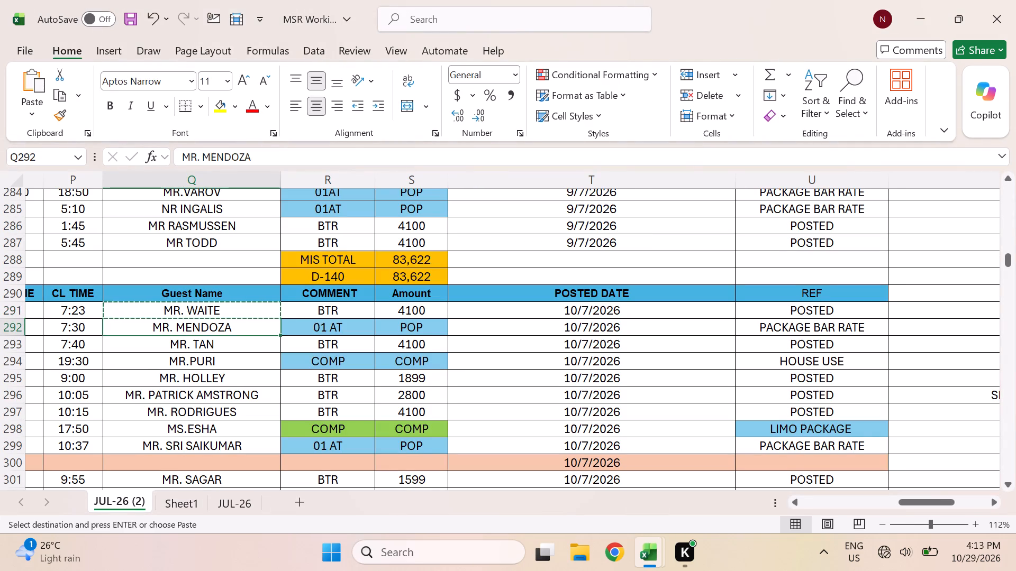
key(ctrl+c)
key(alt+Tab)
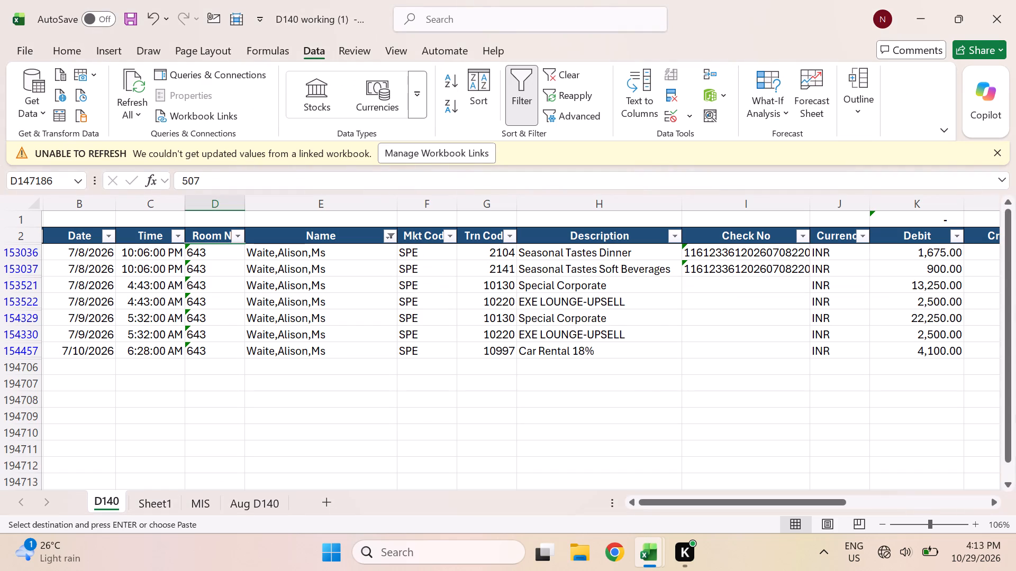
double_click(393, 237)
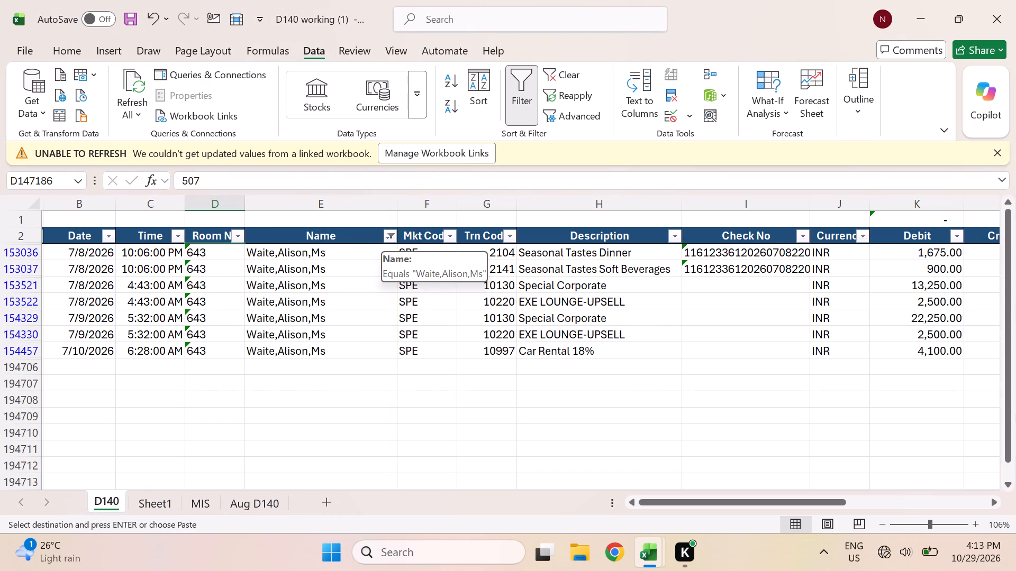
click(394, 235)
click(250, 344)
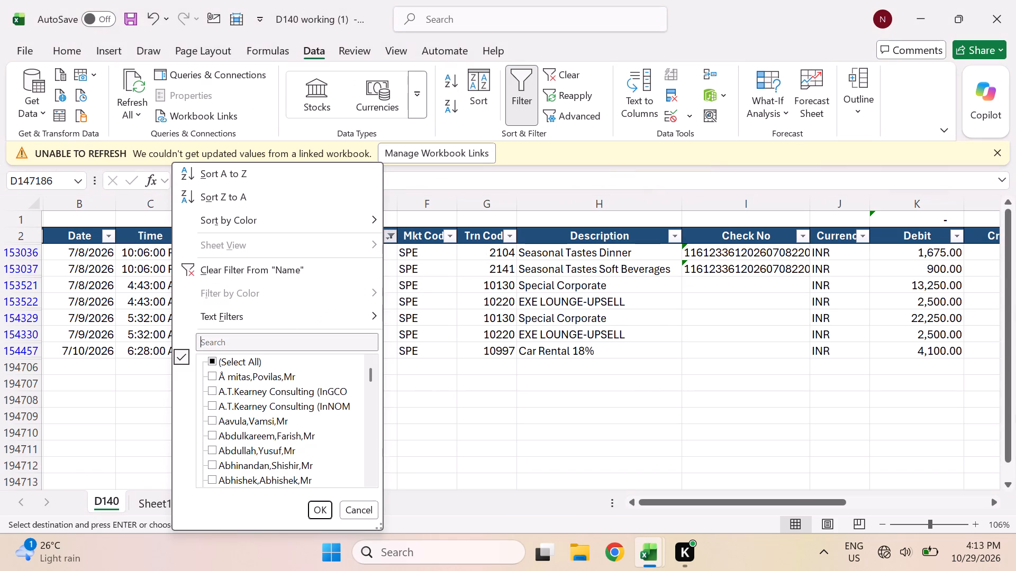
key(ctrl+v)
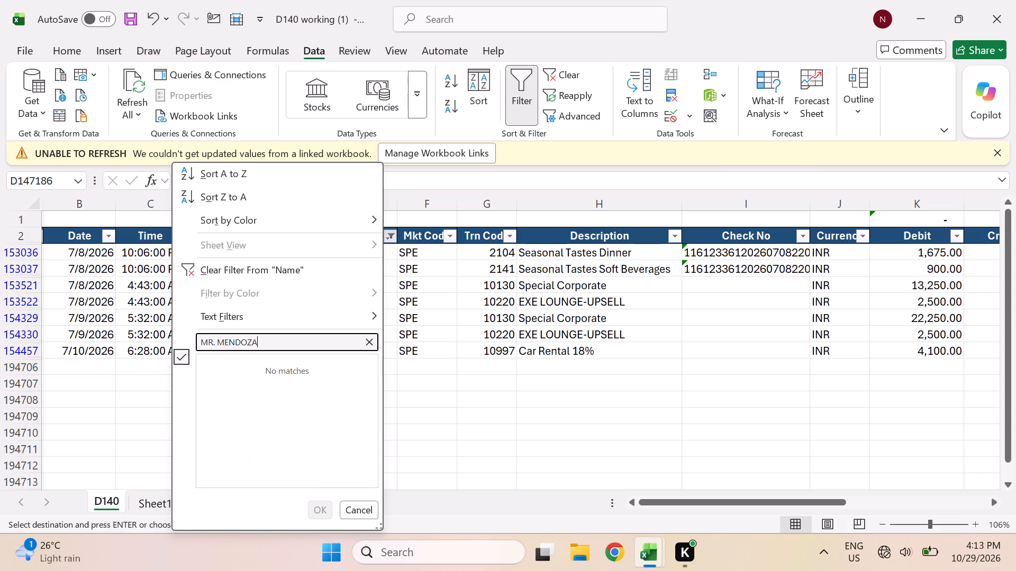
click(217, 342)
key(BackSpace)
key(BackSpace)
key(BackSpace)
key(BackSpace)
key(BackSpace)
key(BackSpace)
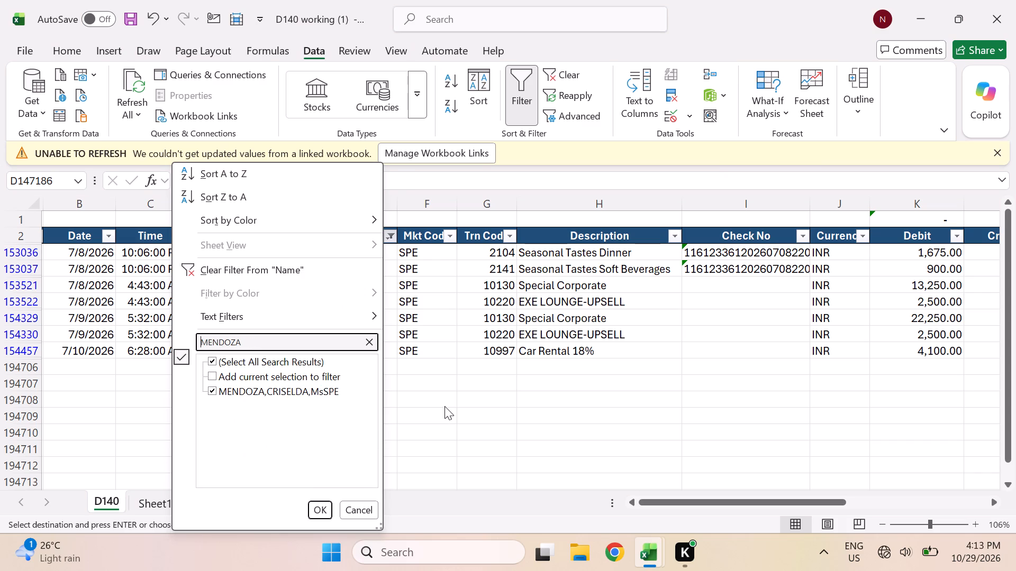
key(Return)
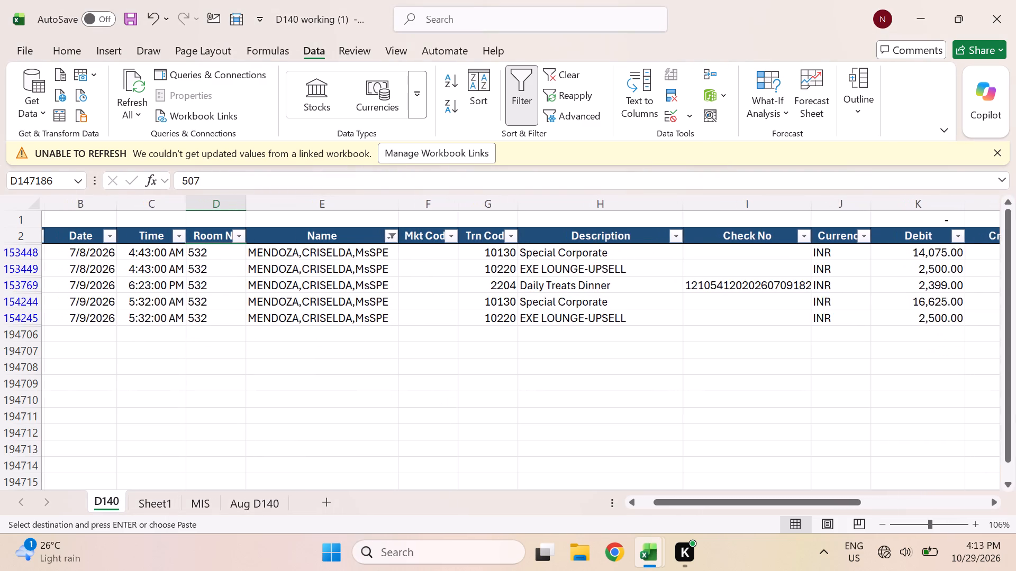
key(alt+Tab)
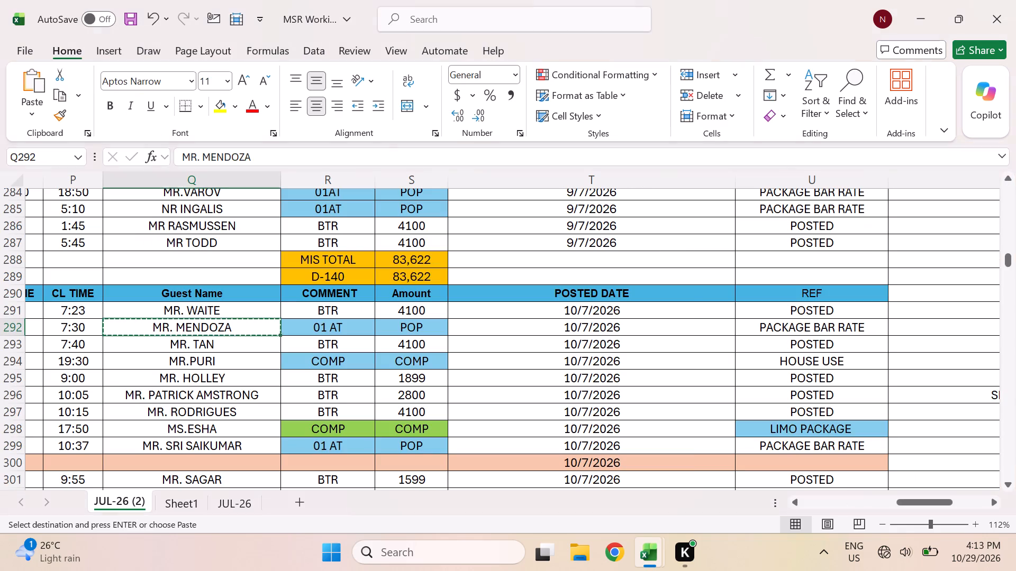
scroll(366, 373, right, 4)
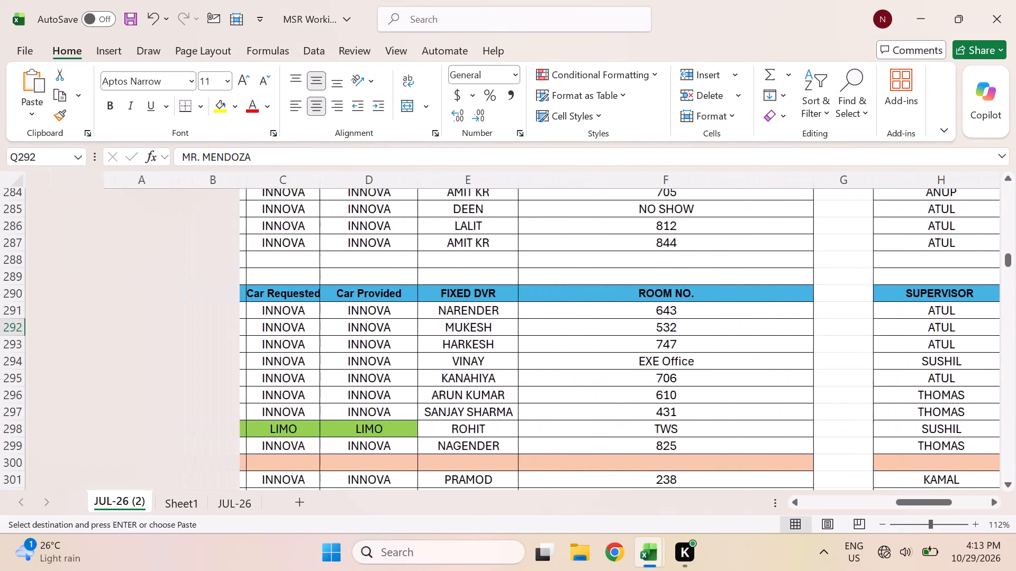
scroll(366, 373, left, 5)
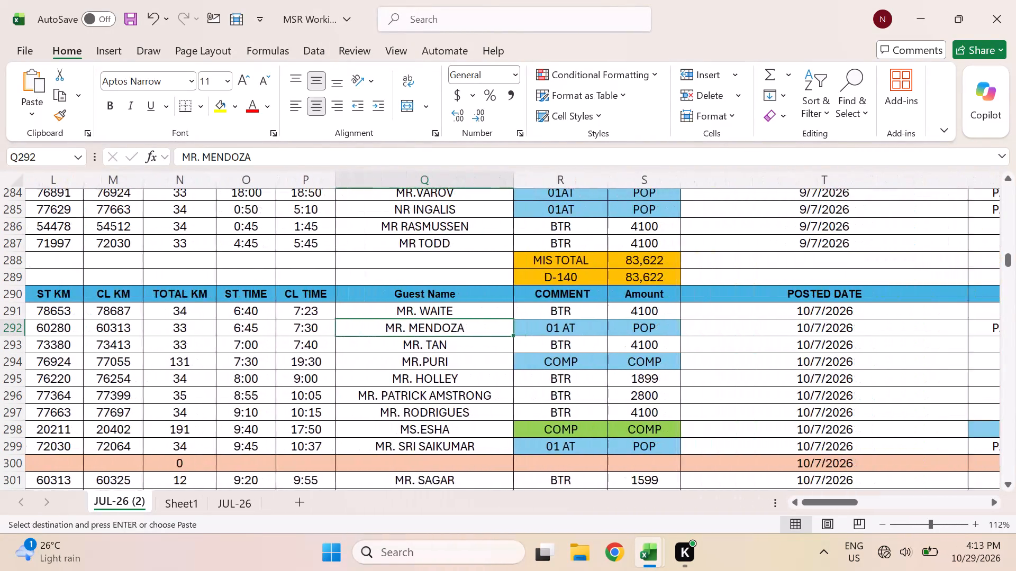
scroll(366, 373, left, 1)
key(alt+Tab)
scroll(366, 373, right, 1)
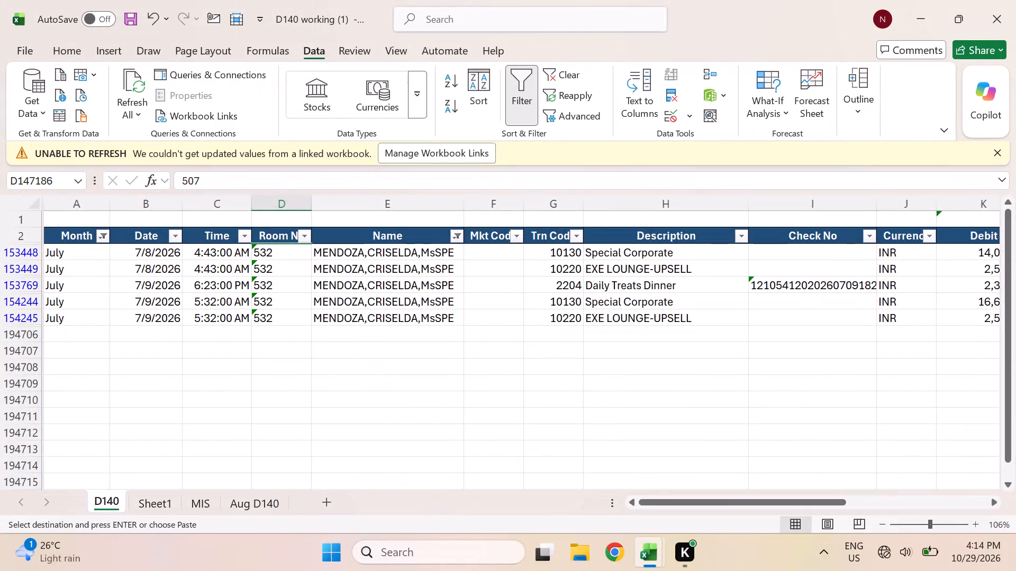
scroll(366, 373, right, 2)
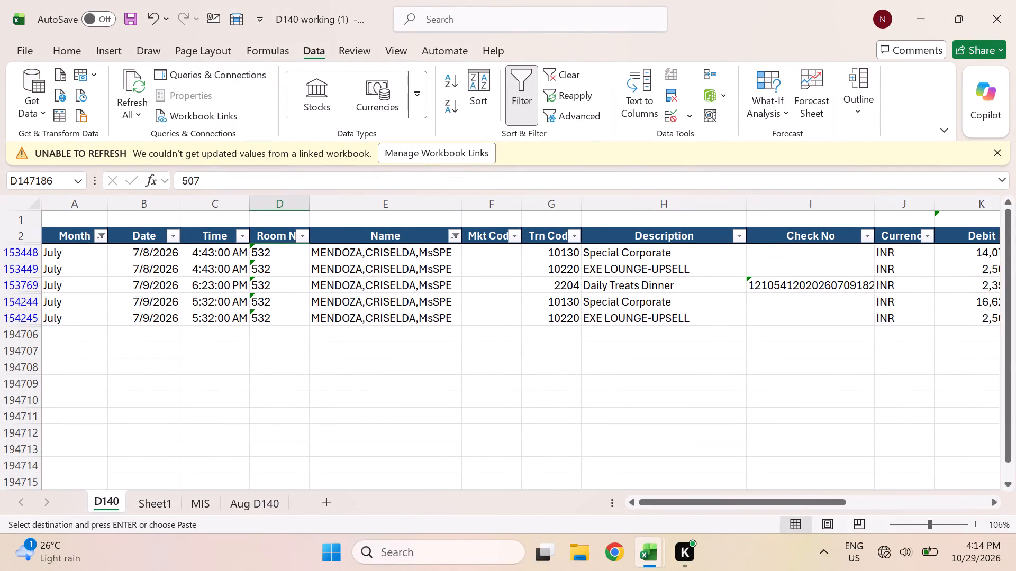
scroll(366, 373, right, 1)
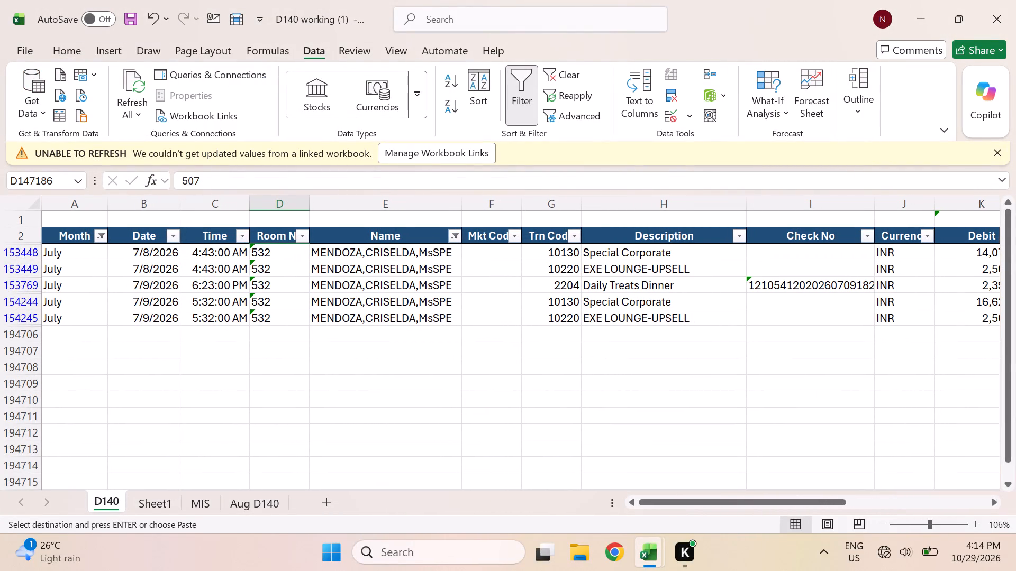
click(409, 365)
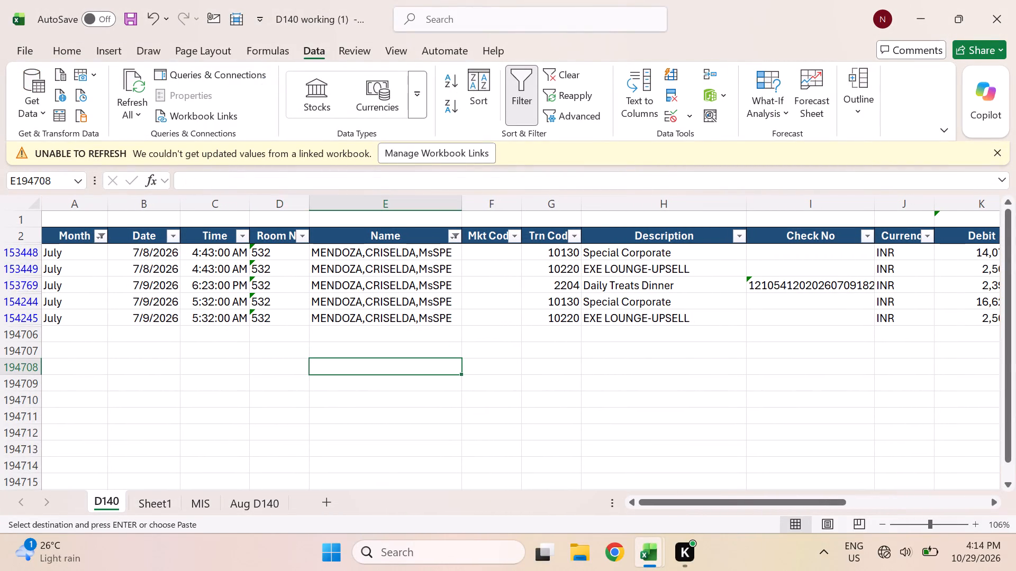
Clear all filters on the D140 sheet and filter the Month column to July only.
text(ac)
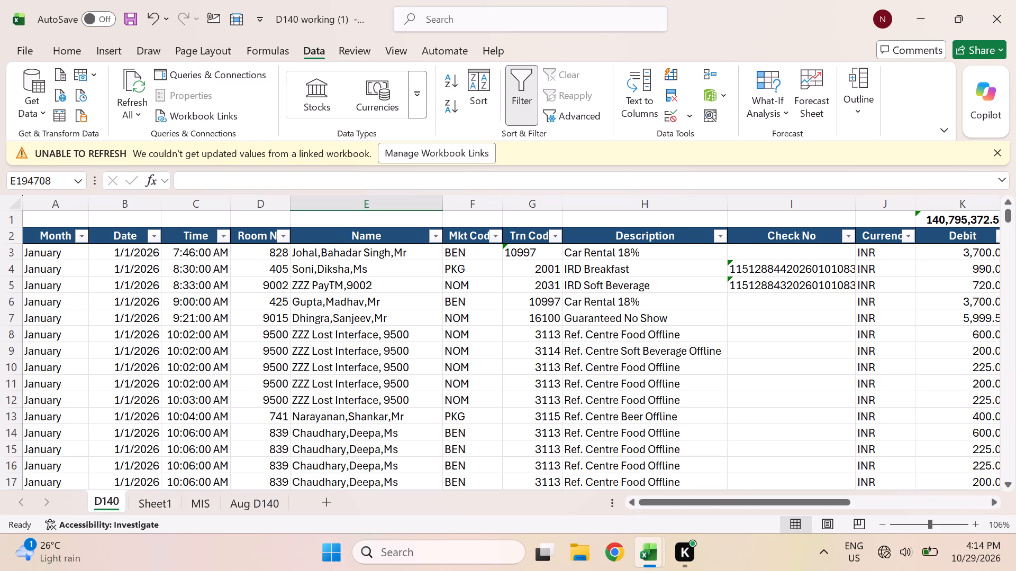
click(77, 234)
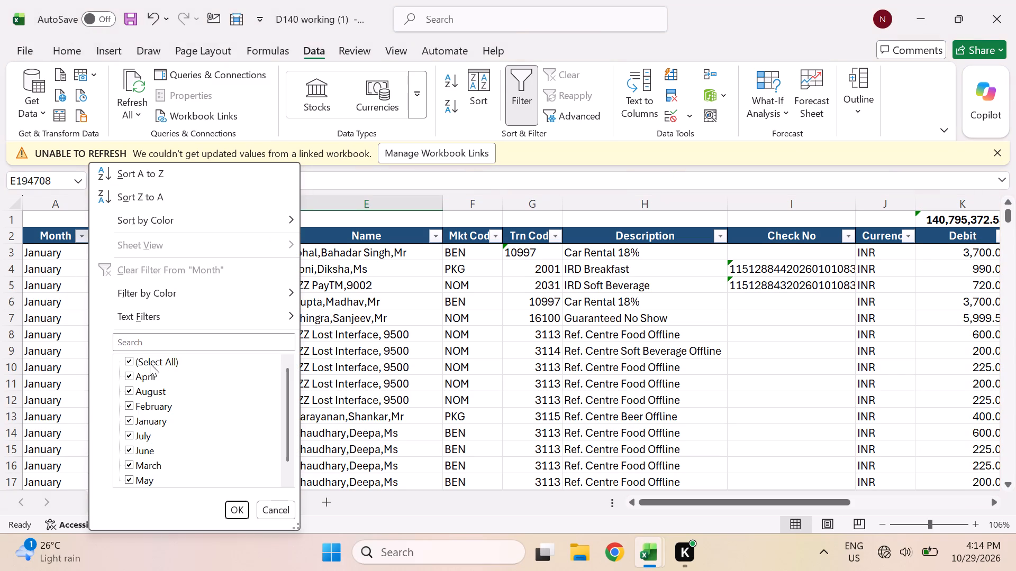
click(150, 363)
click(133, 432)
key(Return)
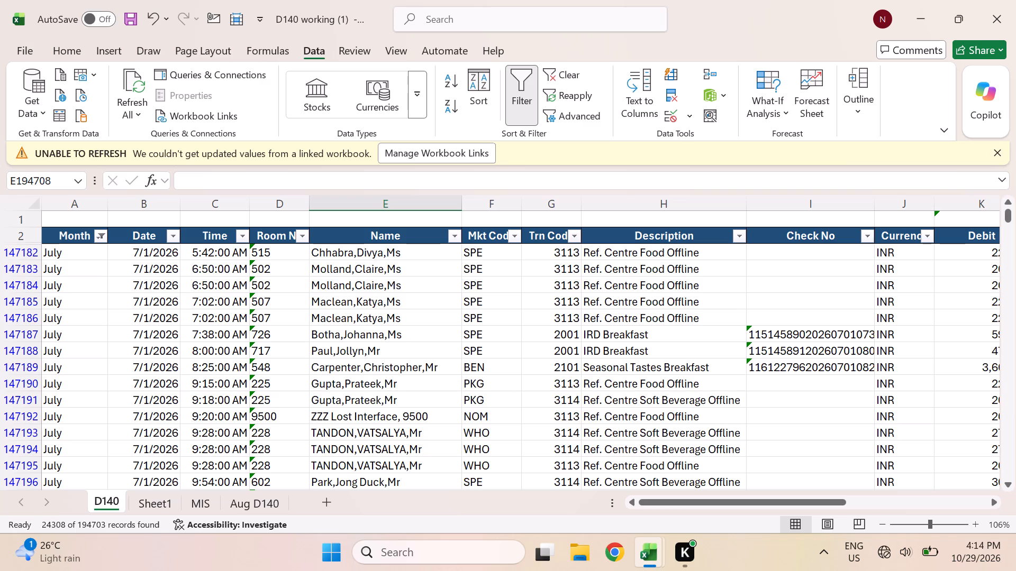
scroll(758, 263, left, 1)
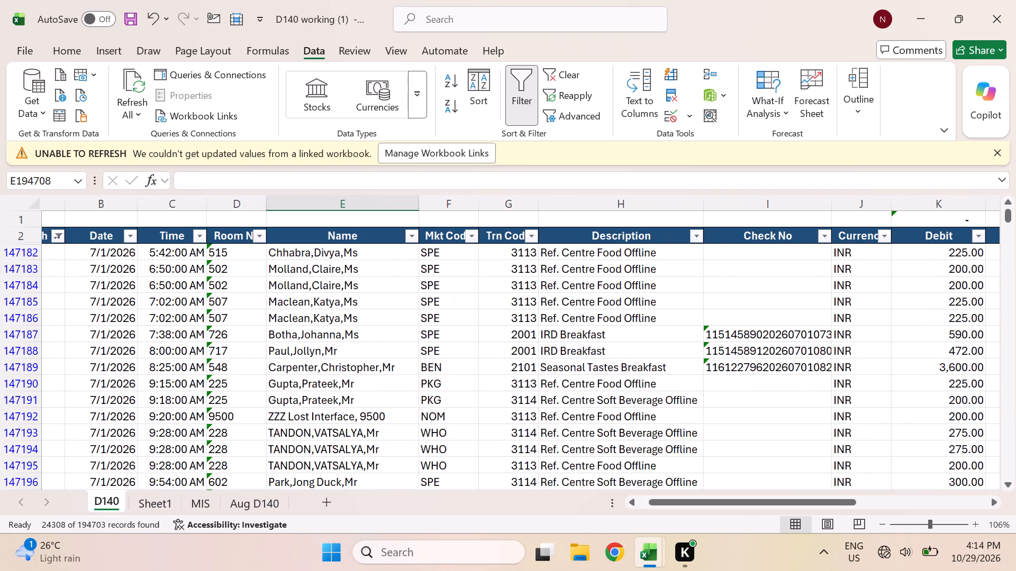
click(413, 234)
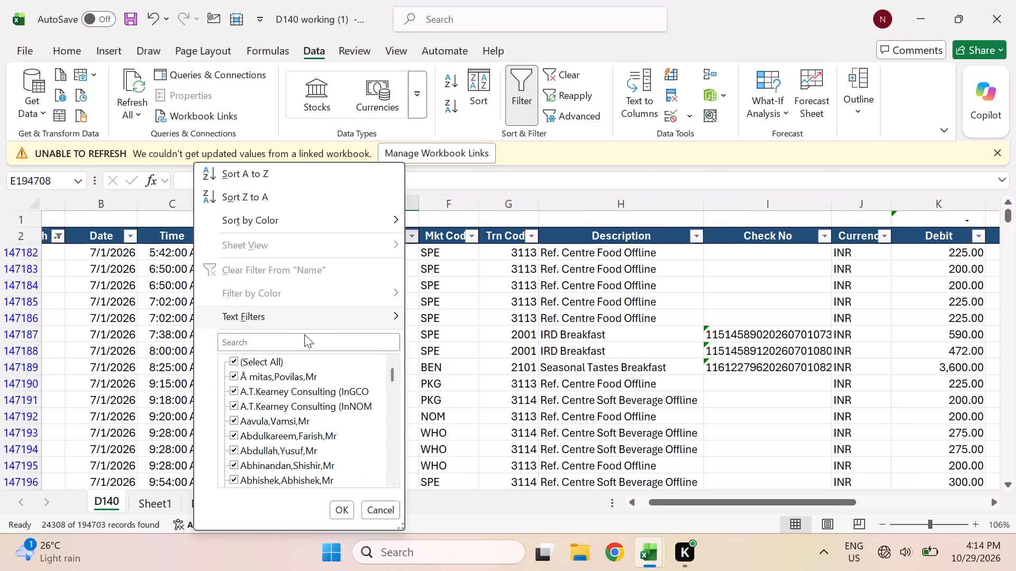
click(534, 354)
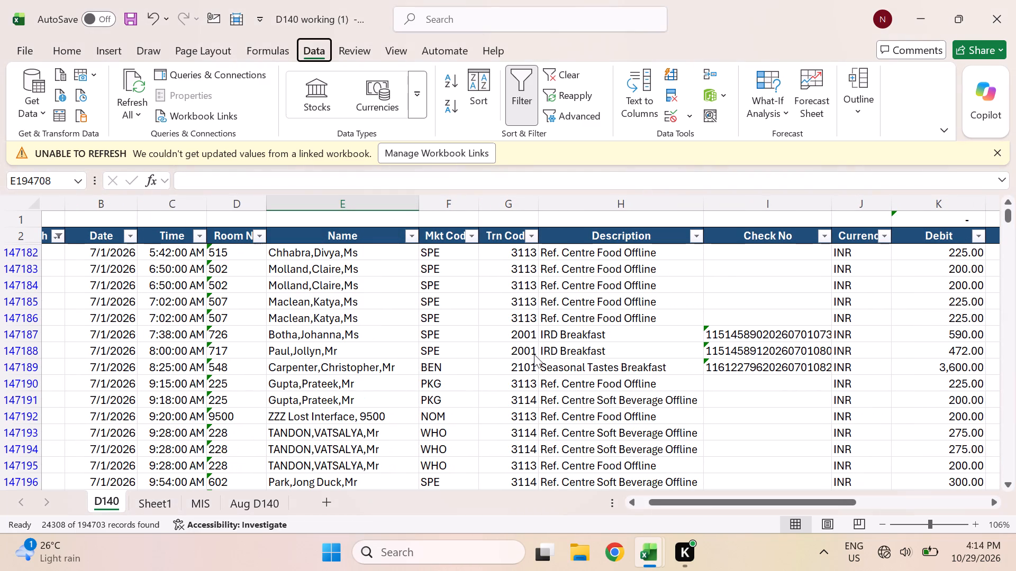
key(alt+Tab)
key(alt+Tab)
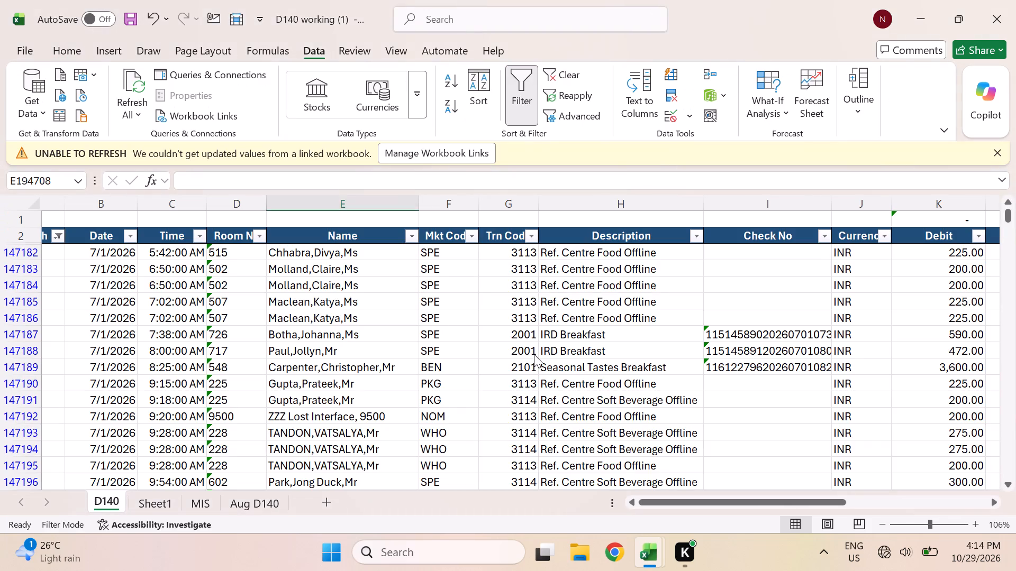
key(alt+Tab)
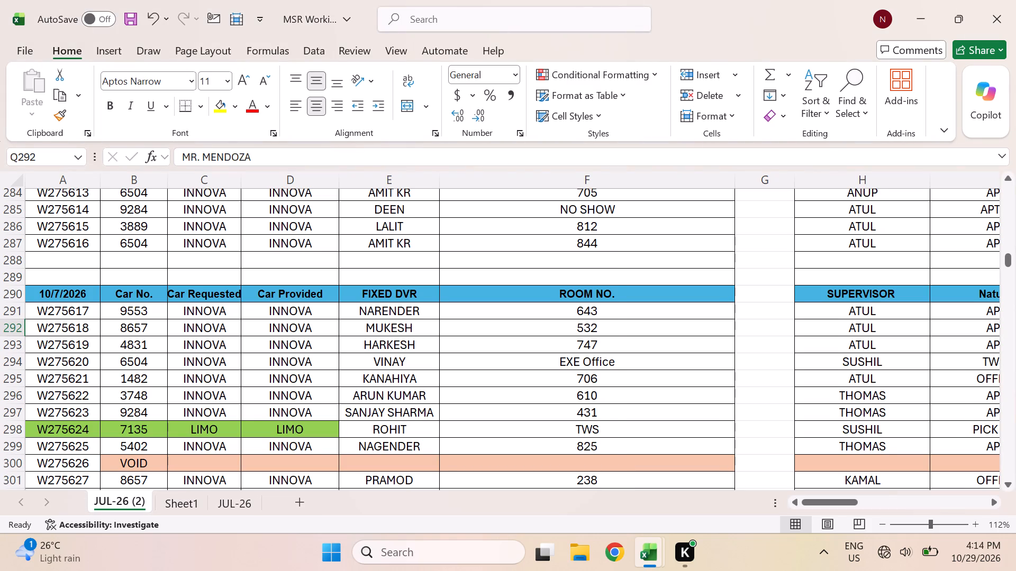
scroll(489, 343, left, 2)
scroll(489, 343, right, 1)
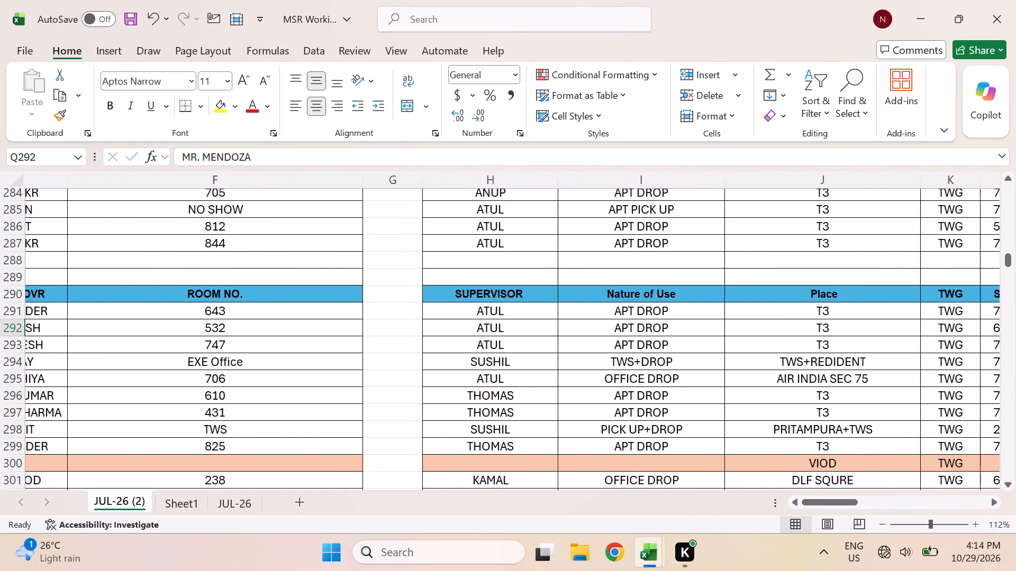
scroll(489, 343, right, 2)
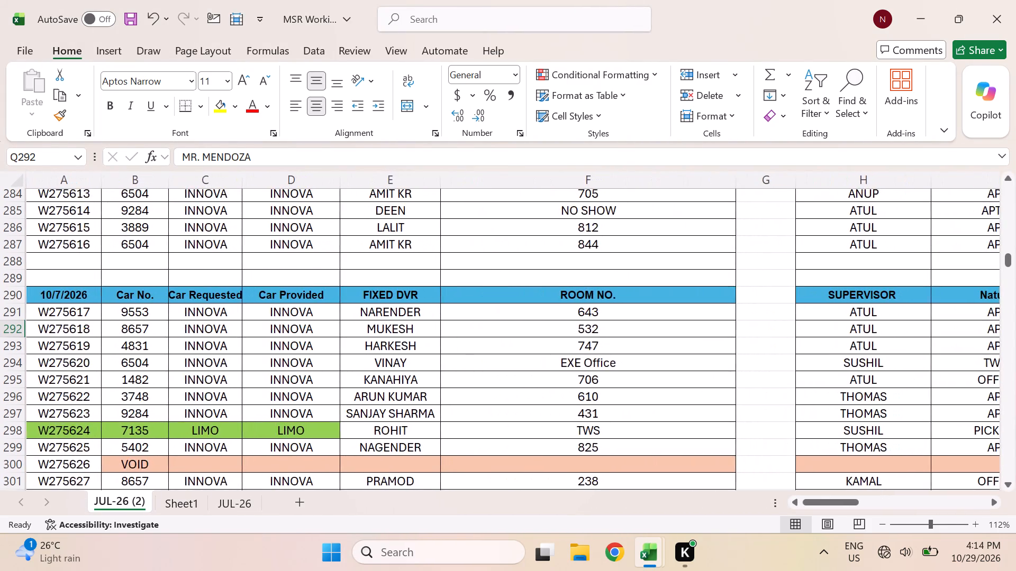
scroll(515, 343, left, 2)
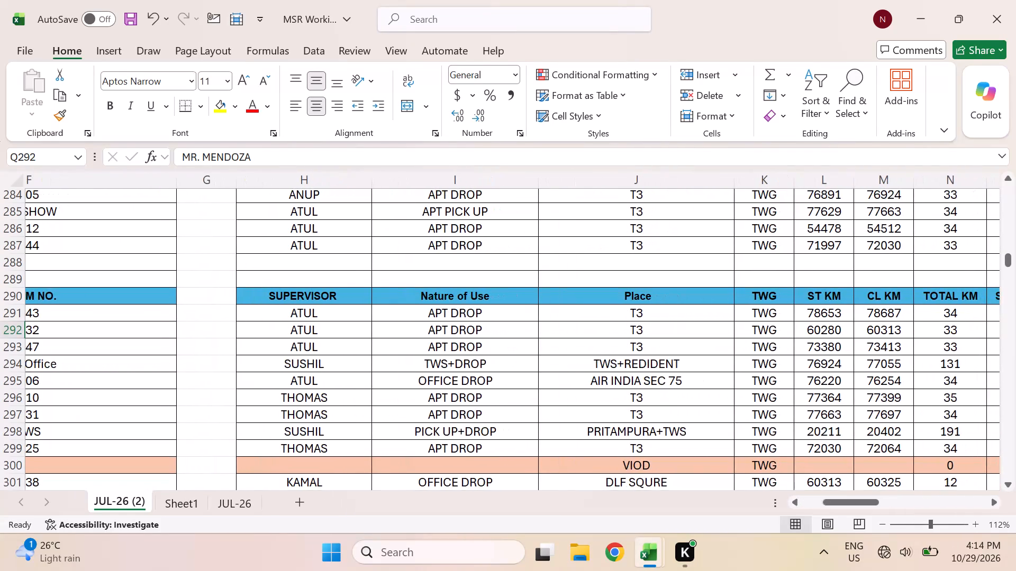
scroll(639, 369, left, 4)
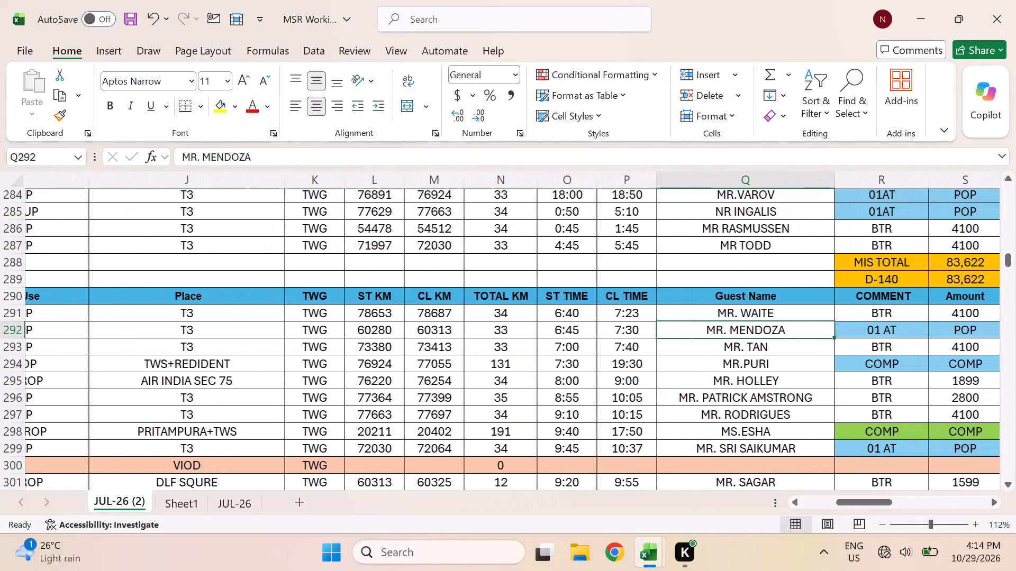
scroll(639, 369, left, 1)
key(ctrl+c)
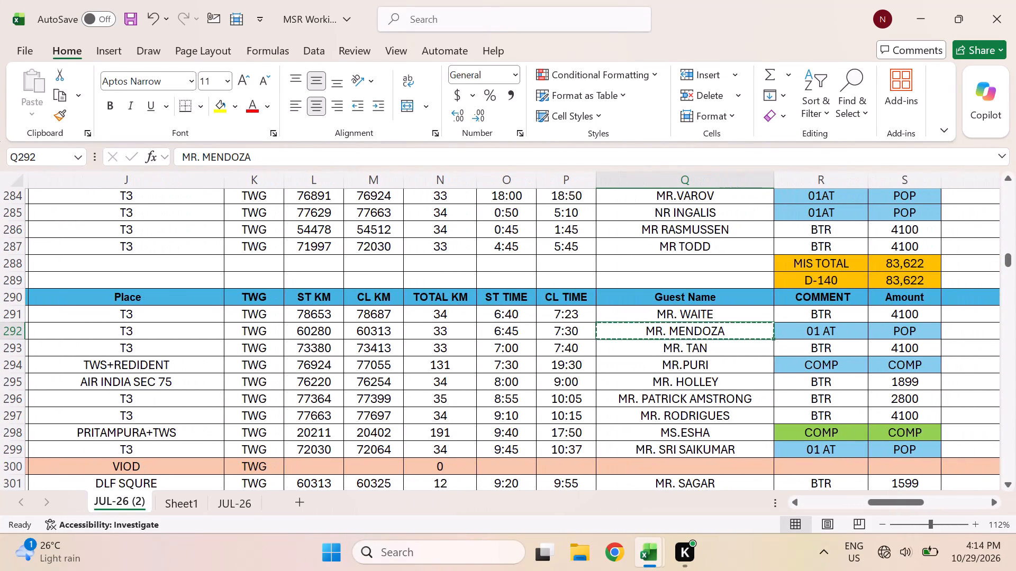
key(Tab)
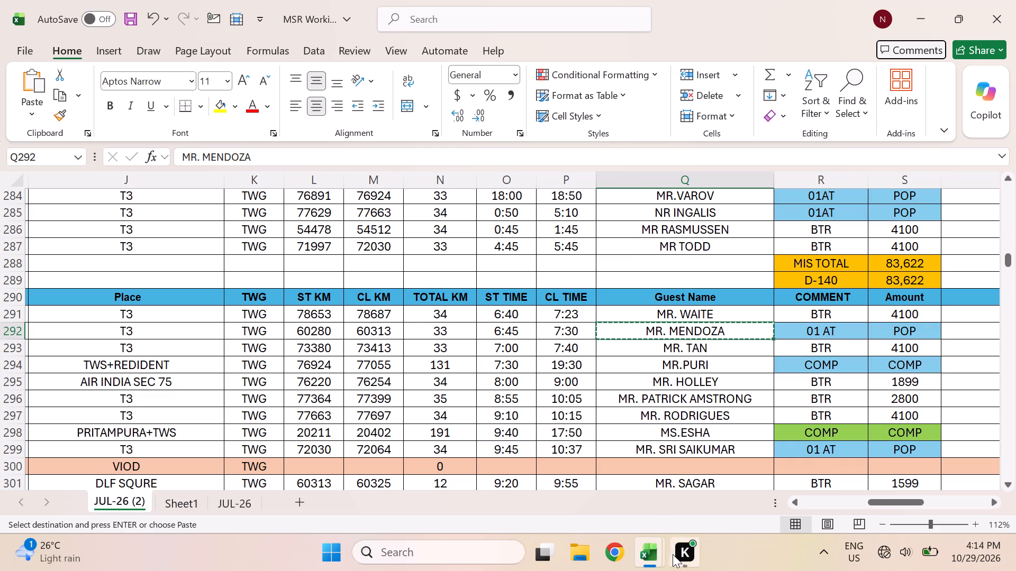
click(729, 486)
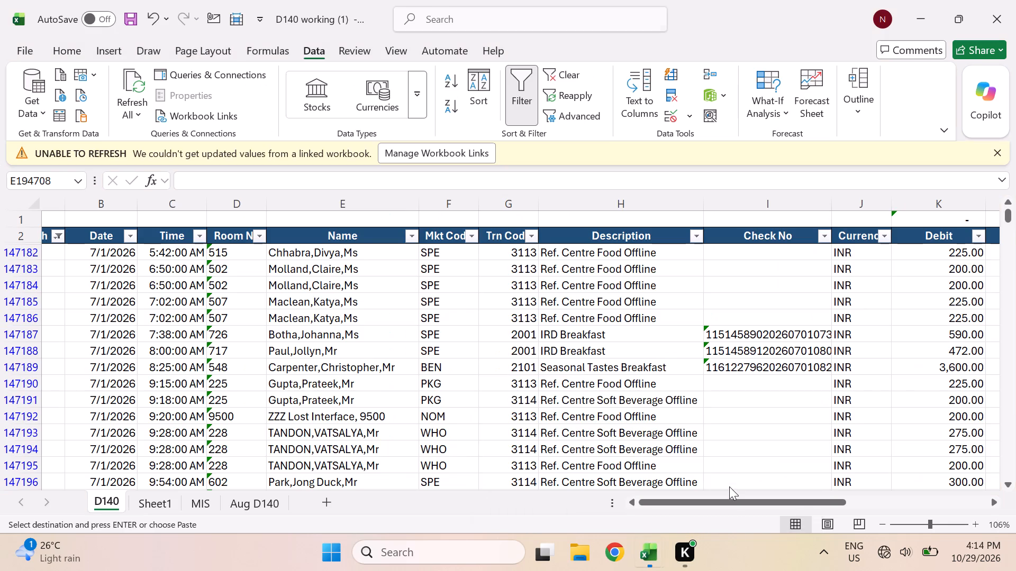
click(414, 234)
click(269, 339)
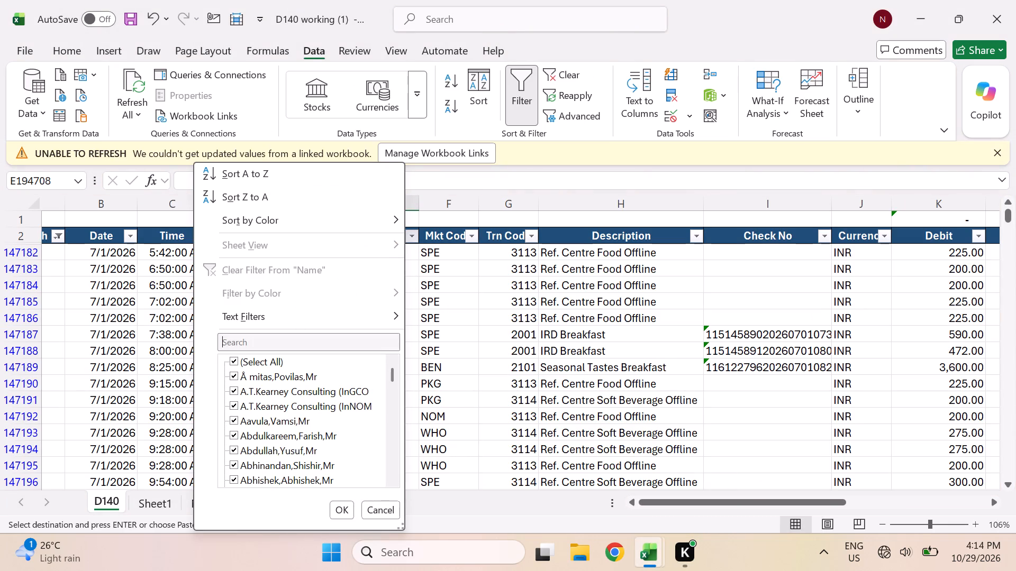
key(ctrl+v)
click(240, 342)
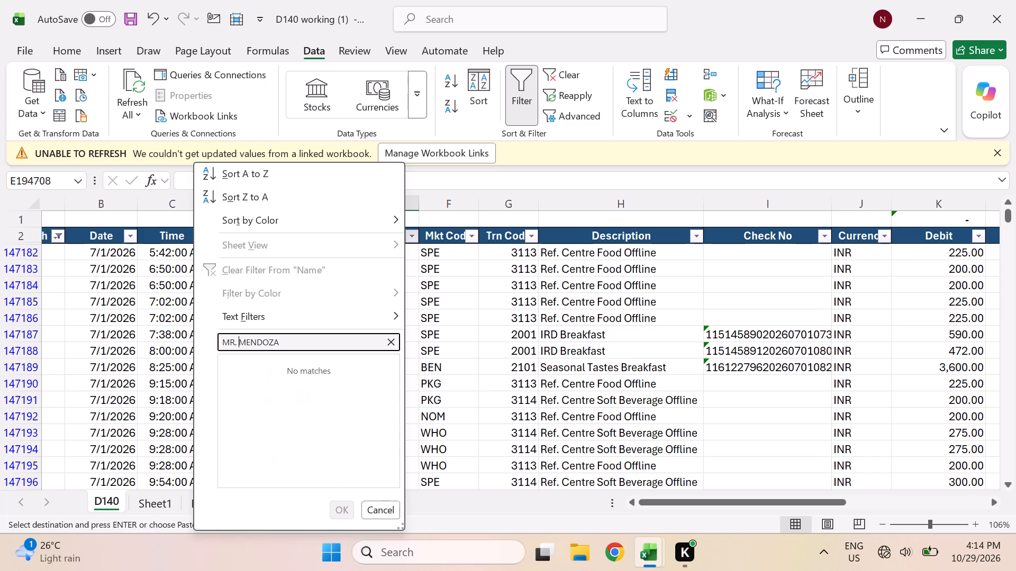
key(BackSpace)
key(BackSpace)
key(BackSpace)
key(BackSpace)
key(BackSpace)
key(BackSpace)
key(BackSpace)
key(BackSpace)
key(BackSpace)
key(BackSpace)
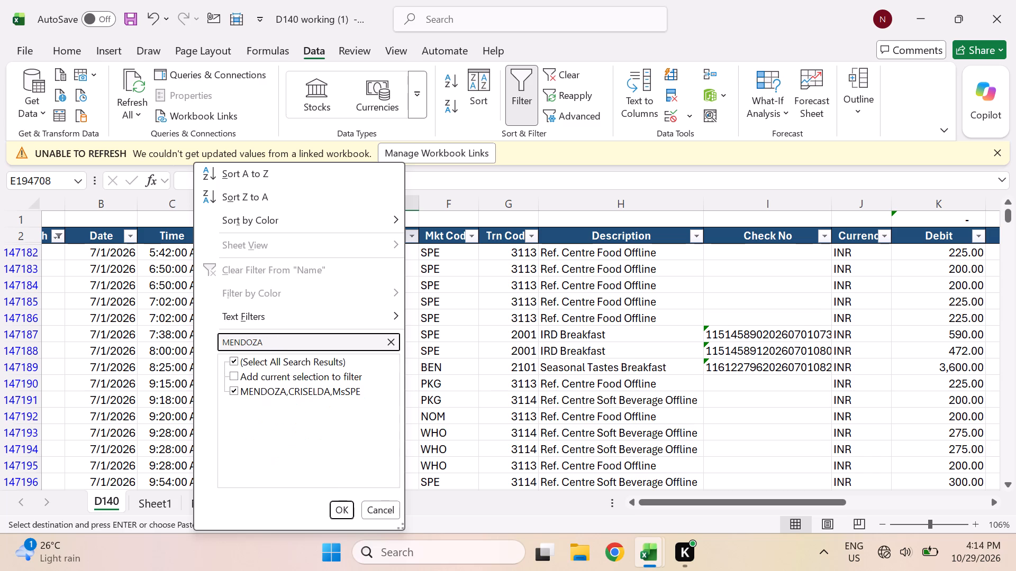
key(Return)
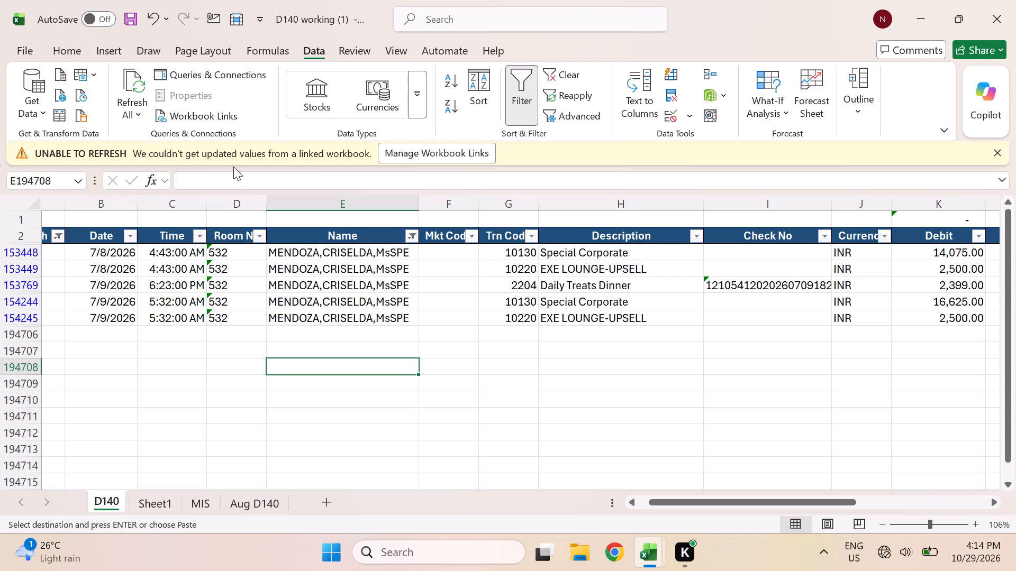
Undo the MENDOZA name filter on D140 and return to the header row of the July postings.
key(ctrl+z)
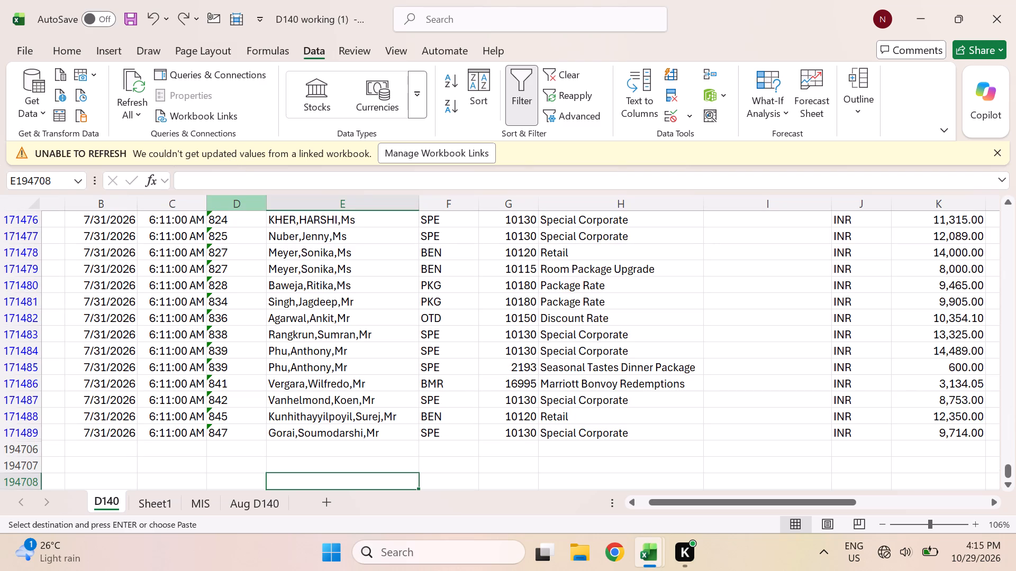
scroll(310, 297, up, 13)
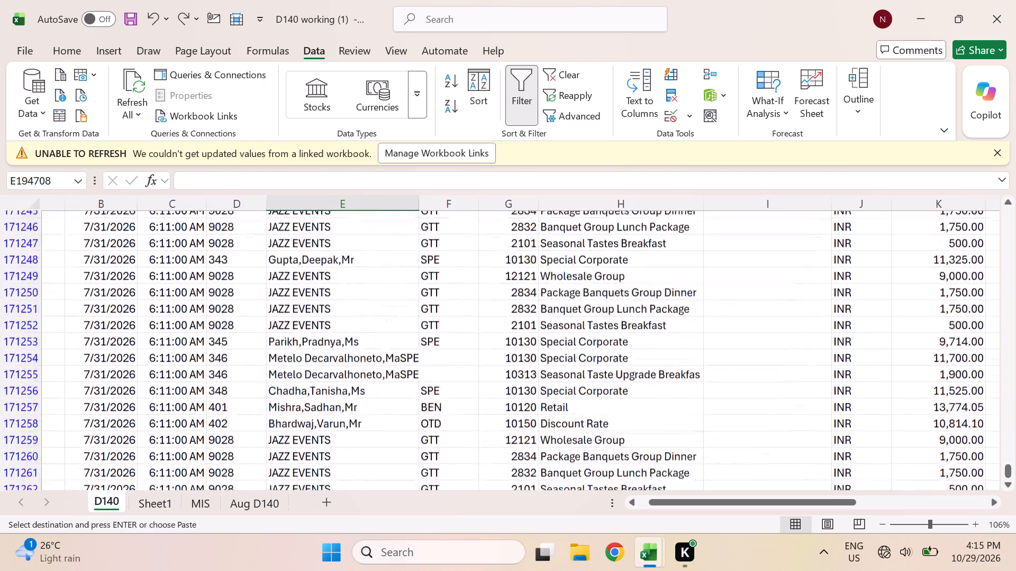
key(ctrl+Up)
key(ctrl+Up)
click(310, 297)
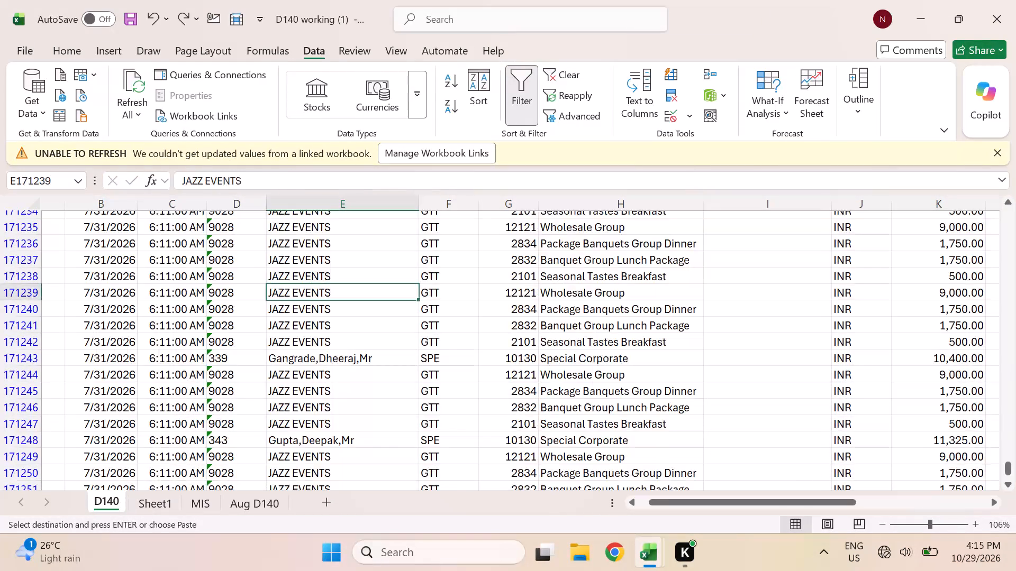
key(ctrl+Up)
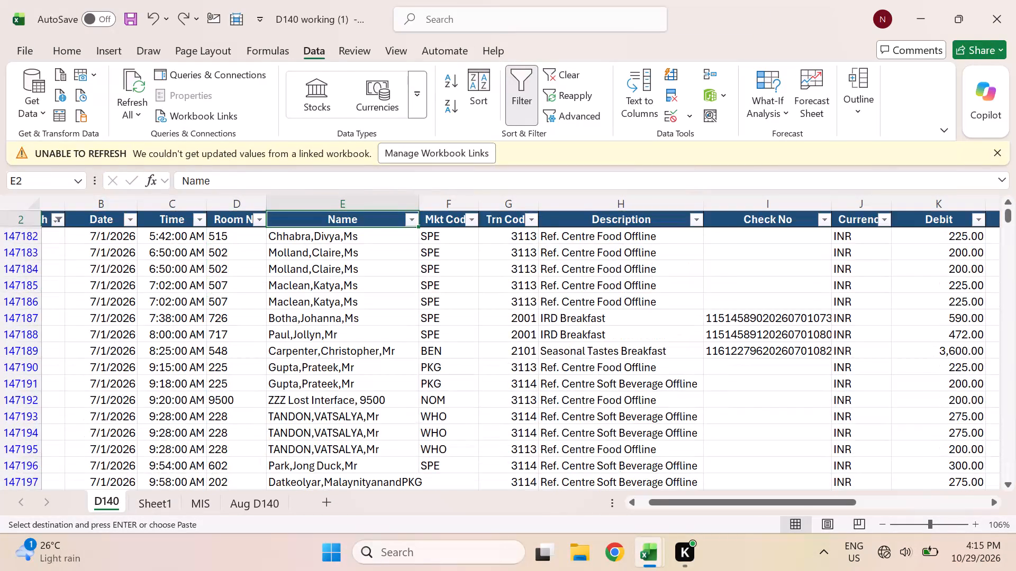
Look up the room number of the MENDOZA duty in row 292 of the JUL-26 (2) sheet.
scroll(310, 297, right, 2)
key(alt+Tab)
scroll(250, 302, right, 1)
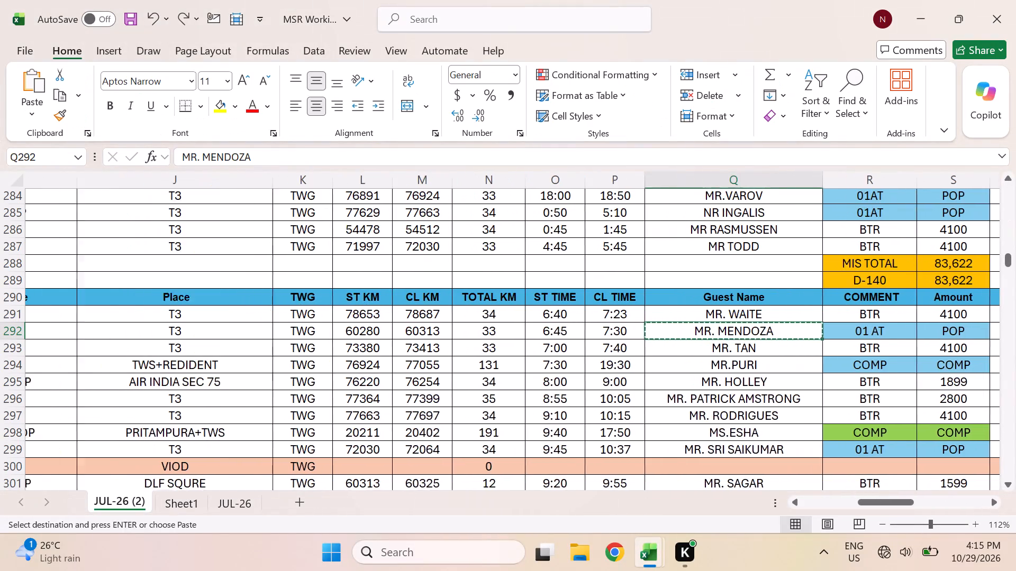
scroll(250, 302, right, 3)
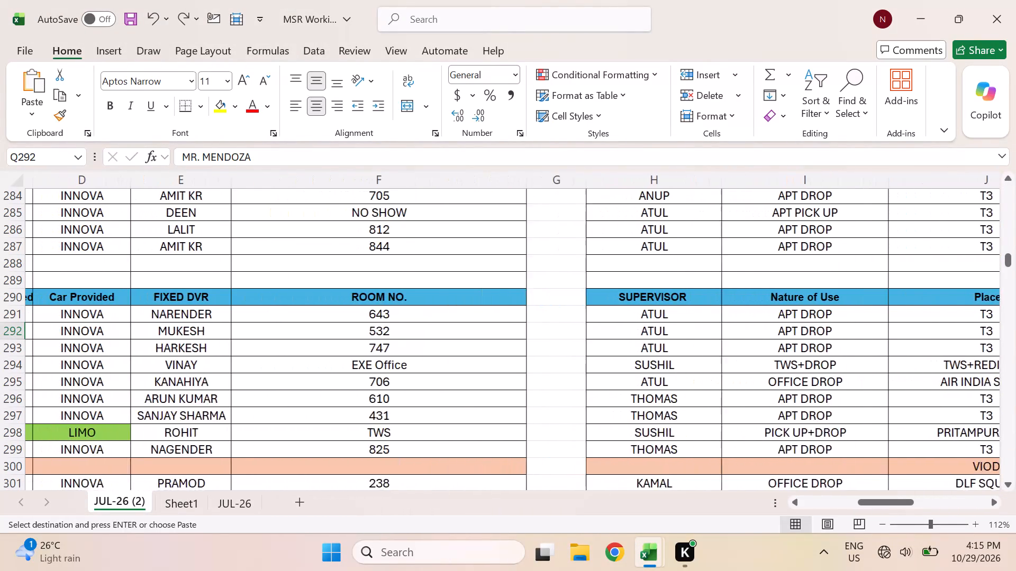
scroll(250, 302, left, 3)
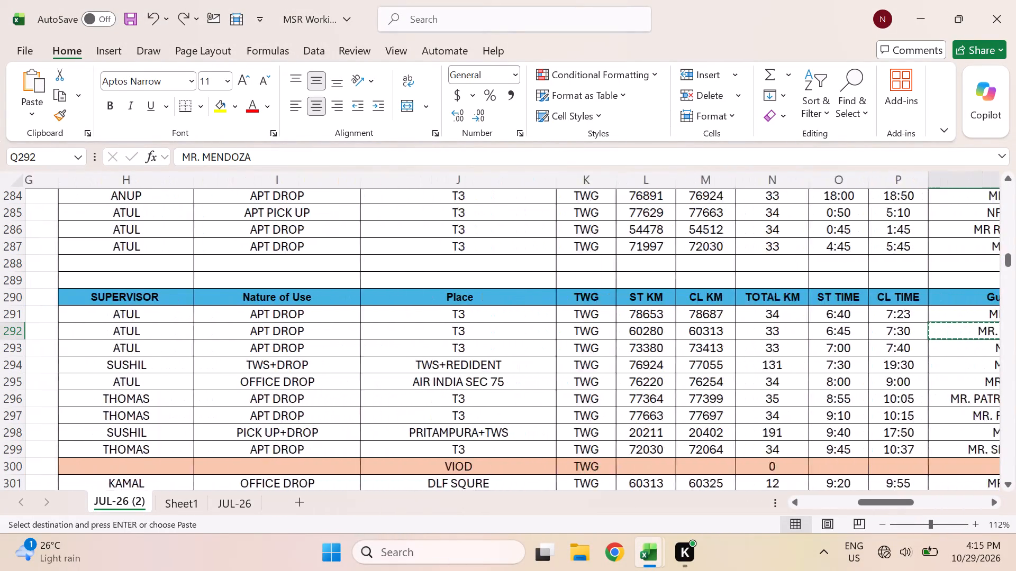
scroll(250, 302, left, 1)
key(alt+Tab)
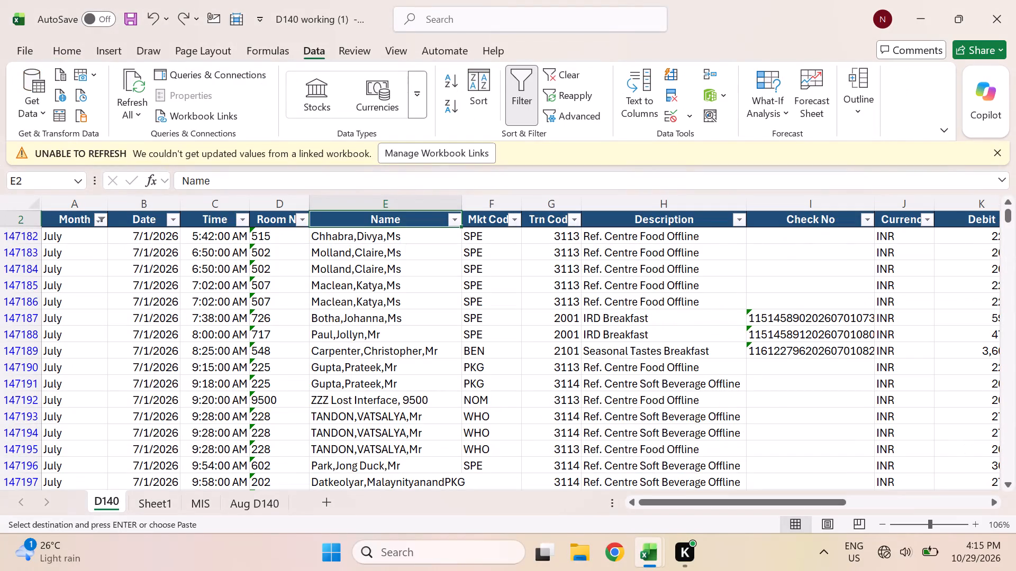
click(304, 220)
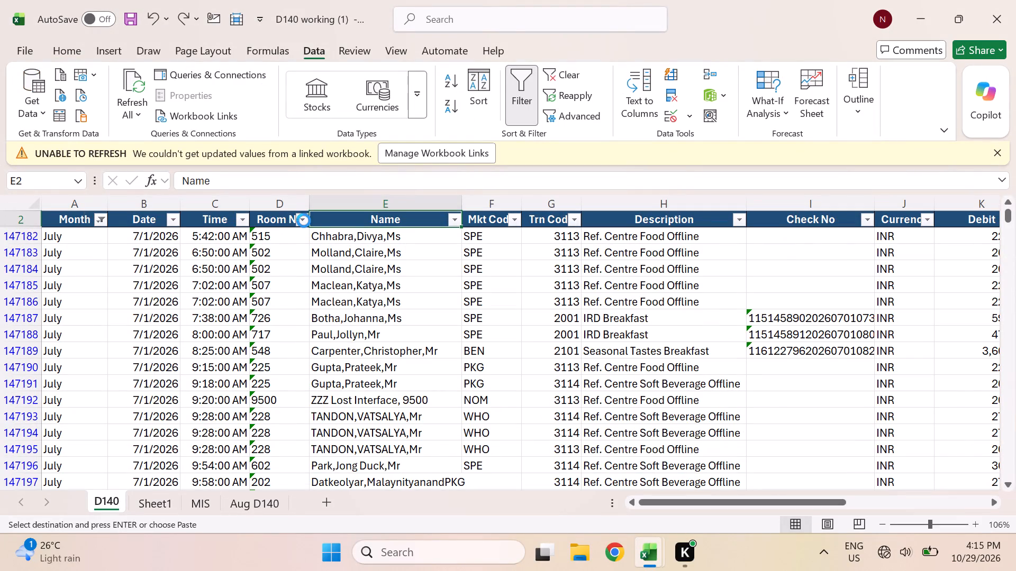
key(alt+Tab)
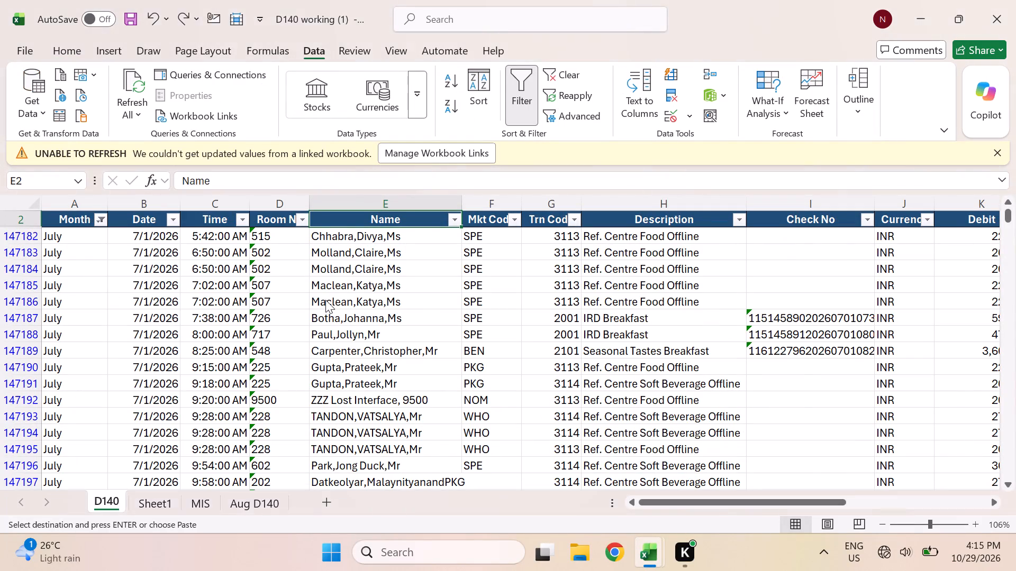
scroll(278, 338, right, 2)
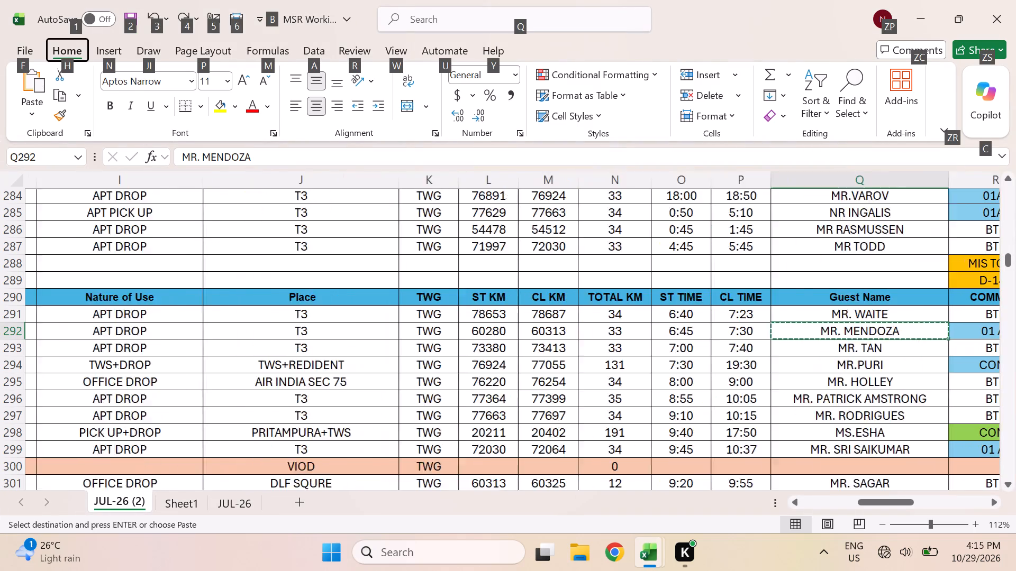
scroll(278, 338, right, 1)
scroll(278, 338, left, 1)
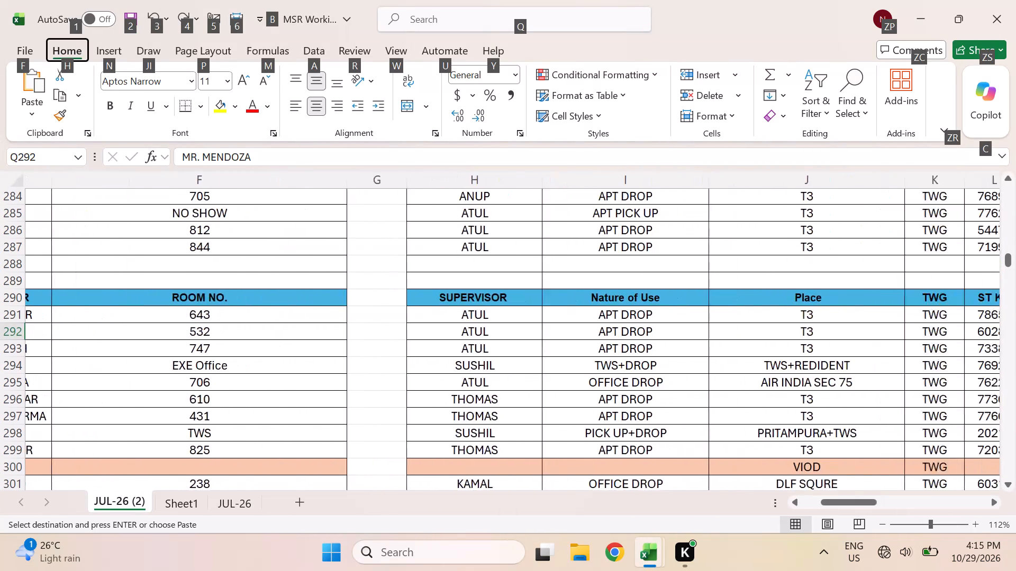
scroll(278, 338, left, 2)
key(alt+Tab)
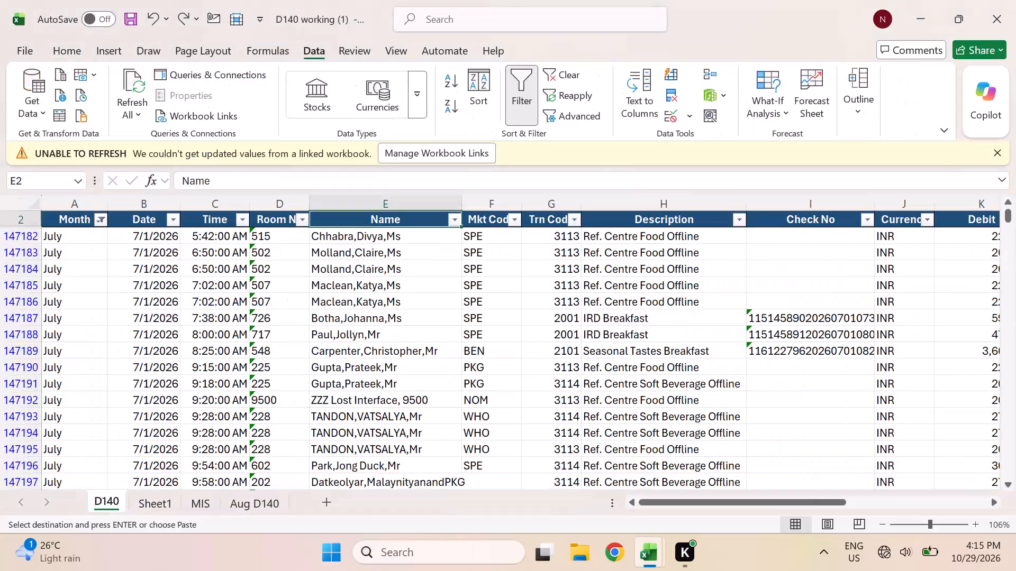
click(303, 218)
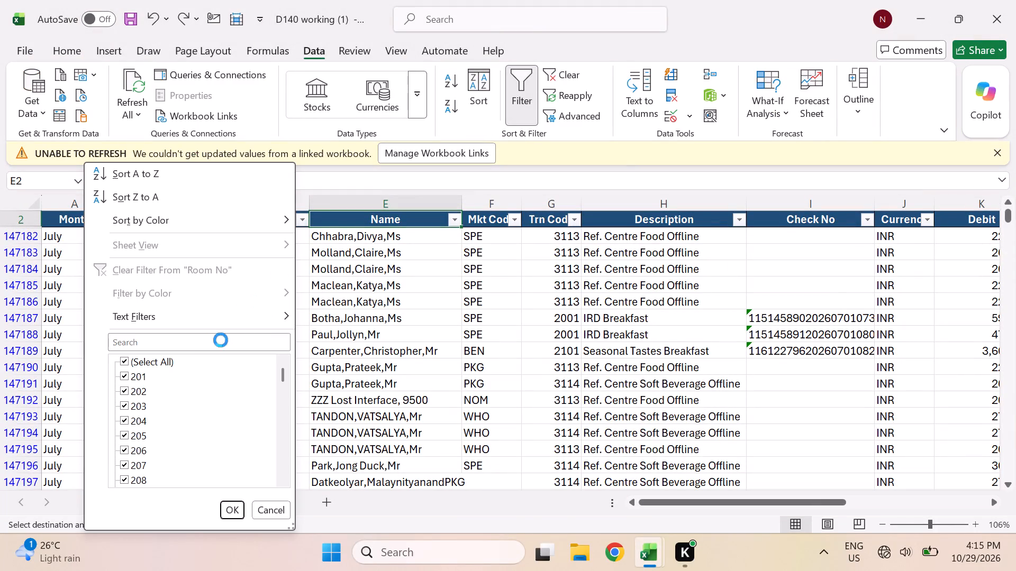
click(210, 345)
text(532)
key(Return)
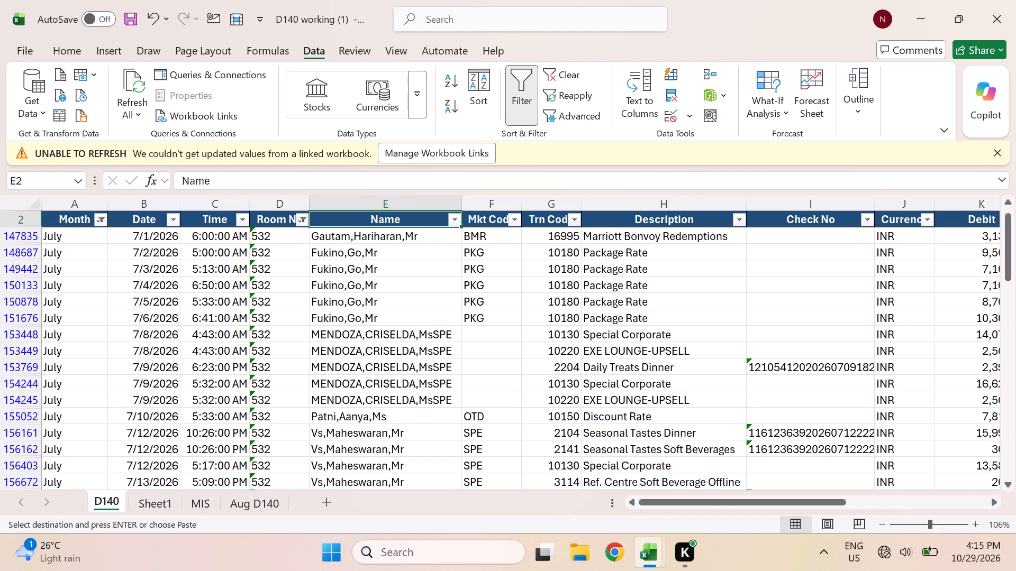
Switch back to the JUL-26 (2) sheet and copy the guest name TAN from row 293.
scroll(440, 422, left, 1)
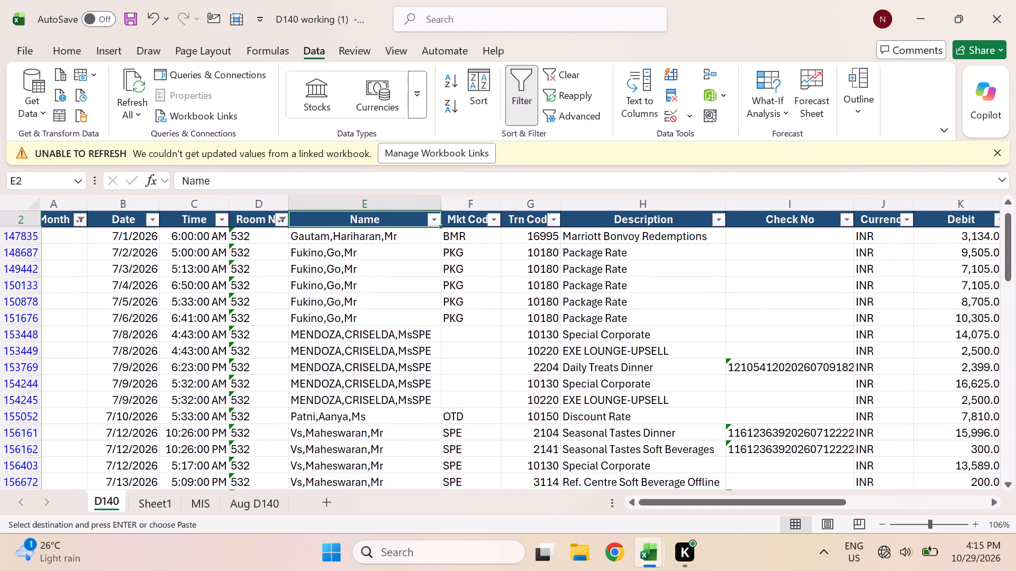
scroll(440, 422, left, 1)
key(alt+Tab)
scroll(682, 391, left, 1)
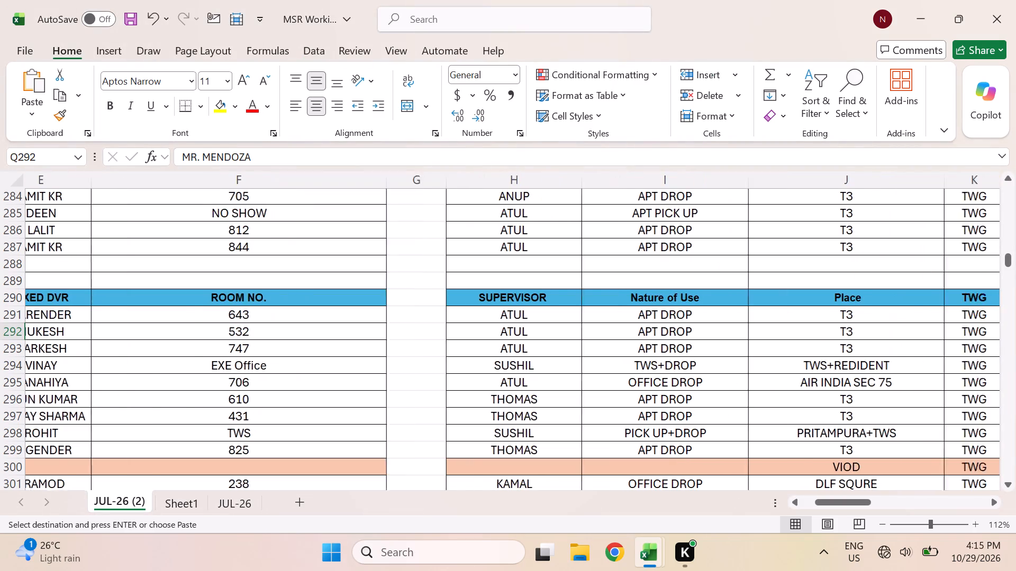
scroll(682, 391, left, 4)
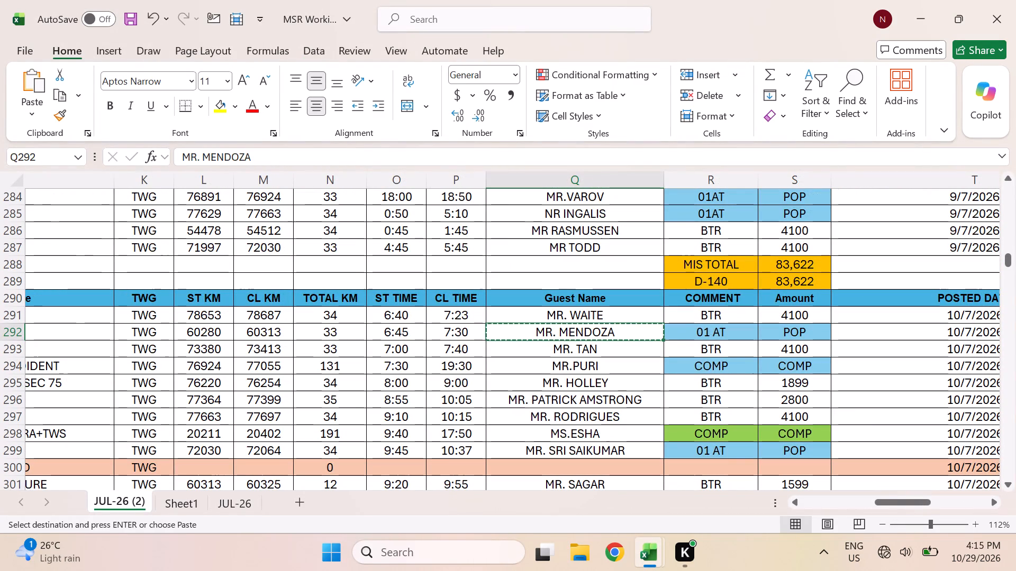
click(622, 350)
key(ctrl+c)
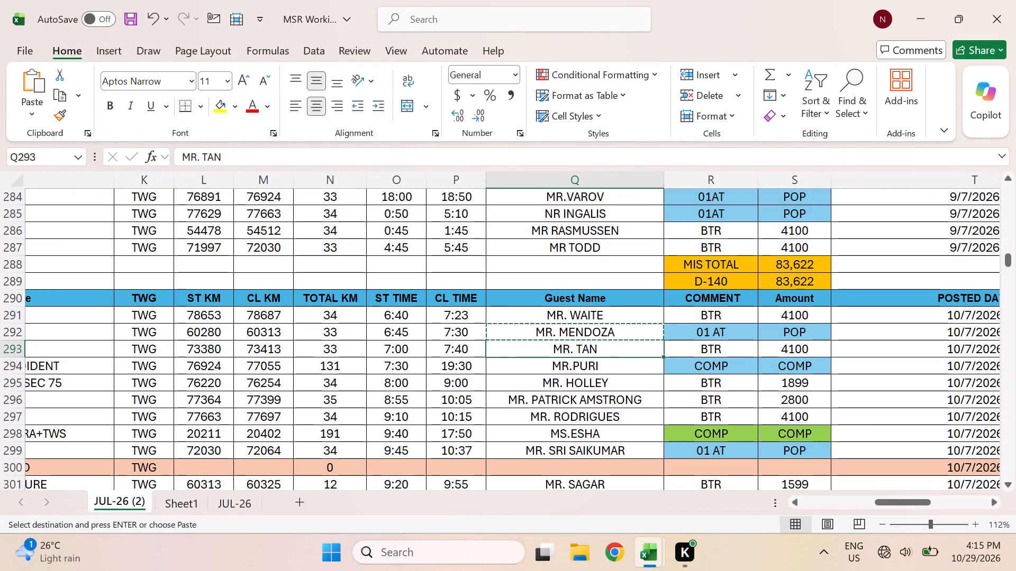
key(Tab)
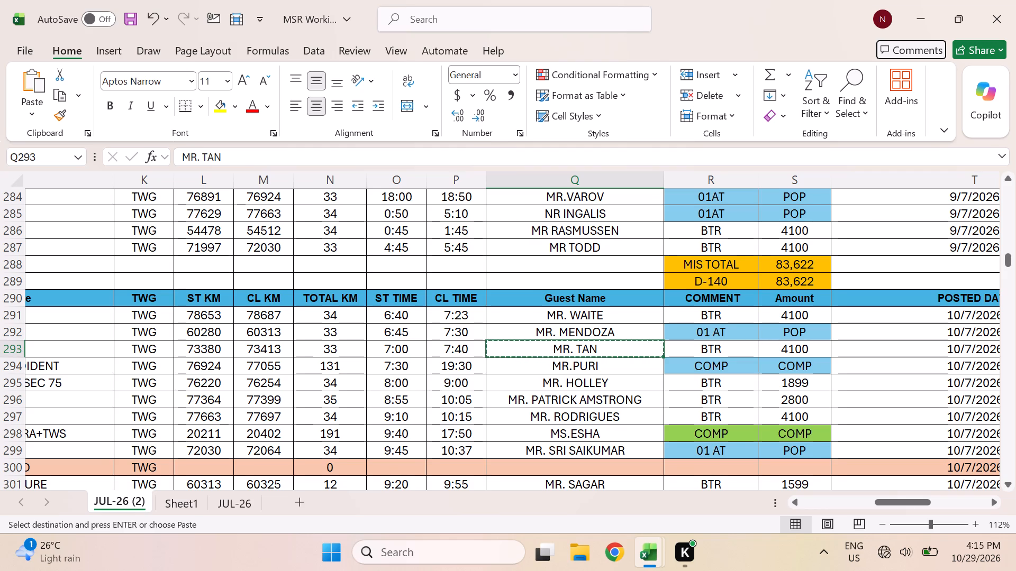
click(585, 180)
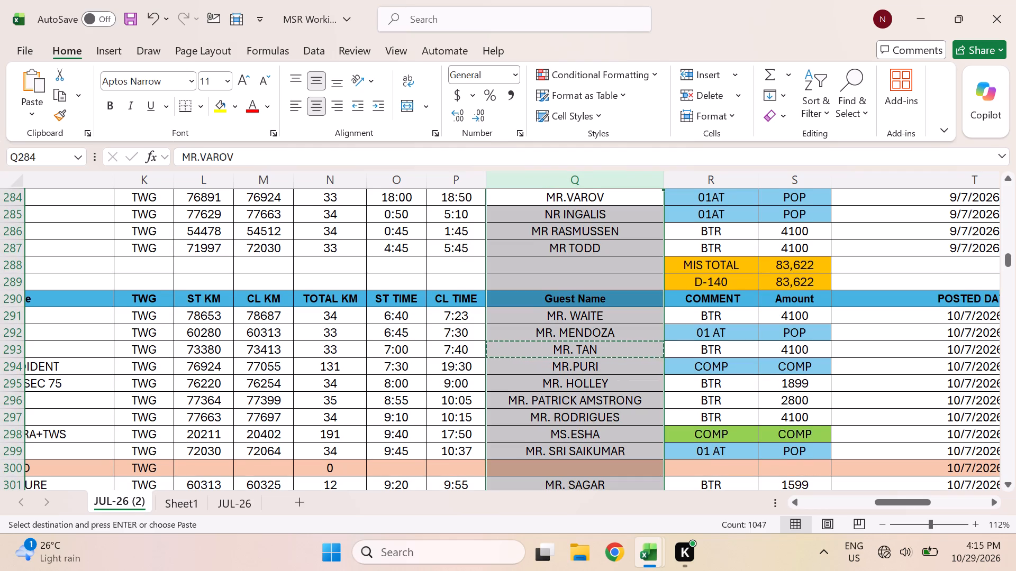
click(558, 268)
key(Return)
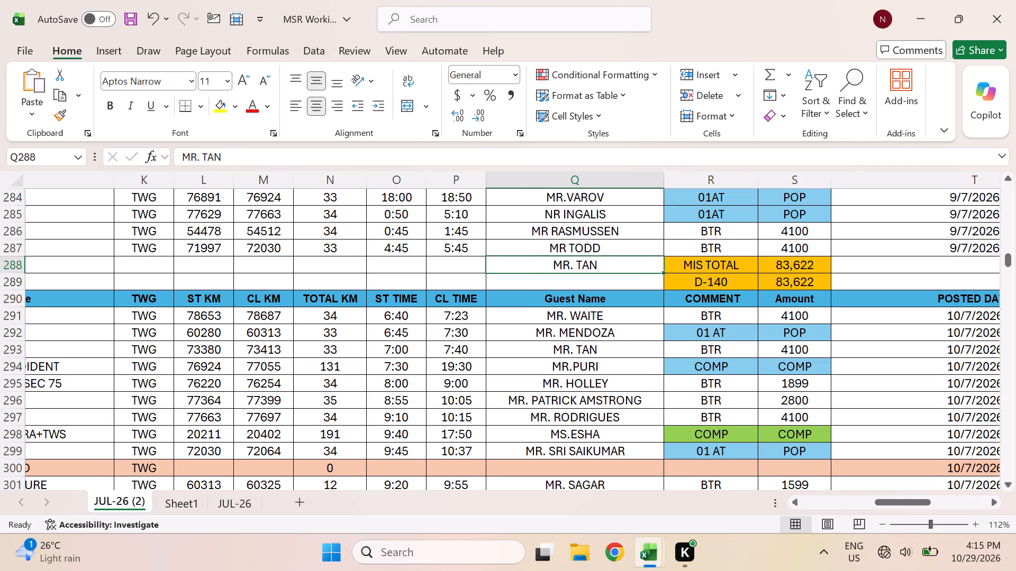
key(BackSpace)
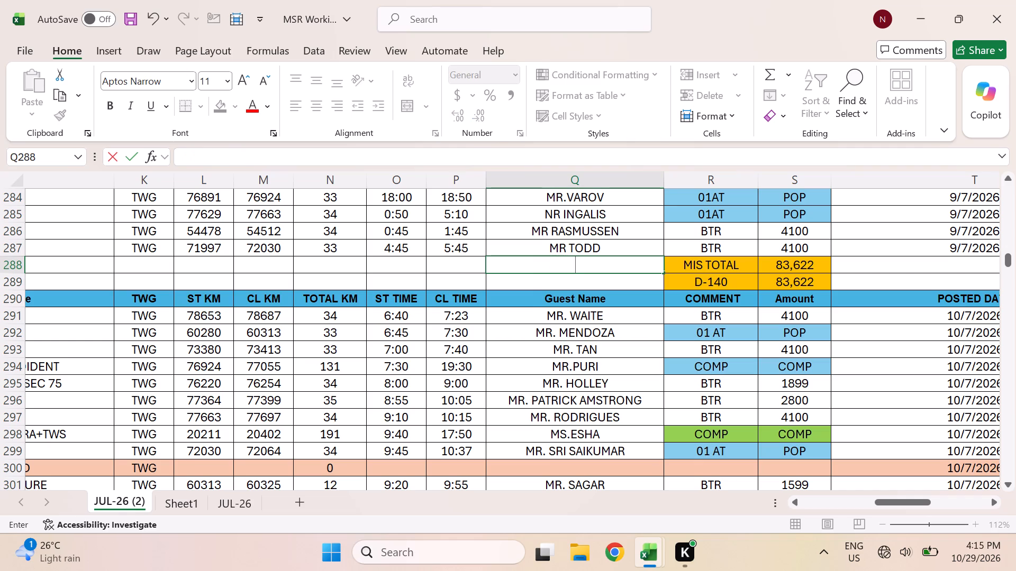
Select the whole Guest Name column on the JUL-26 (2) sheet.
click(579, 180)
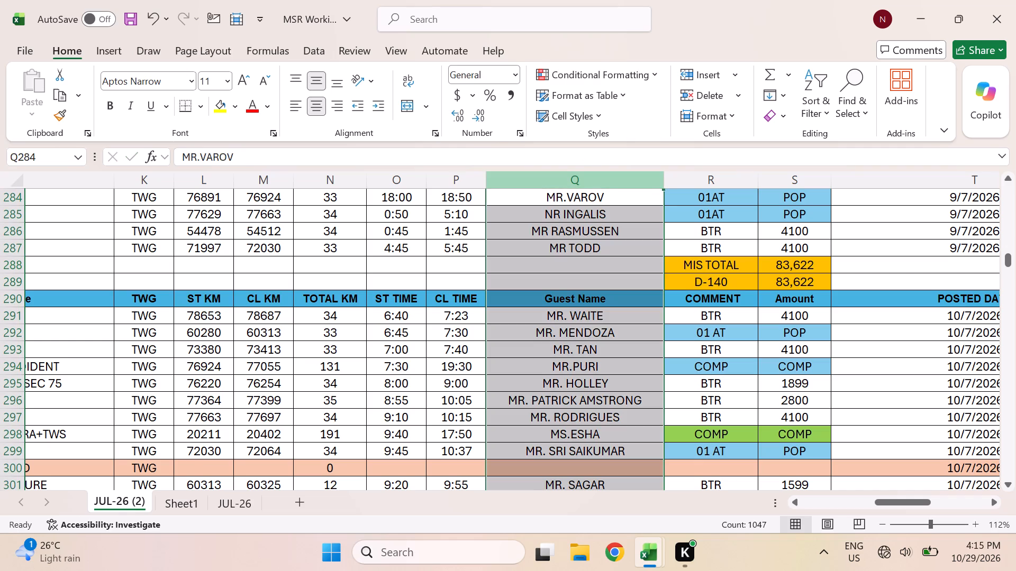
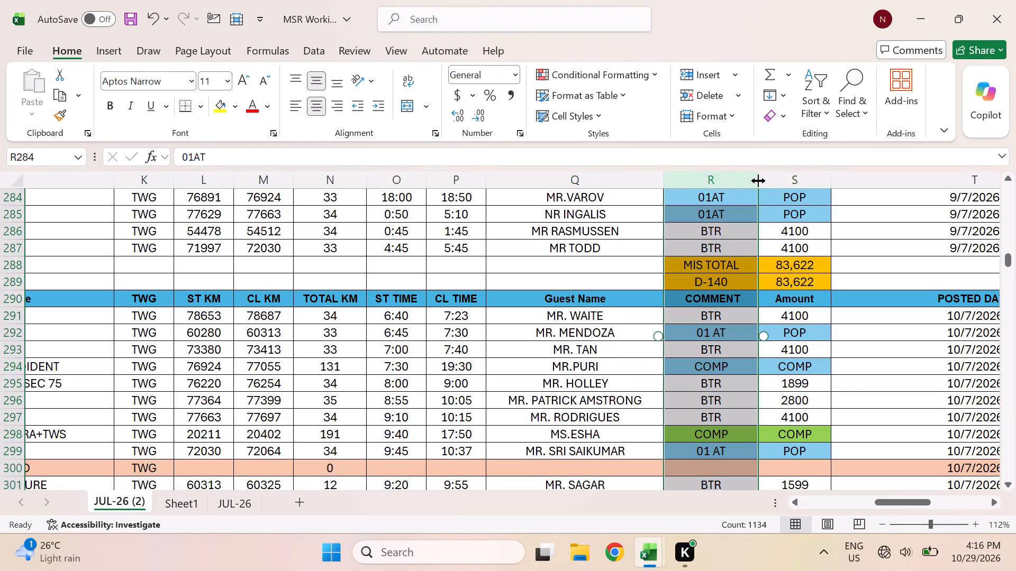
Insert an empty column between the Guest Name and COMMENT columns on the JUL-26 (2) sheet.
click(728, 181)
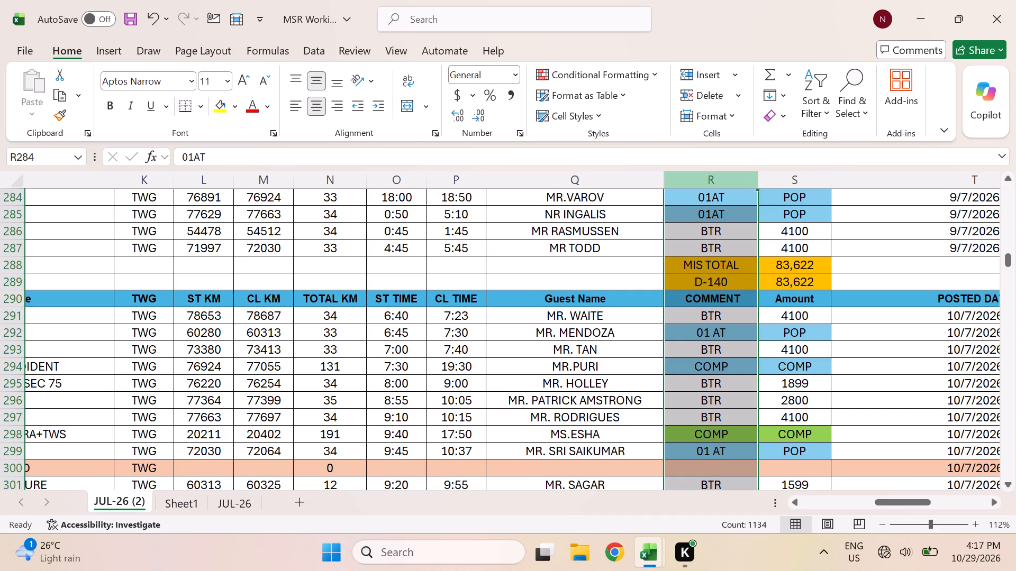
key(ctrl+shift+equal)
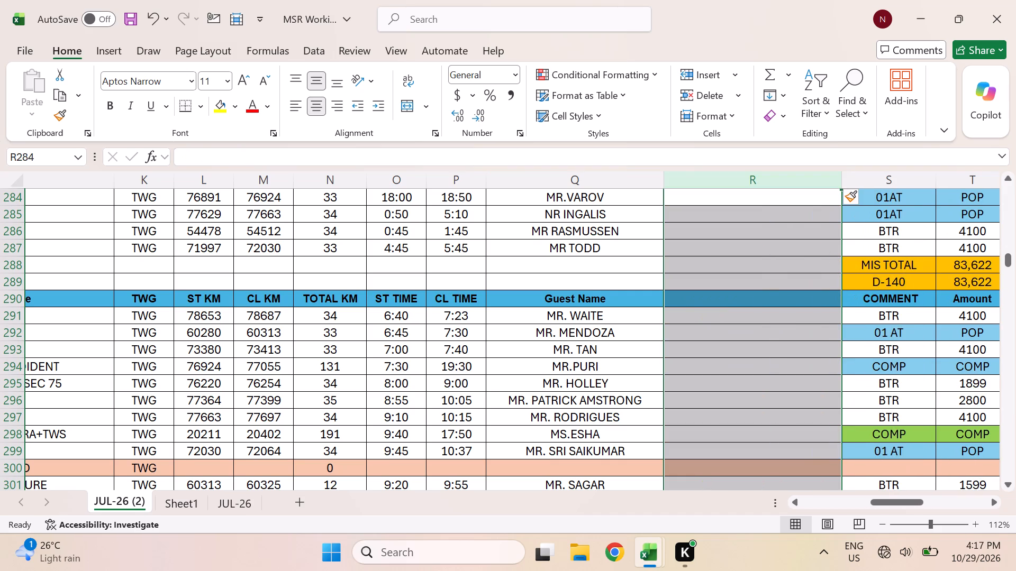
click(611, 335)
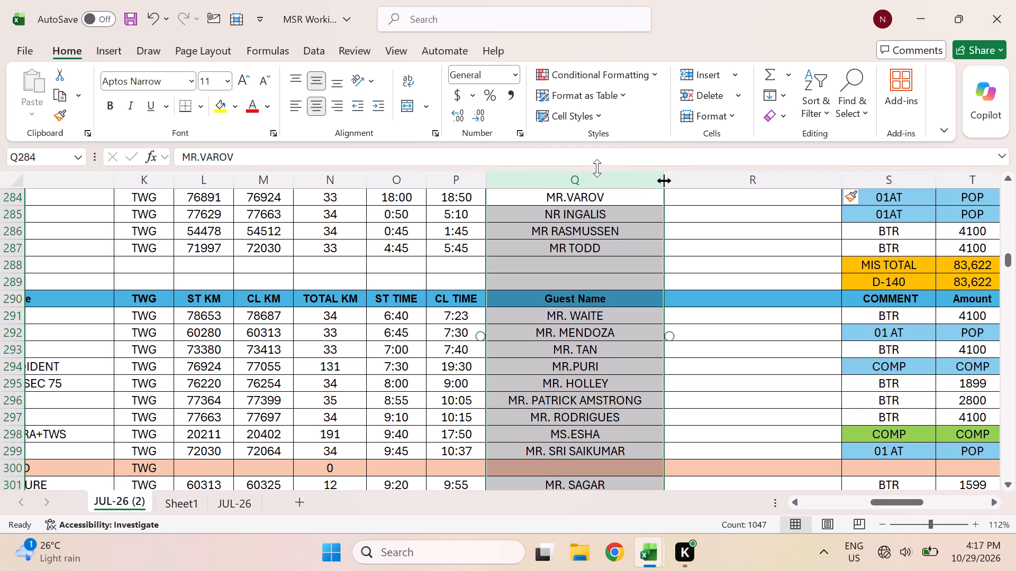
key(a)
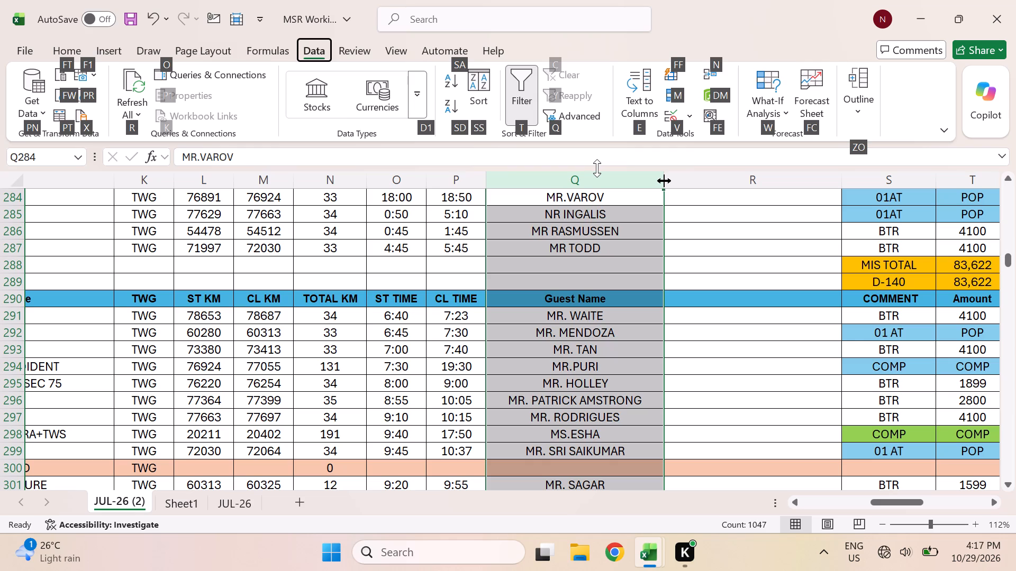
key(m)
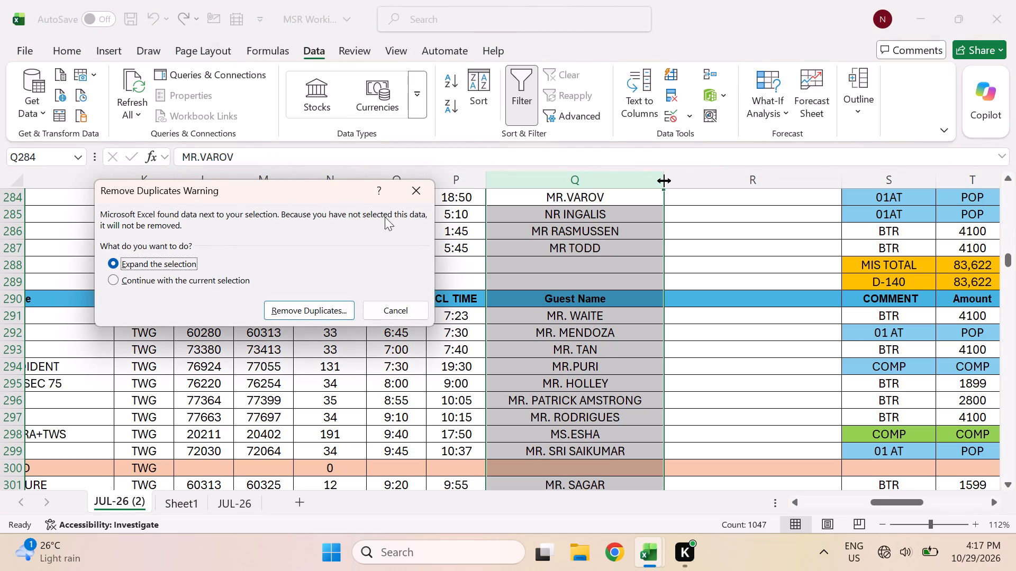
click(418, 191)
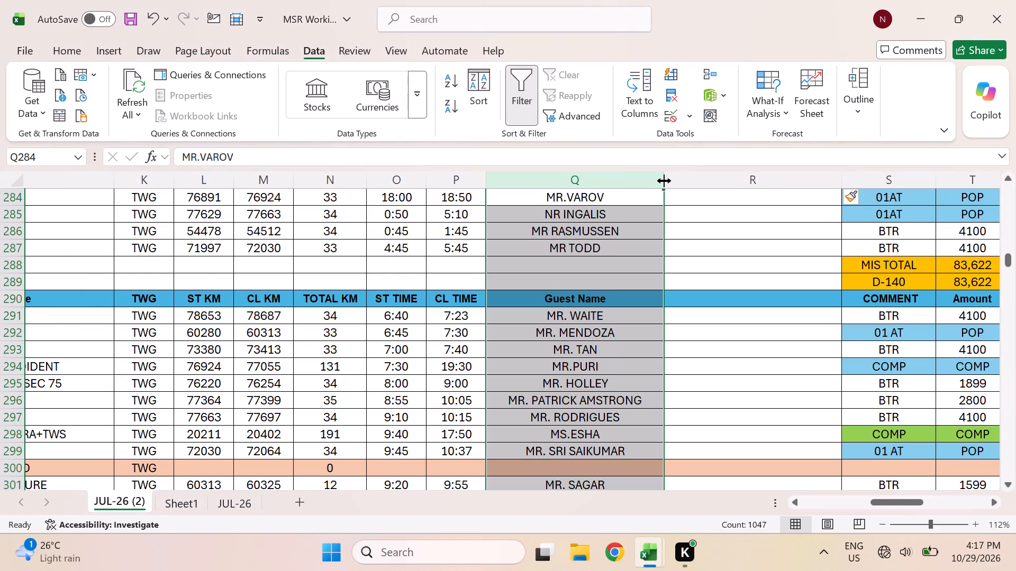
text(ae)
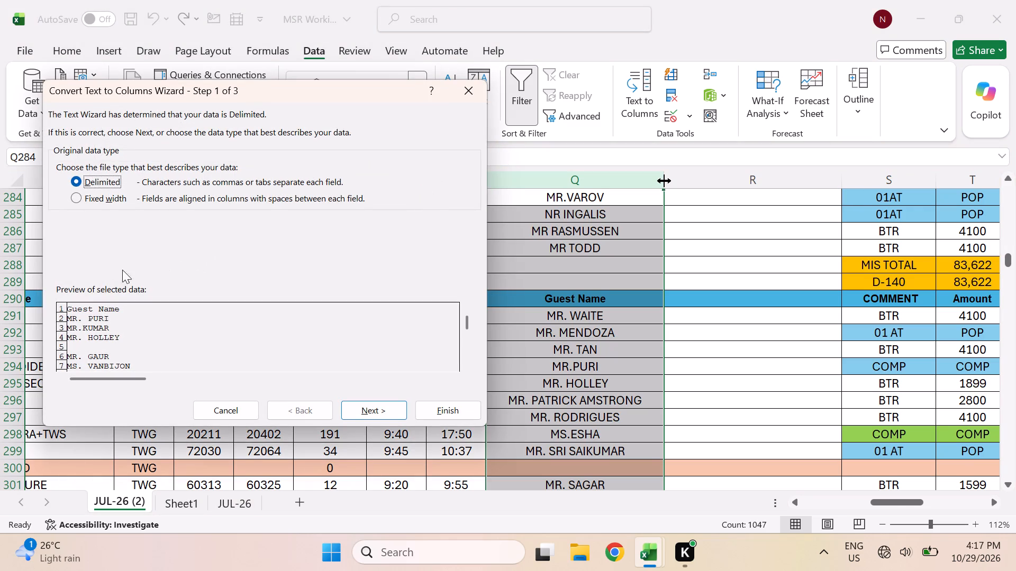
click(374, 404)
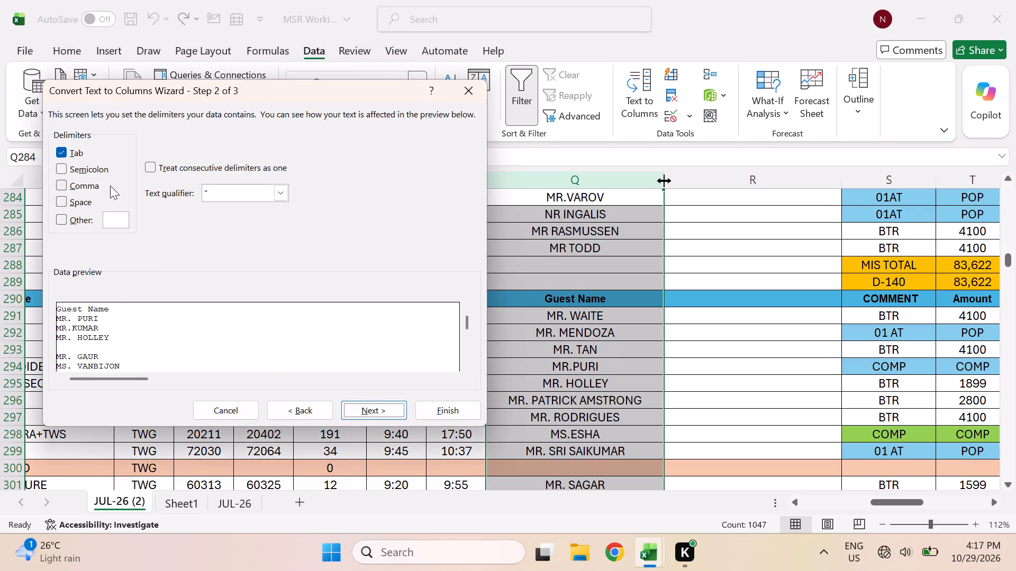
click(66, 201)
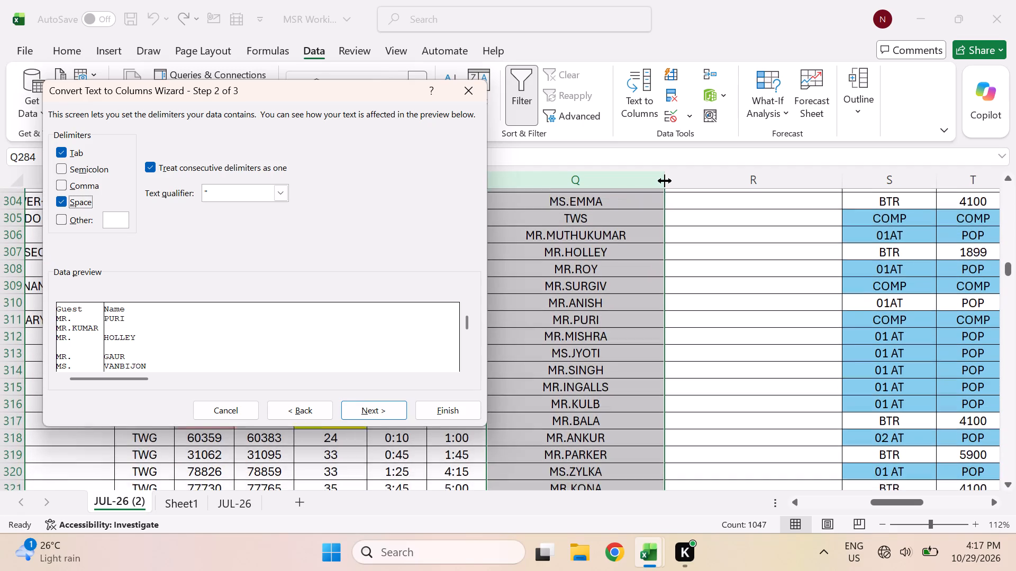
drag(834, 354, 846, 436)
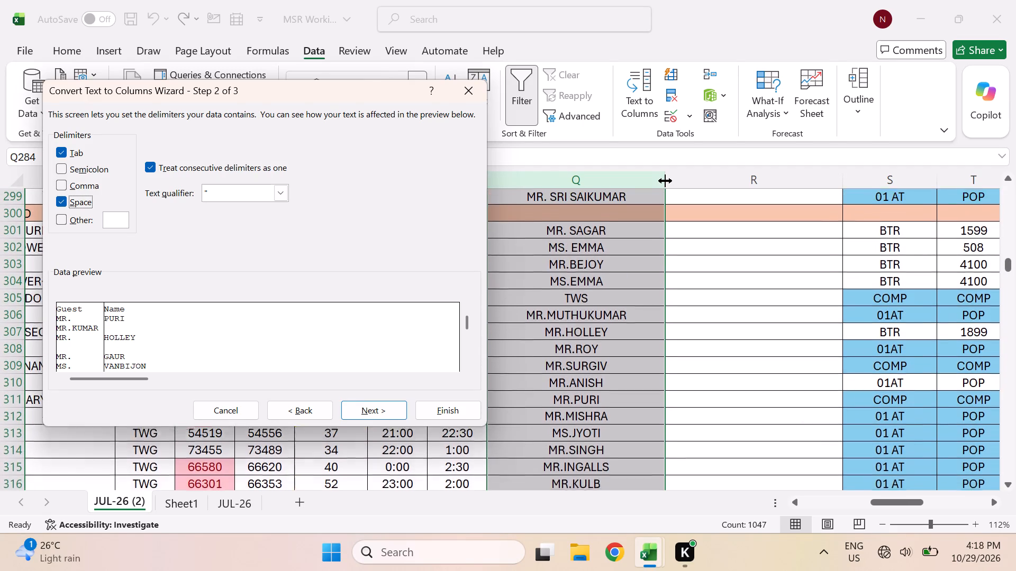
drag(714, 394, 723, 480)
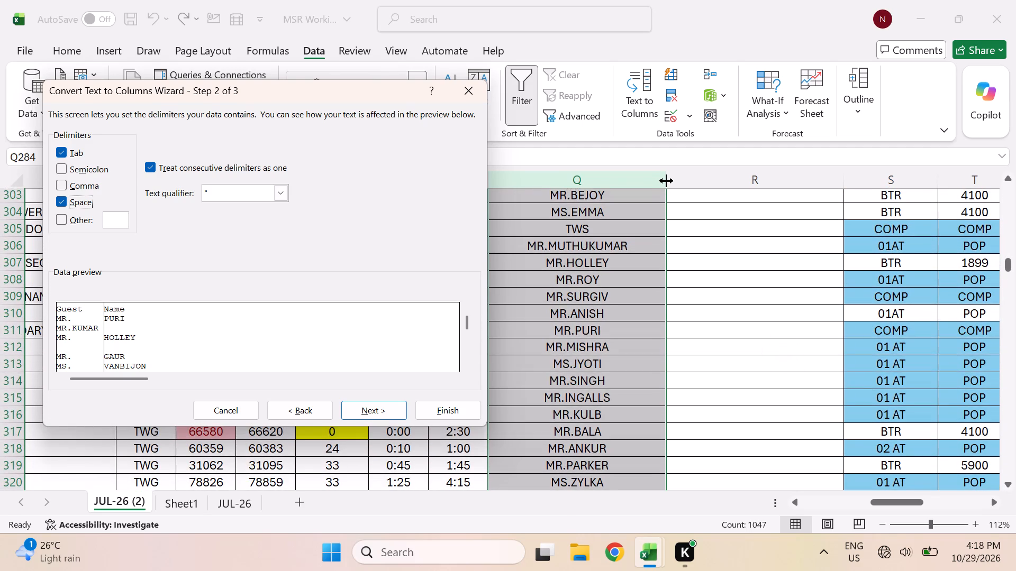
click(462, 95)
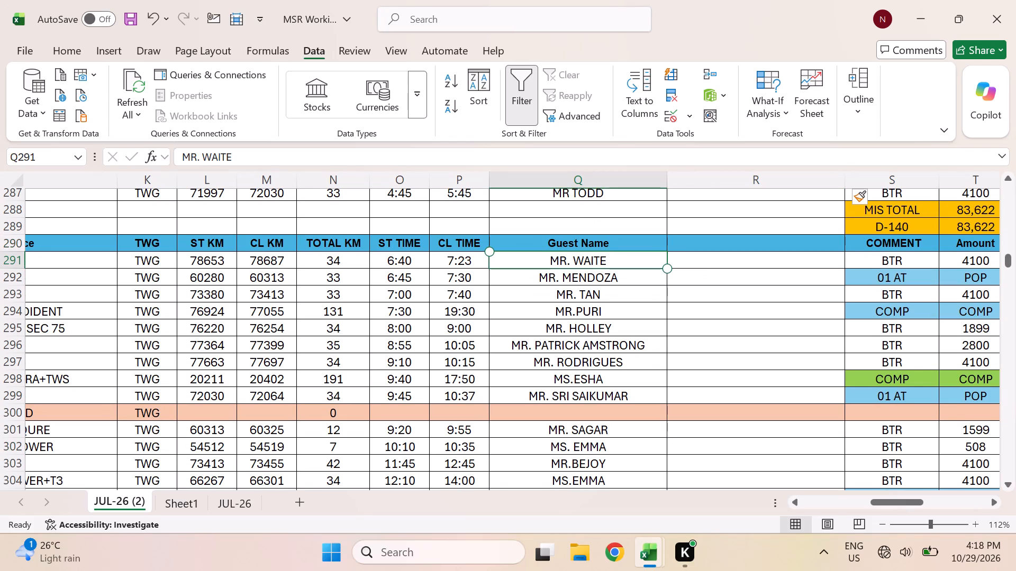
Split the guest names in Q291:Q321 into title and name with Text to Columns, using a period instead of a space as delimiter.
key(shift+Down)
key(shift+Down)
key(shift+Down)
key(shift+Down)
key(shift+Down)
key(shift+Down)
key(shift+Down)
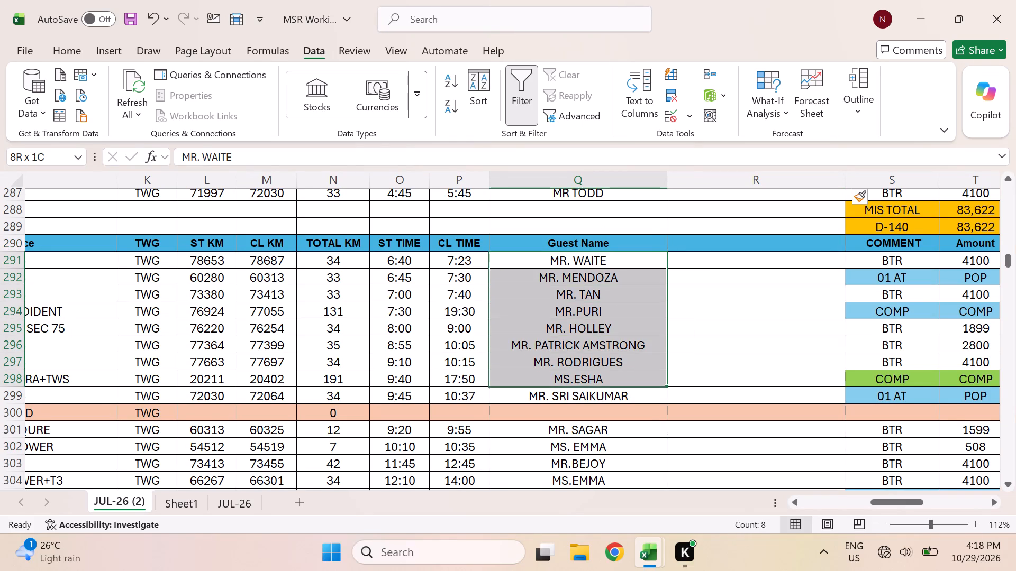
key(ctrl+shift+Down)
key(ctrl+shift+Down)
key(ctrl+shift+Down)
key(ctrl+shift+Down)
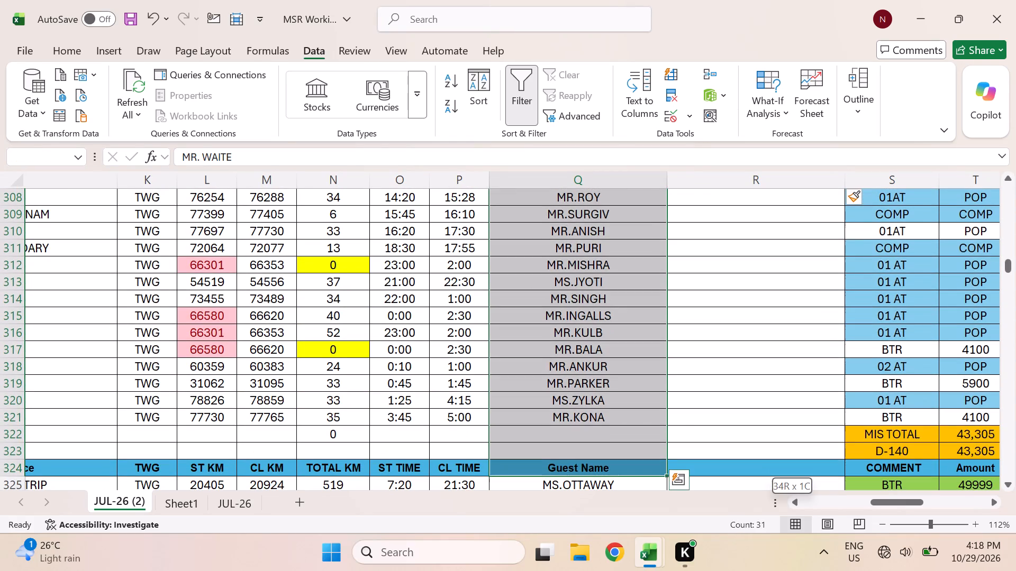
key(ctrl+shift+Up)
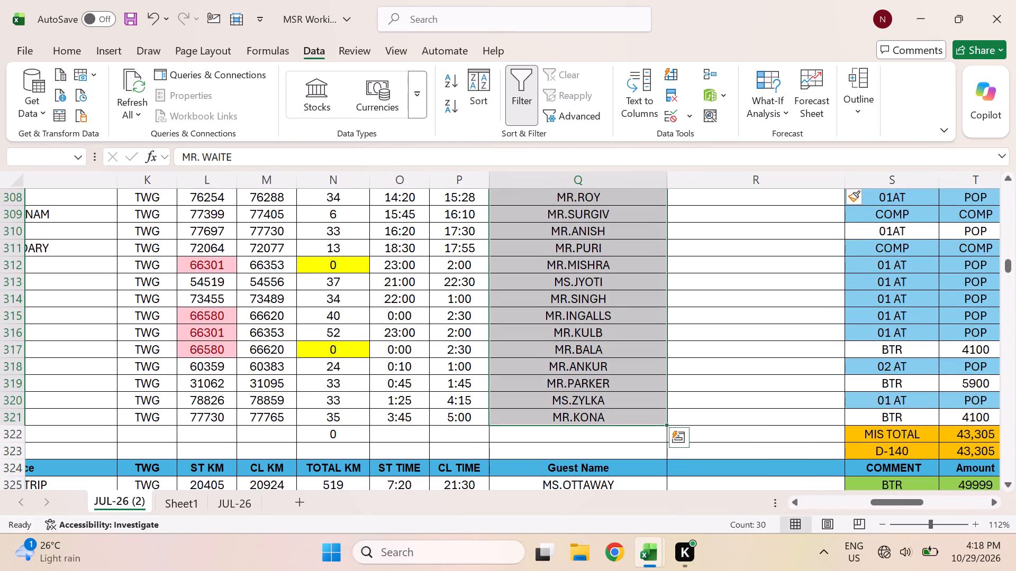
text(ae)
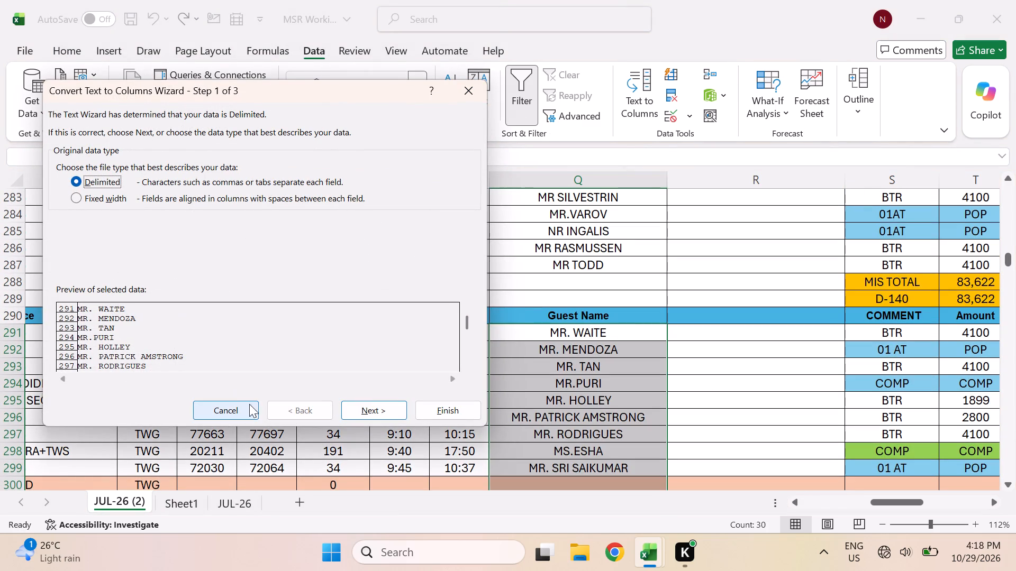
click(360, 409)
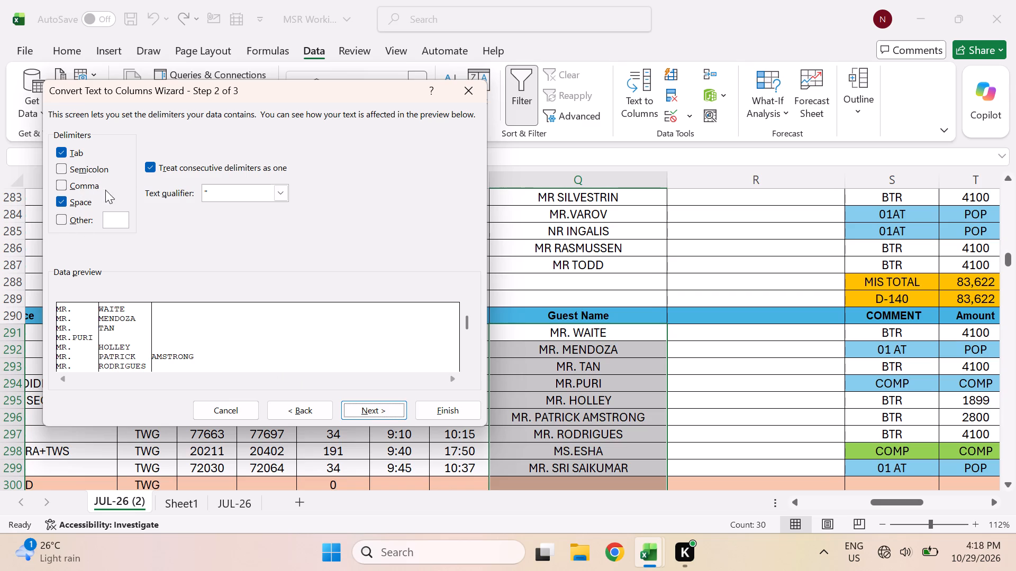
click(93, 220)
click(76, 201)
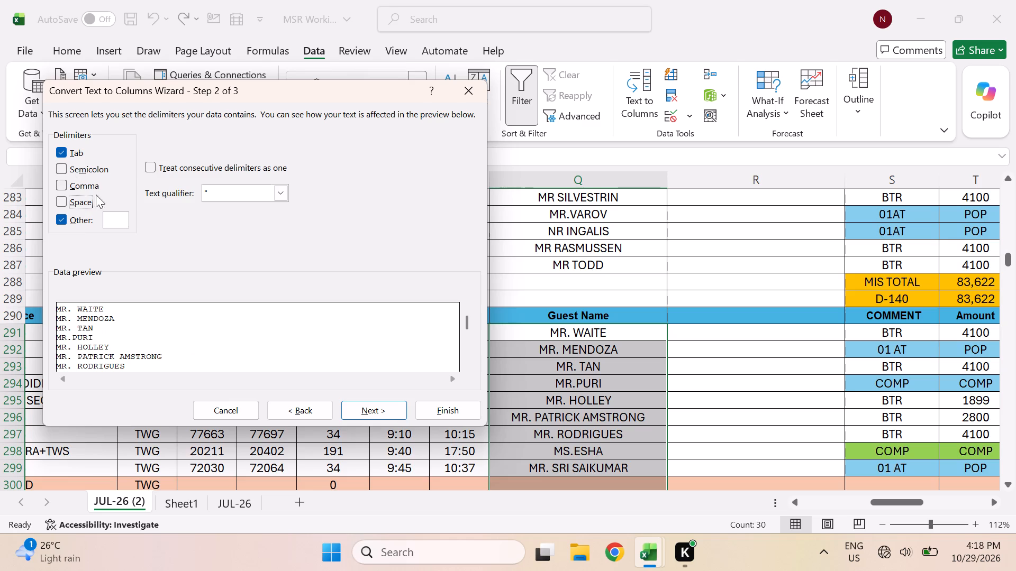
click(83, 334)
click(372, 411)
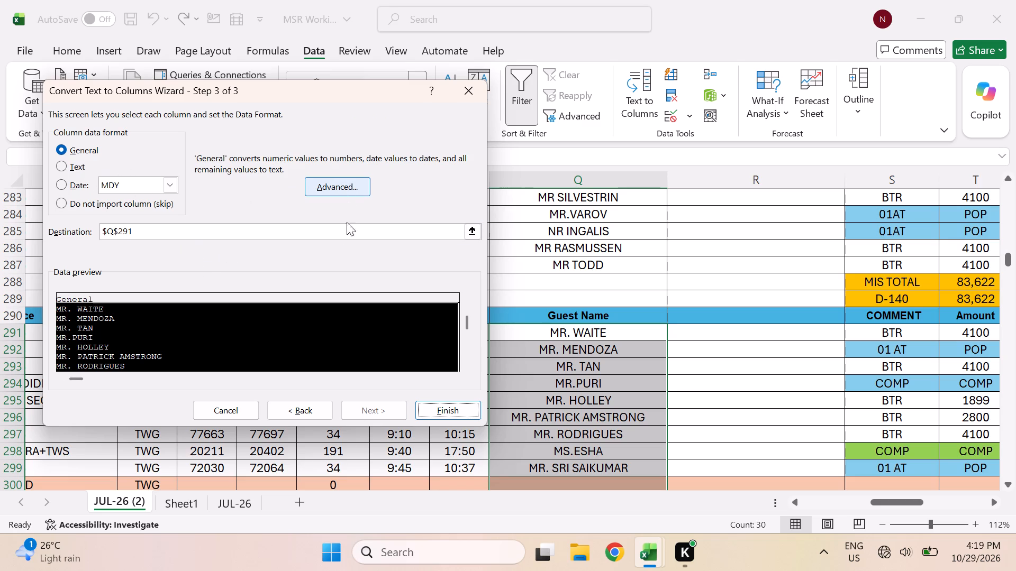
click(300, 402)
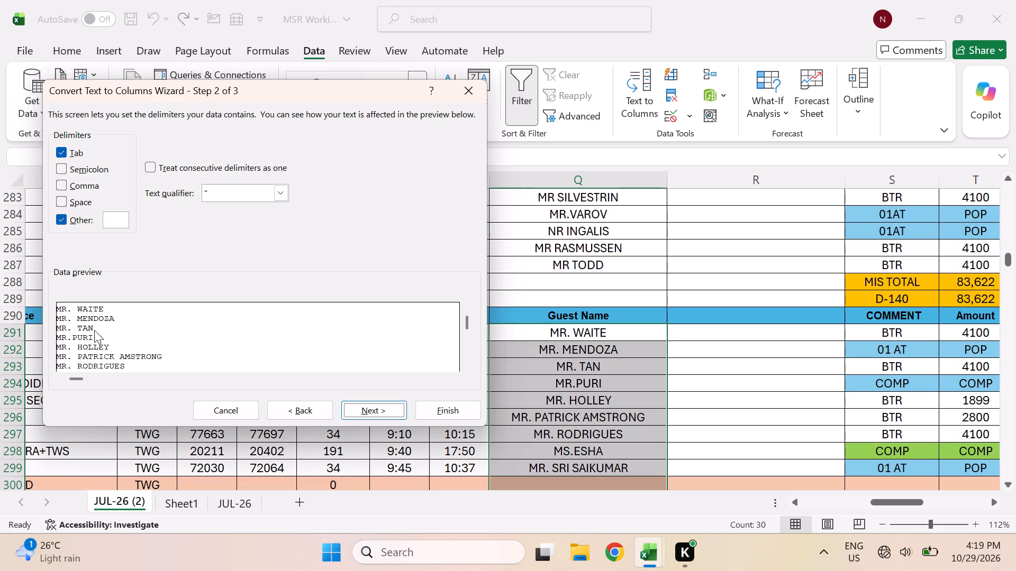
click(122, 220)
key(period)
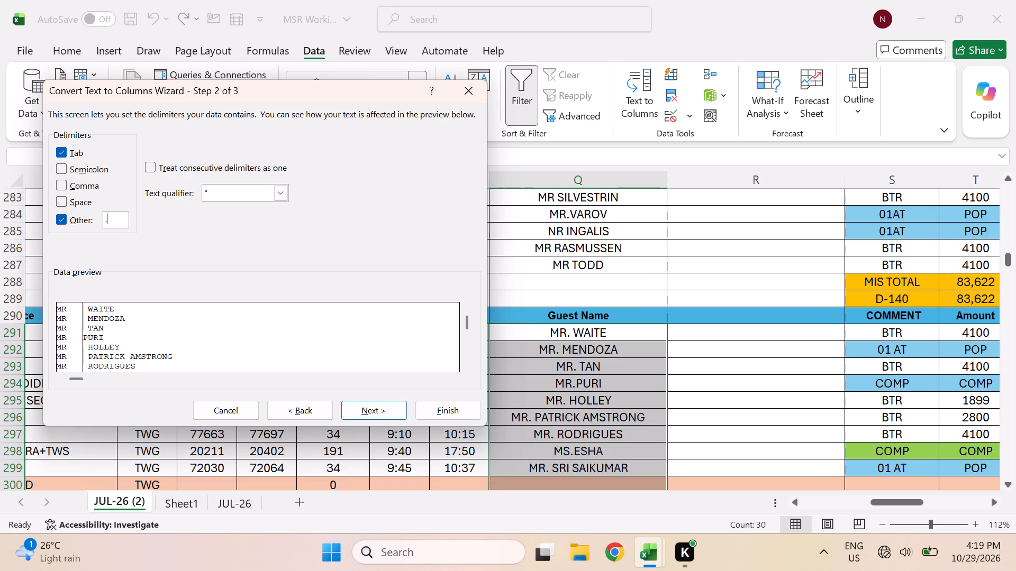
click(370, 405)
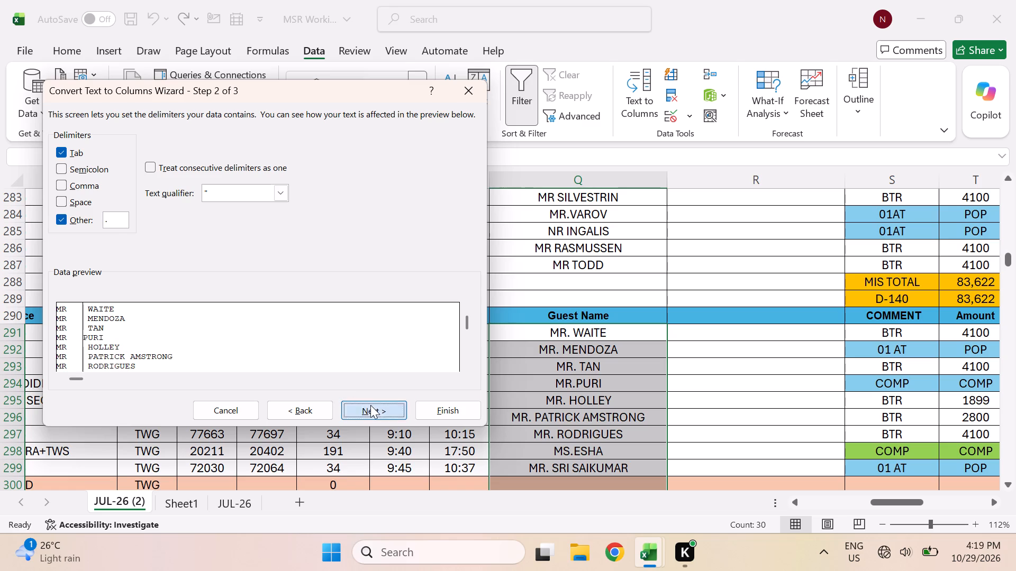
click(386, 410)
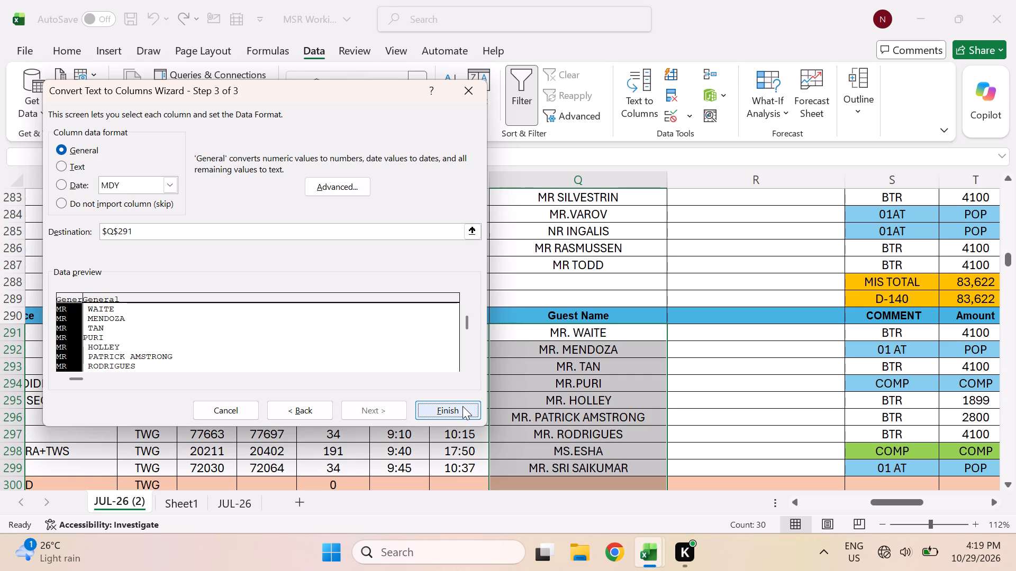
click(462, 406)
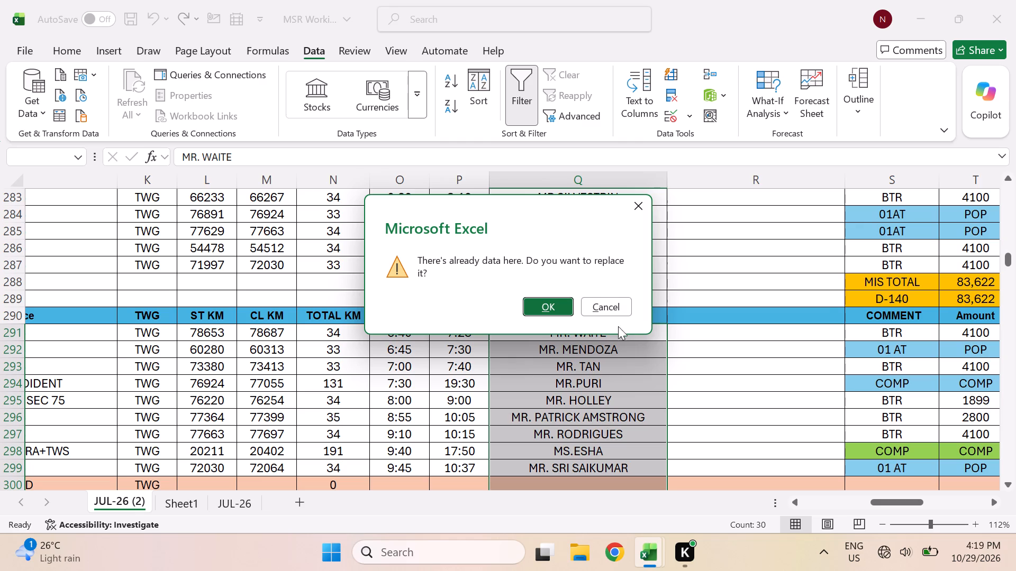
click(563, 311)
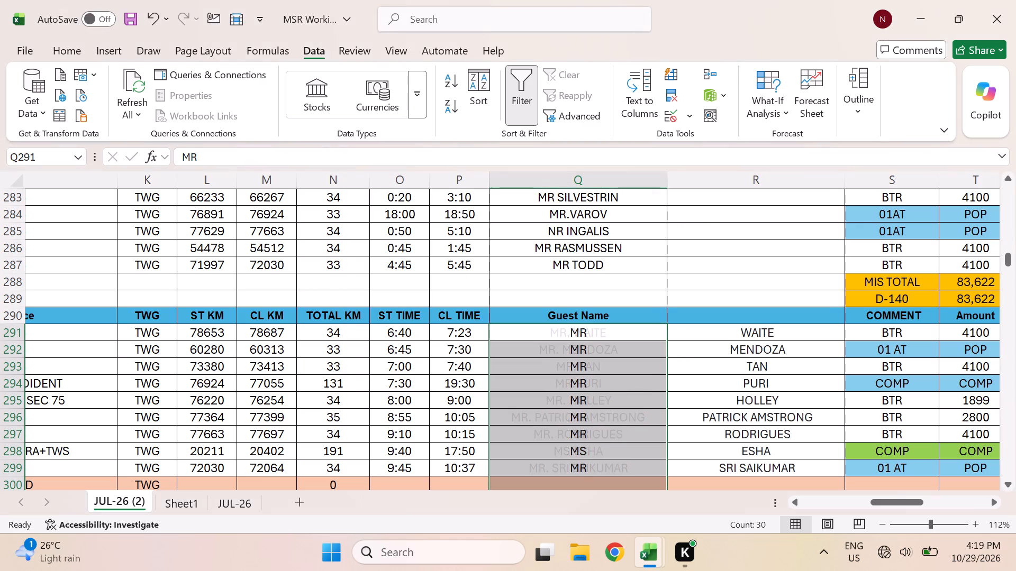
Copy the separated guest name TAN from cell R293 on the JUL-26 (2) sheet.
click(704, 444)
drag(952, 378, 956, 268)
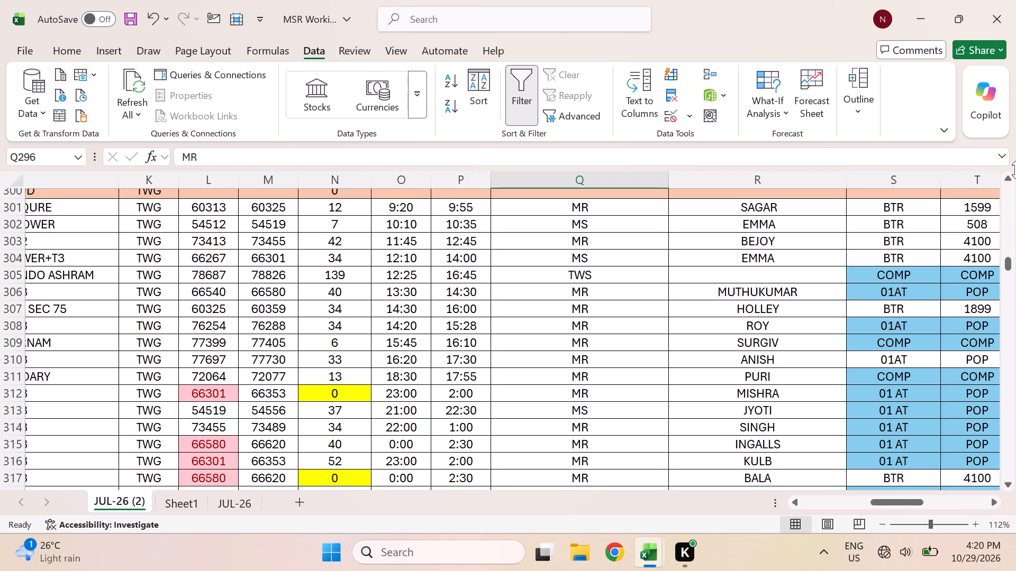
scroll(883, 240, left, 2)
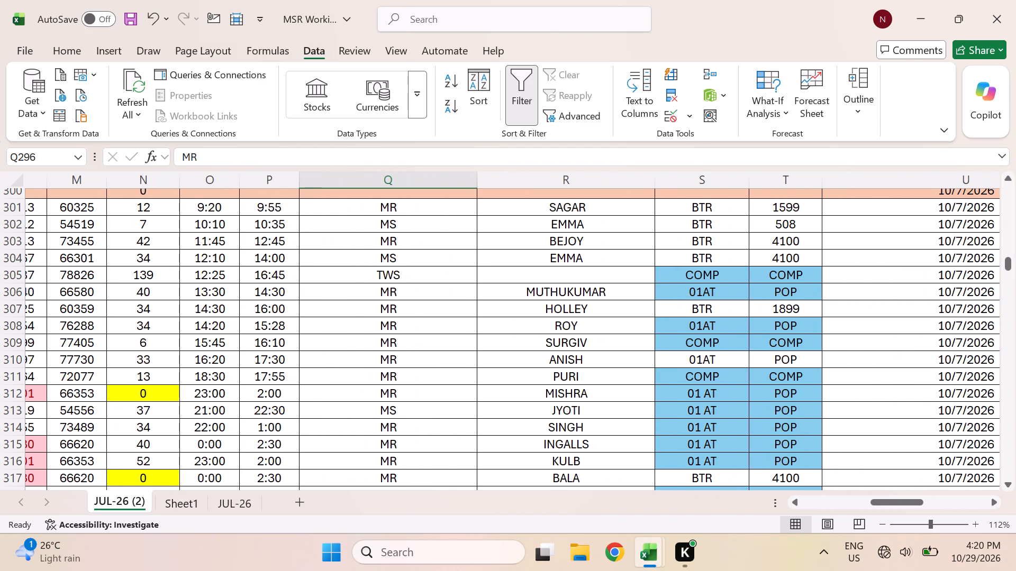
scroll(758, 265, up, 2)
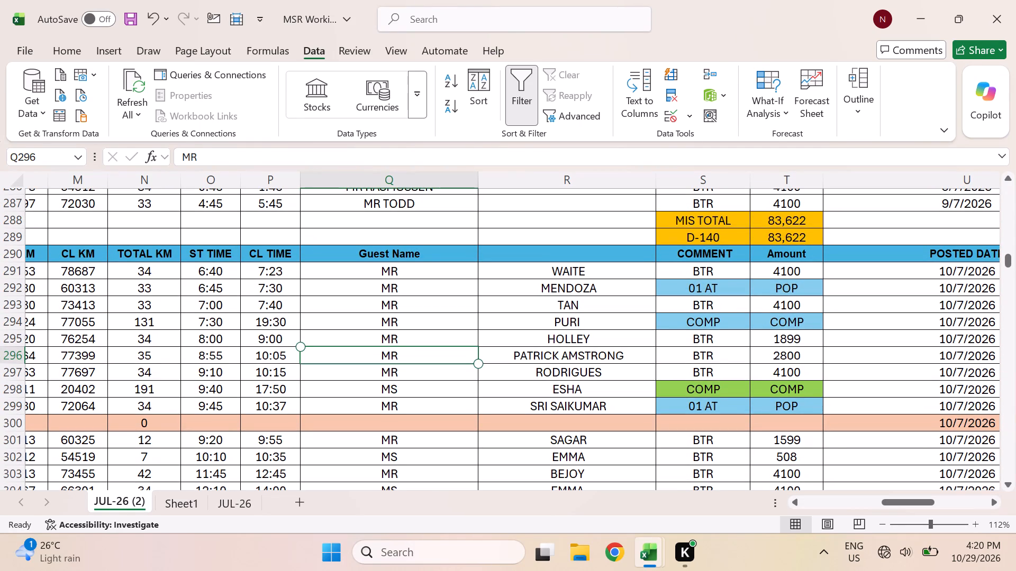
click(594, 308)
key(ctrl+c)
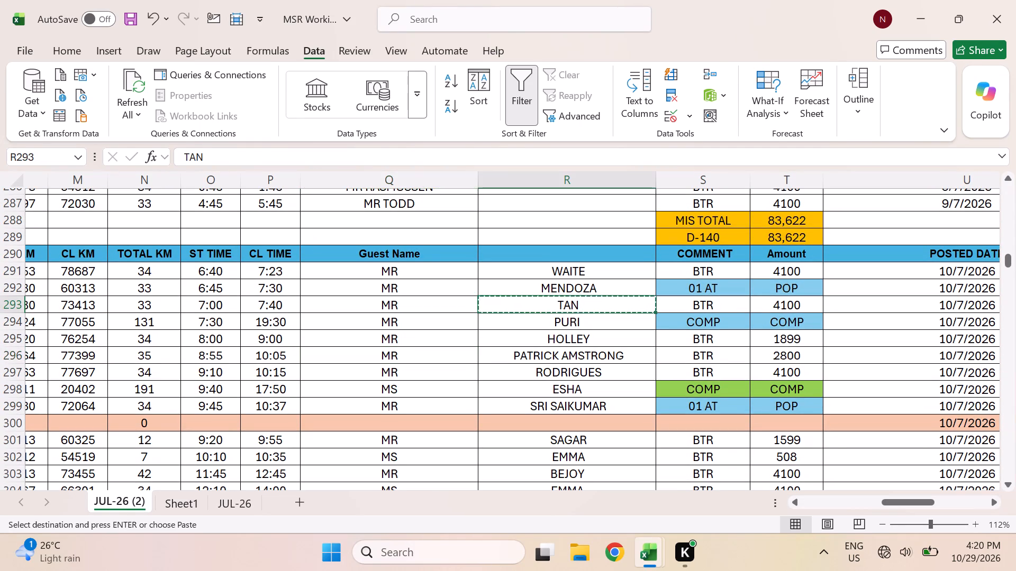
Switch to the D140 working (1) workbook and search the D140 sheet's Name filter for TAN.
key(alt+Tab)
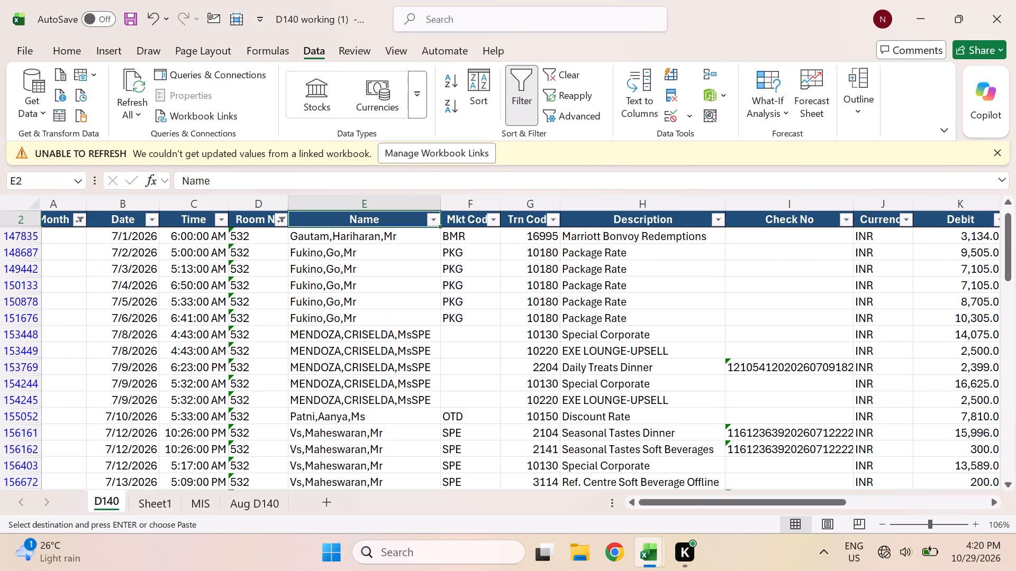
key(alt+Tab)
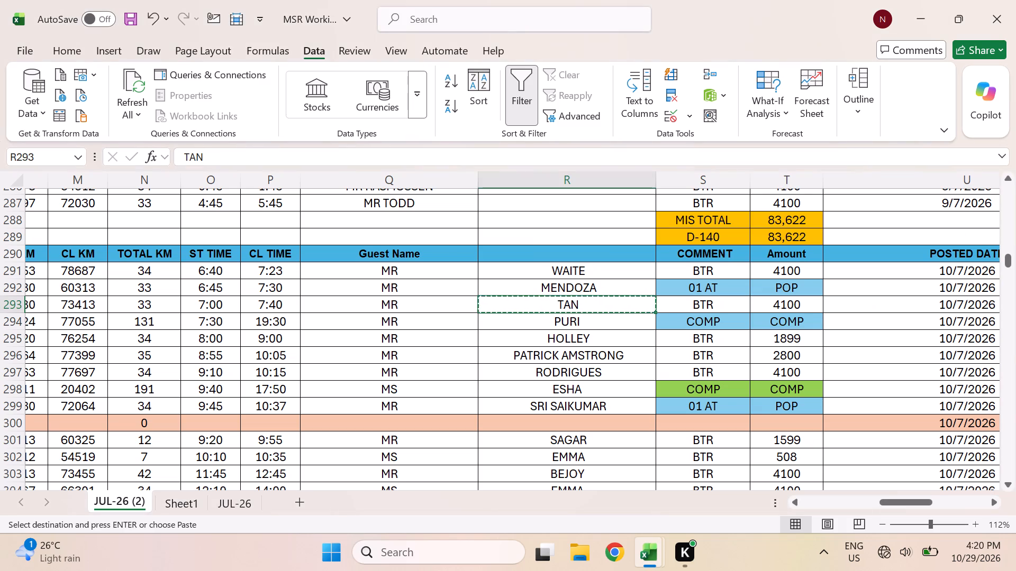
key(alt+Tab)
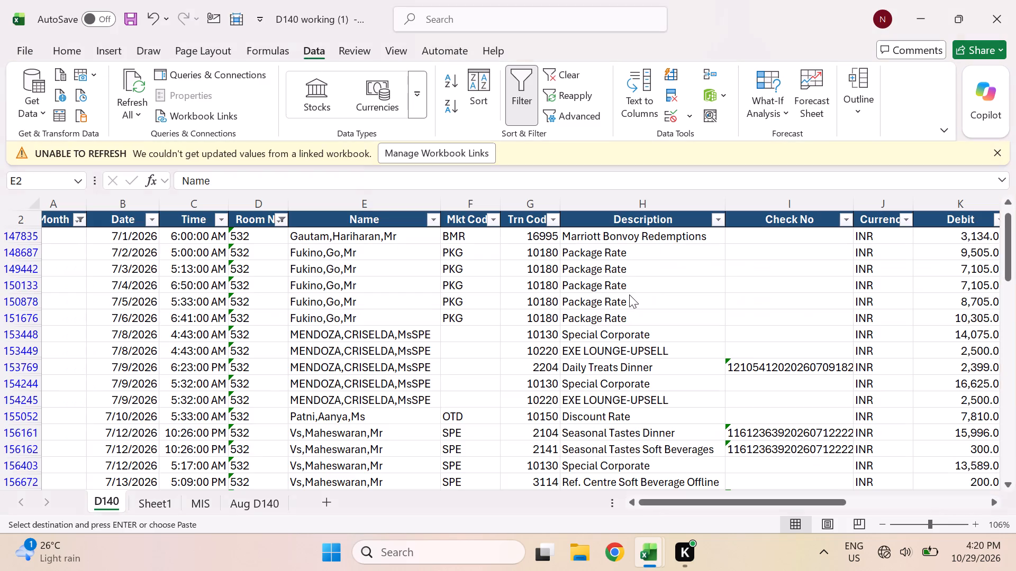
click(436, 220)
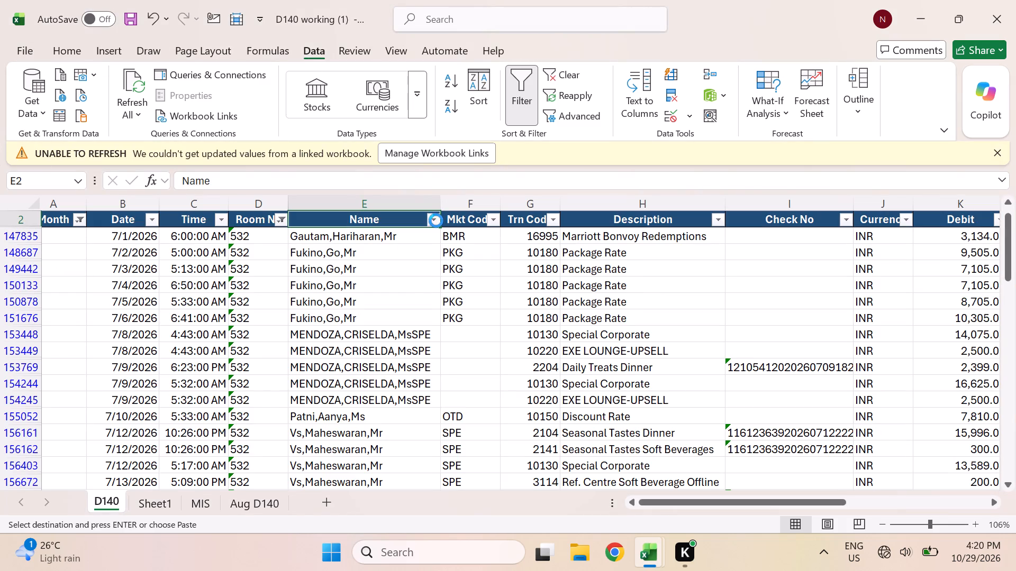
click(314, 336)
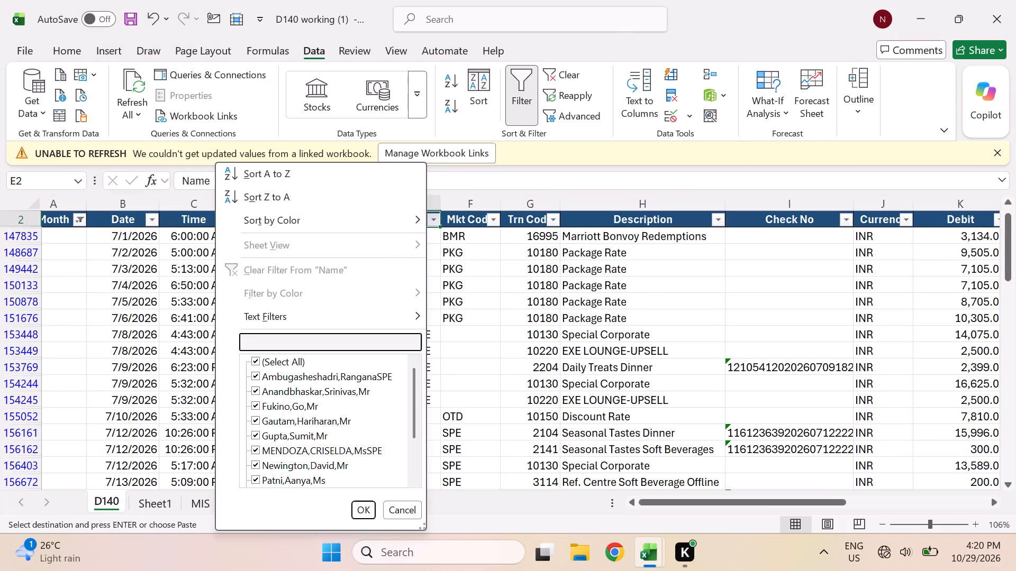
key(ctrl+v)
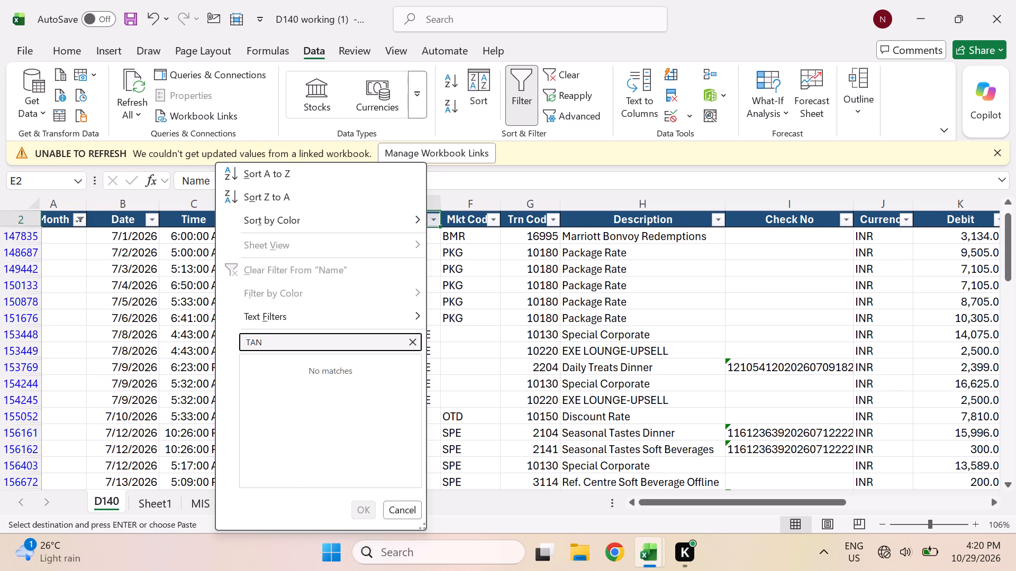
click(539, 320)
Clear all existing filters on the D140 sheet and filter the Month column to July only.
text(ac)
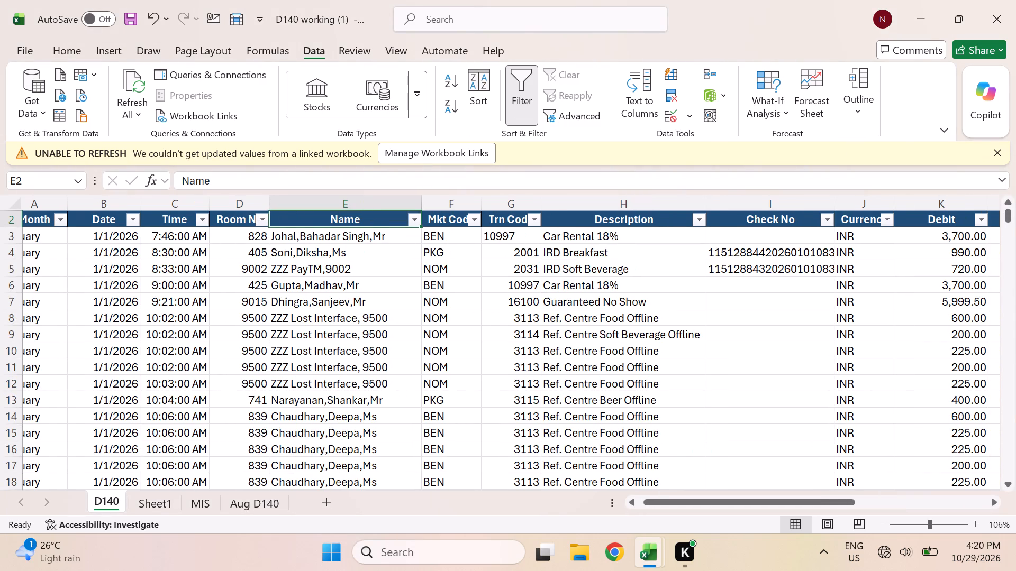
click(58, 223)
click(141, 358)
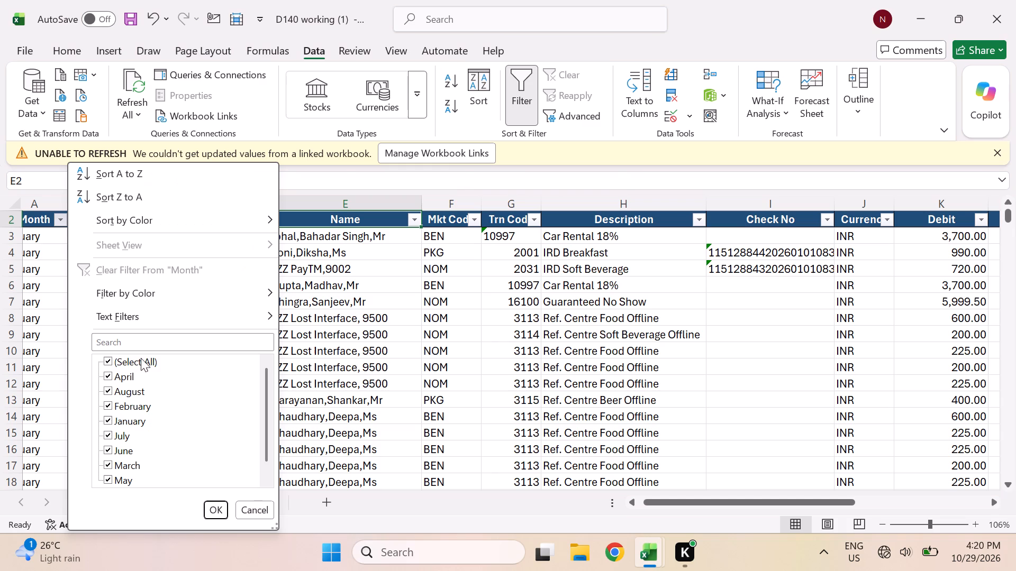
click(110, 436)
key(Return)
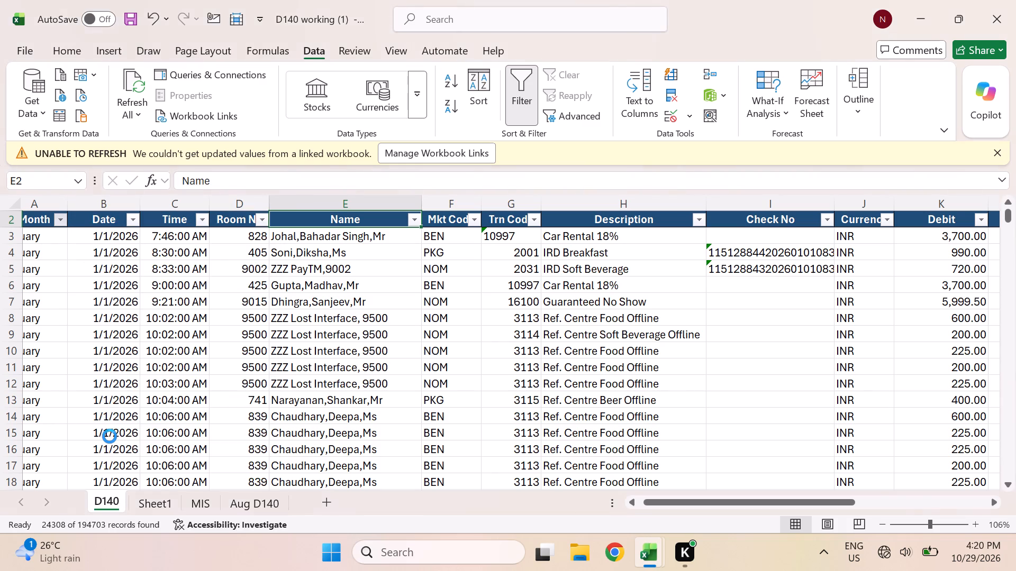
scroll(329, 336, right, 2)
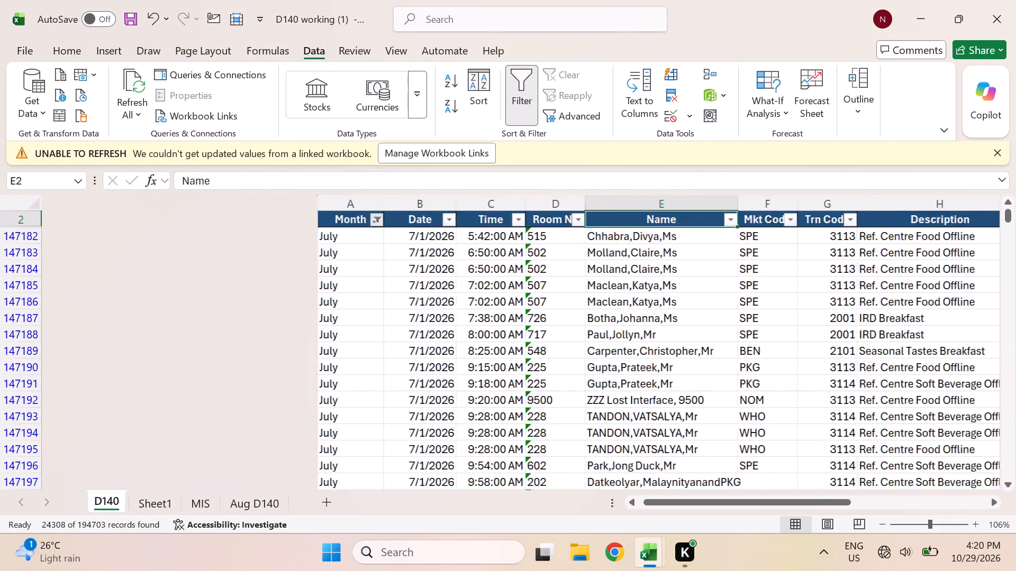
scroll(329, 336, left, 1)
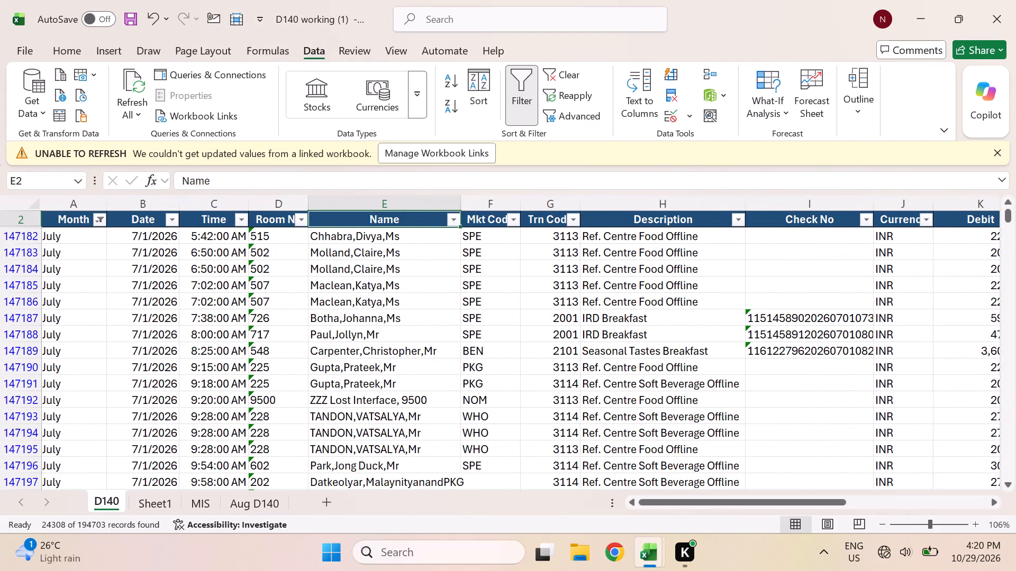
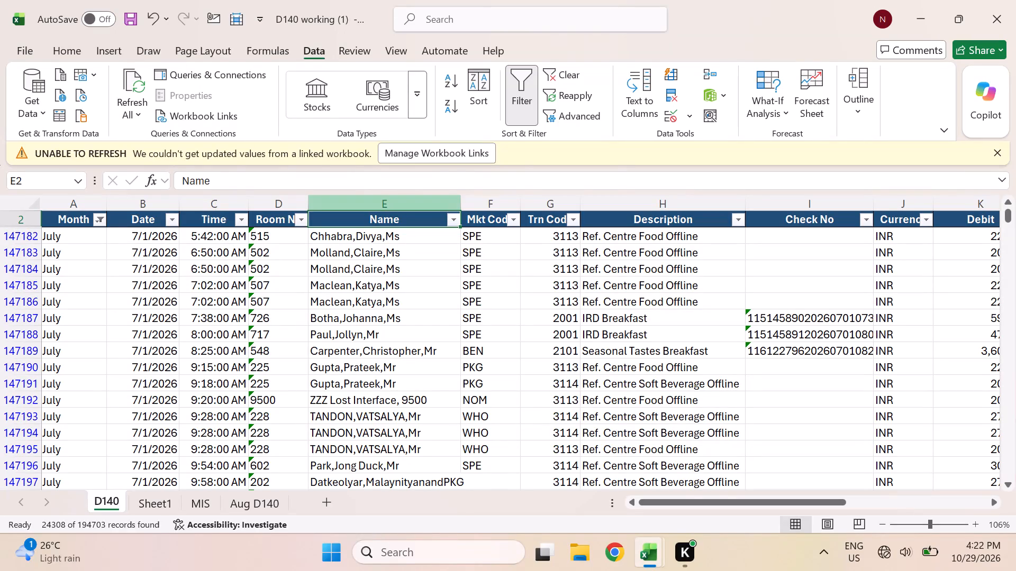
Switch to the MSR workbook and look up the room number for guest TAN in row 293 of JUL-26 (2).
key(alt+Tab)
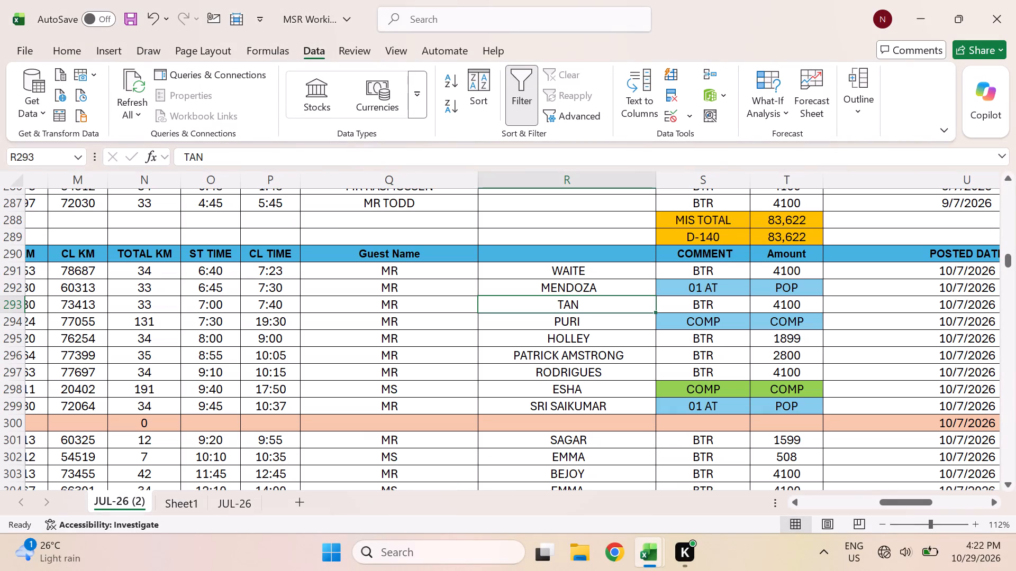
scroll(429, 308, right, 1)
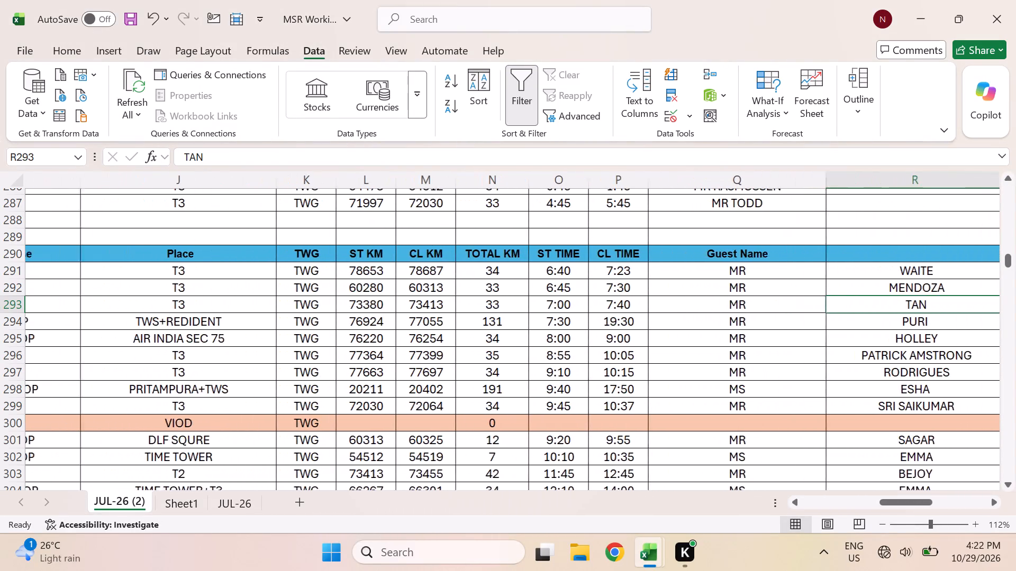
scroll(429, 308, right, 2)
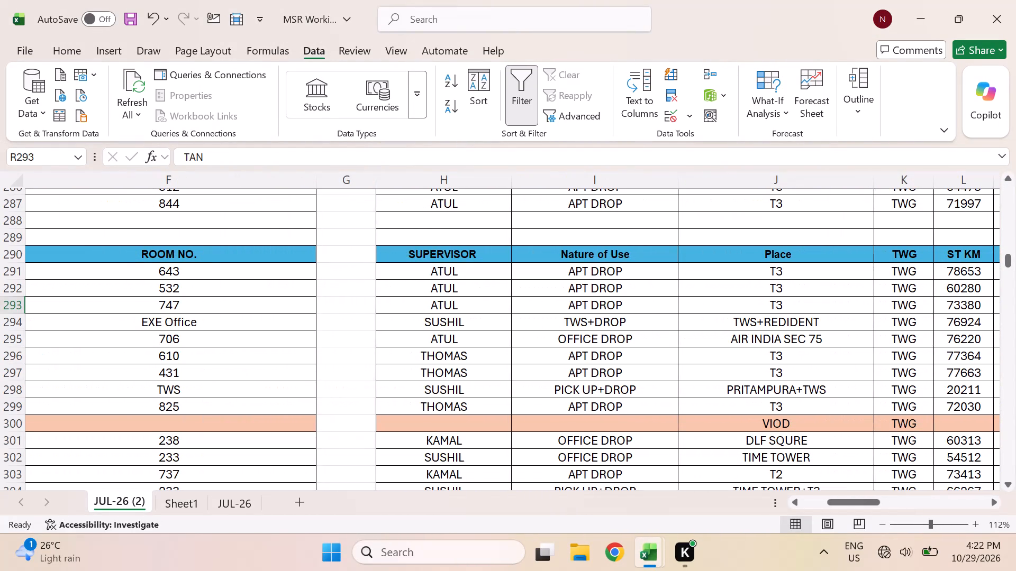
scroll(330, 328, left, 4)
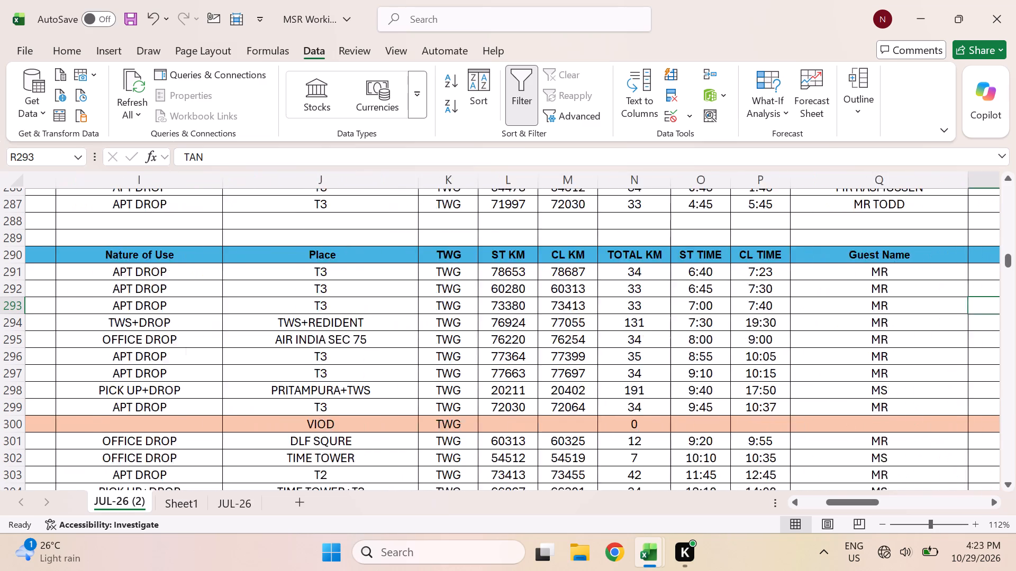
scroll(330, 328, right, 1)
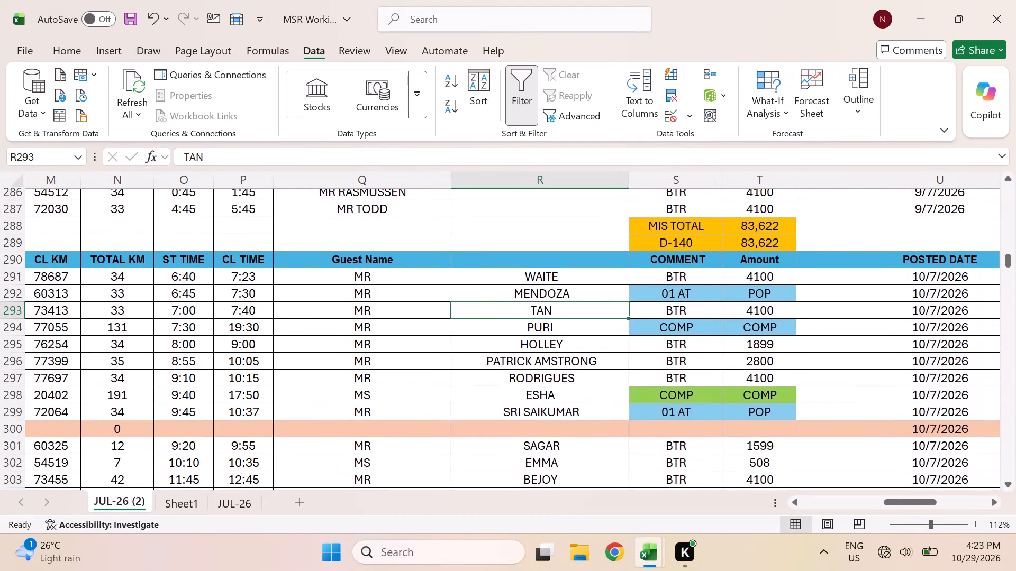
scroll(330, 328, right, 1)
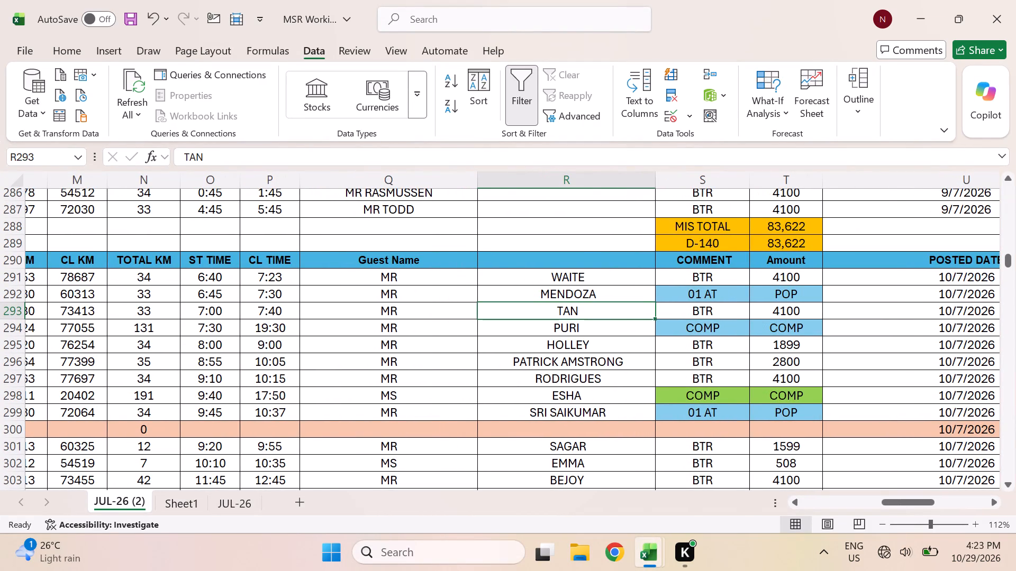
scroll(333, 324, right, 4)
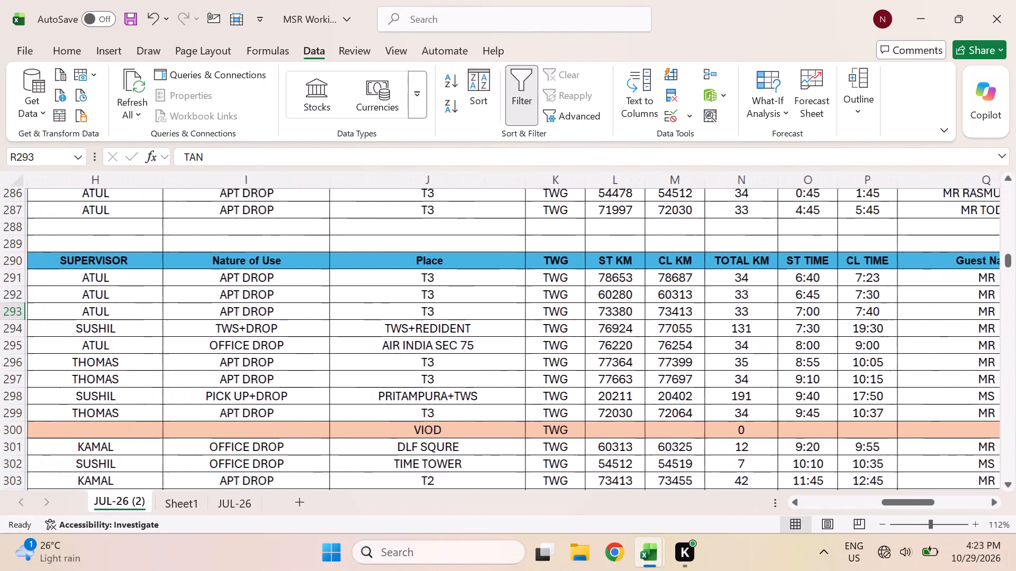
scroll(333, 324, right, 2)
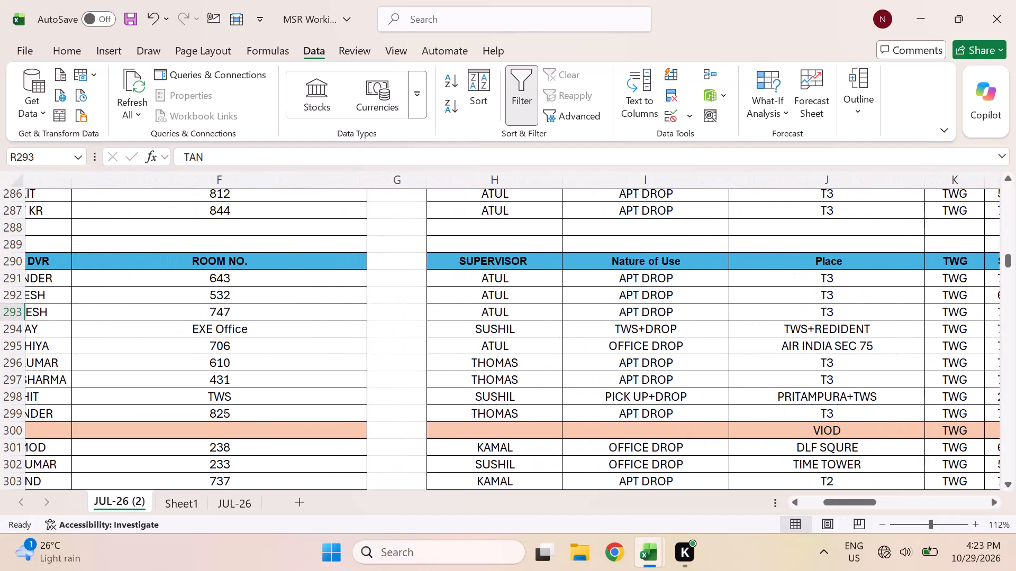
scroll(265, 319, left, 4)
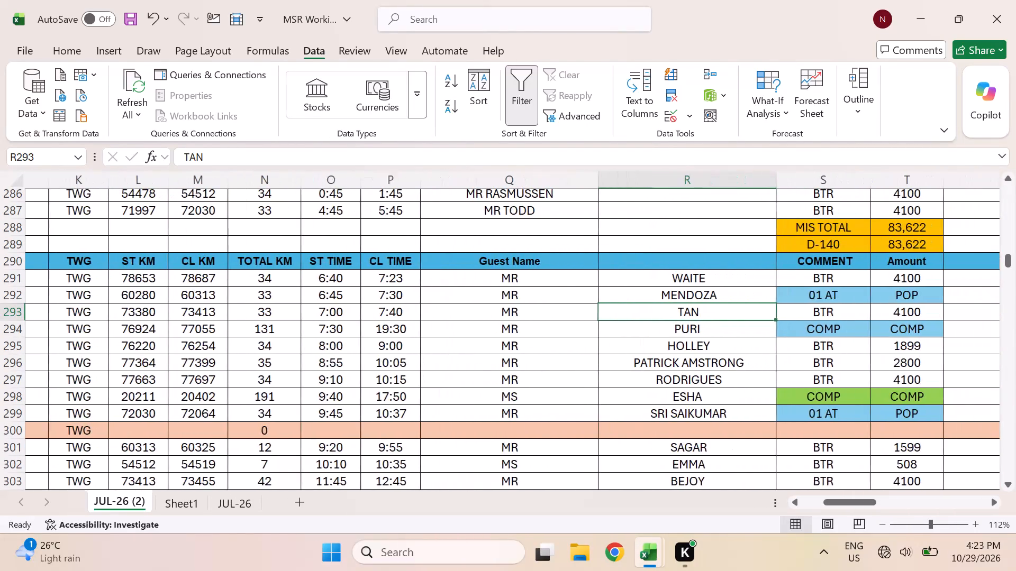
scroll(265, 319, left, 1)
Switch back to the D140 working (1) workbook and filter the D140 sheet's Room No column to 747.
key(alt+Tab)
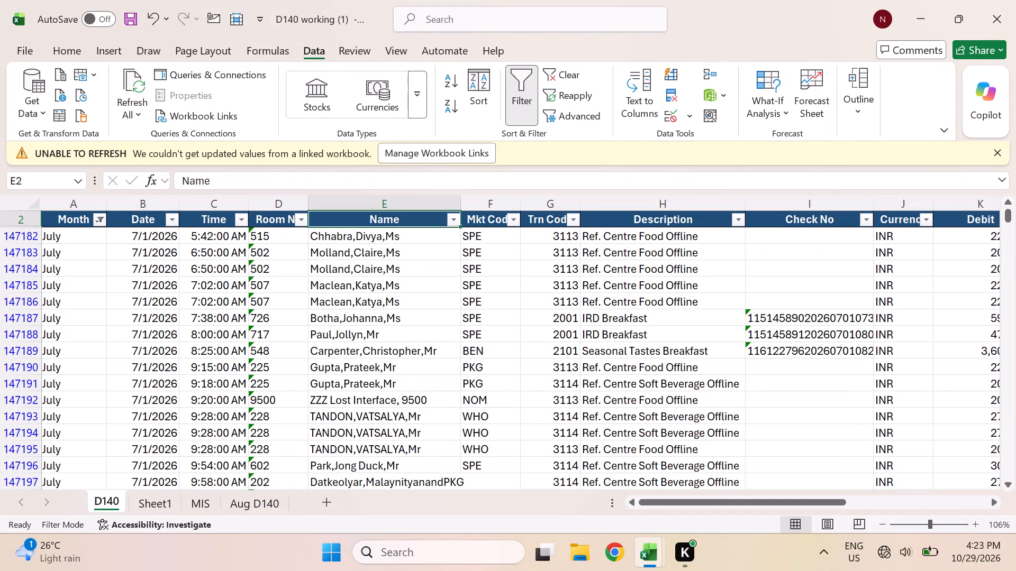
click(303, 222)
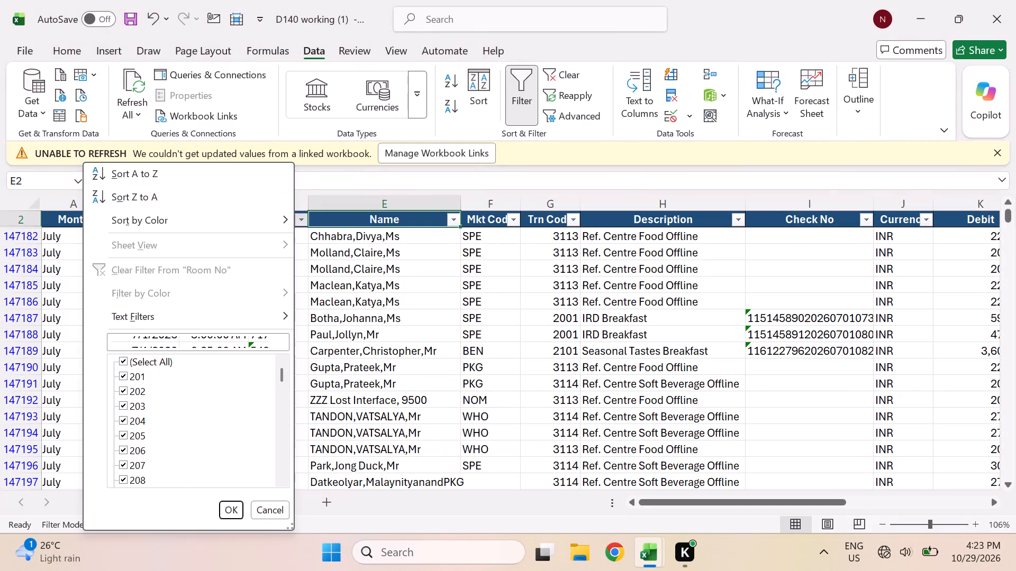
click(194, 344)
key(7)
text(47)
key(Return)
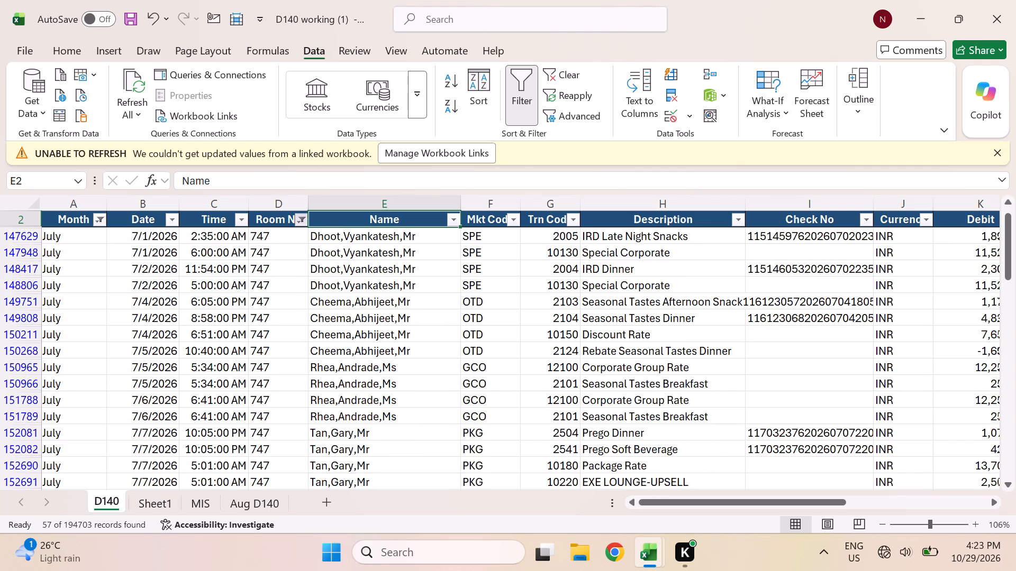
scroll(256, 348, down, 1)
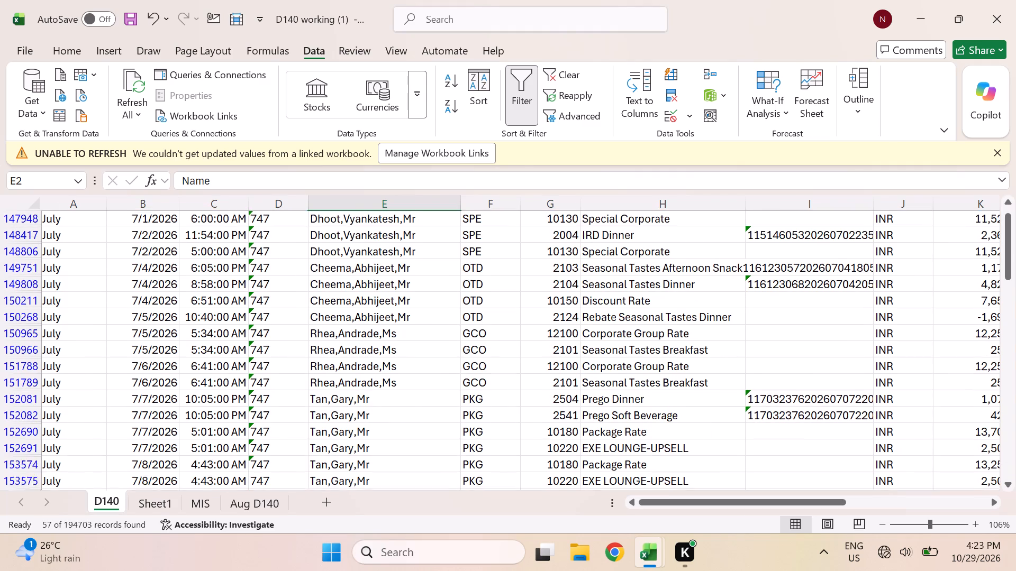
scroll(256, 348, down, 3)
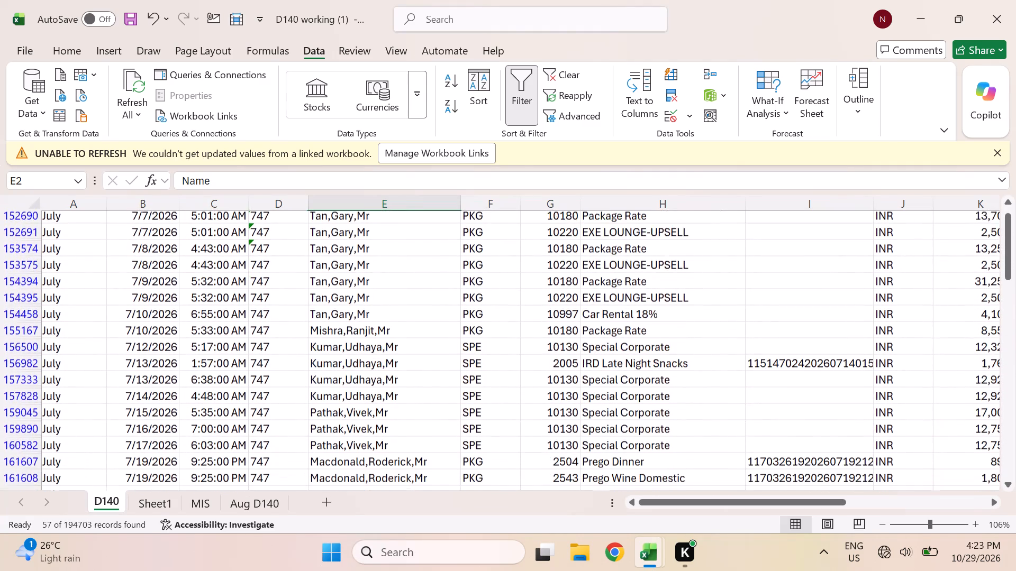
scroll(256, 348, down, 1)
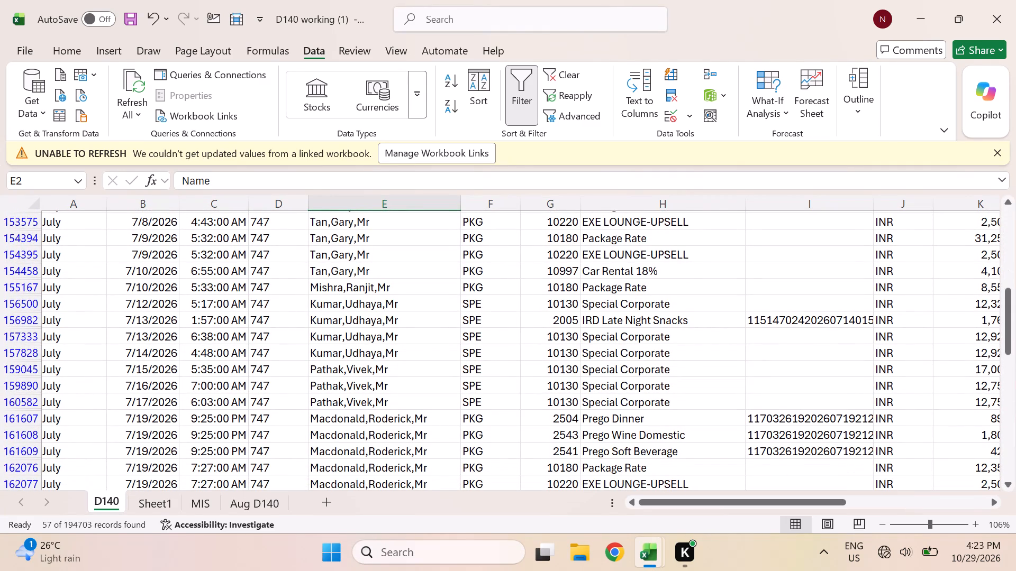
scroll(256, 348, left, 1)
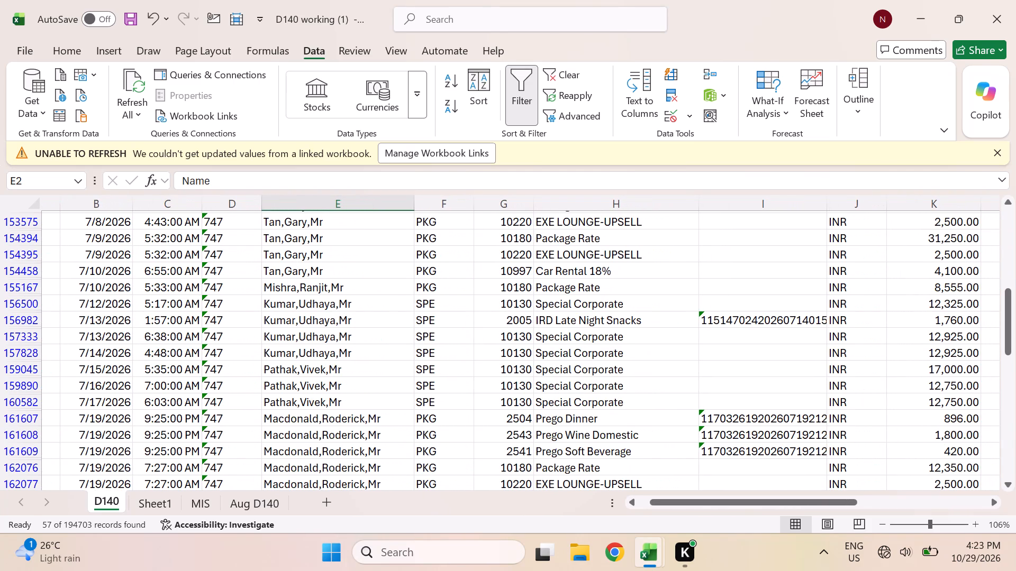
scroll(203, 273, down, 1)
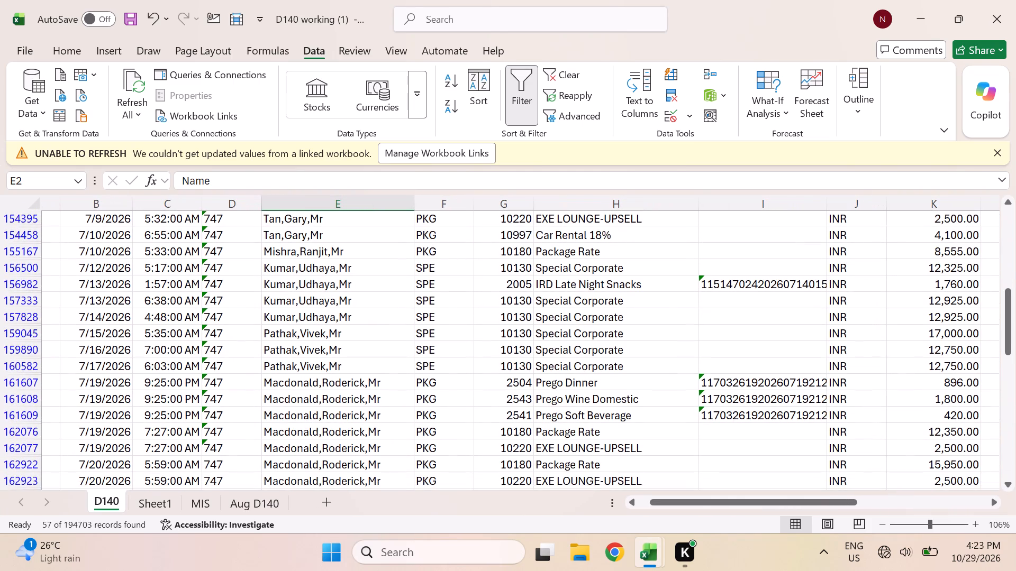
scroll(203, 273, down, 2)
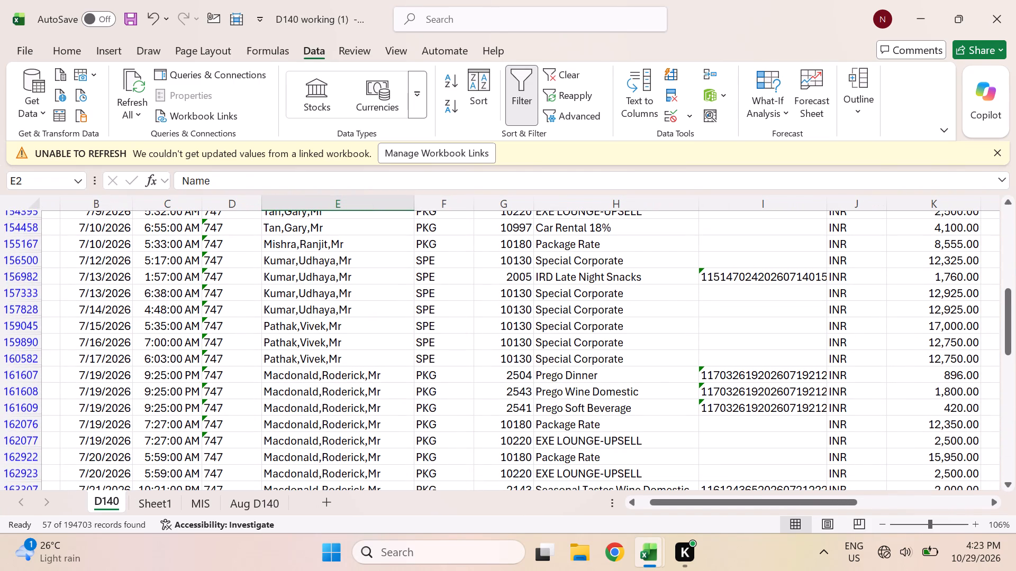
scroll(203, 273, down, 1)
key(alt+Tab)
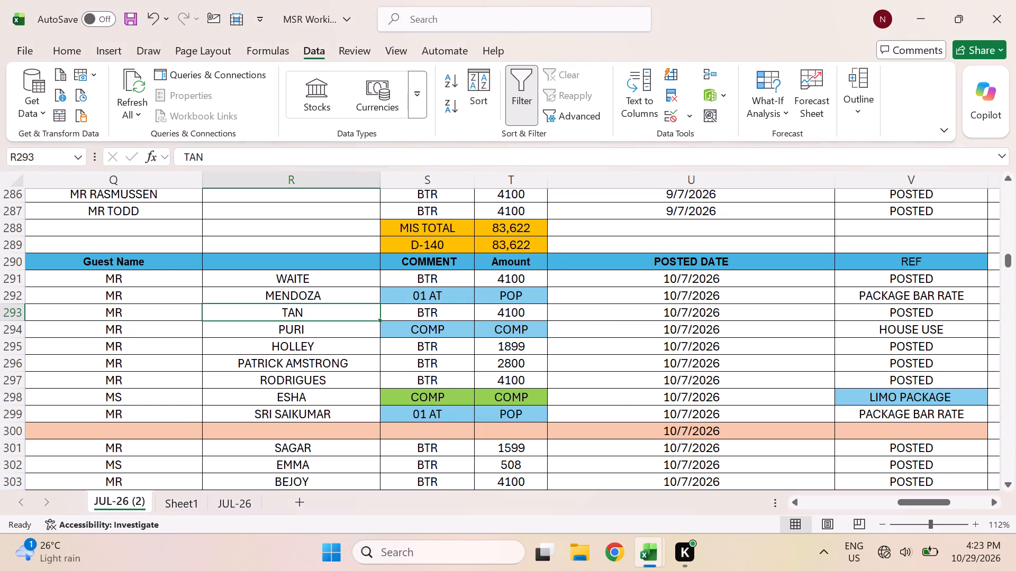
key(alt+Tab)
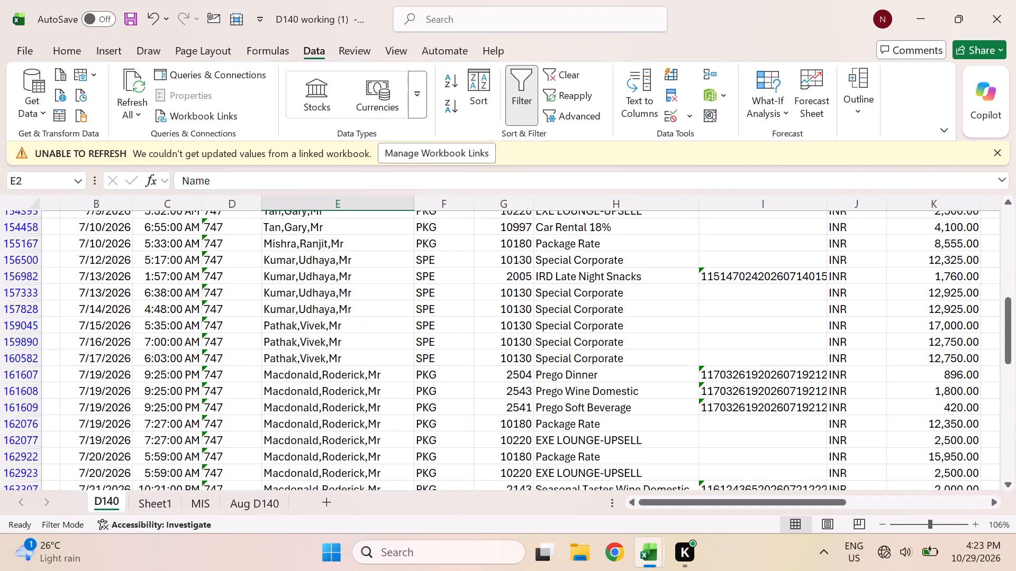
key(alt+Tab)
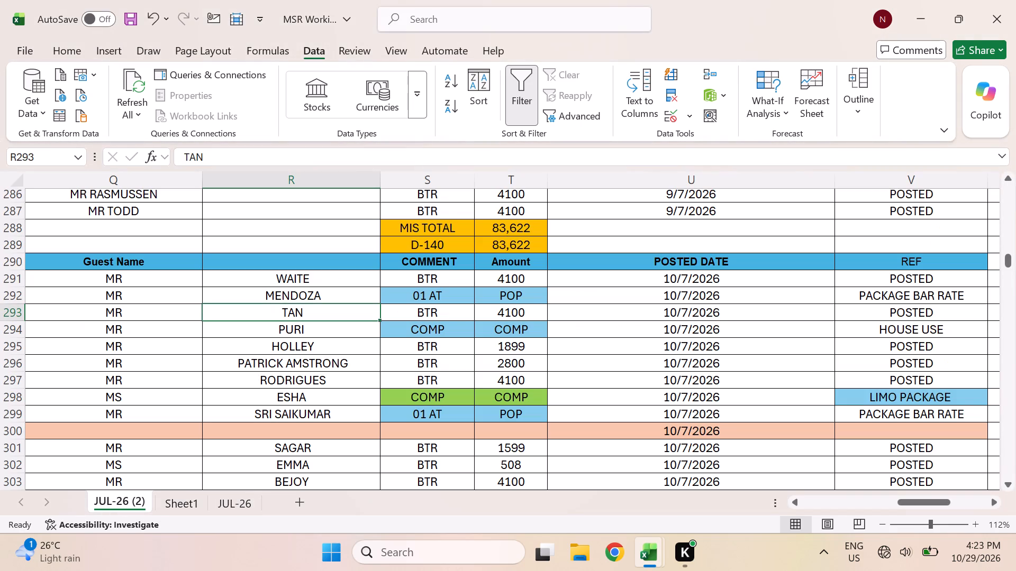
Copy the guest name HOLLEY from cell R295 on the JUL-26 (2) sheet.
click(307, 329)
click(304, 351)
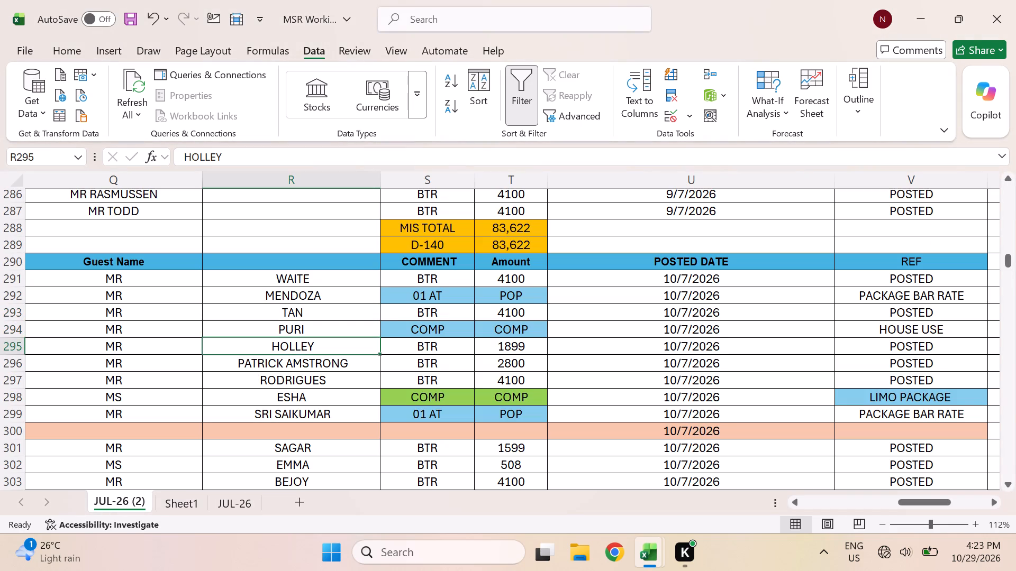
key(ctrl+c)
Switch to the D140 workbook, clear all filters on the D140 sheet, and filter the Month column to July only.
key(alt+Tab)
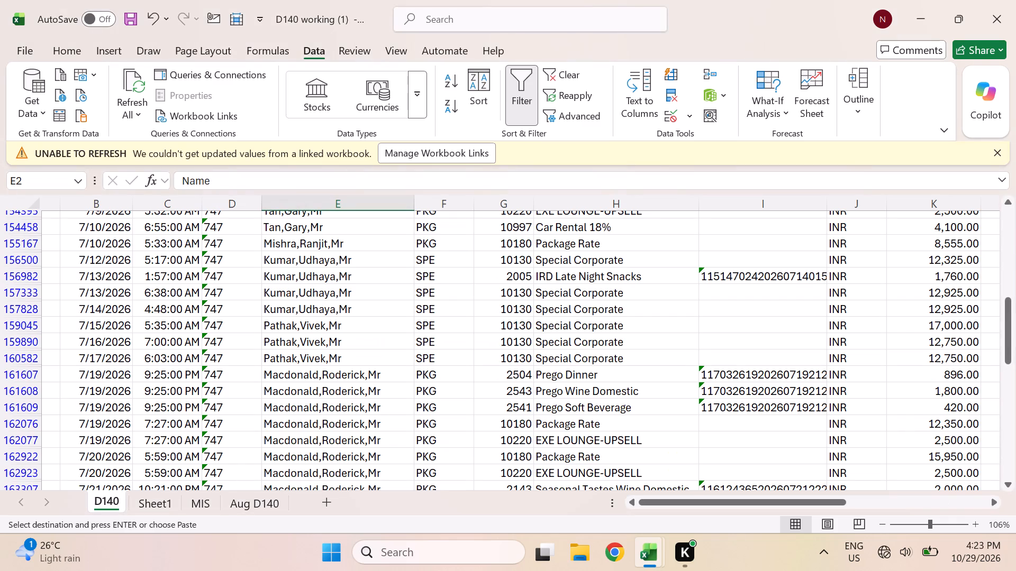
scroll(376, 339, up, 4)
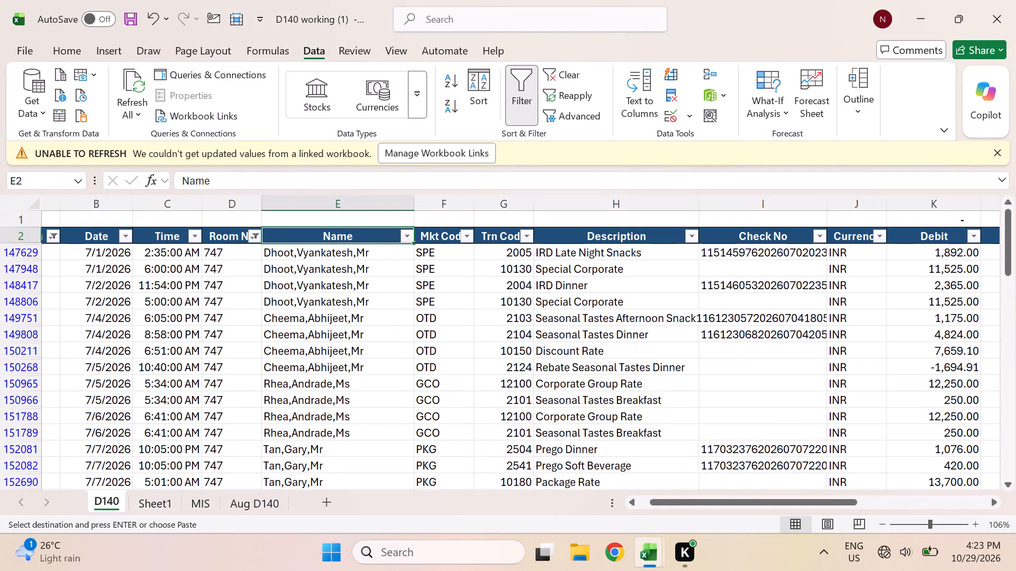
text(ac)
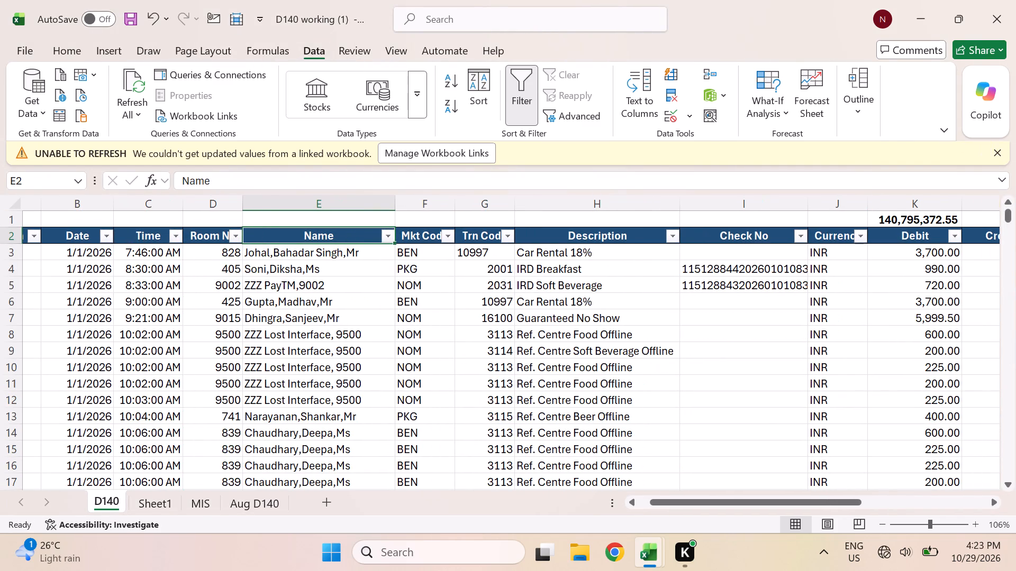
scroll(106, 291, right, 5)
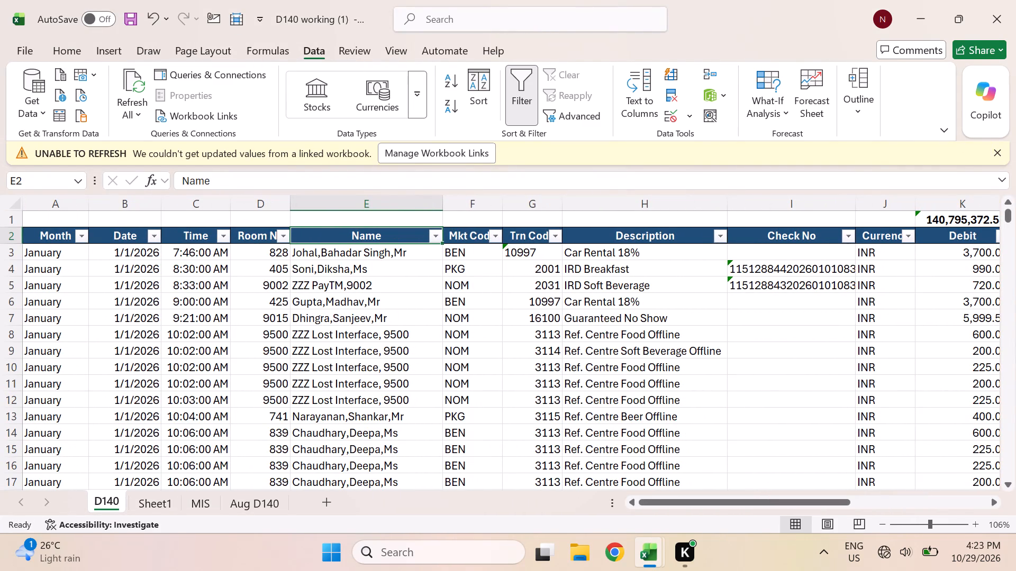
click(81, 241)
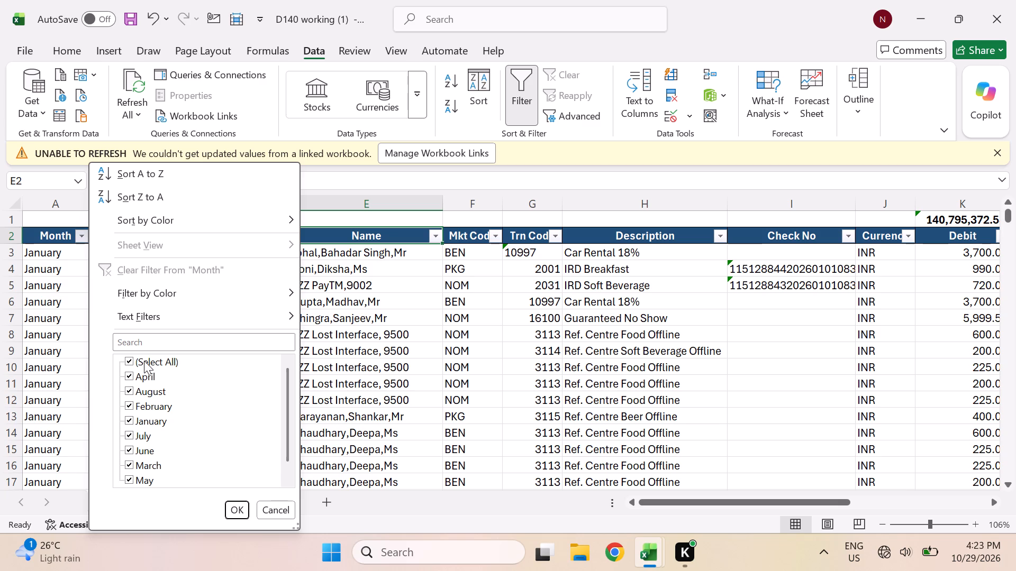
click(144, 361)
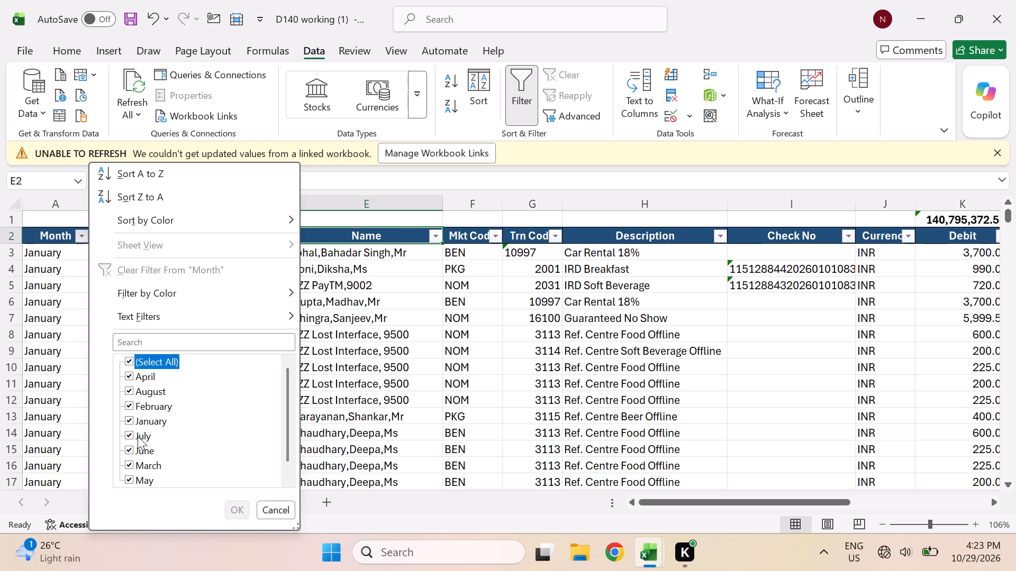
click(138, 436)
key(Return)
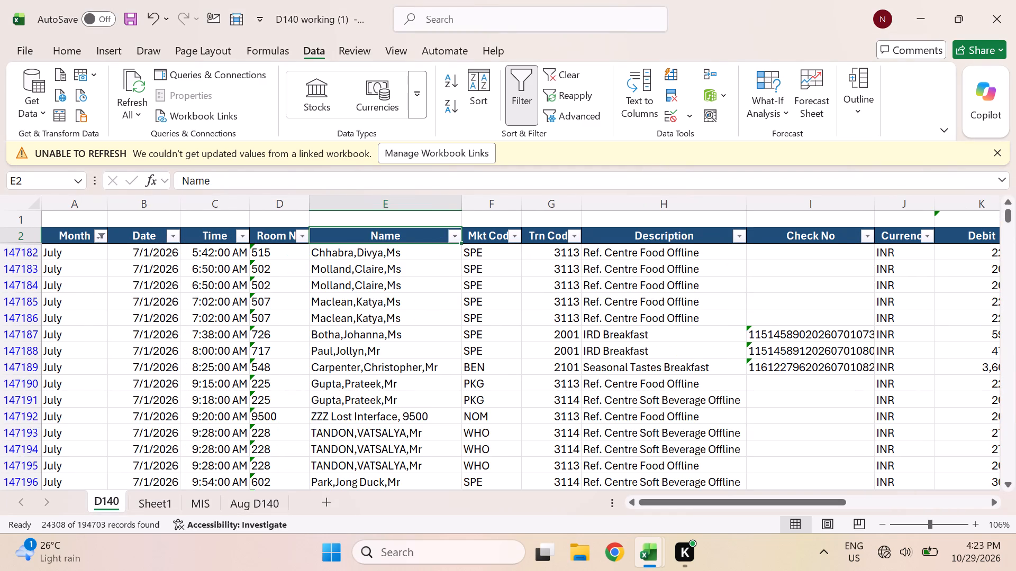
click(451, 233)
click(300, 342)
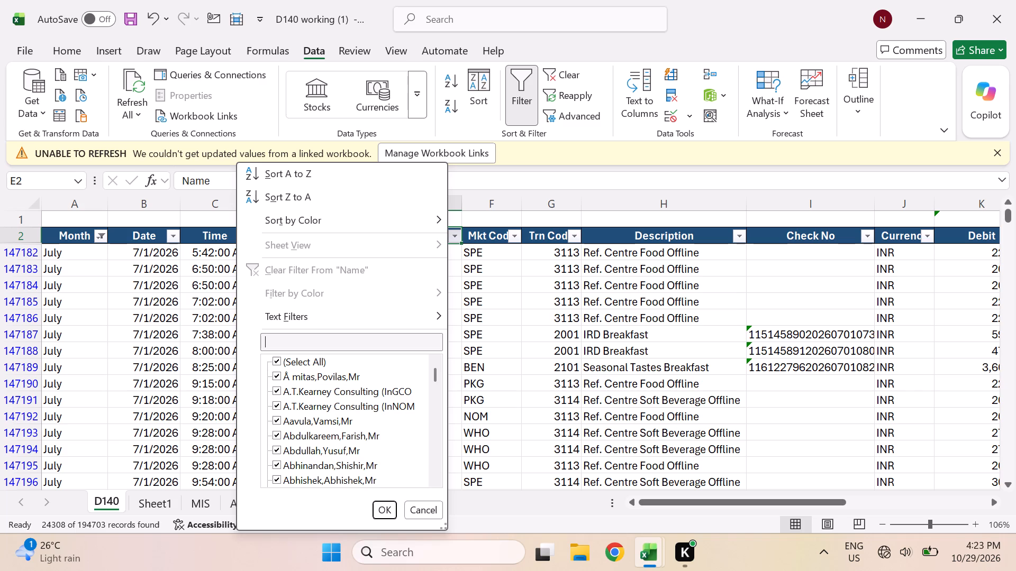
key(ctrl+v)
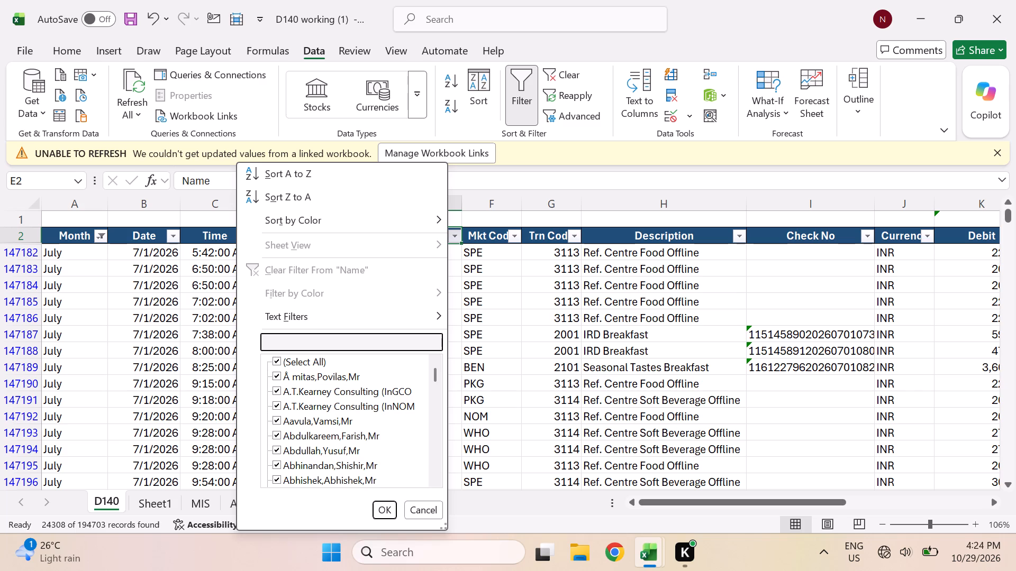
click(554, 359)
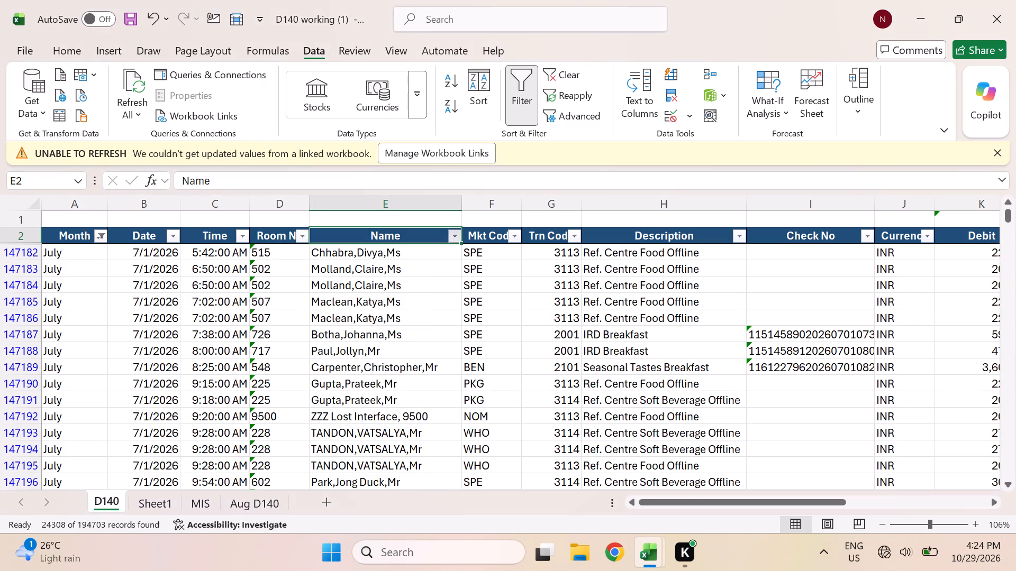
Copy the name HOLLEY again from JUL-26 (2) and filter the D140 sheet's Name column by HOLLEY.
key(alt+Tab)
key(ctrl+c)
key(alt+Tab)
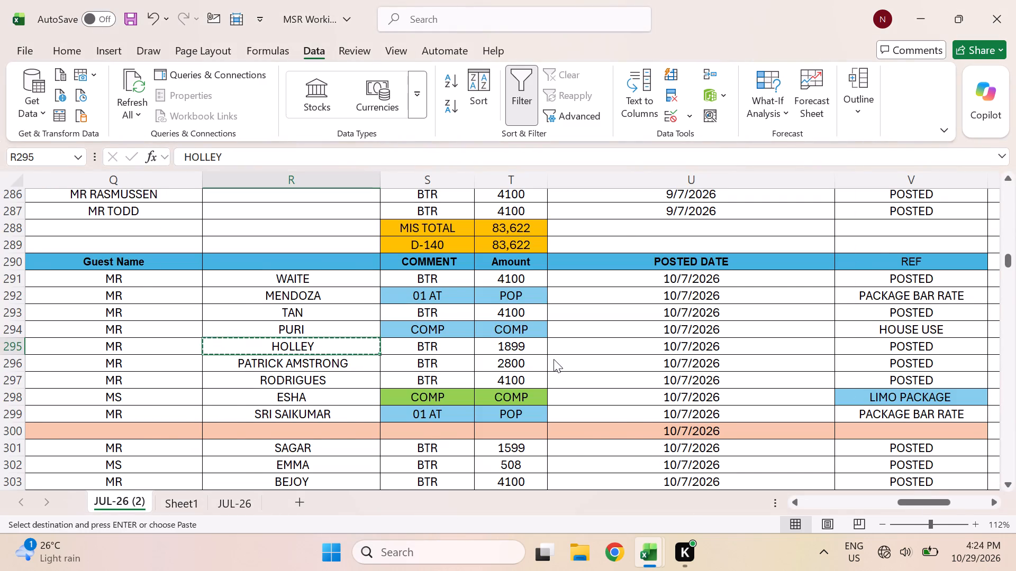
click(456, 235)
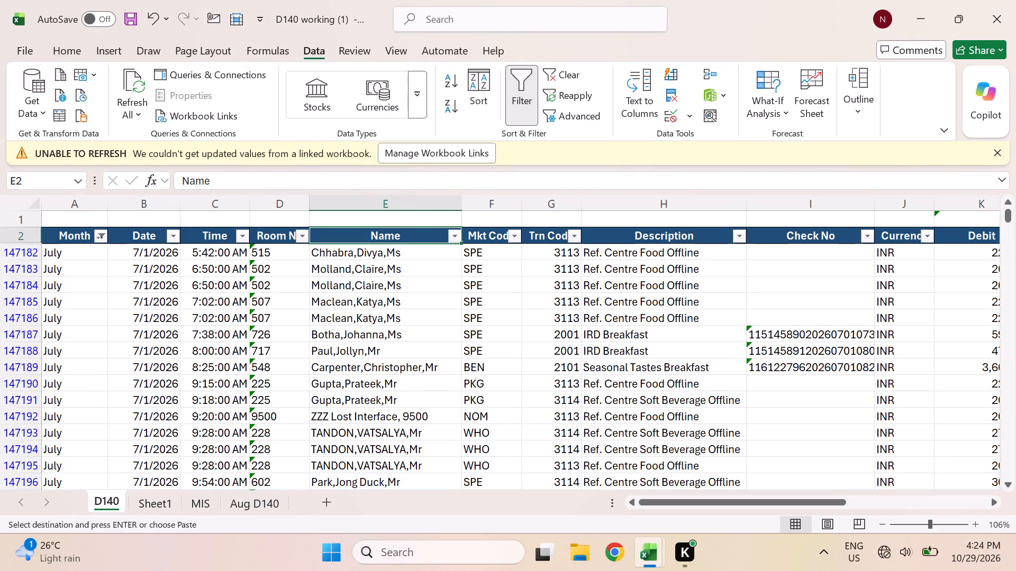
click(400, 339)
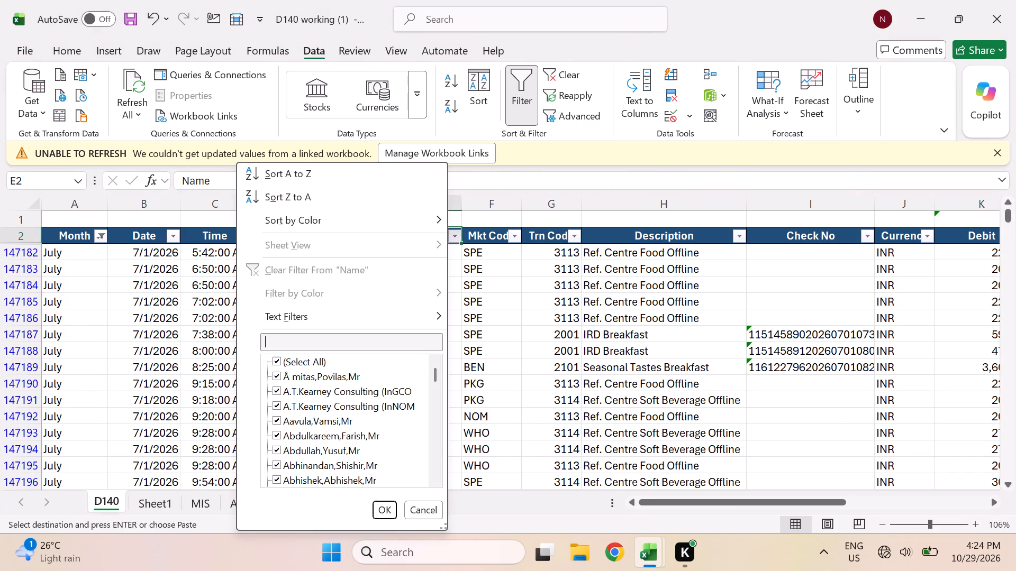
key(ctrl+v)
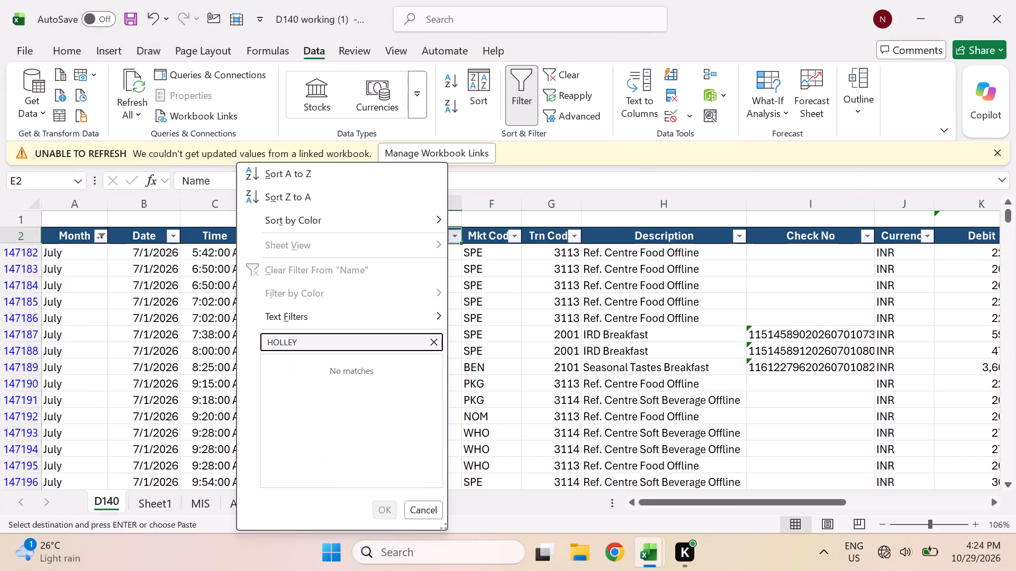
key(Left)
key(Left)
key(Left)
key(Left)
key(Left)
key(Left)
key(BackSpace)
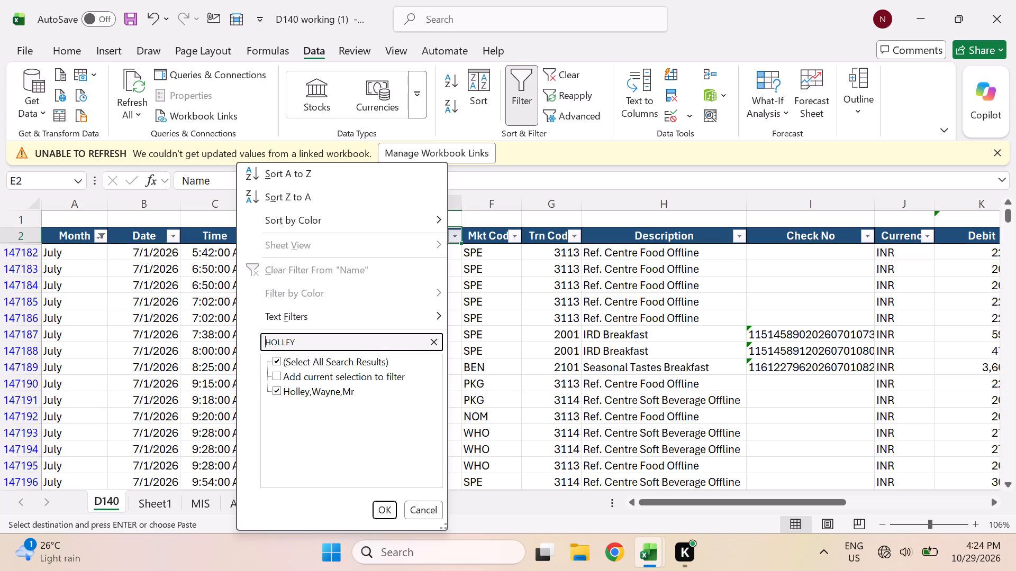
key(Return)
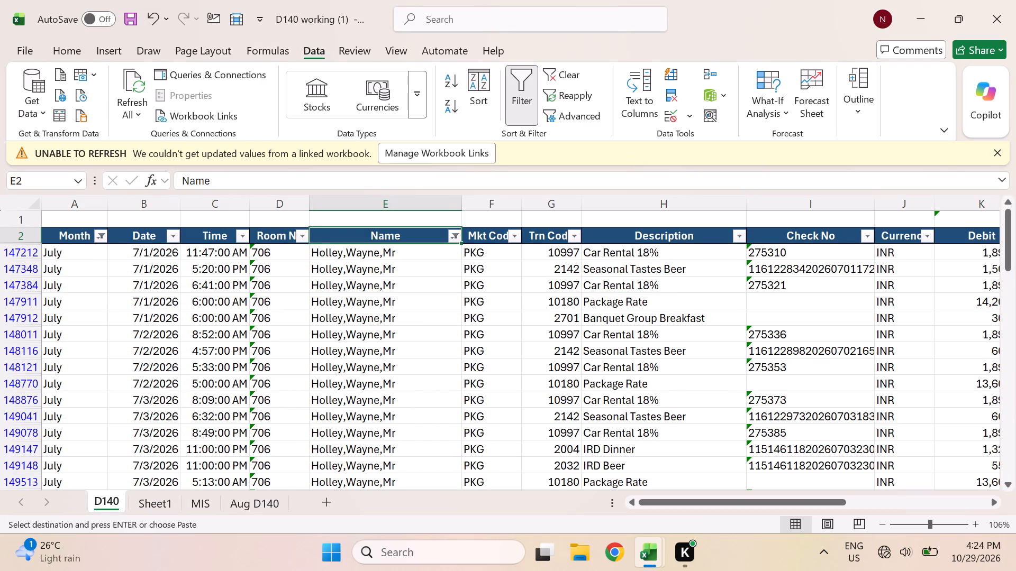
Examine HOLLEY's July postings for the 7/10/2026 car rental charges and compare them with row 295 of JUL-26 (2).
scroll(457, 393, down, 3)
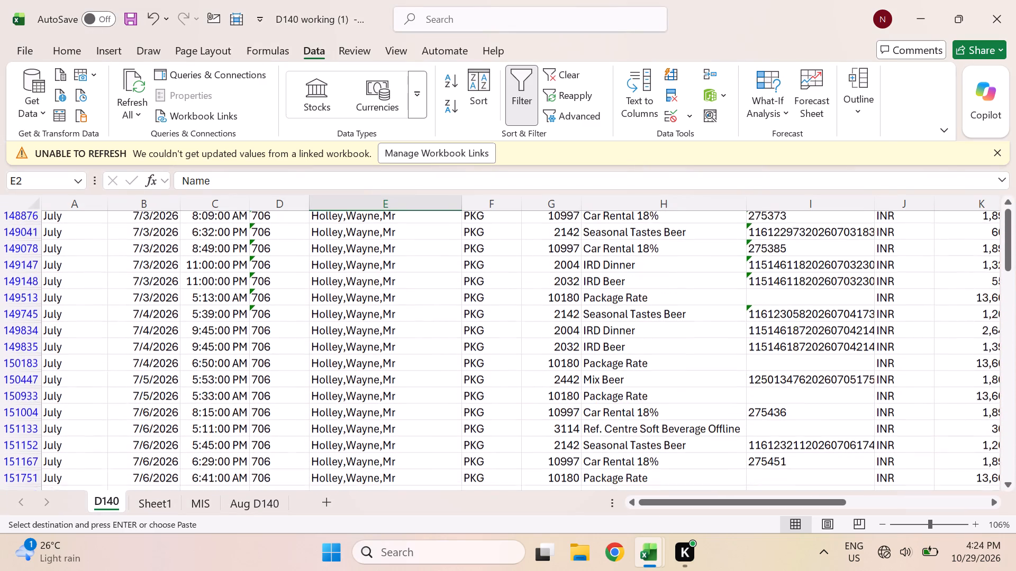
scroll(457, 393, down, 2)
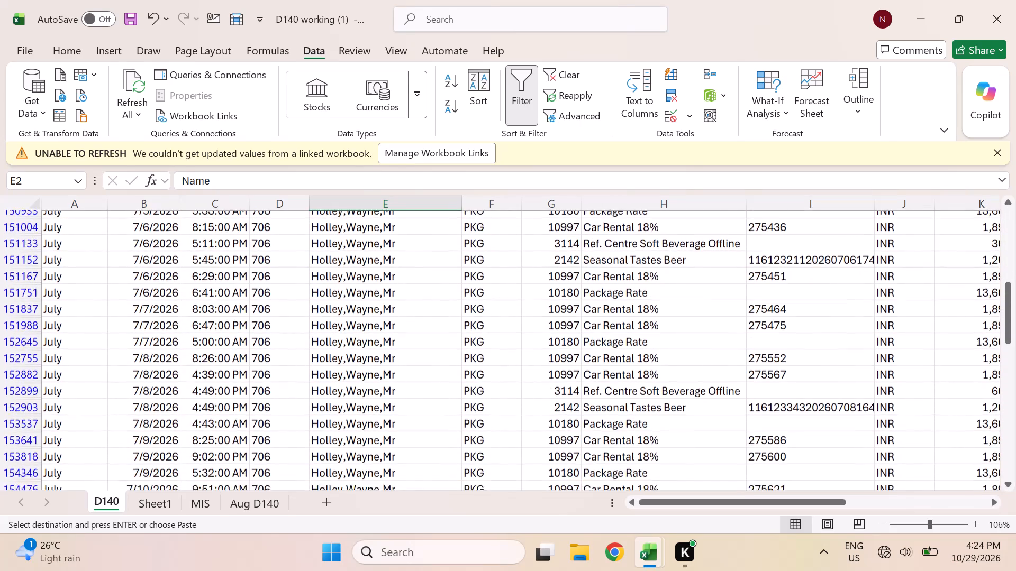
scroll(457, 393, down, 2)
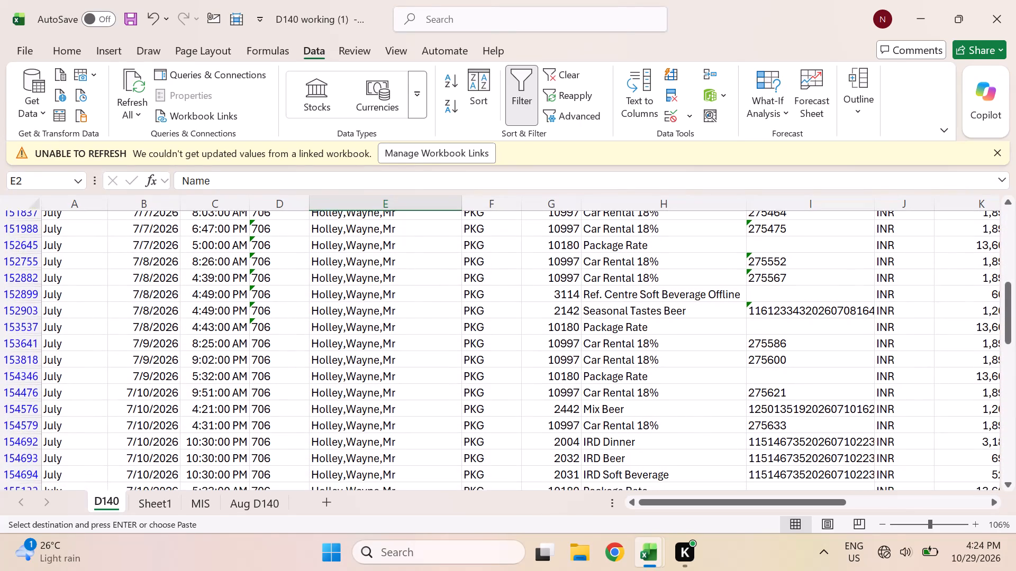
scroll(457, 393, down, 1)
scroll(457, 393, up, 1)
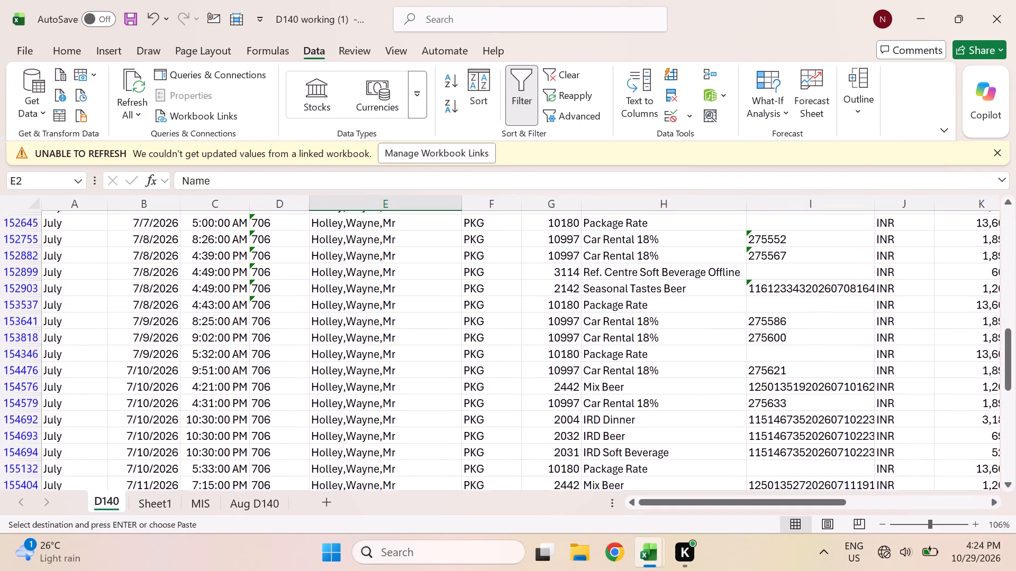
scroll(457, 393, up, 1)
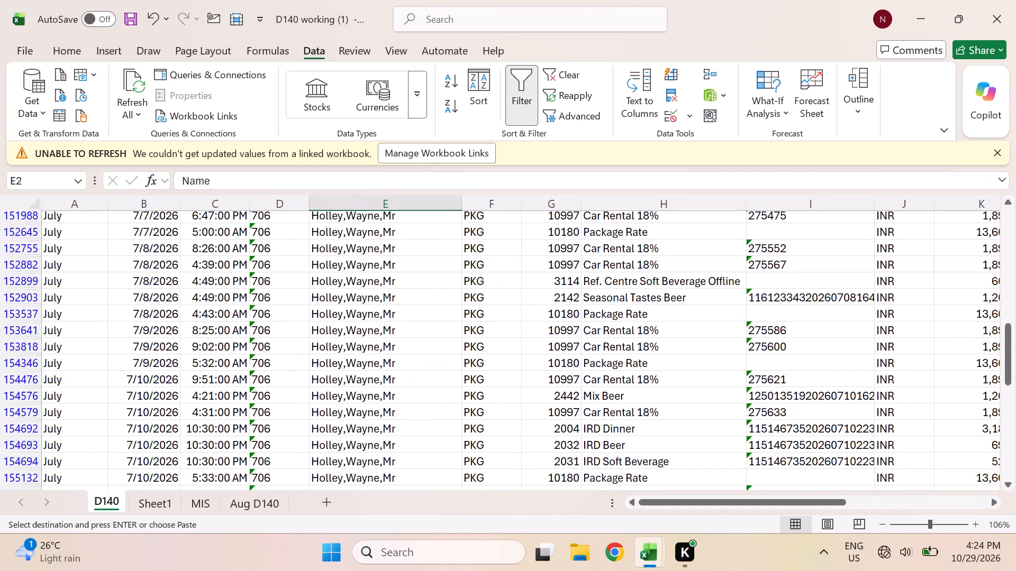
scroll(457, 393, left, 1)
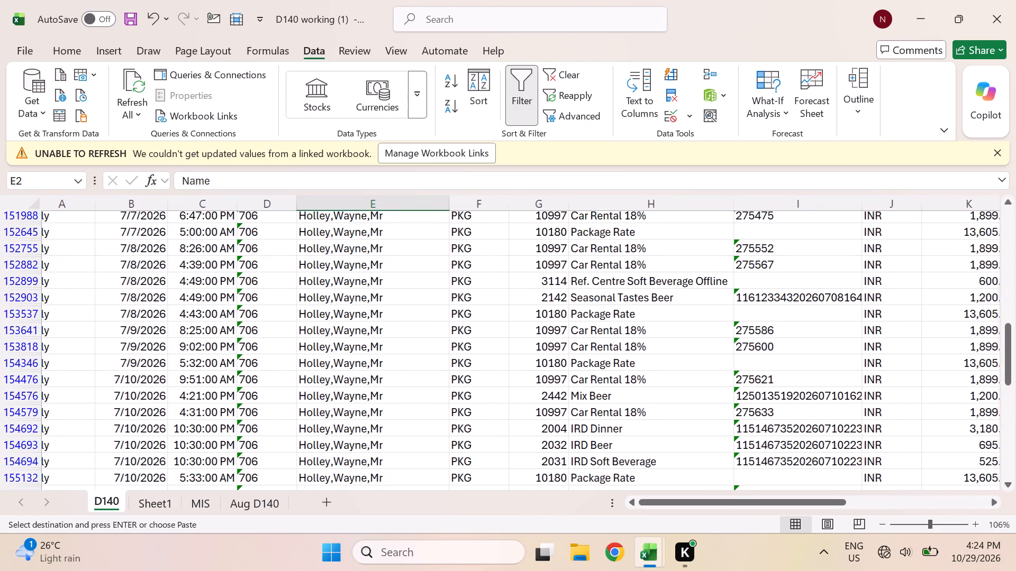
scroll(457, 393, left, 1)
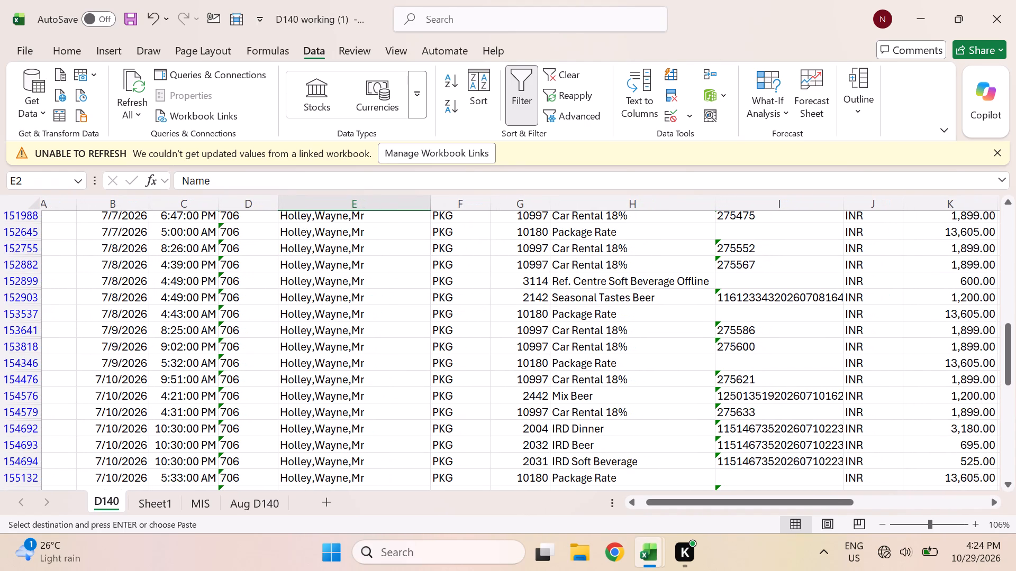
scroll(717, 400, down, 1)
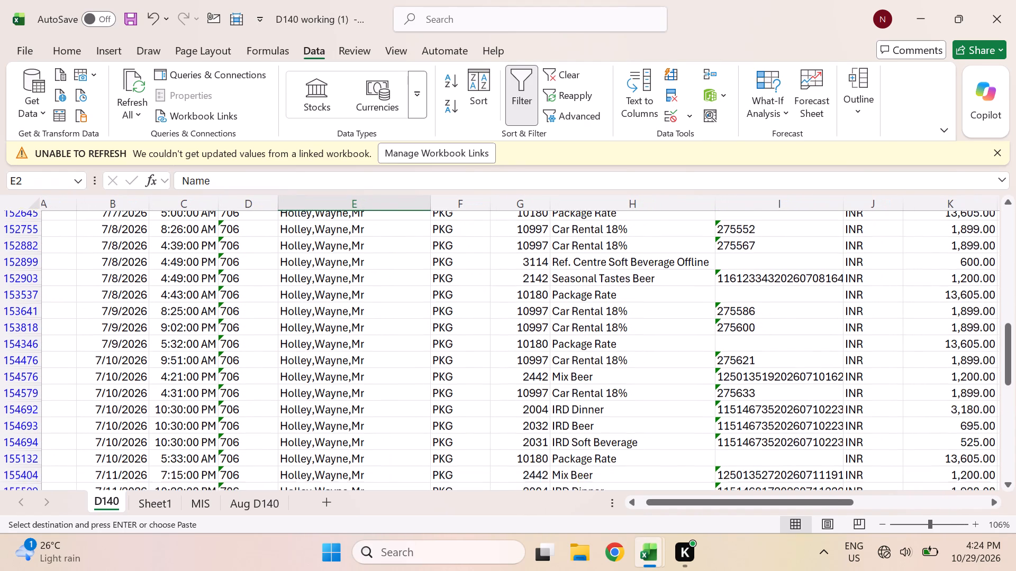
scroll(717, 400, down, 2)
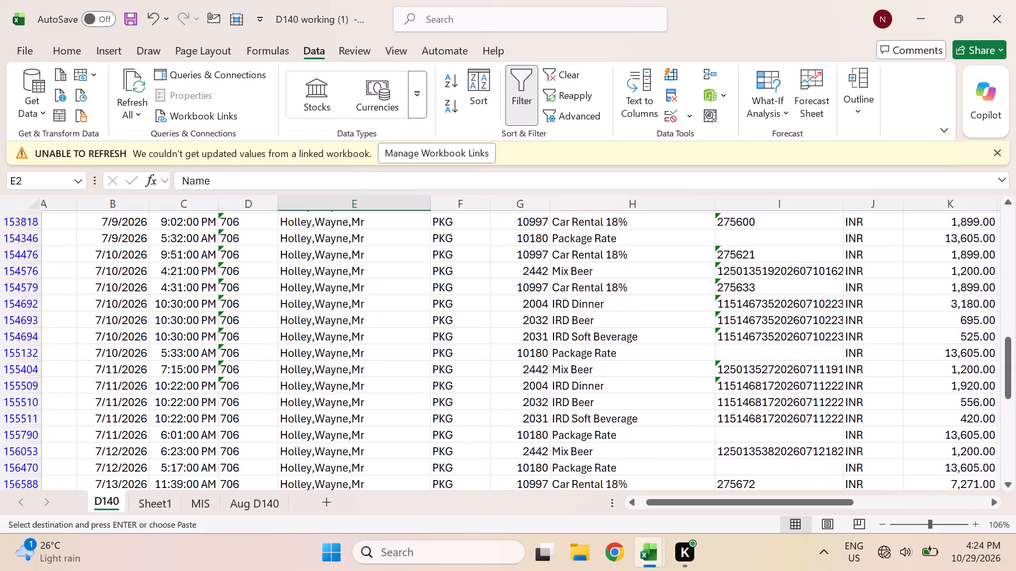
scroll(717, 400, down, 2)
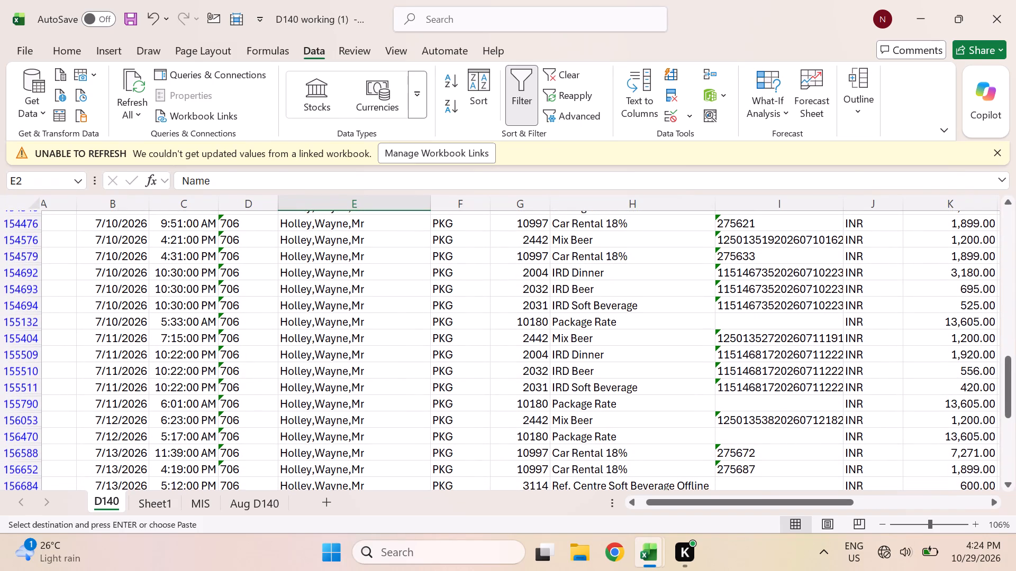
scroll(717, 400, down, 1)
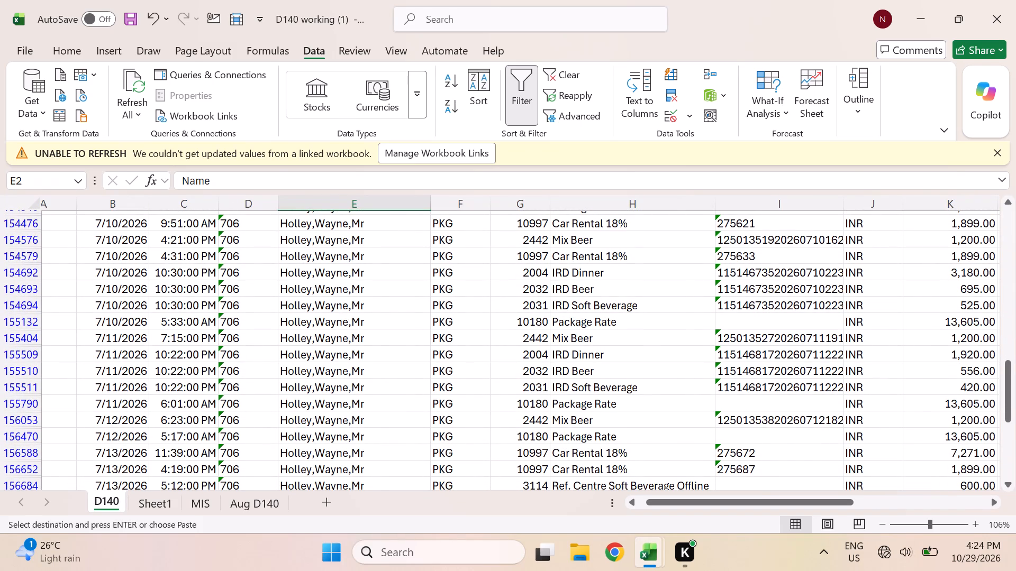
key(alt+Tab)
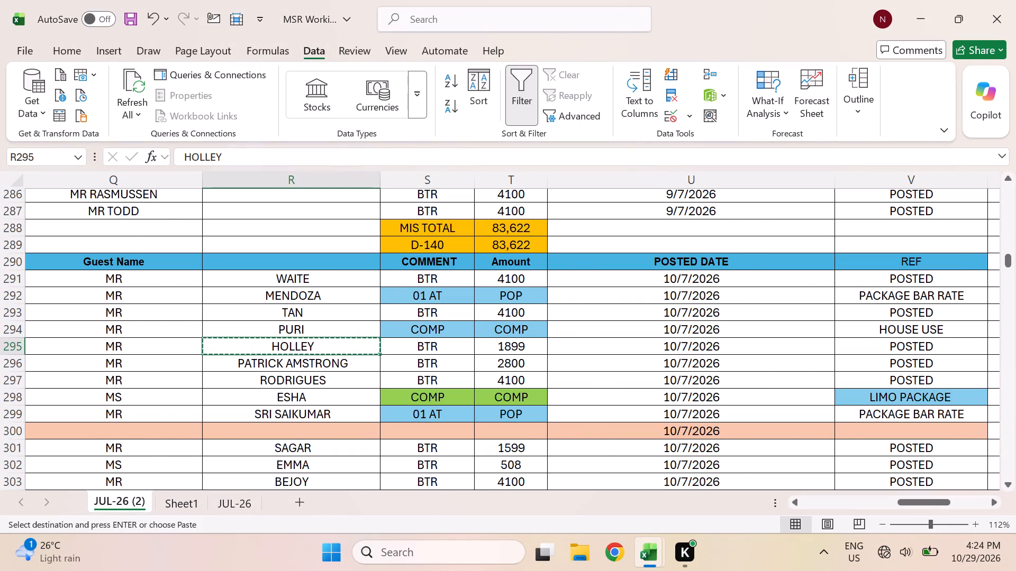
key(alt+Tab)
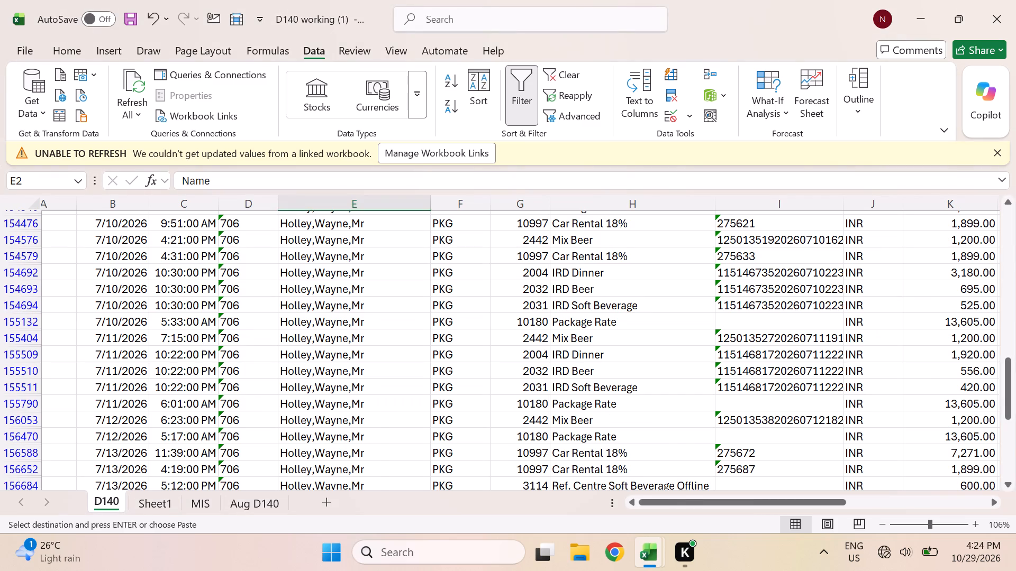
Switch to the JUL-26 (2) sheet and copy the guest name from cell R296.
key(alt+Tab)
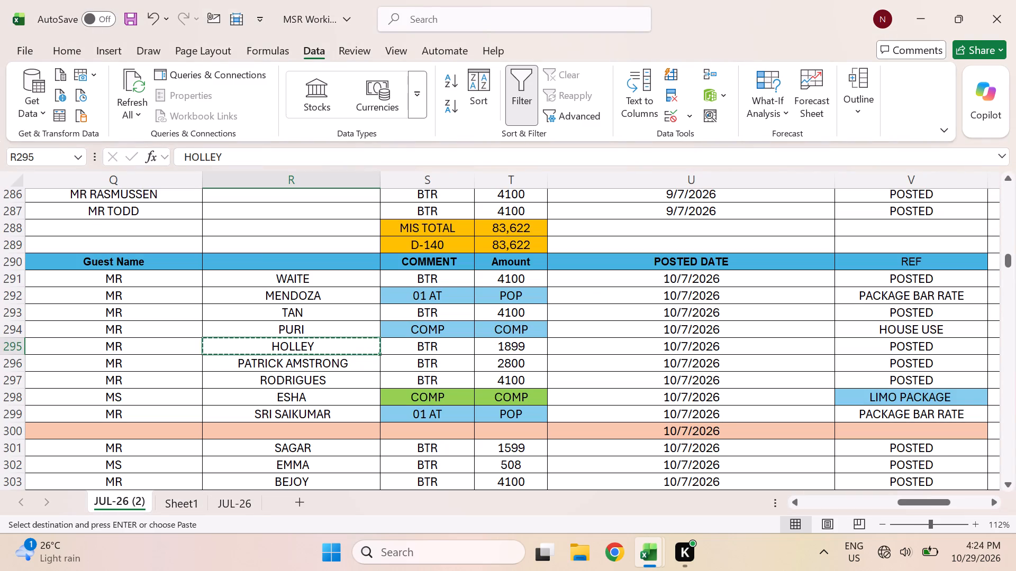
click(320, 366)
key(ctrl+c)
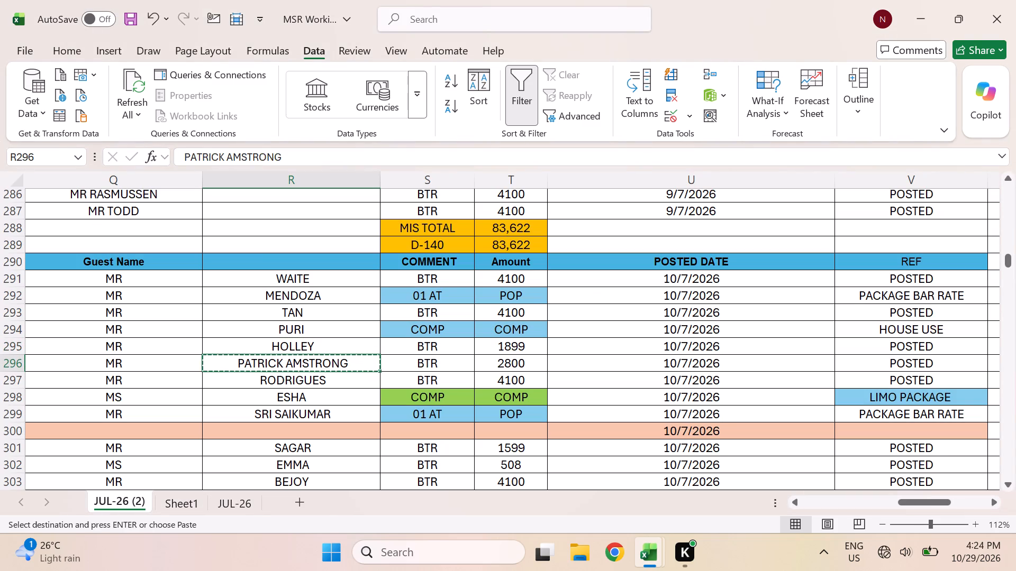
Switch back to the D140 workbook and refilter the Name column with the copied guest name shortened to PATRICK, keeping all matches selected.
key(alt+Tab)
scroll(320, 366, up, 1)
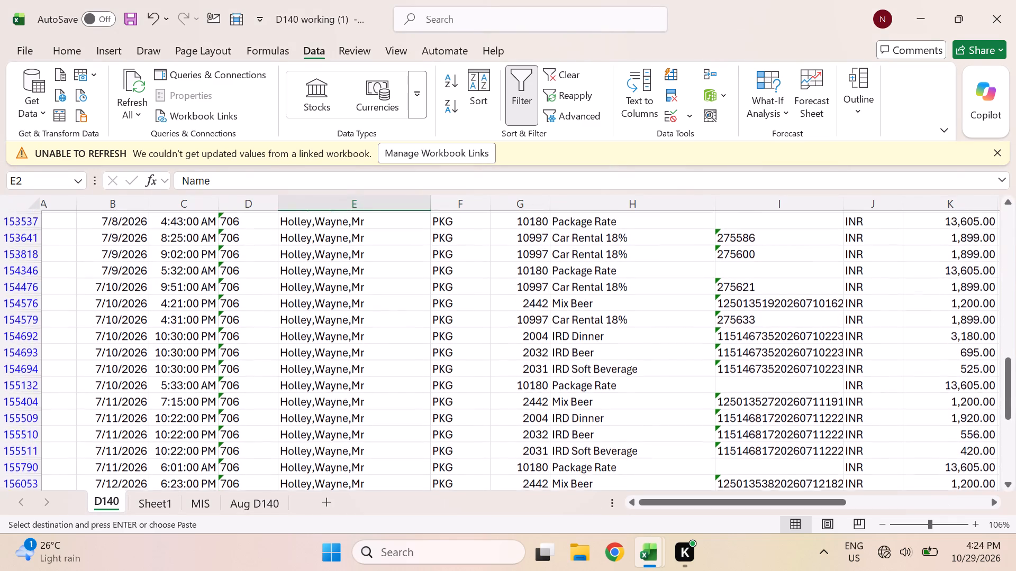
scroll(320, 366, up, 2)
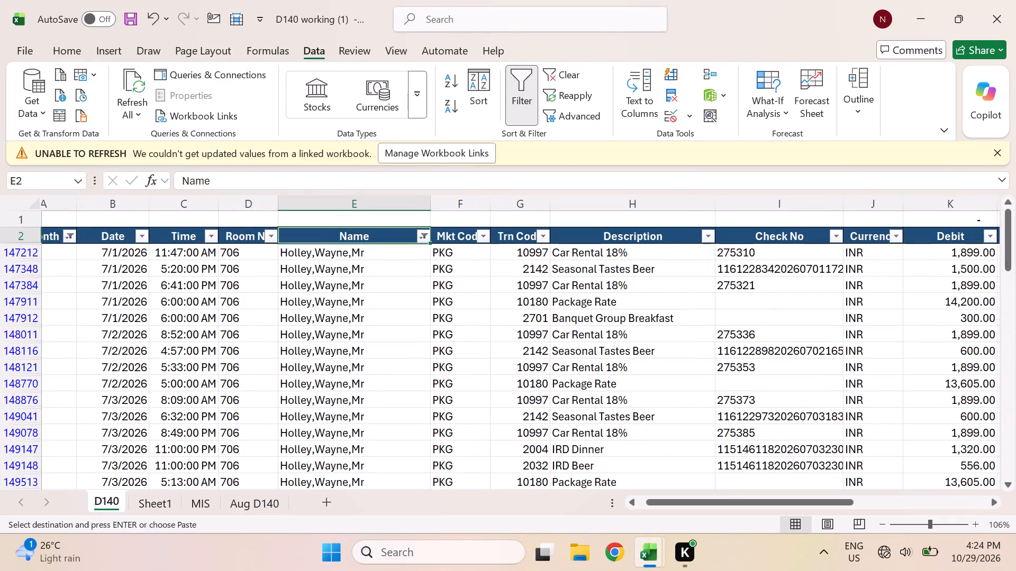
click(425, 232)
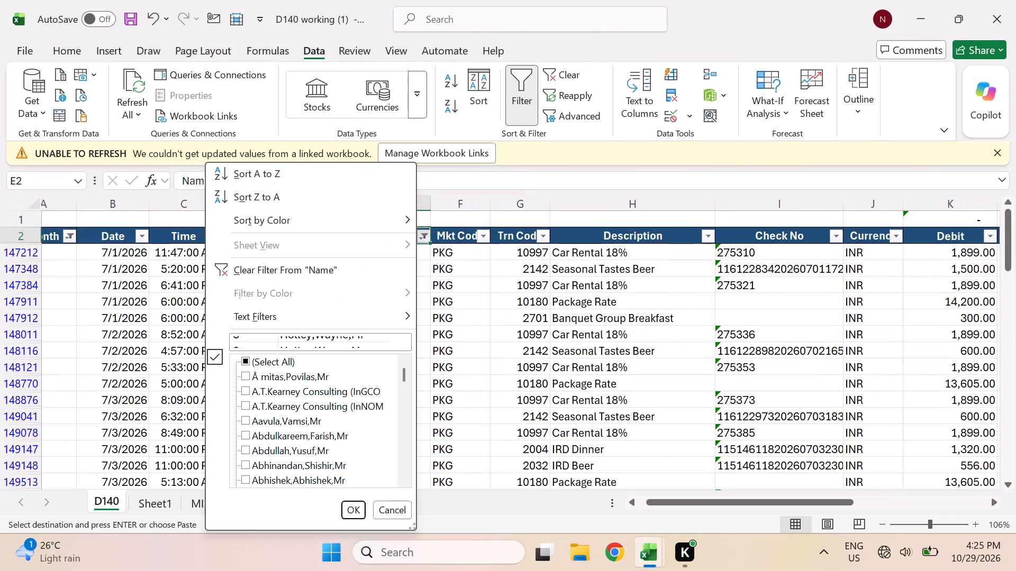
click(279, 344)
key(ctrl+v)
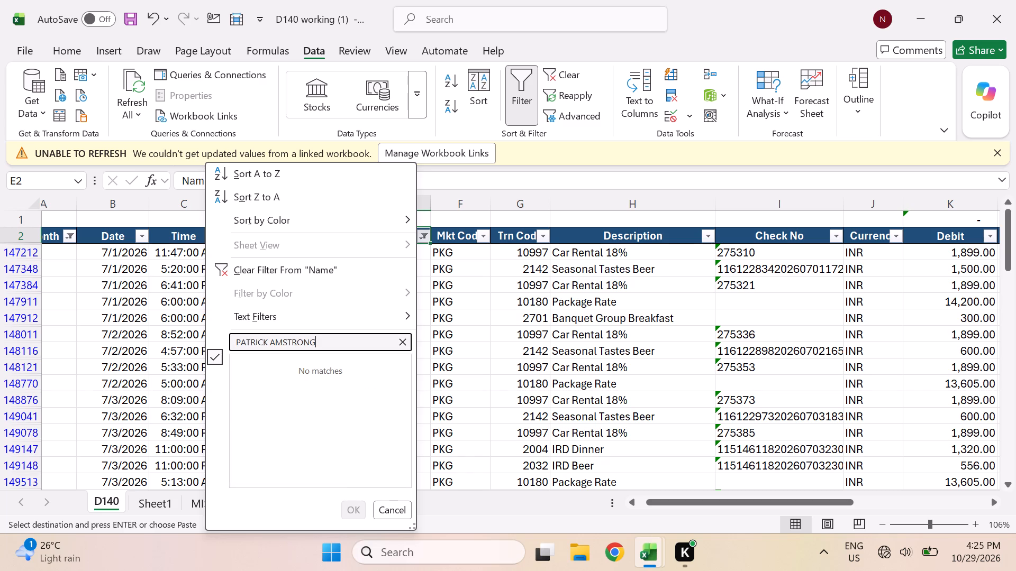
click(271, 339)
key(Return)
key(Left)
key(Left)
key(Left)
key(Left)
key(Left)
key(Left)
key(Left)
key(Left)
key(BackSpace)
key(Right)
key(Right)
key(Right)
key(Right)
key(Right)
key(Right)
key(Right)
key(Right)
key(Right)
key(Right)
key(Right)
key(Right)
key(Right)
key(Right)
key(Right)
key(Right)
key(BackSpace)
key(BackSpace)
key(BackSpace)
key(BackSpace)
key(BackSpace)
key(BackSpace)
key(BackSpace)
key(BackSpace)
key(BackSpace)
key(BackSpace)
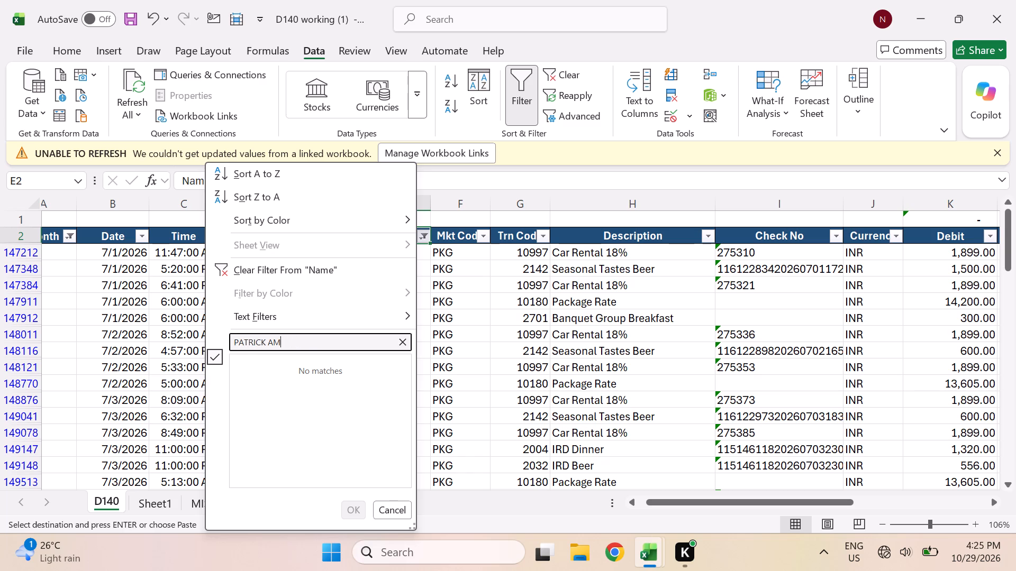
key(k)
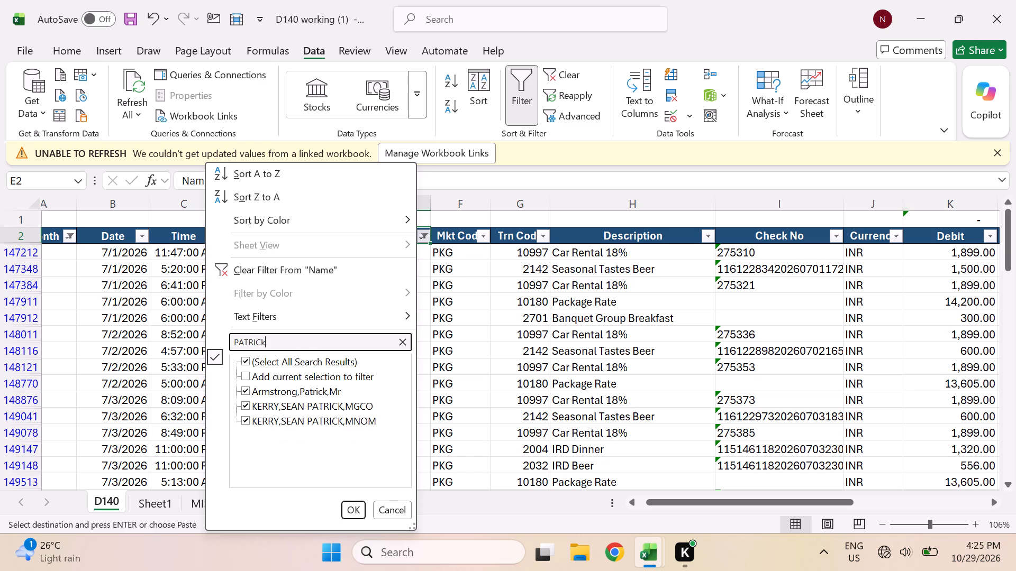
key(Return)
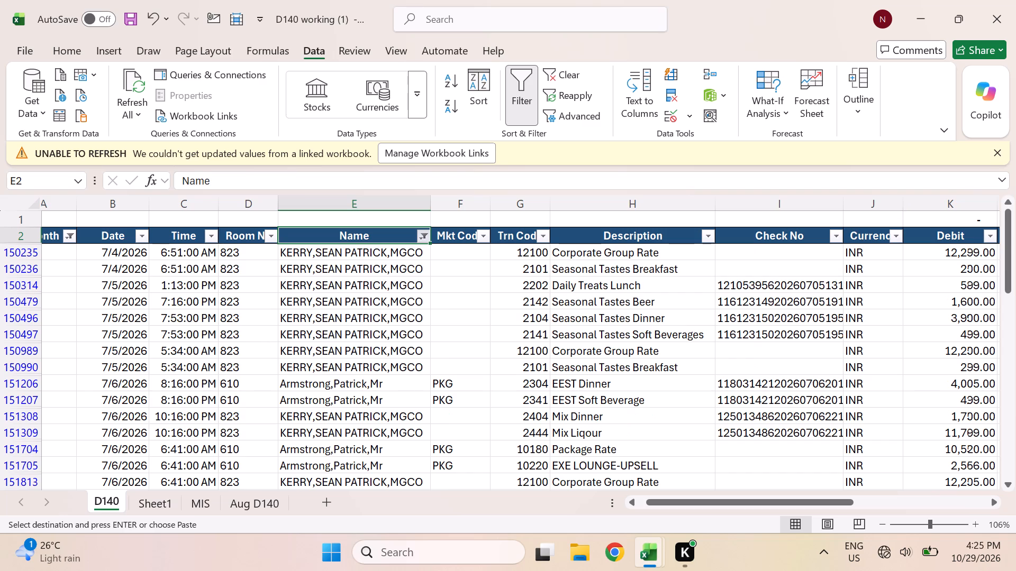
Examine PATRICK's July postings in D140 for the 7/10/2026 car rental charges and compare them with row 296 of JUL-26 (2).
scroll(337, 338, down, 3)
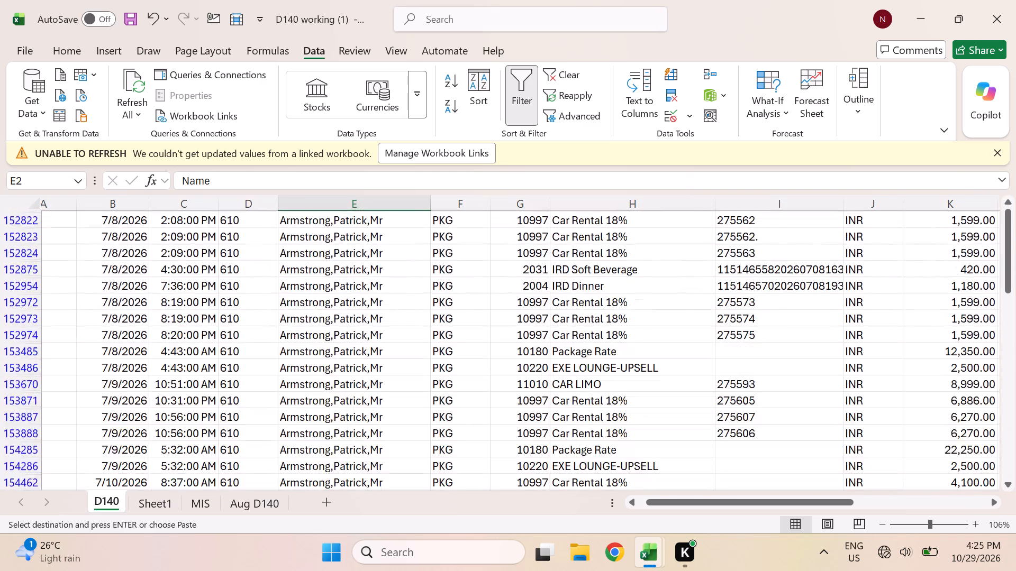
scroll(337, 338, down, 4)
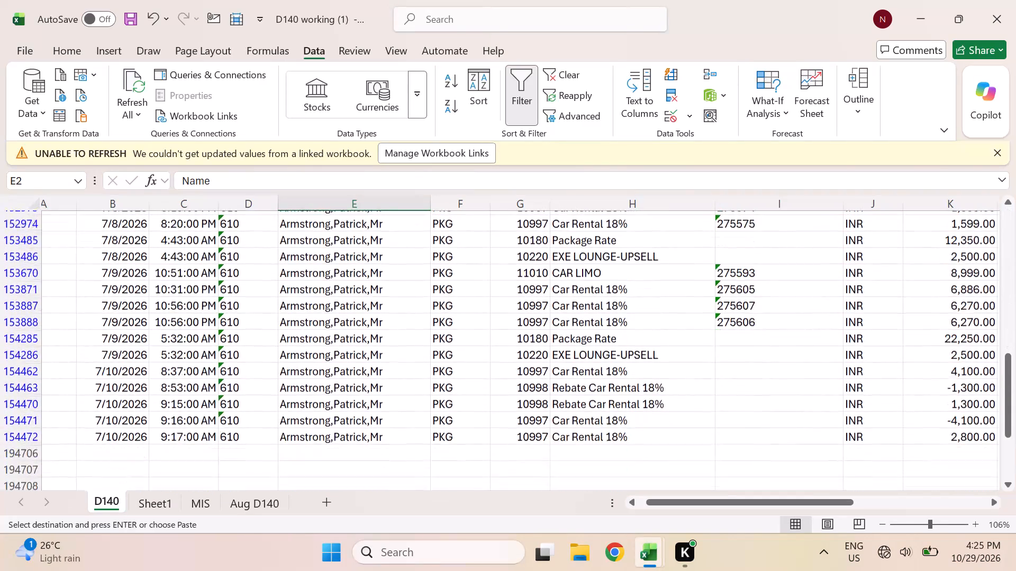
scroll(337, 338, down, 1)
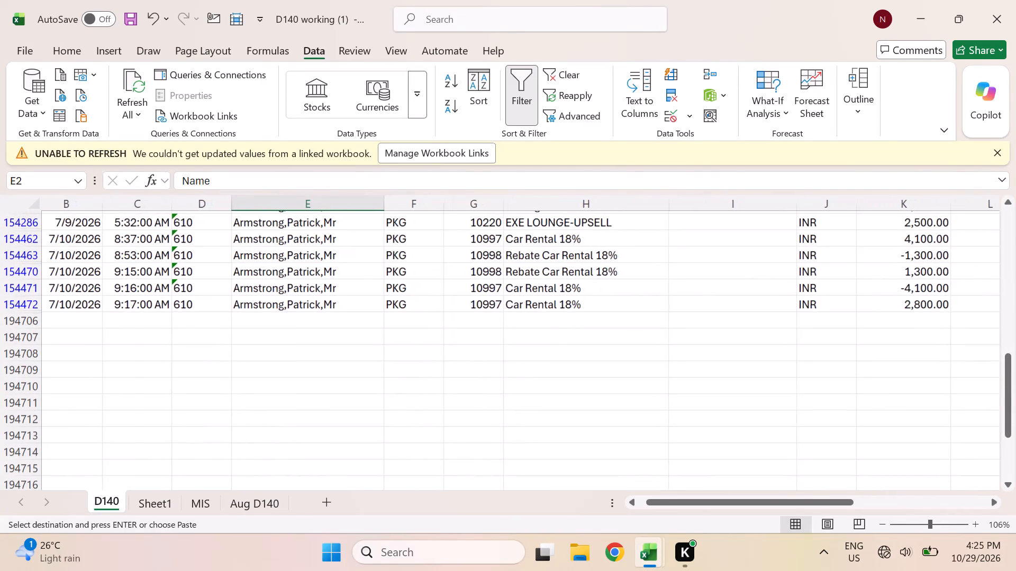
scroll(337, 338, down, 2)
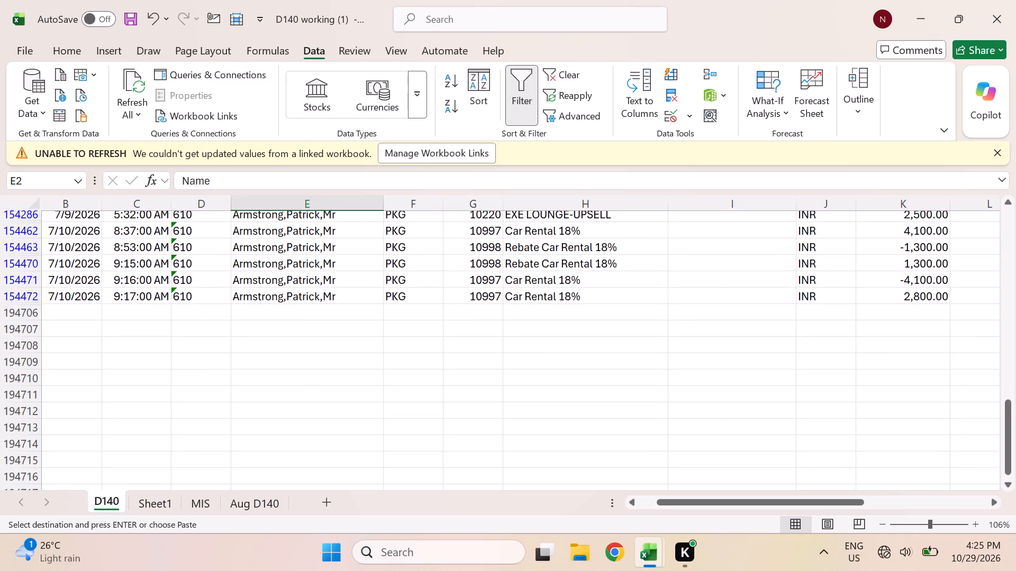
key(alt+Tab)
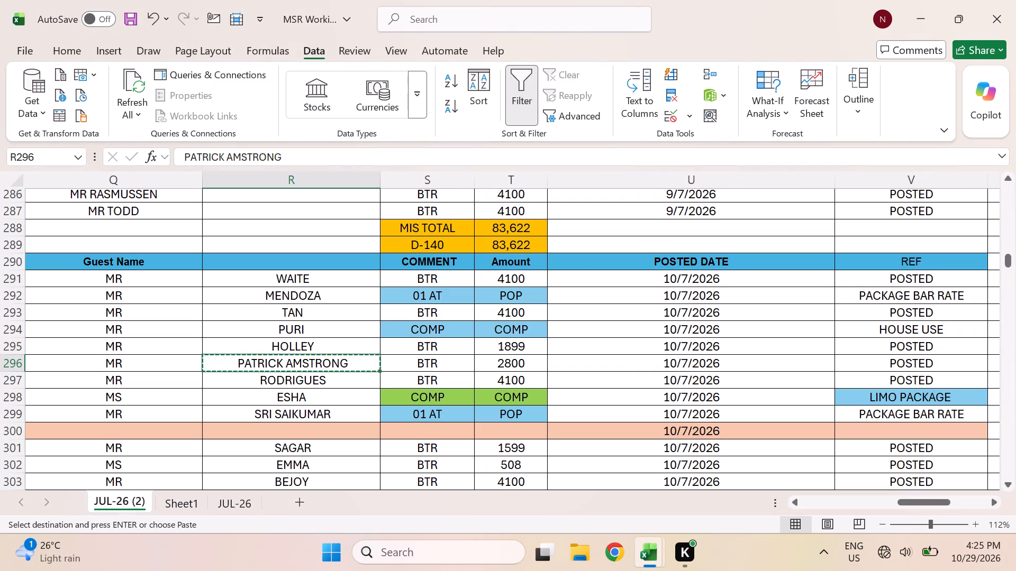
key(alt+Tab)
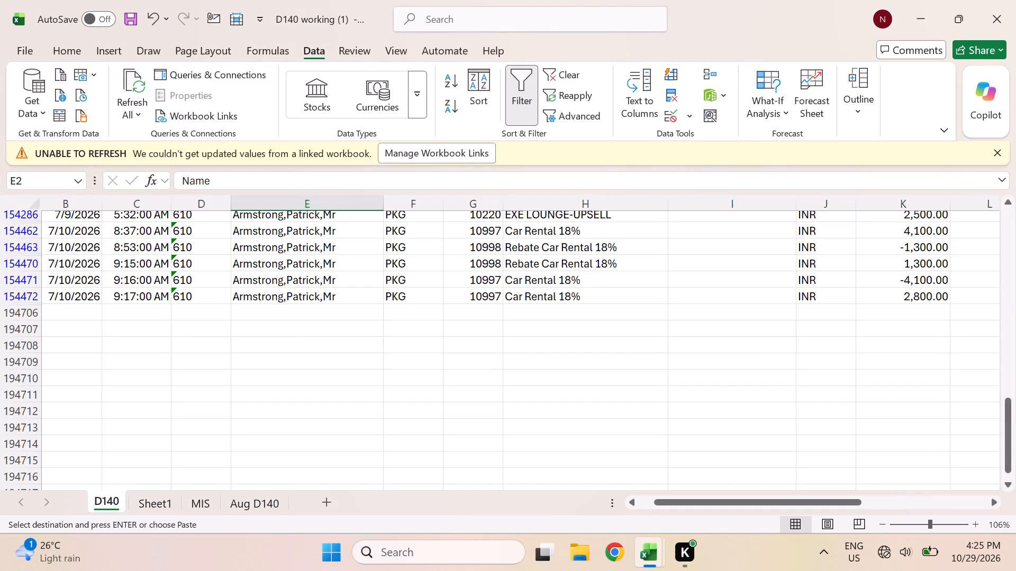
key(alt+Tab)
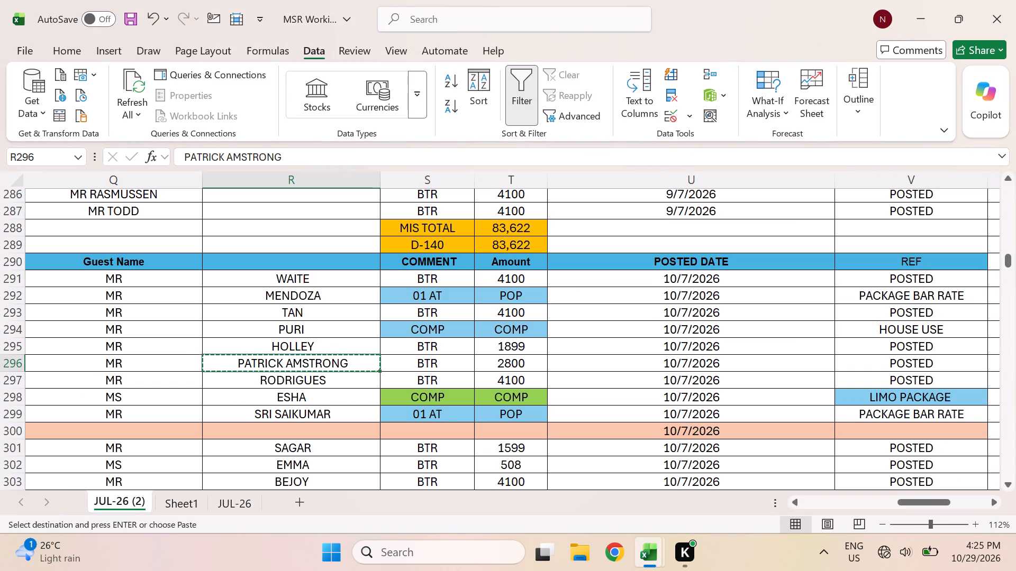
Copy the name RODRIGUES from cell R297 of JUL-26 (2) and filter the D140 Name column by it, without its leading space.
click(367, 385)
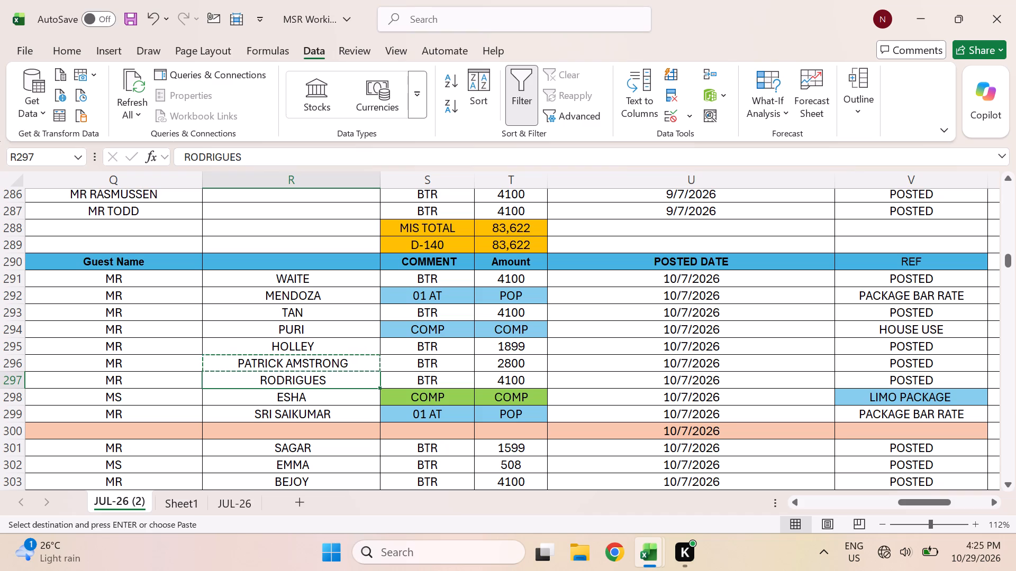
key(ctrl+c)
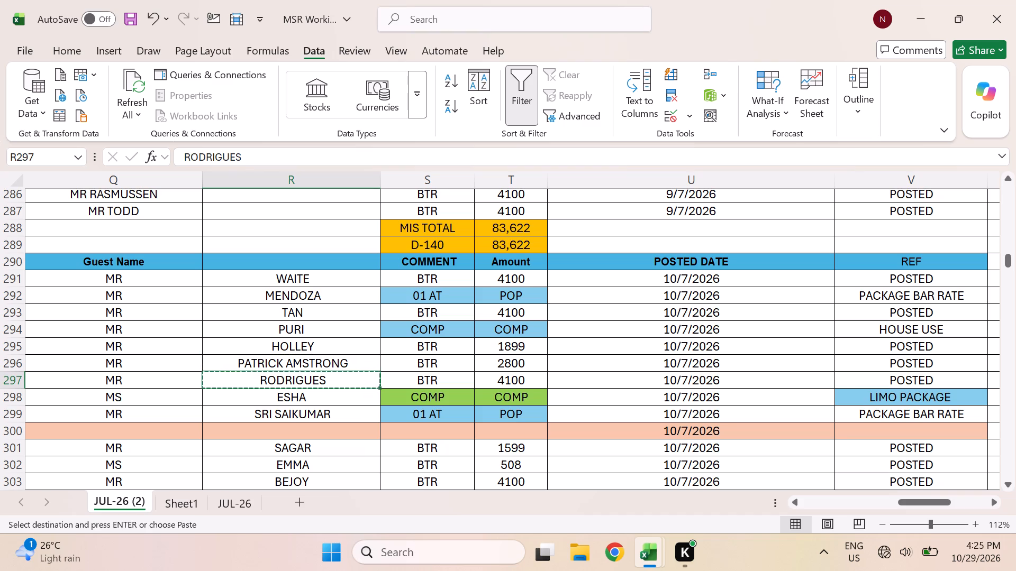
key(alt+Tab)
scroll(355, 391, up, 3)
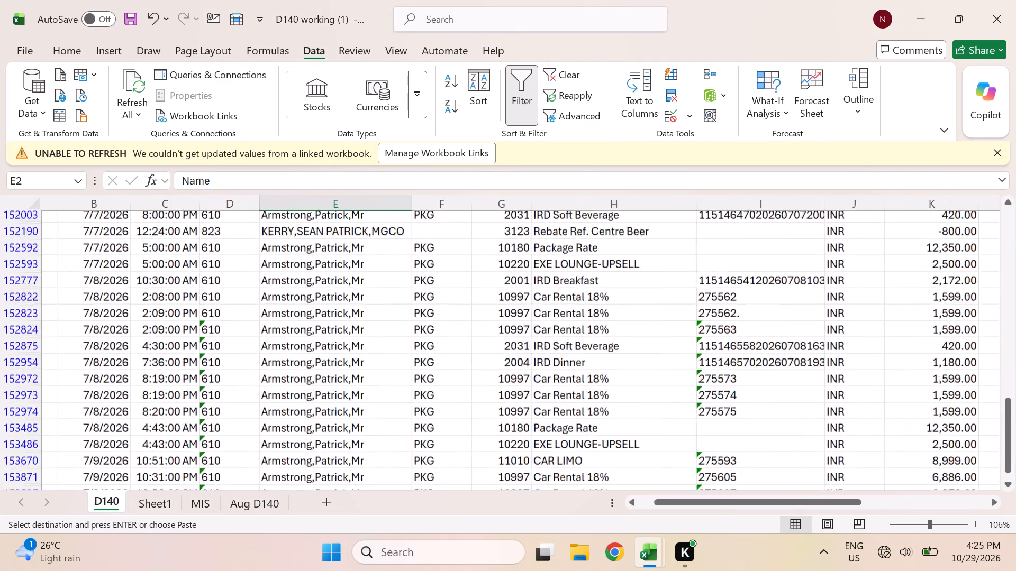
scroll(355, 391, up, 2)
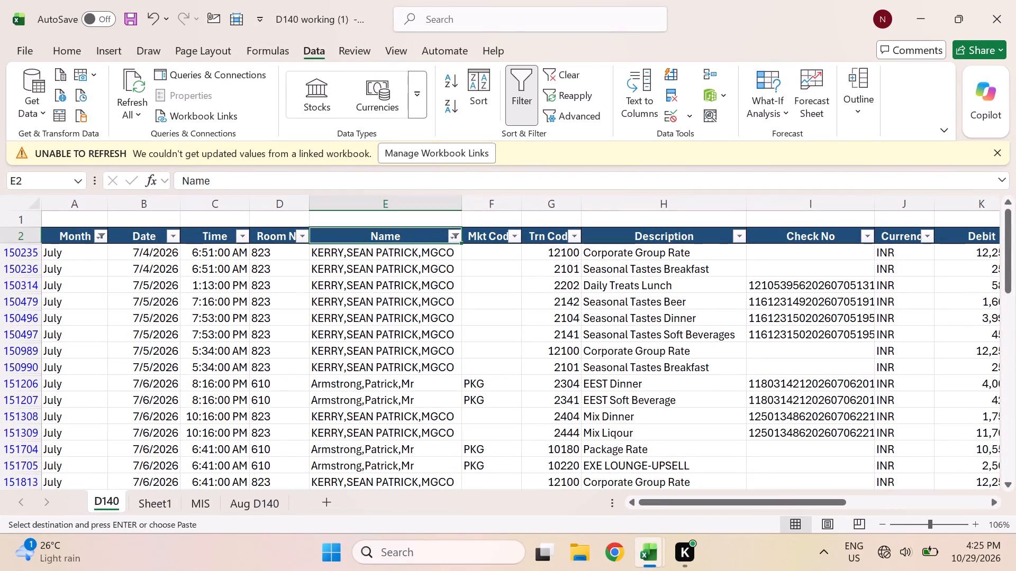
click(459, 233)
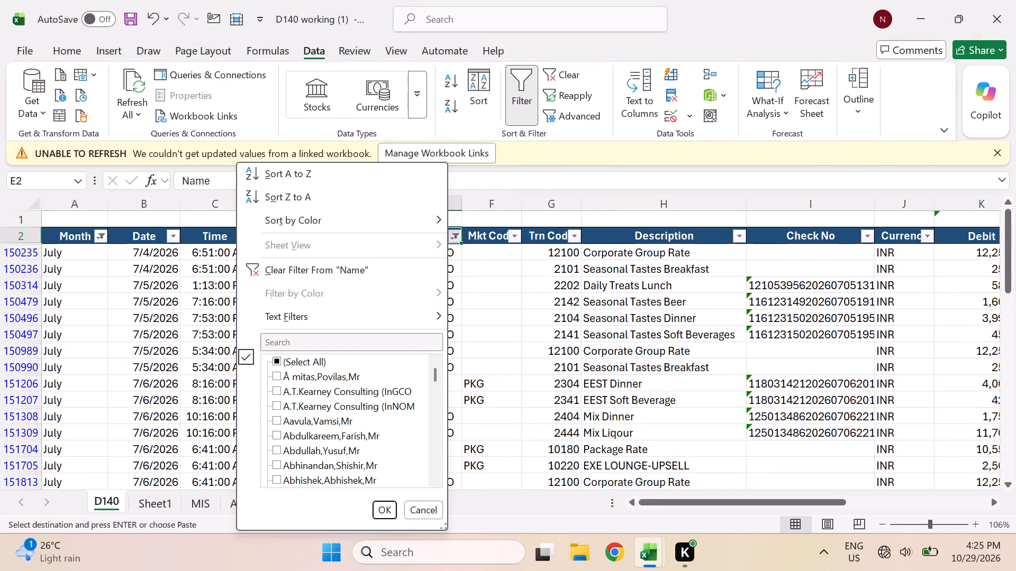
click(330, 345)
key(ctrl+v)
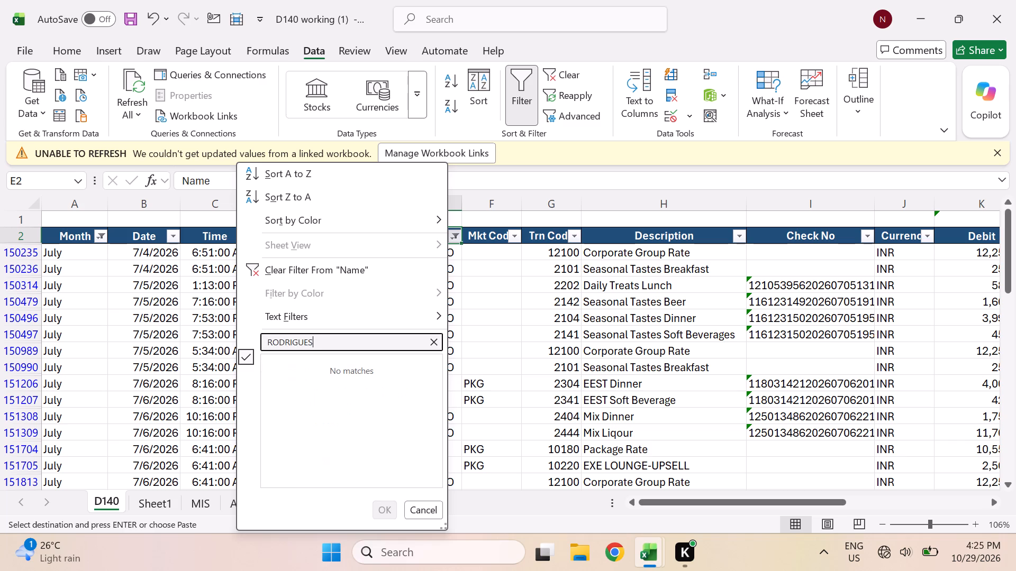
key(Left)
key(Left)
key(Left)
key(Left)
key(Left)
key(Left)
key(Left)
key(Left)
key(Left)
key(BackSpace)
key(Return)
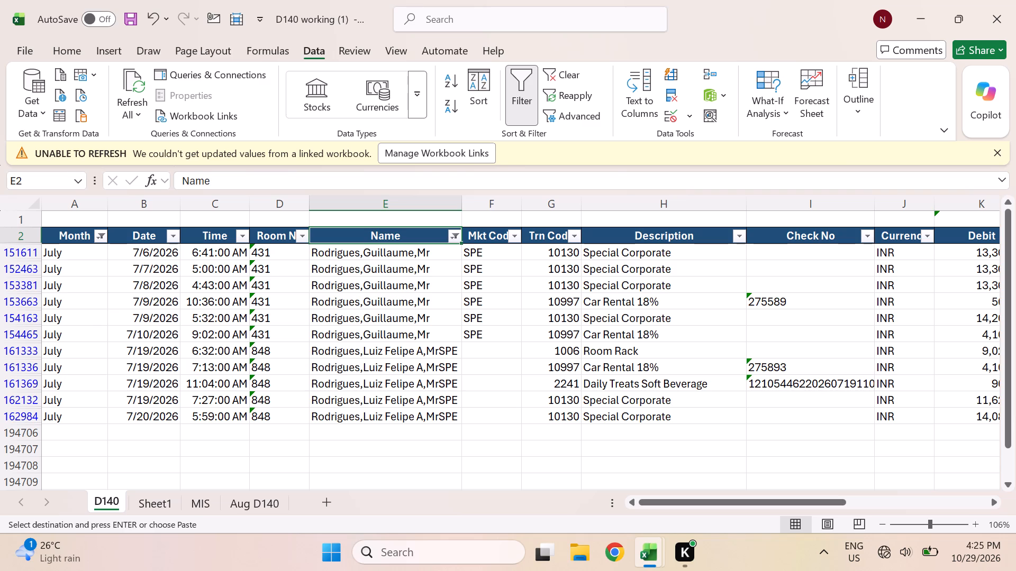
scroll(890, 338, left, 1)
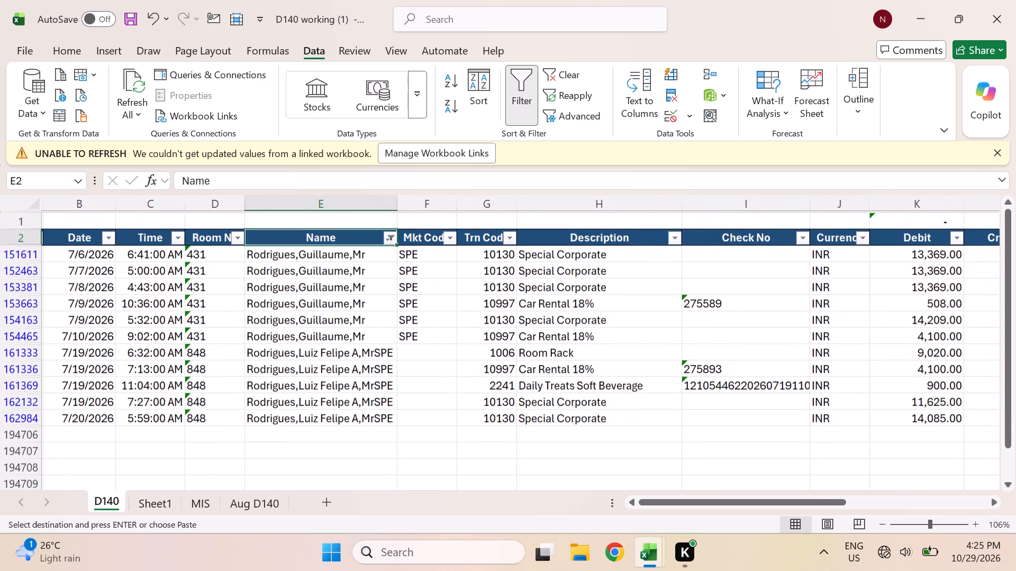
Copy the name ESHA from cell R298 of JUL-26 (2), filter the D140 Name column by it and check the matching July postings.
key(alt+Tab)
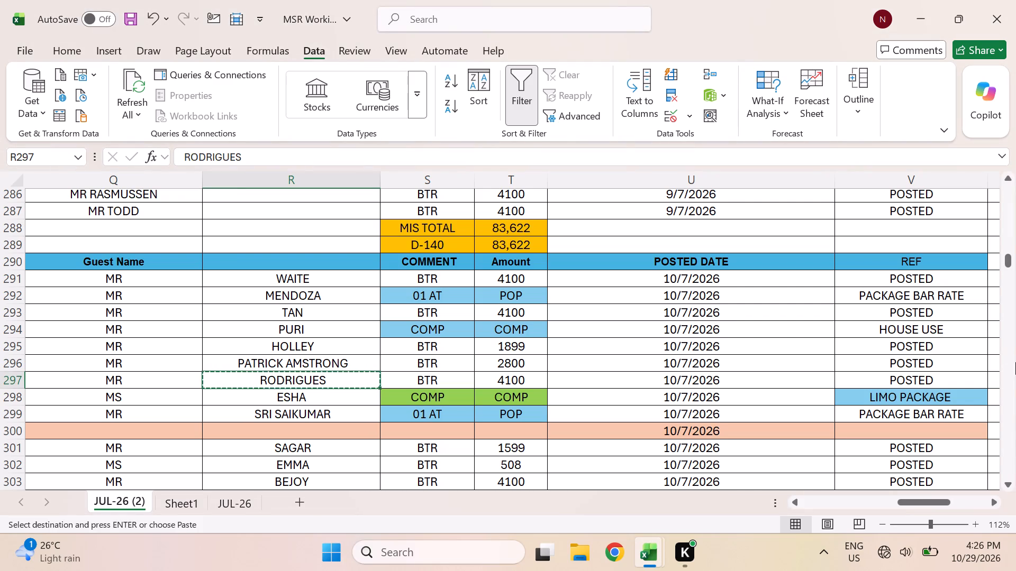
click(328, 402)
key(ctrl+c)
key(alt+Tab)
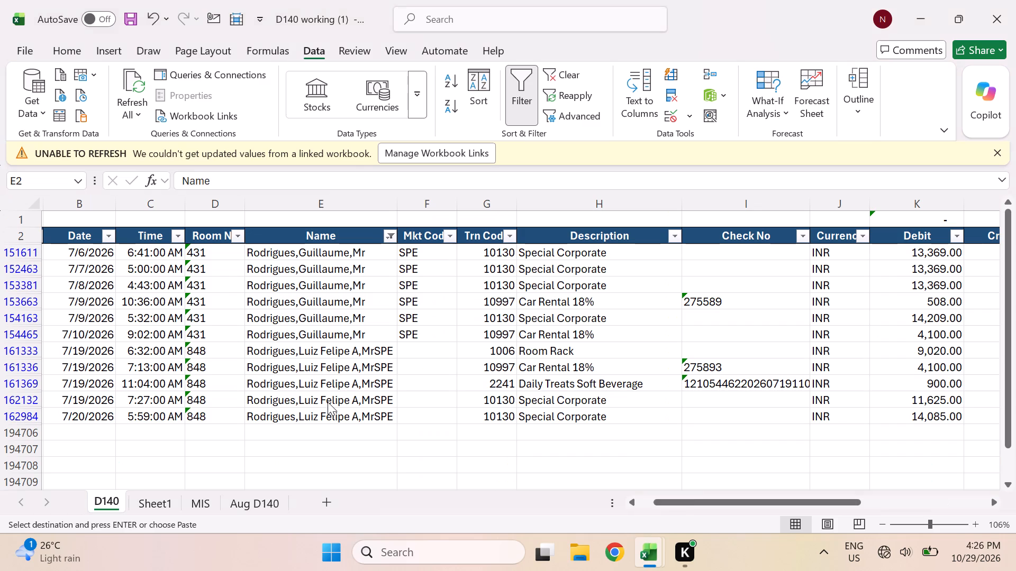
click(389, 231)
click(267, 334)
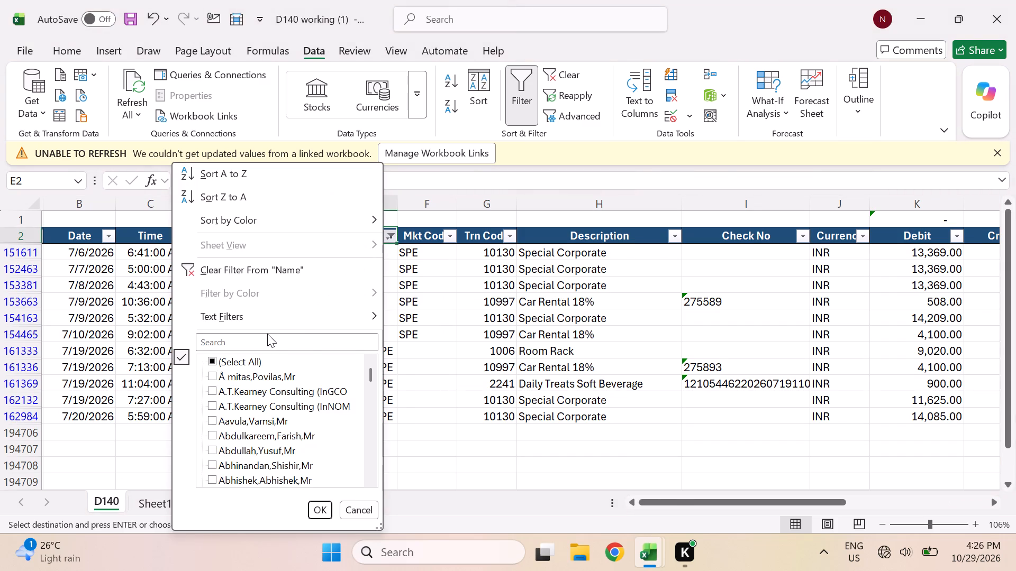
click(256, 340)
key(ctrl+v)
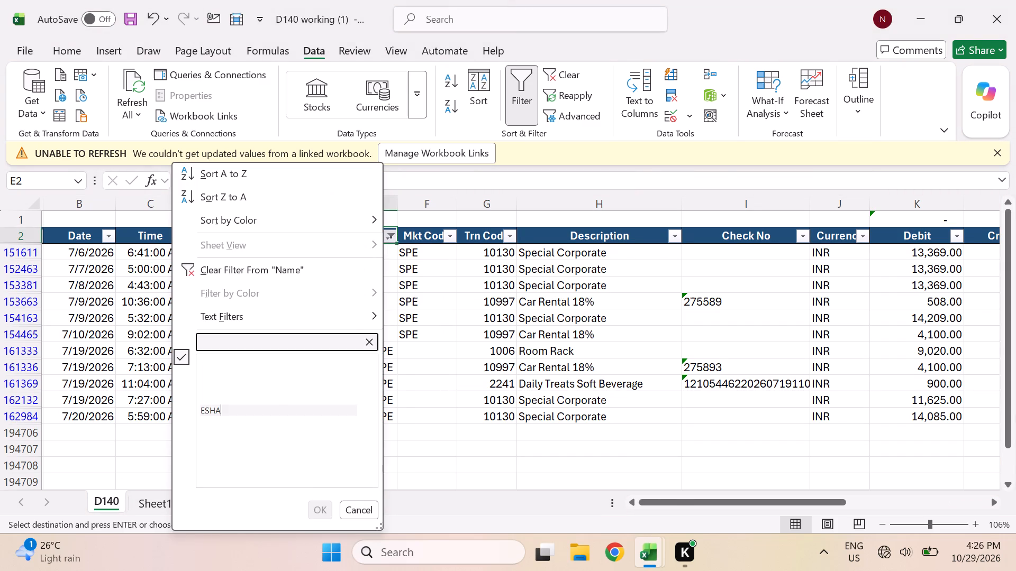
key(Return)
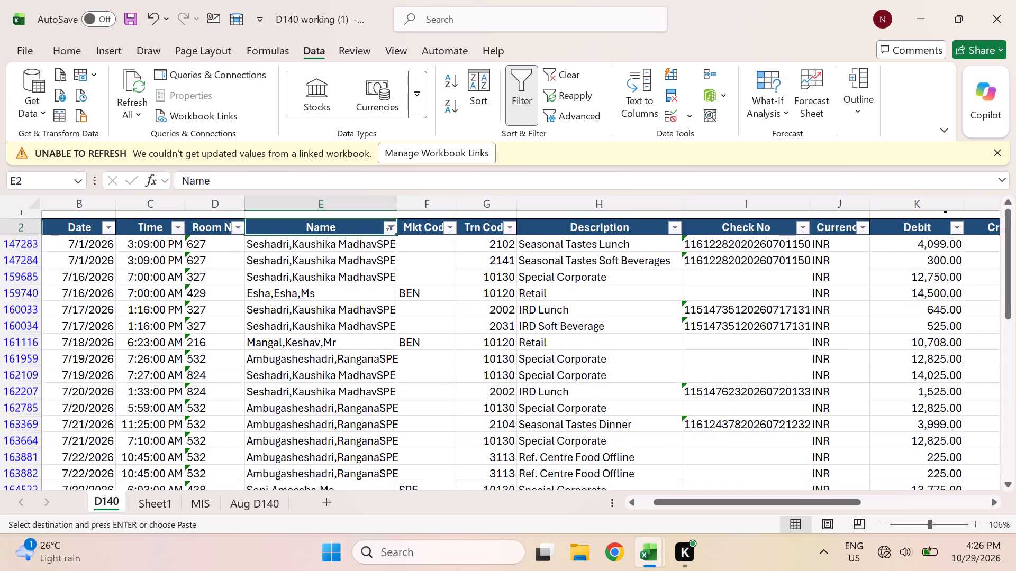
scroll(295, 396, right, 2)
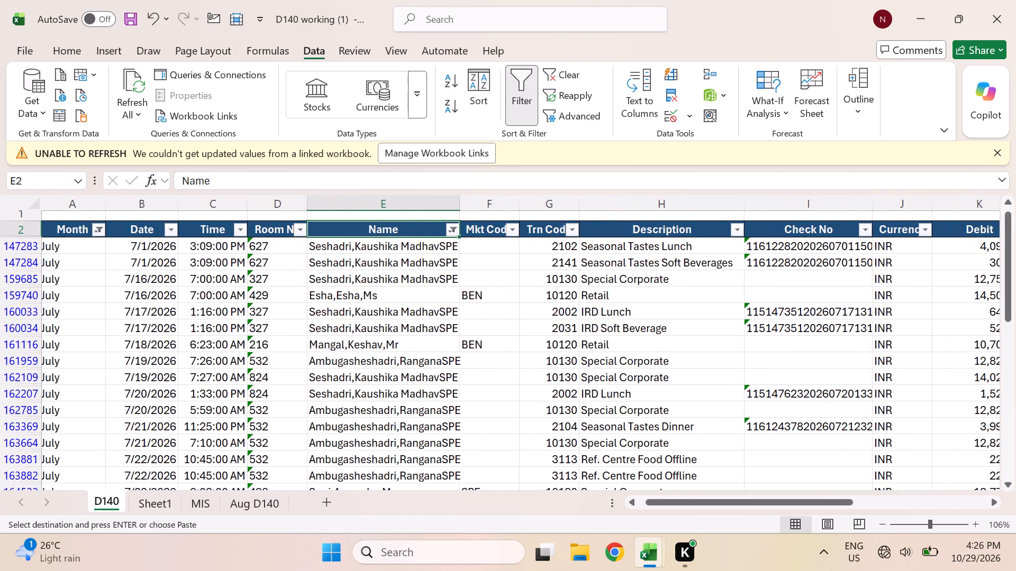
scroll(295, 396, right, 1)
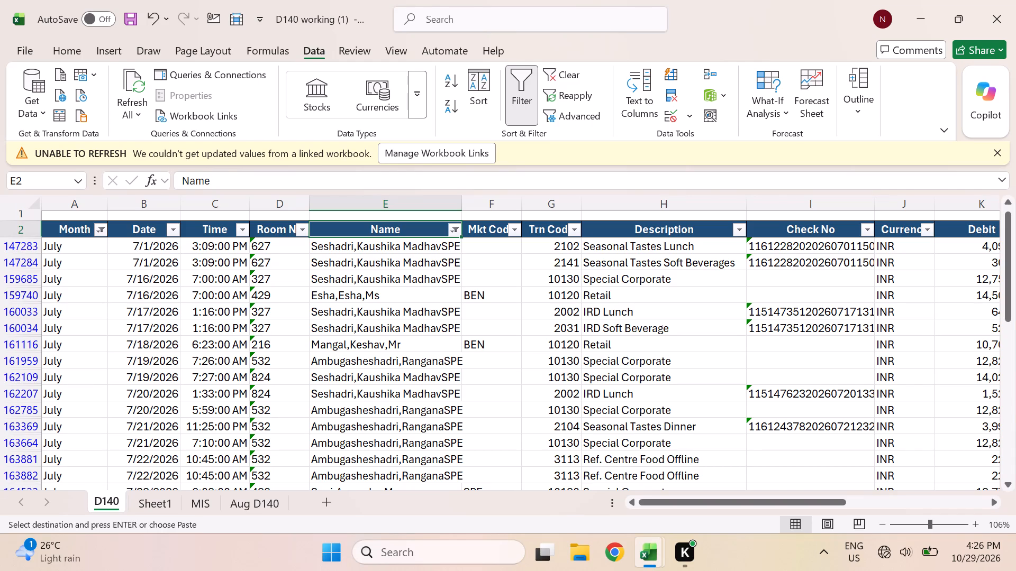
Copy the name SAGAR from cell R301 of JUL-26 (2) and filter the D140 Name column by it, without its leading space.
key(alt+Tab)
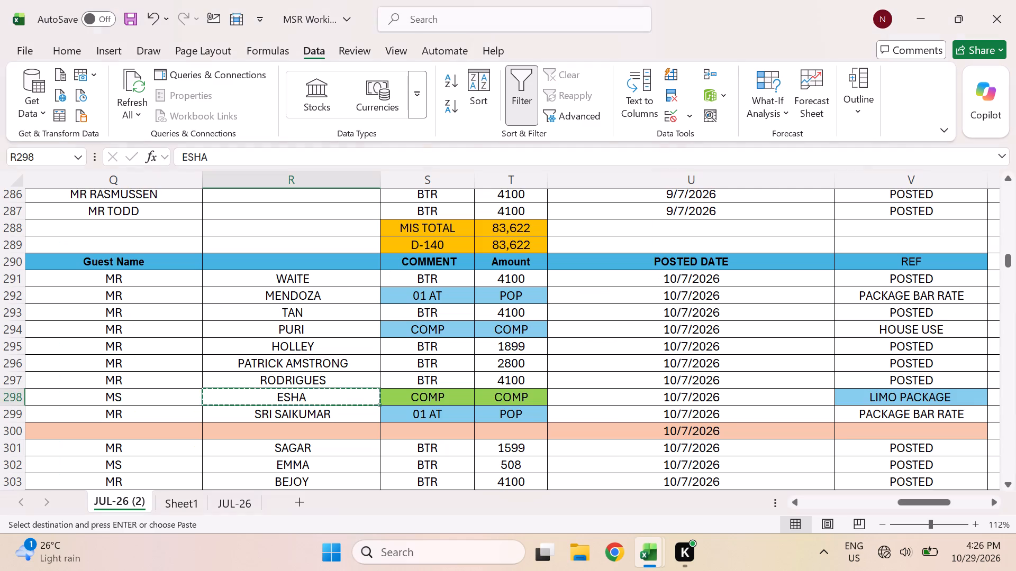
scroll(427, 318, right, 2)
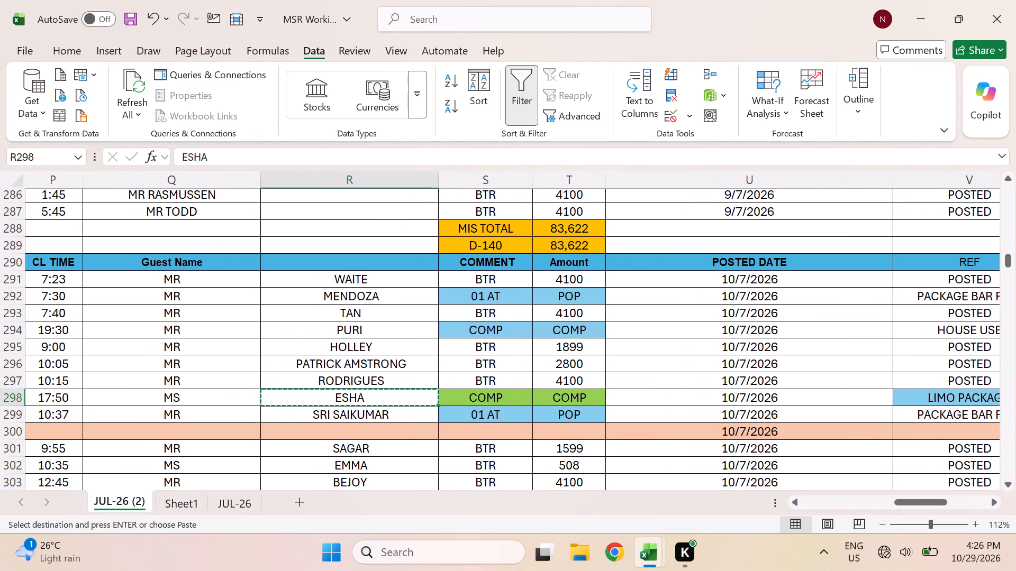
click(371, 448)
key(ctrl+c)
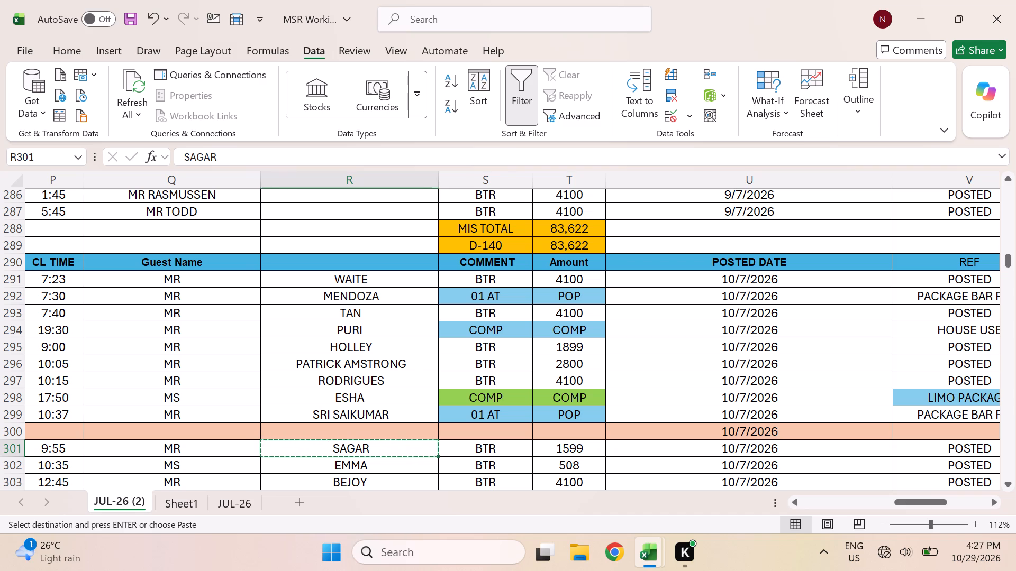
key(alt+Tab)
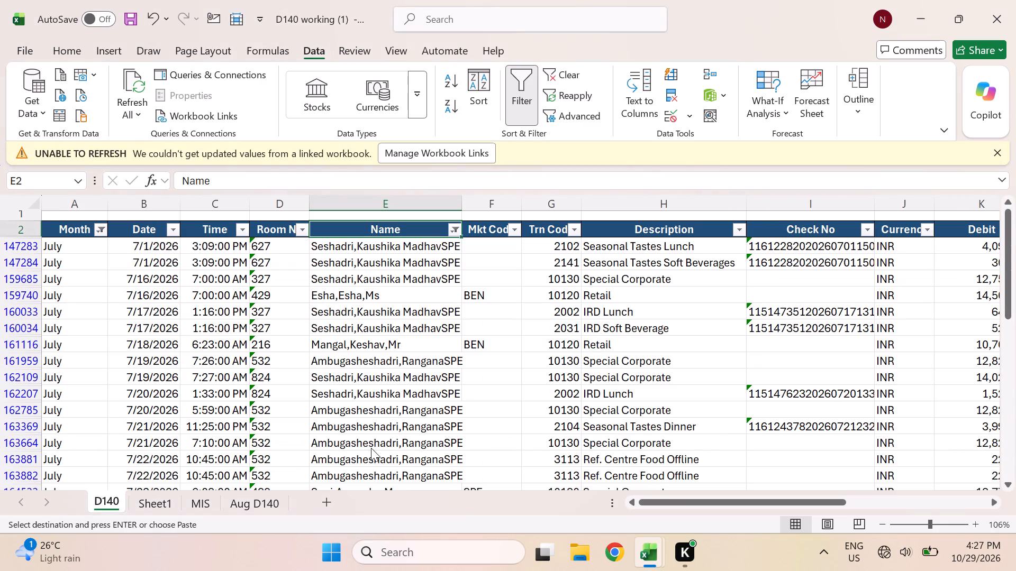
click(458, 228)
click(321, 344)
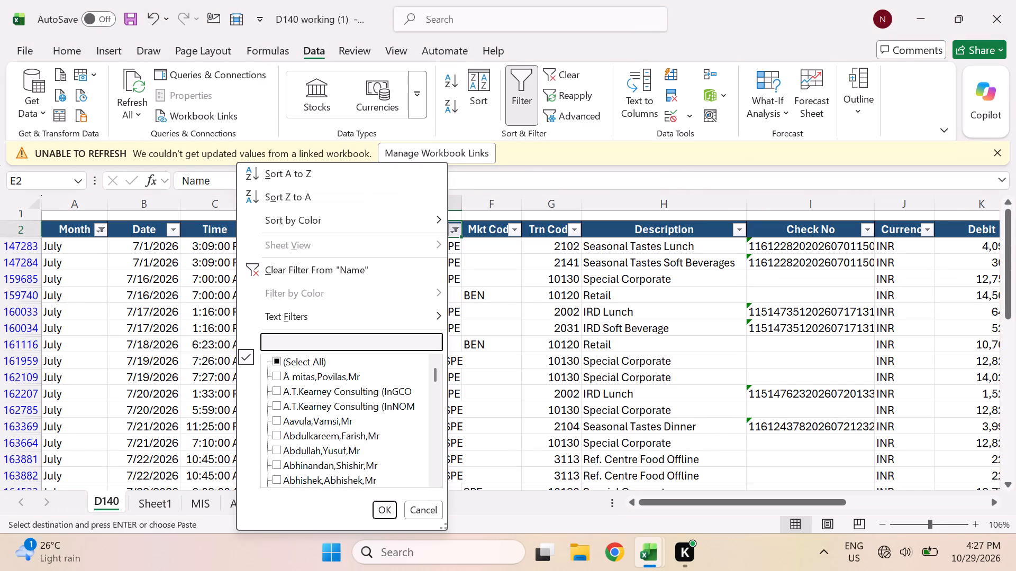
key(ctrl+v)
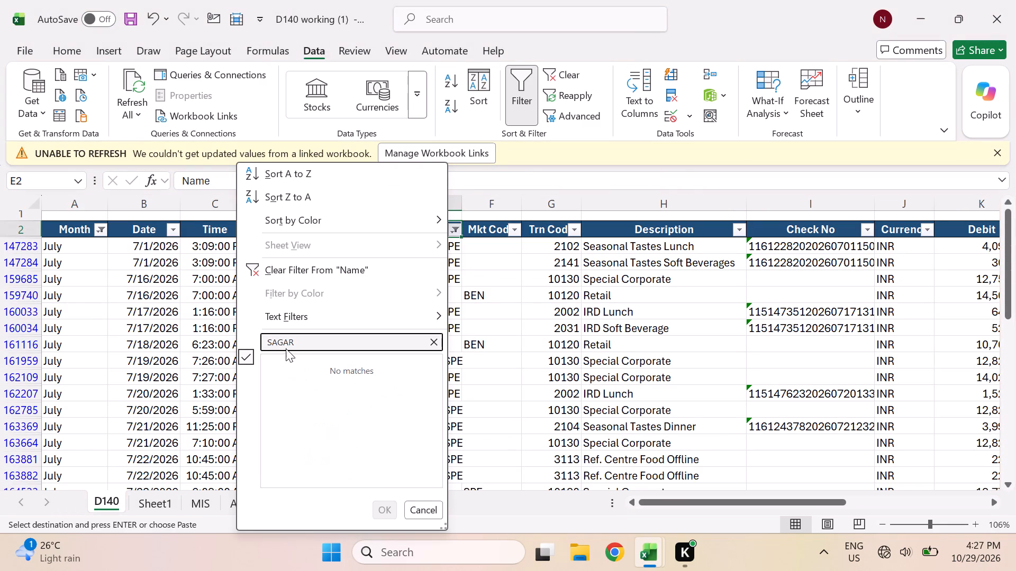
key(Left)
key(Left)
key(Left)
key(Left)
key(Left)
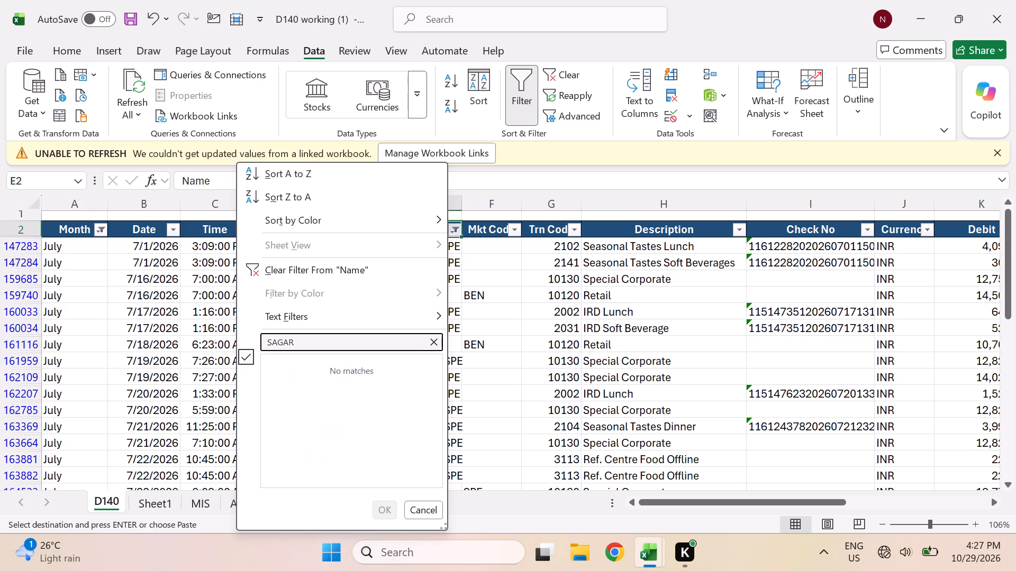
key(BackSpace)
key(Return)
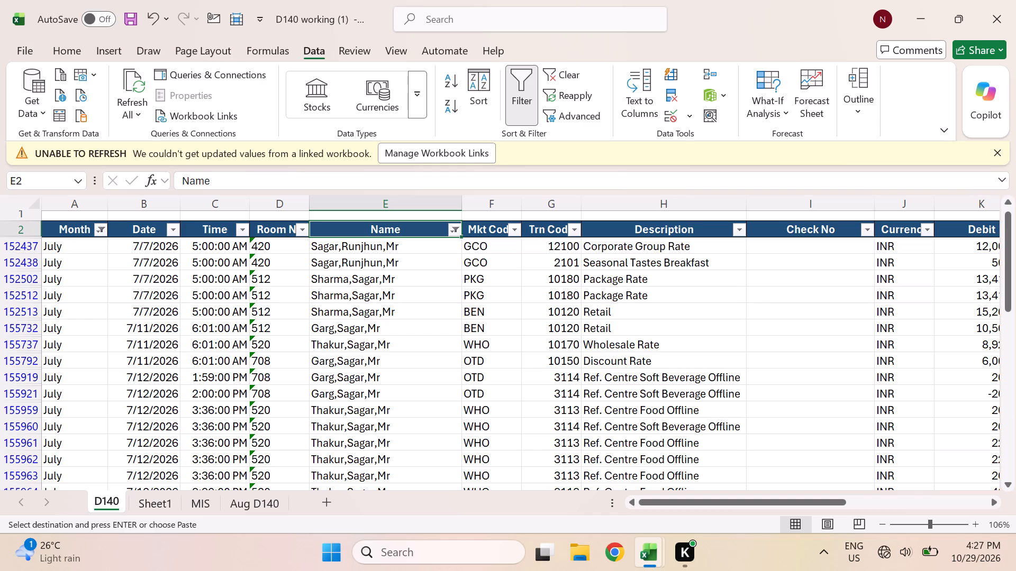
Examine row 301 of JUL-26 (2) for SAGAR's room number, amount, posted date and reference to compare with the D140 postings.
key(alt+Tab)
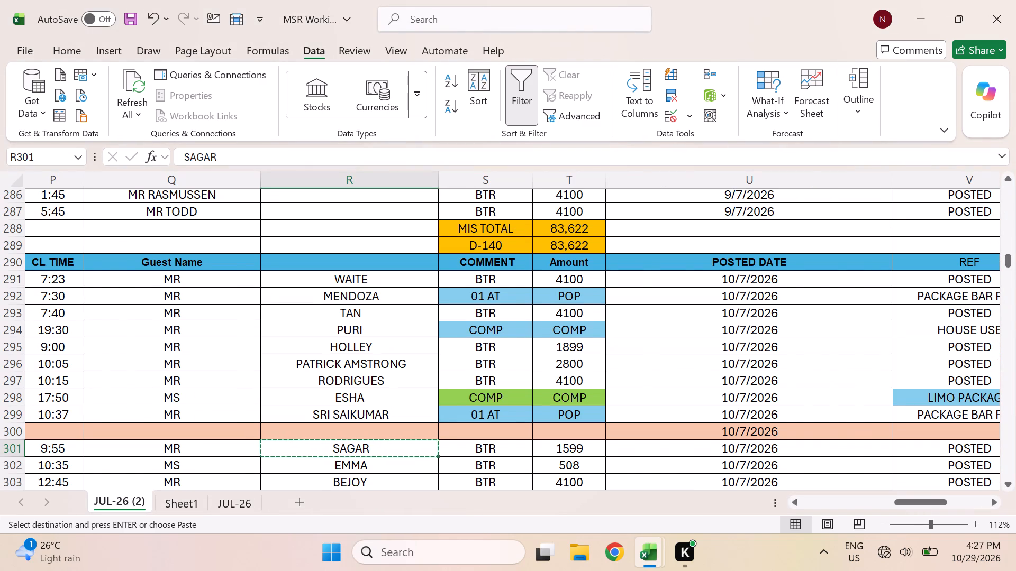
scroll(331, 412, right, 1)
scroll(331, 412, down, 1)
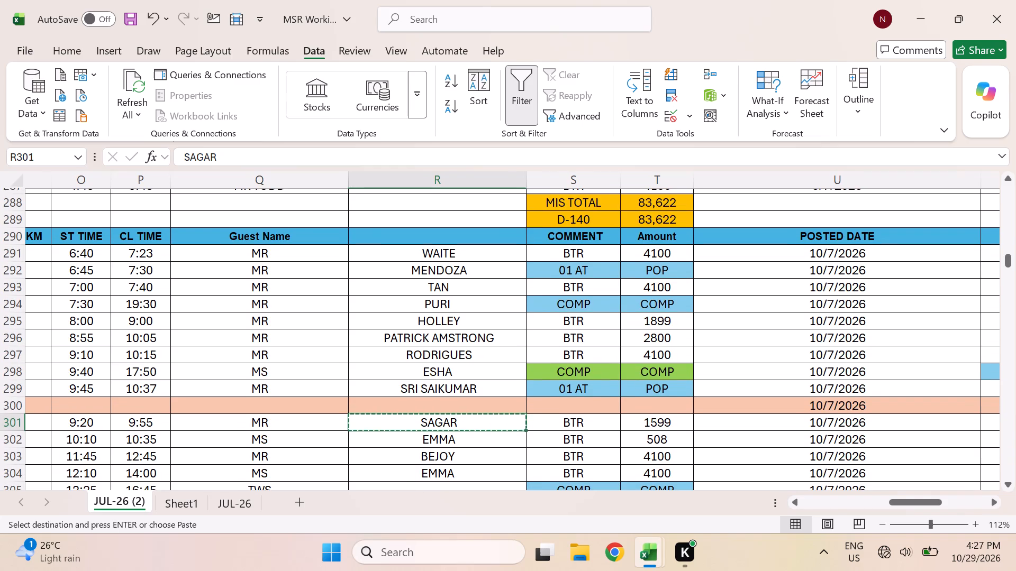
scroll(331, 412, down, 1)
scroll(331, 412, right, 1)
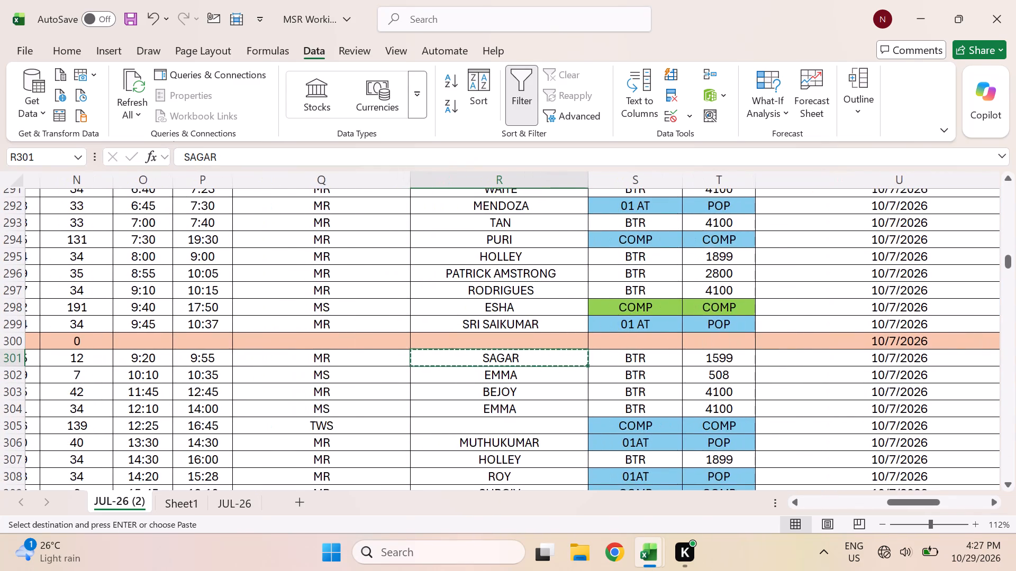
scroll(331, 412, right, 8)
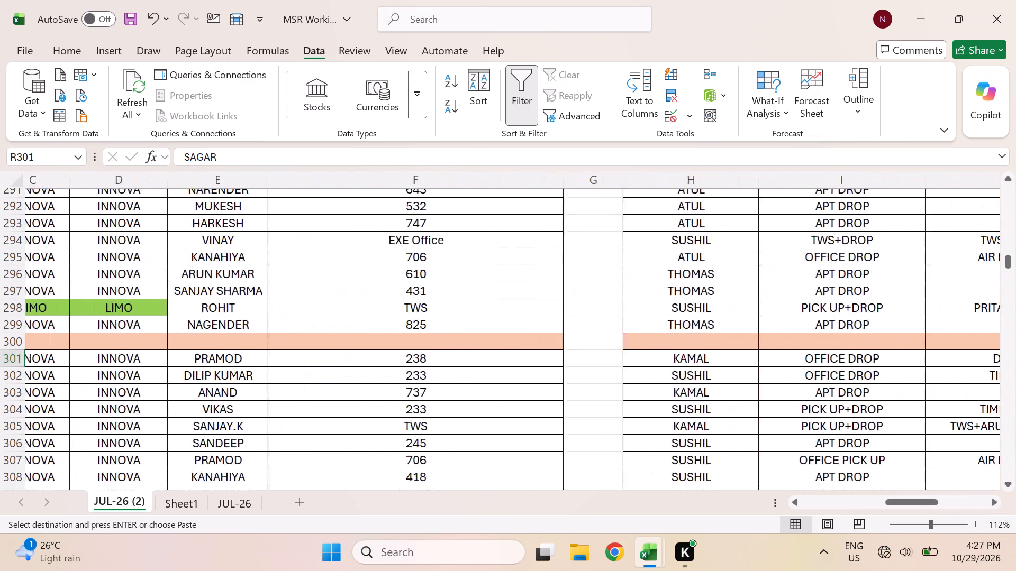
scroll(331, 412, right, 3)
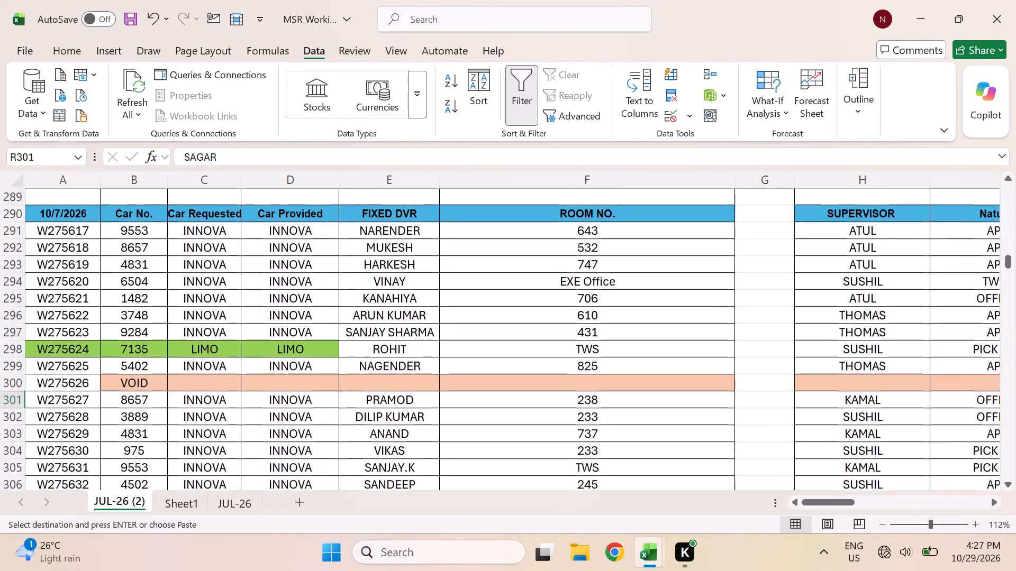
scroll(331, 412, left, 1)
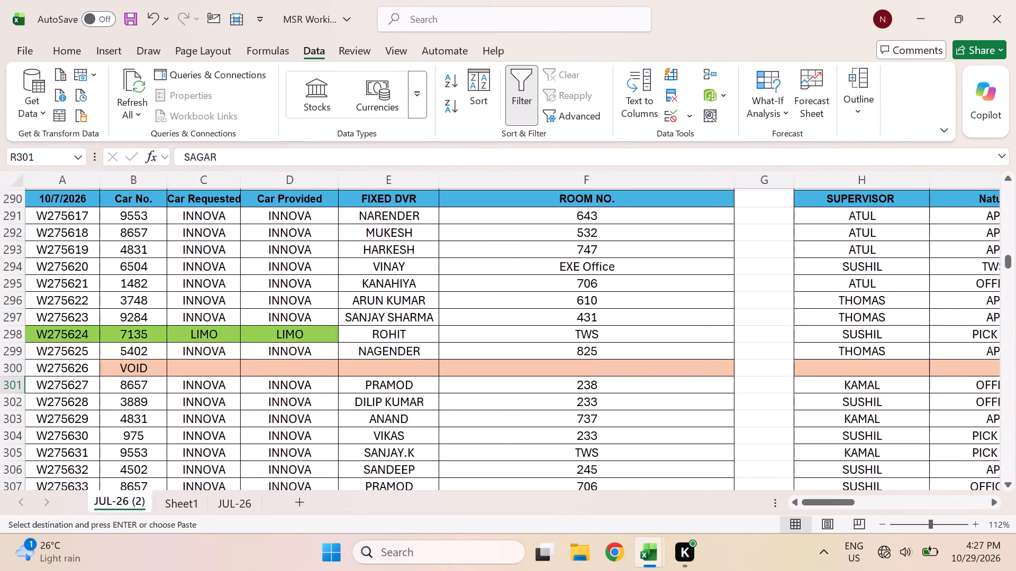
scroll(331, 412, left, 6)
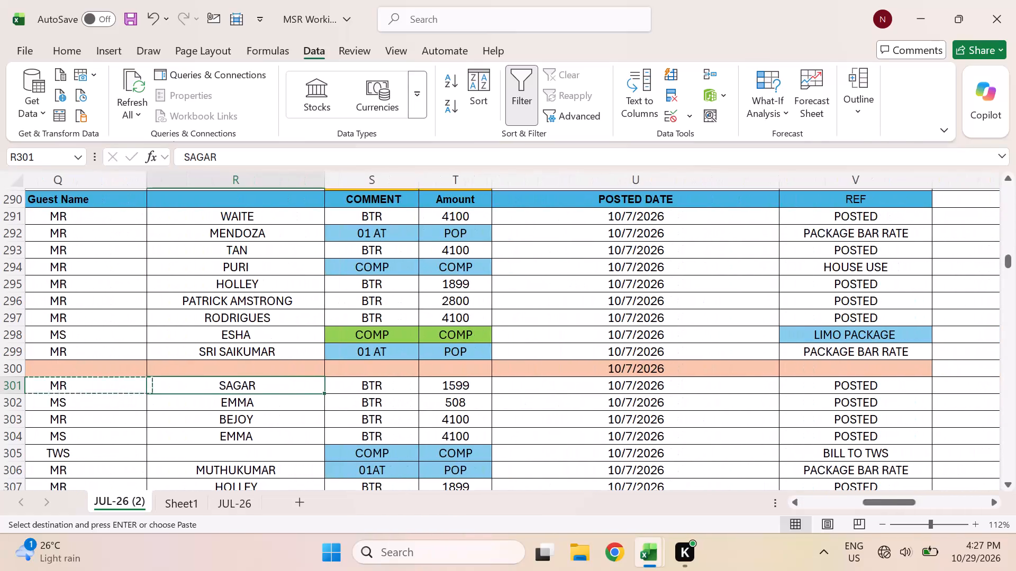
scroll(404, 407, down, 1)
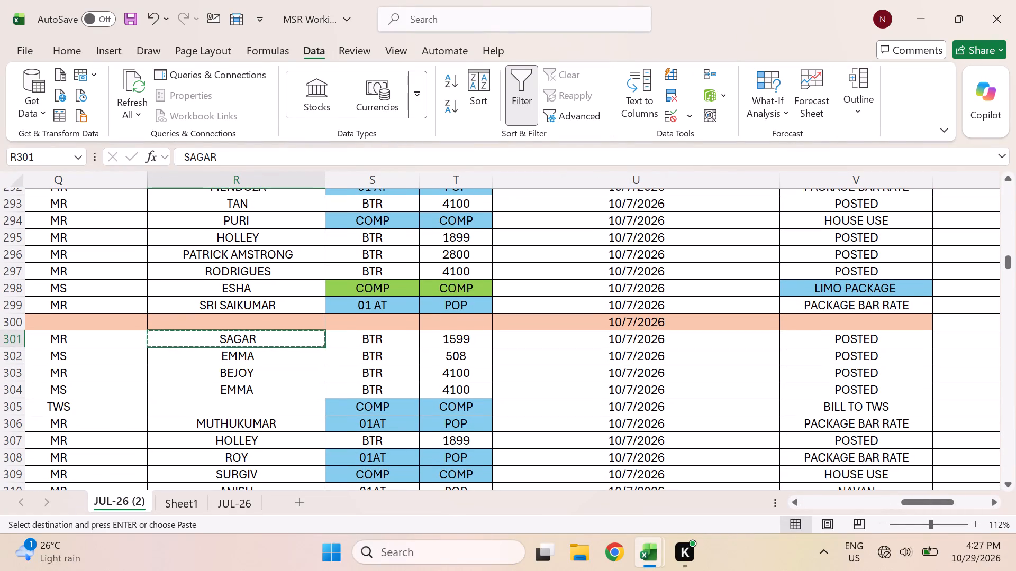
key(alt+Tab)
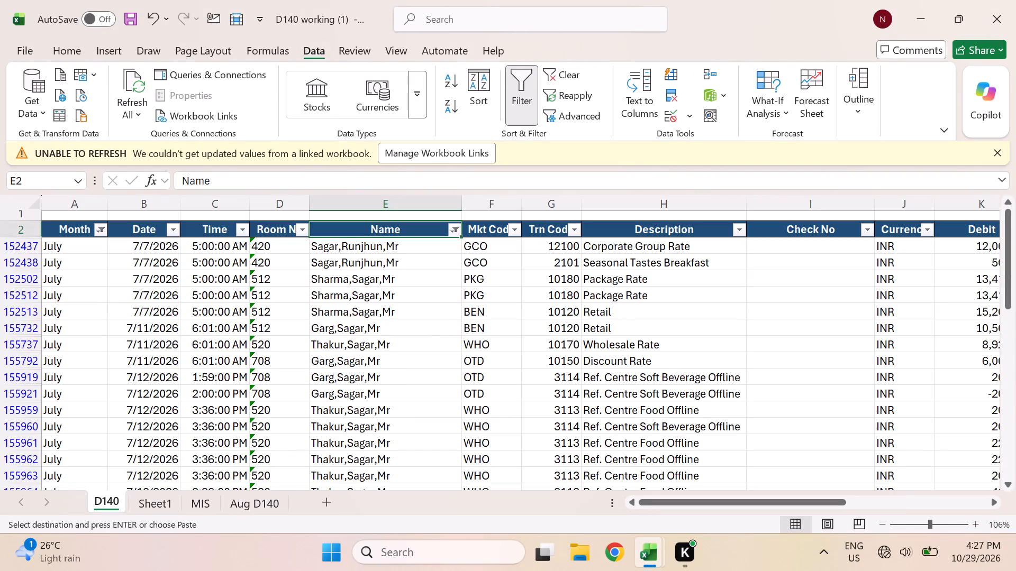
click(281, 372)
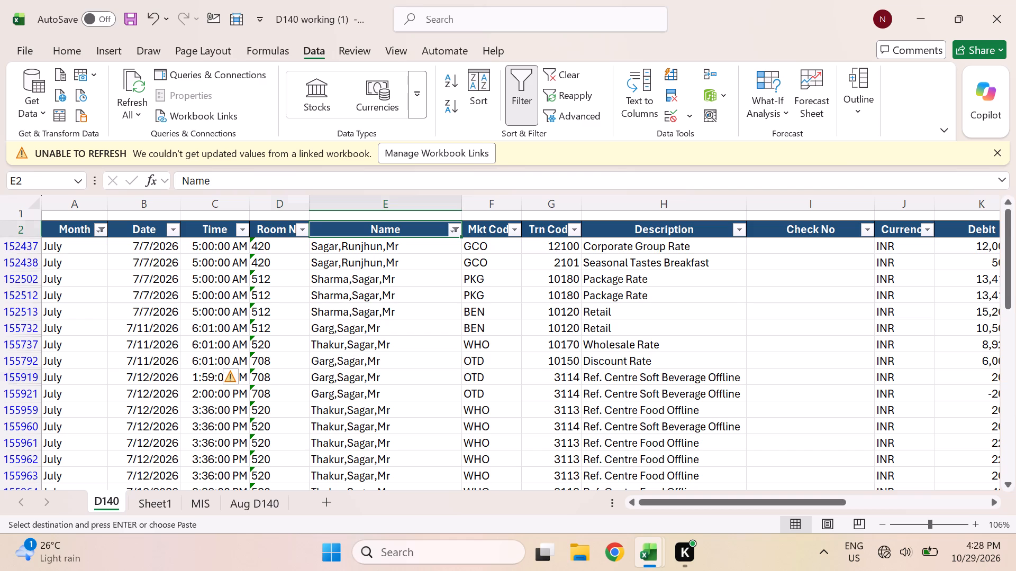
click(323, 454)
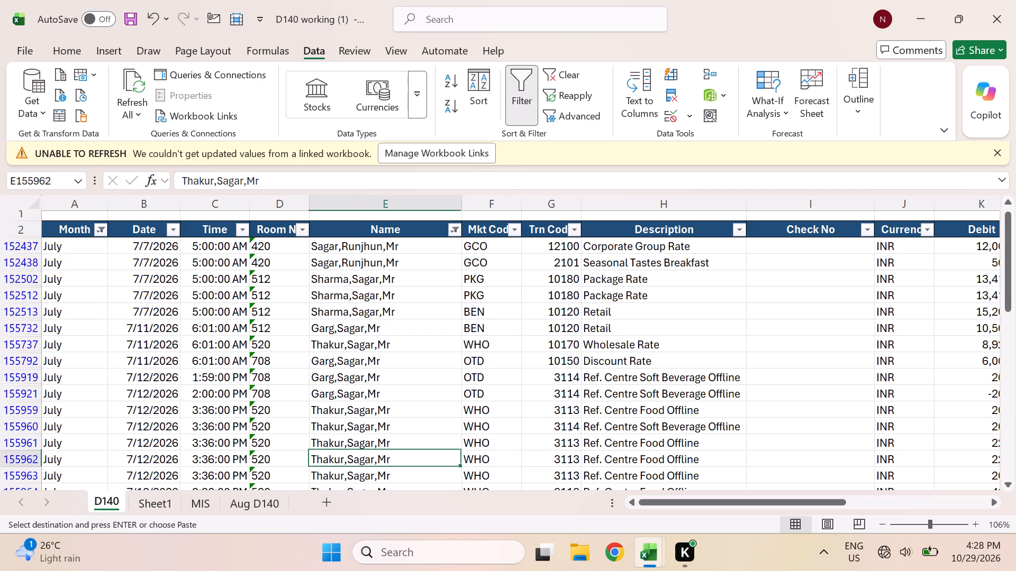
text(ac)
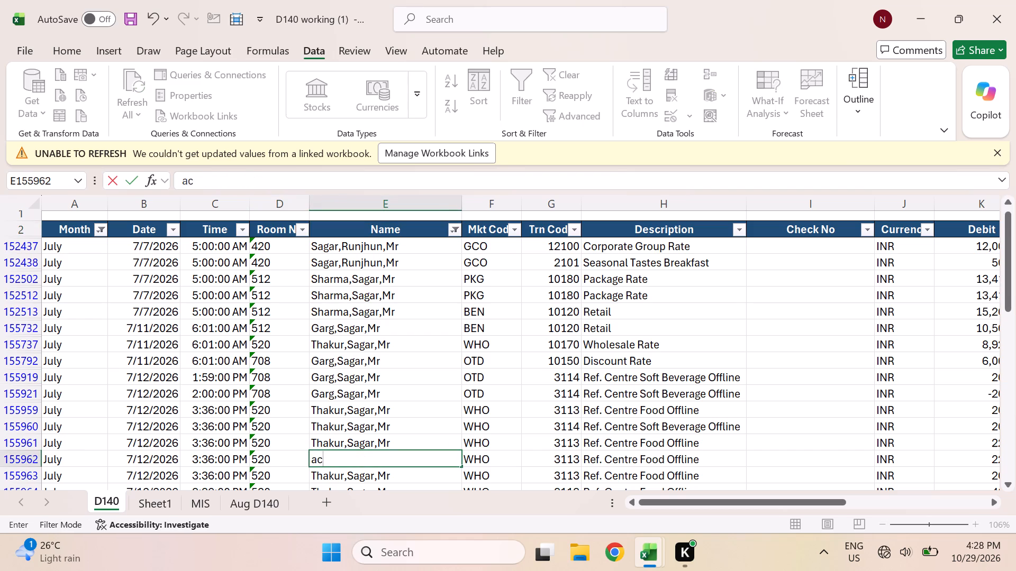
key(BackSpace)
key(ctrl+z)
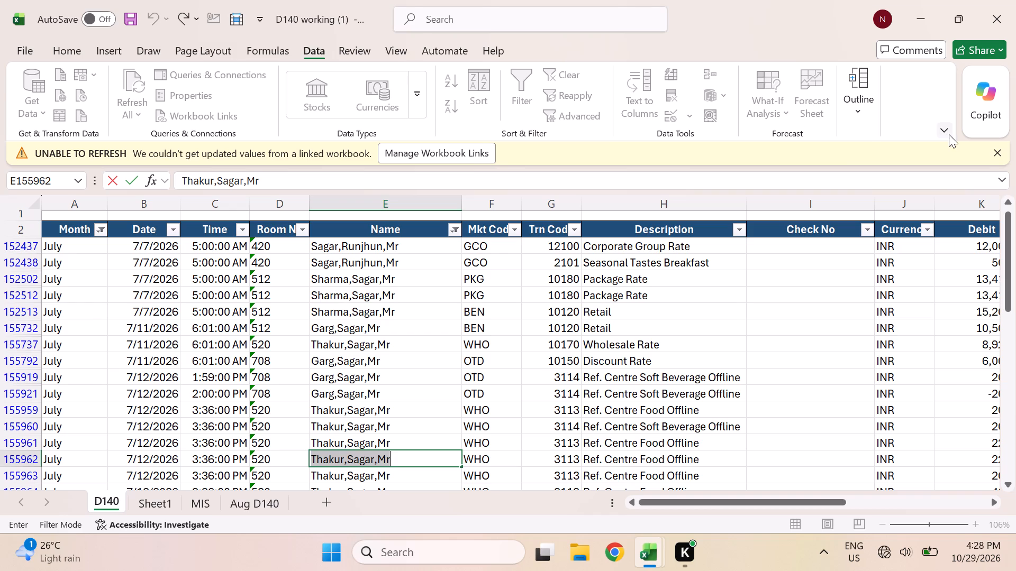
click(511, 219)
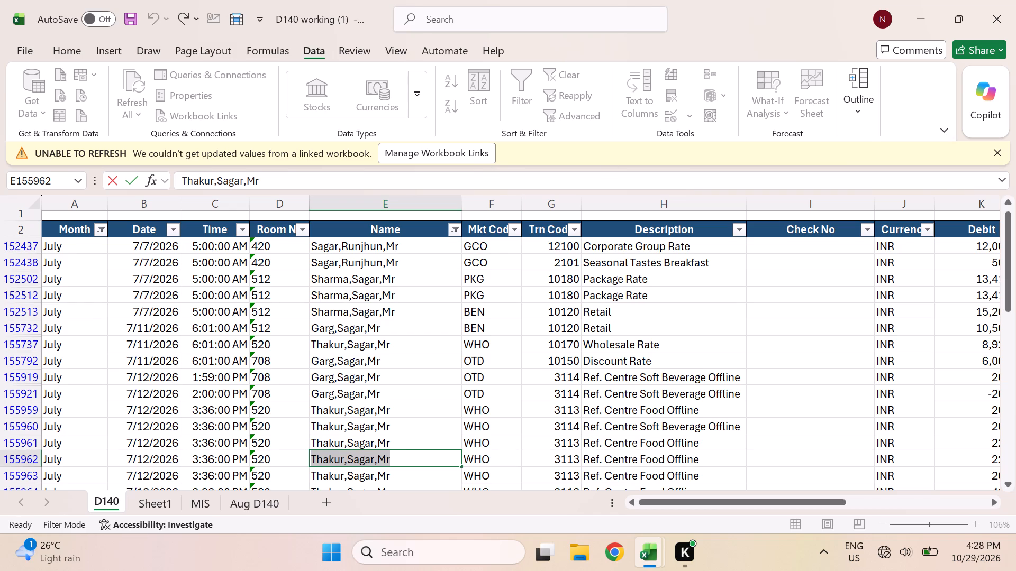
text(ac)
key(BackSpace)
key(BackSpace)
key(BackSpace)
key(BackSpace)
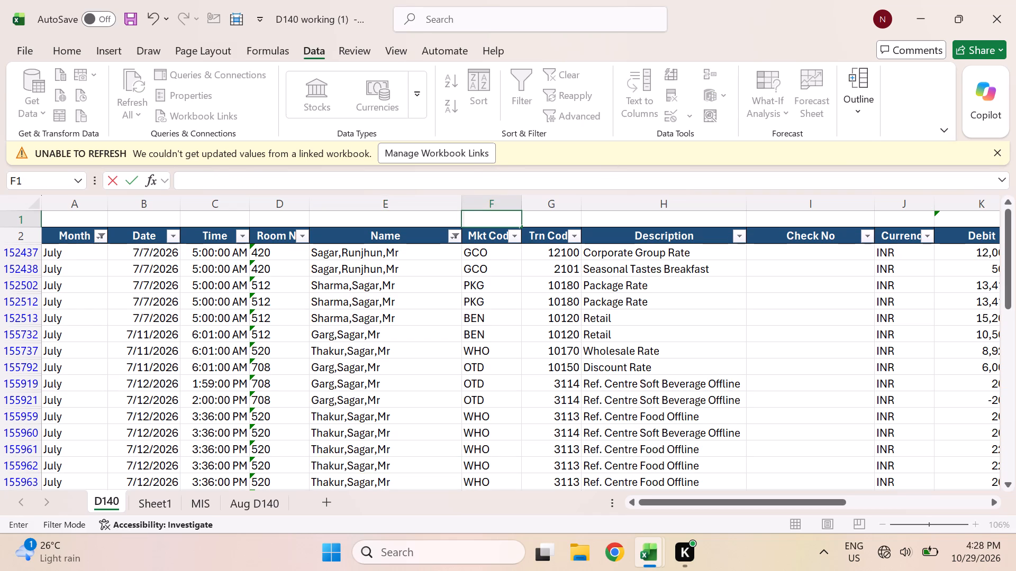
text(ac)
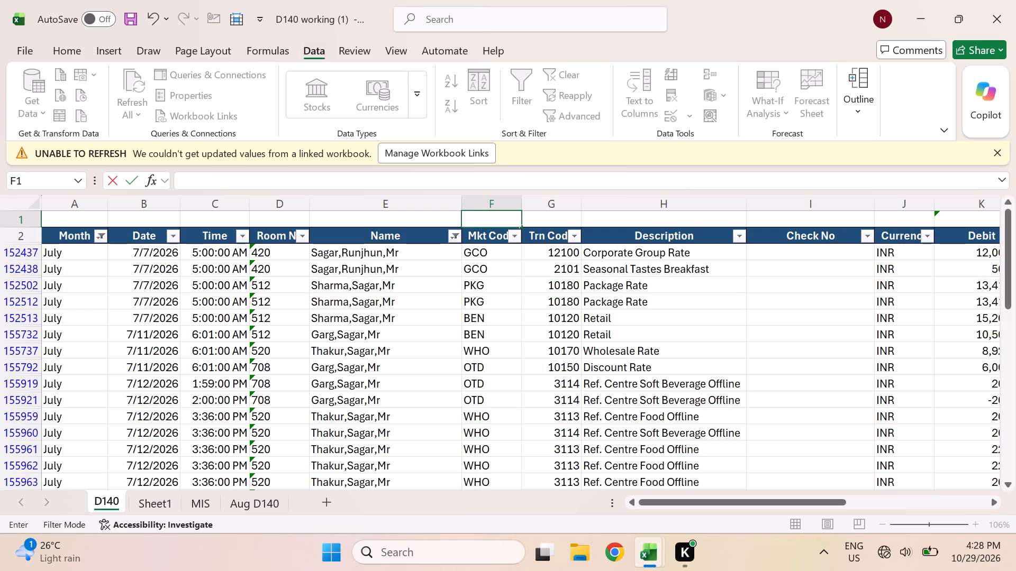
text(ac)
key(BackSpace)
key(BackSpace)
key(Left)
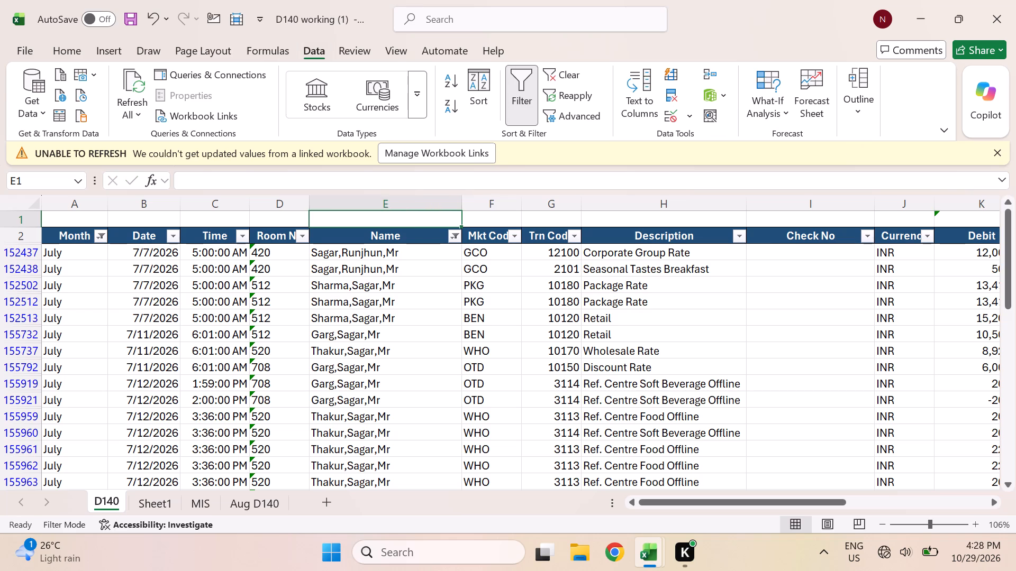
Clear all filters in D140 and filter the Month column to July only.
text(ac)
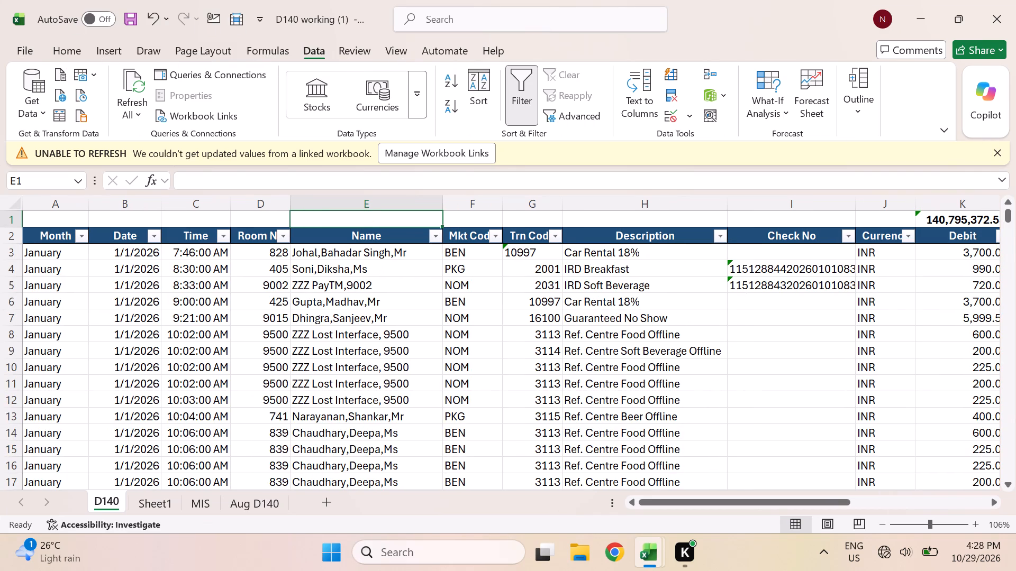
click(79, 240)
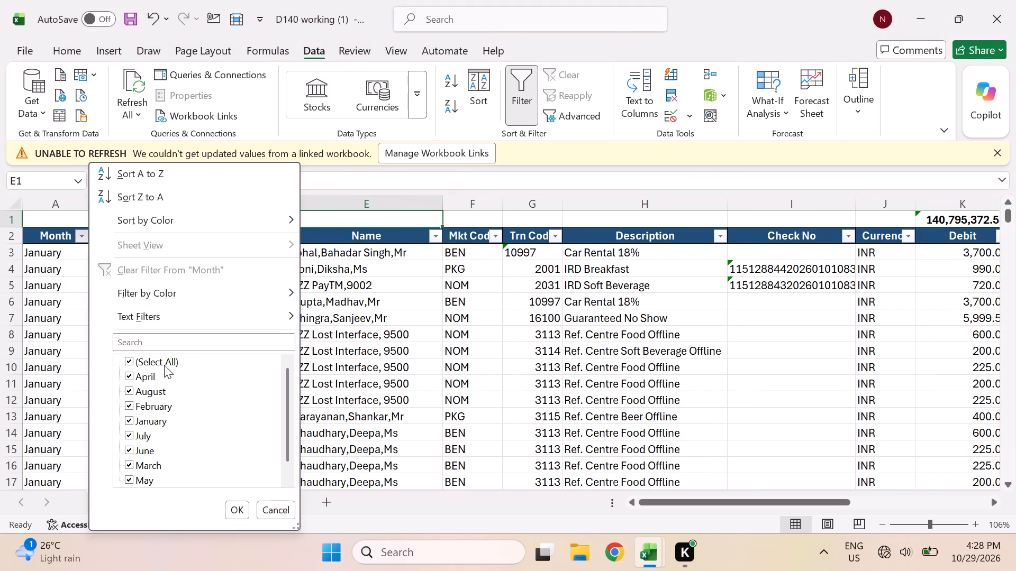
click(161, 365)
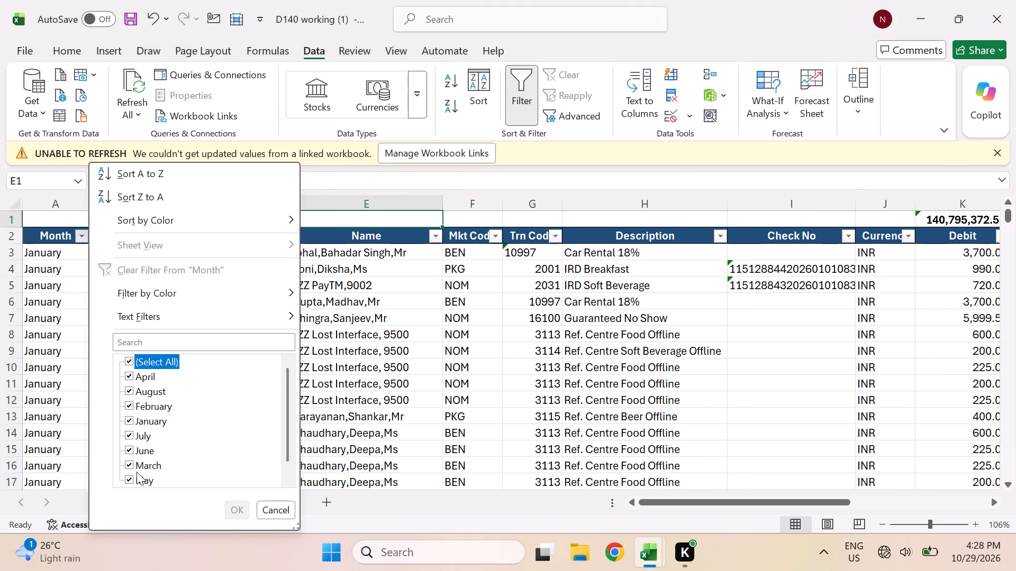
click(129, 434)
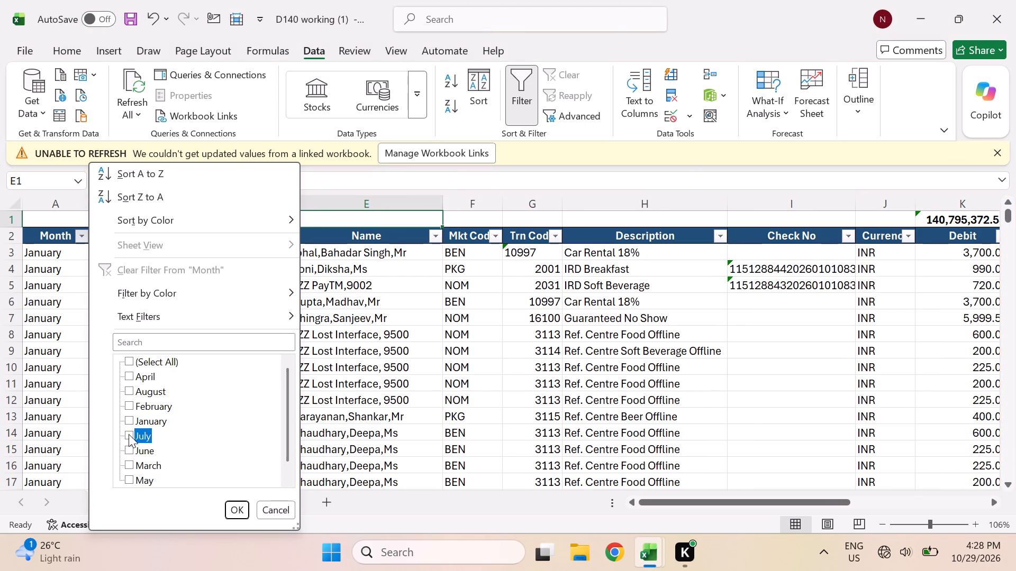
key(Return)
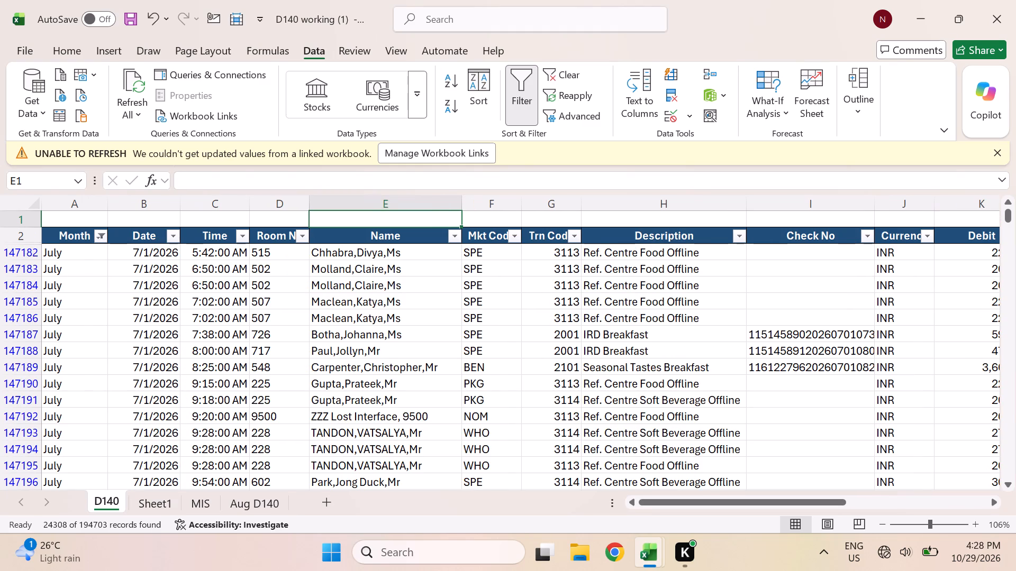
Copy the name SAGAR from cell R301 of JUL-26 (2) and filter the D140 Name column by it, without its leading space.
key(alt+Tab)
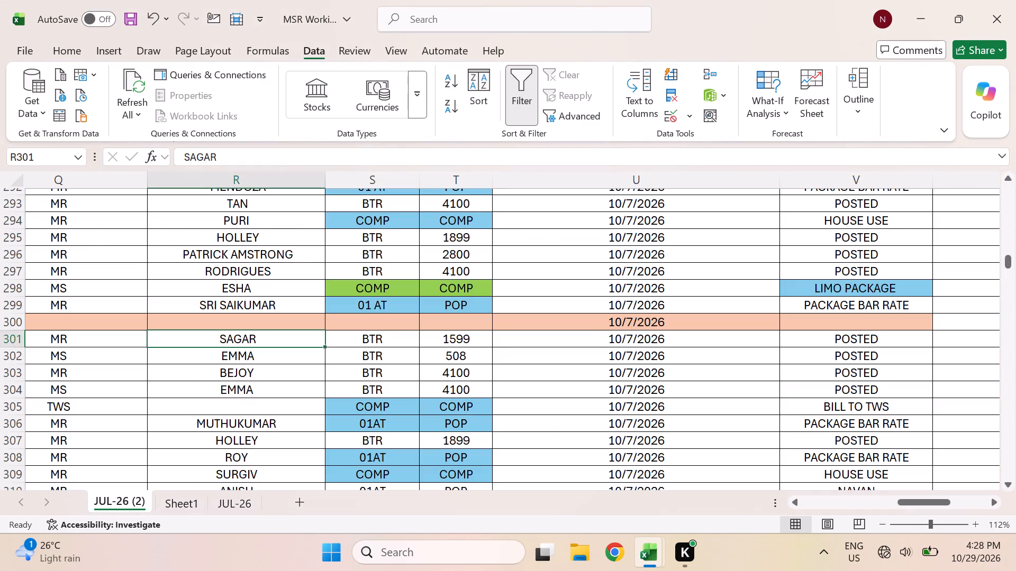
key(ctrl+c)
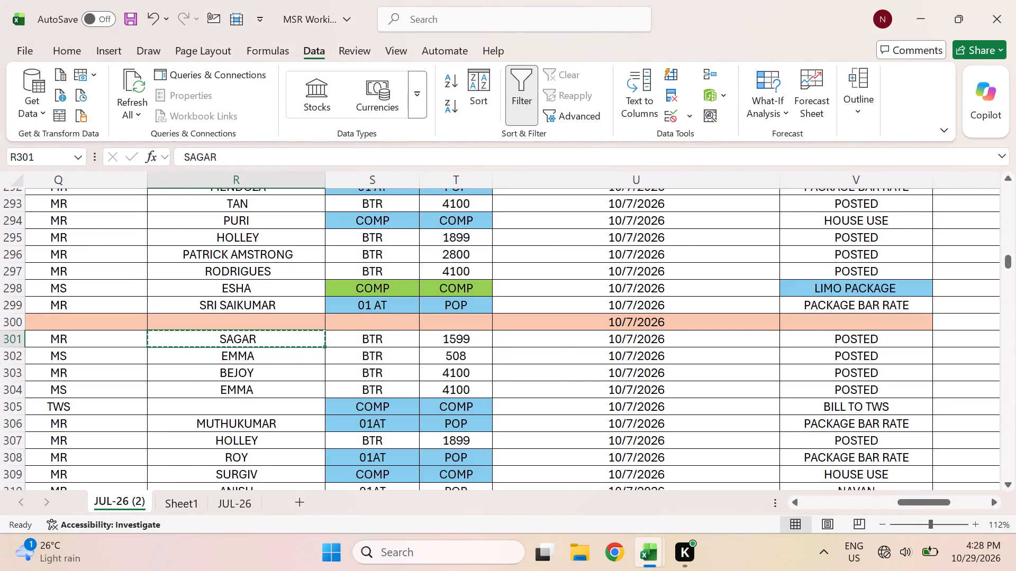
key(alt+Tab)
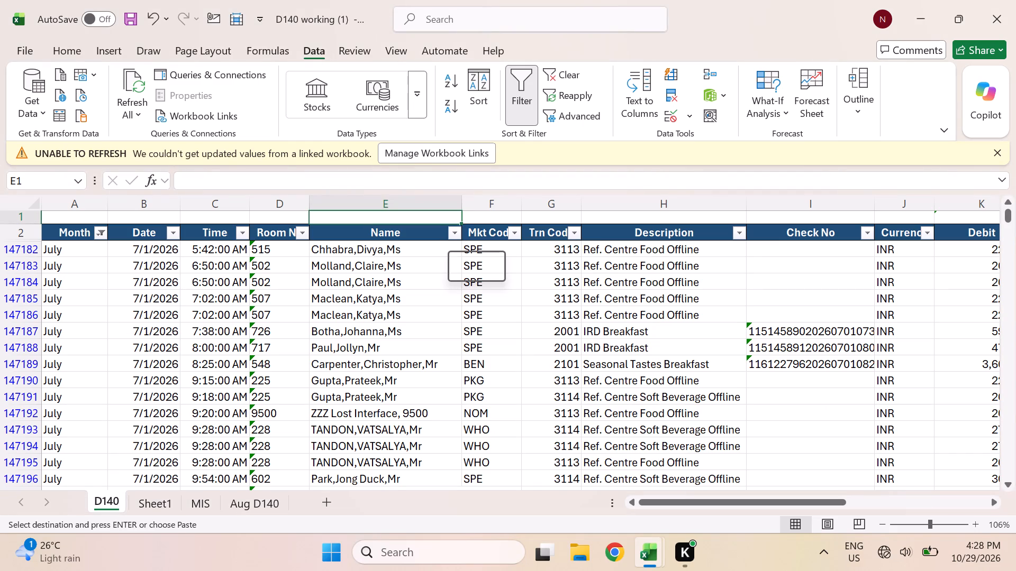
click(454, 232)
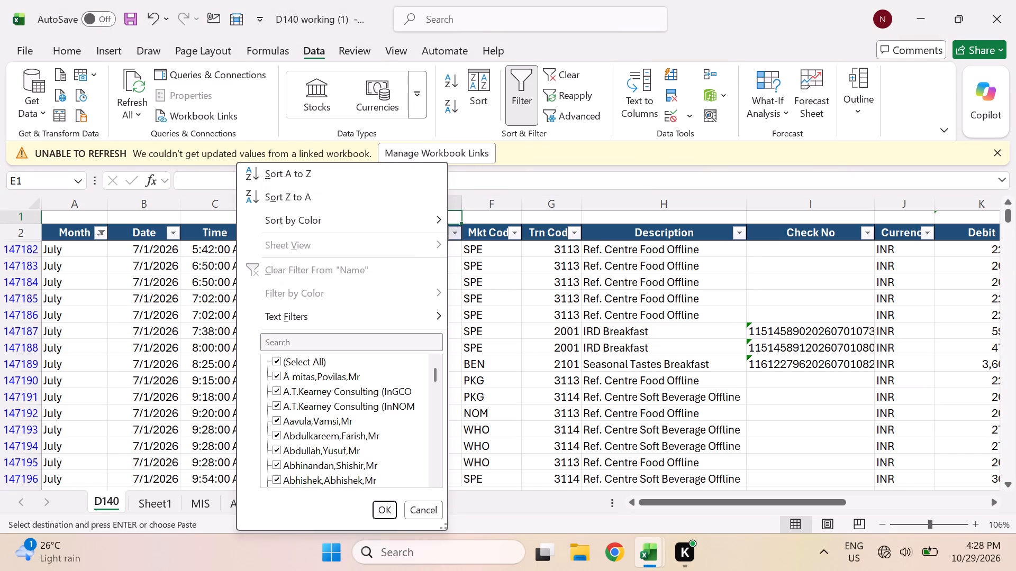
click(300, 342)
key(ctrl+v)
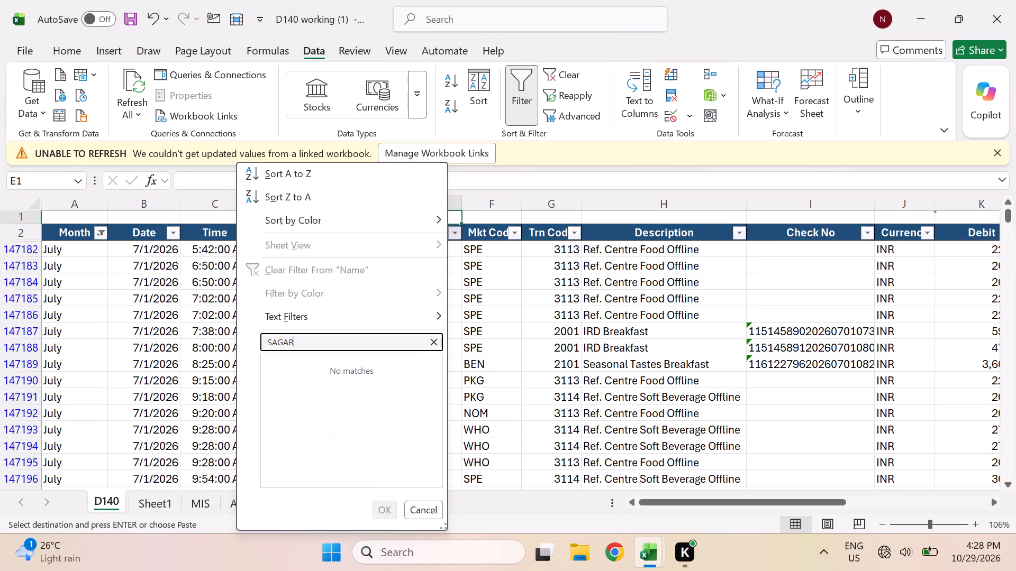
key(Left)
key(Left)
key(Left)
key(Left)
key(Left)
key(BackSpace)
key(Return)
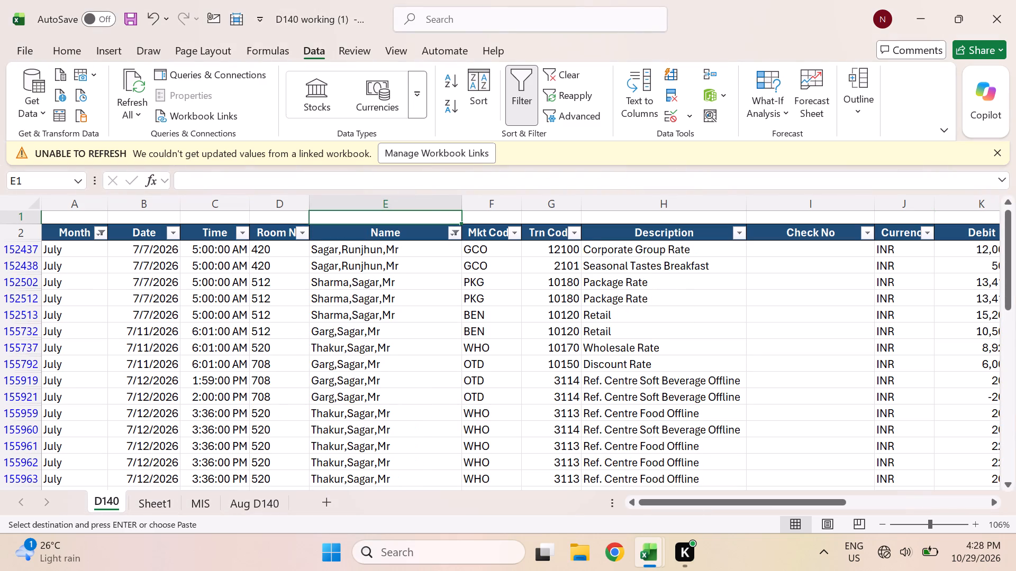
Examine SAGAR's amount, posting status and remarks in row 301 of JUL-26 (2) against the filtered D140 postings.
key(alt+Tab)
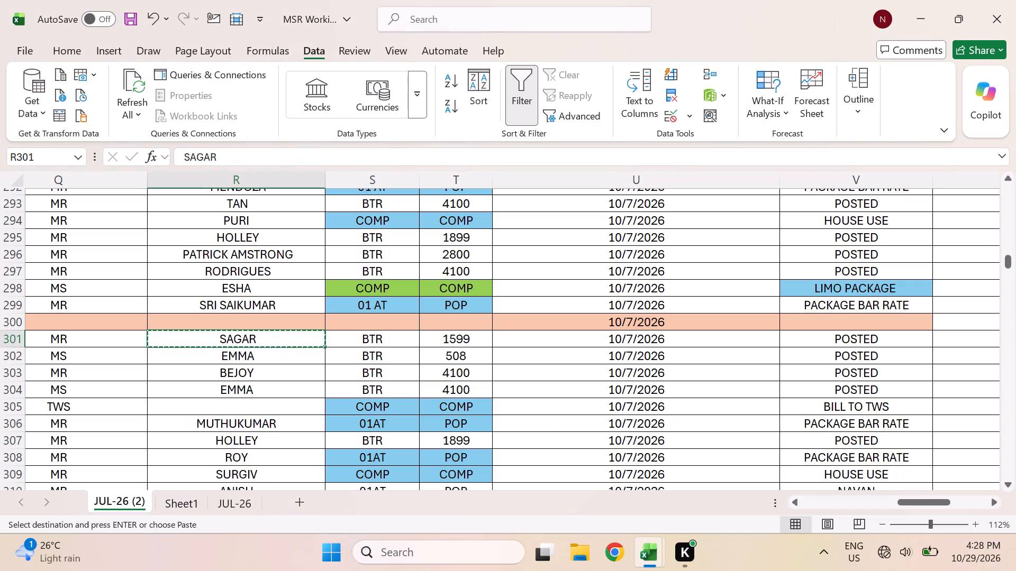
scroll(621, 357, left, 2)
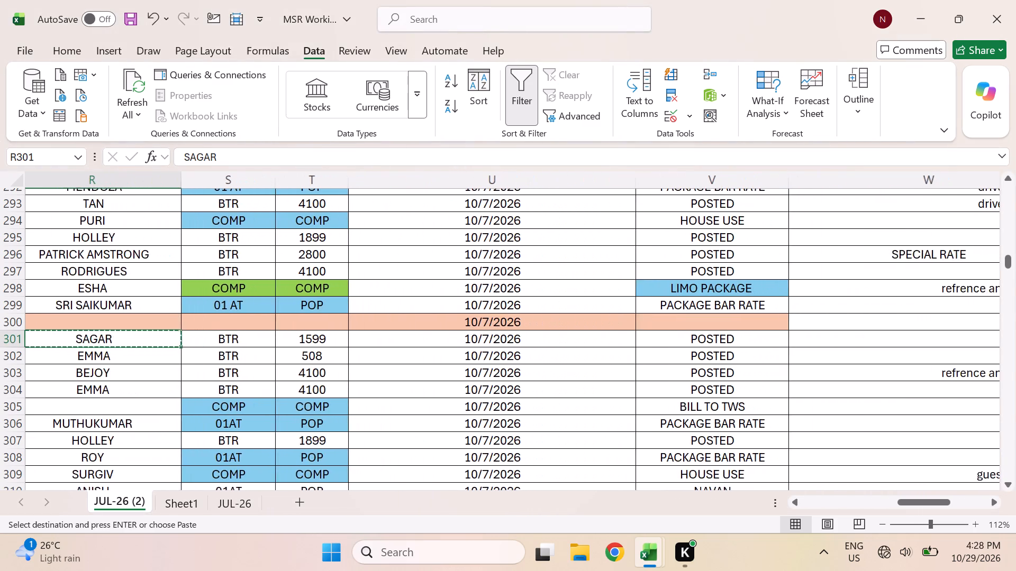
scroll(621, 357, left, 1)
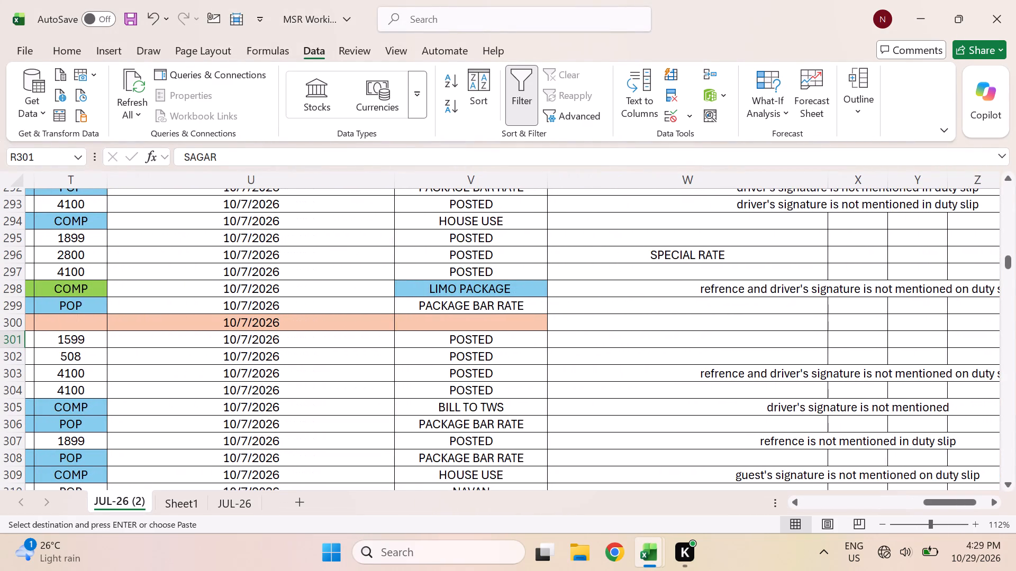
click(855, 340)
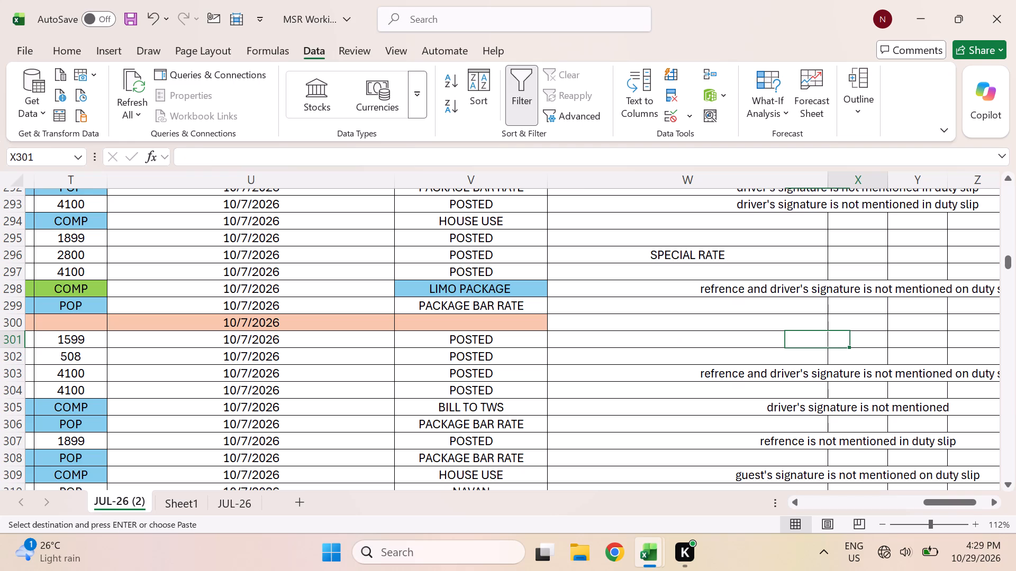
scroll(787, 339, right, 3)
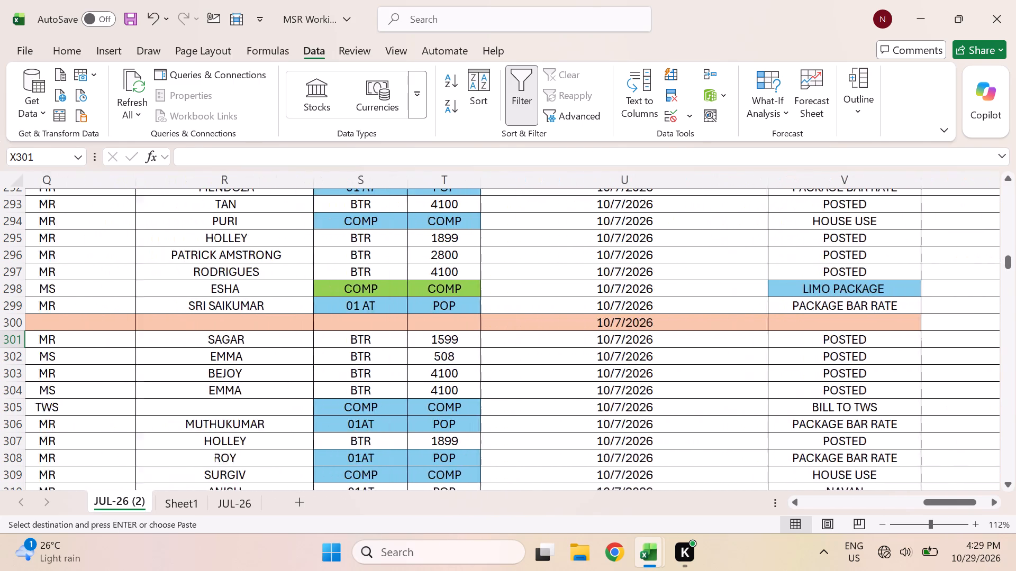
scroll(787, 339, right, 1)
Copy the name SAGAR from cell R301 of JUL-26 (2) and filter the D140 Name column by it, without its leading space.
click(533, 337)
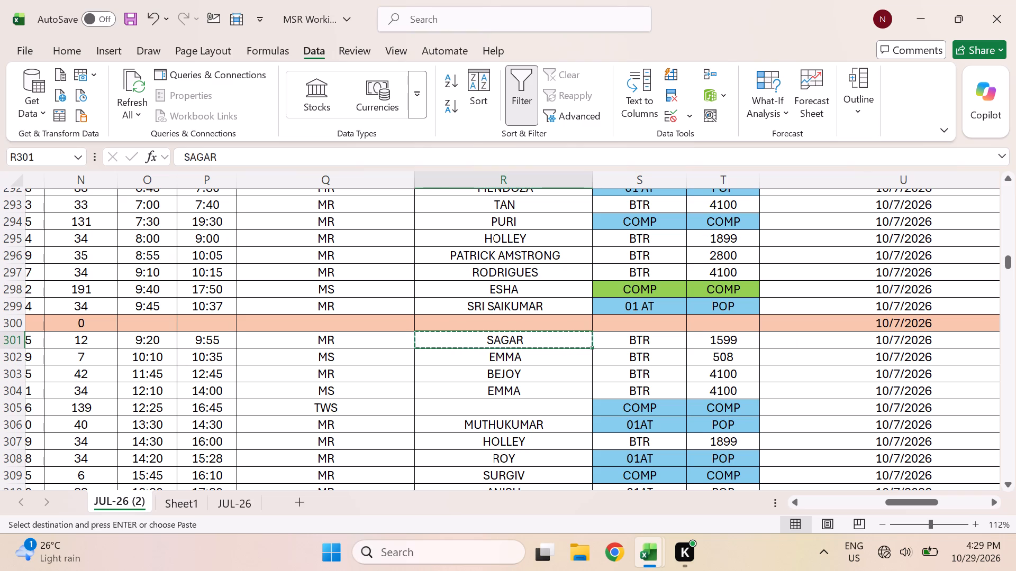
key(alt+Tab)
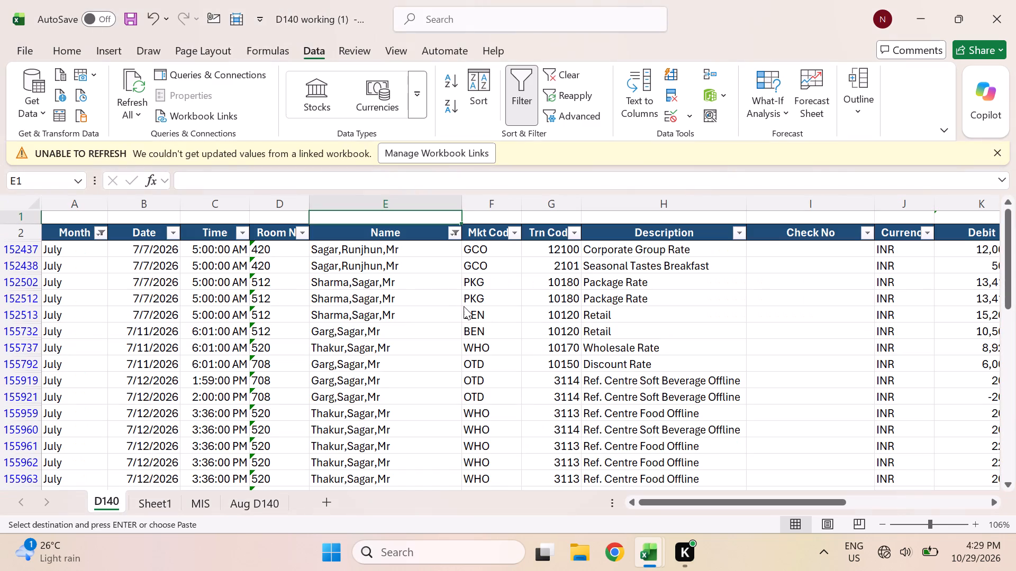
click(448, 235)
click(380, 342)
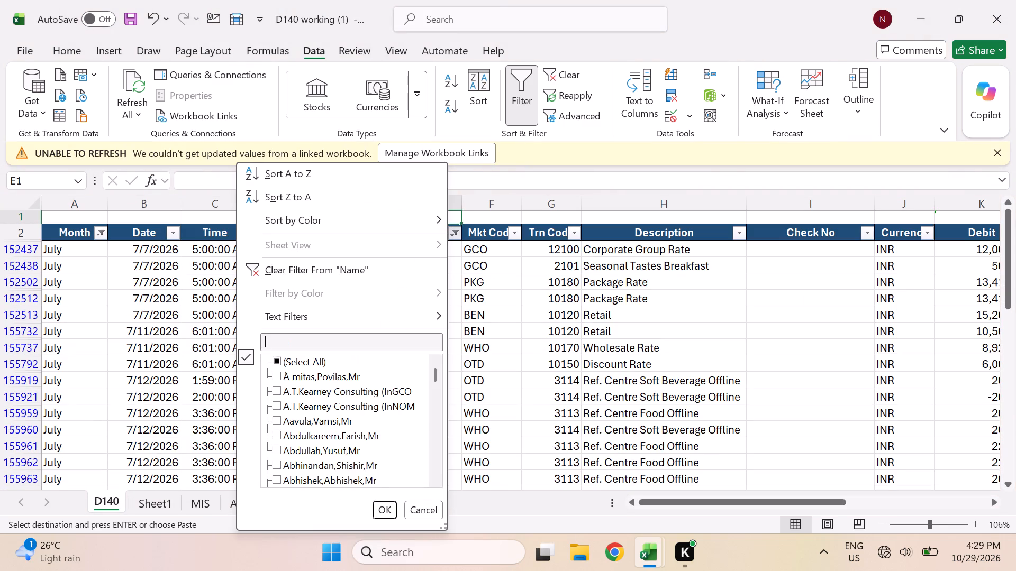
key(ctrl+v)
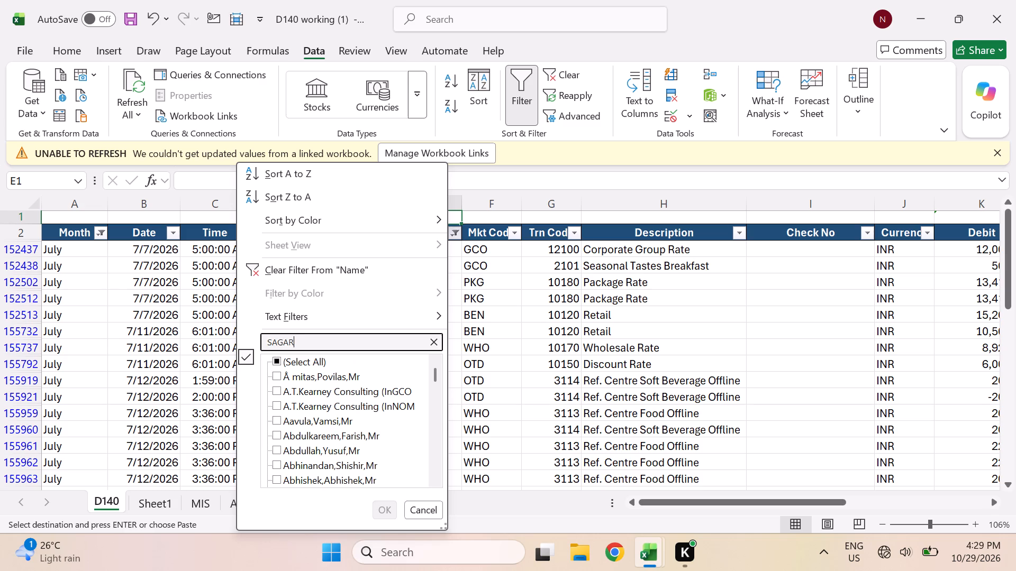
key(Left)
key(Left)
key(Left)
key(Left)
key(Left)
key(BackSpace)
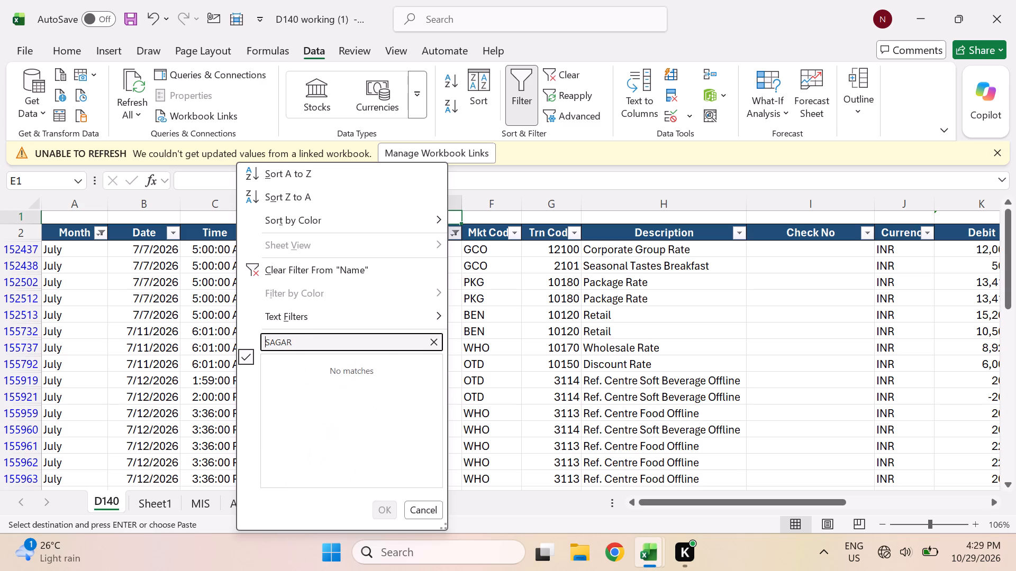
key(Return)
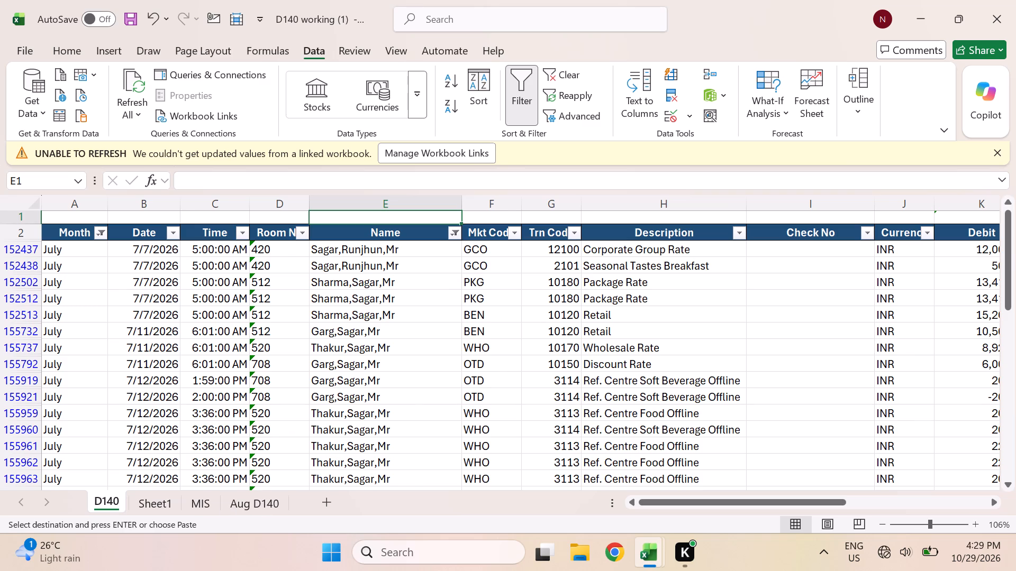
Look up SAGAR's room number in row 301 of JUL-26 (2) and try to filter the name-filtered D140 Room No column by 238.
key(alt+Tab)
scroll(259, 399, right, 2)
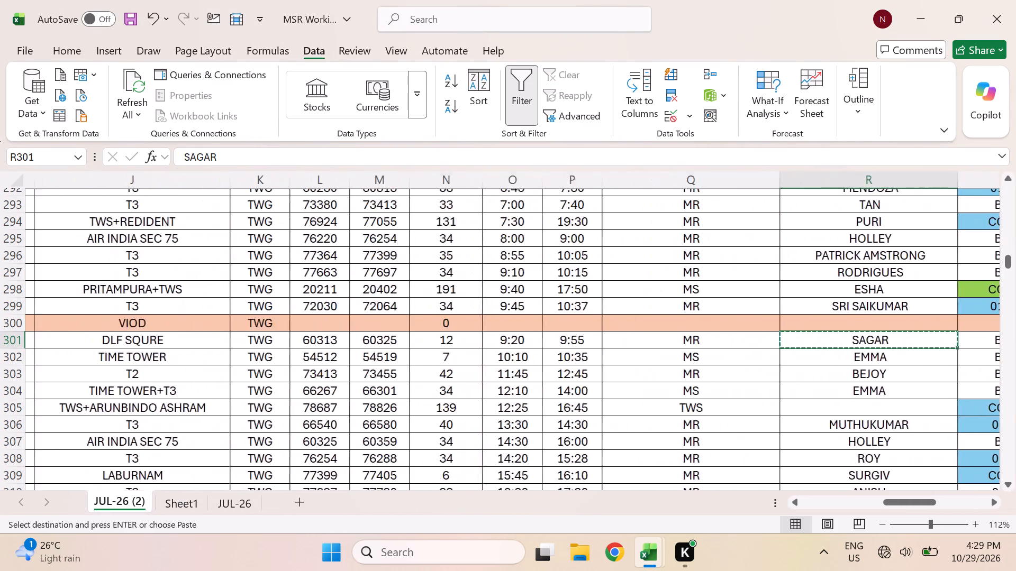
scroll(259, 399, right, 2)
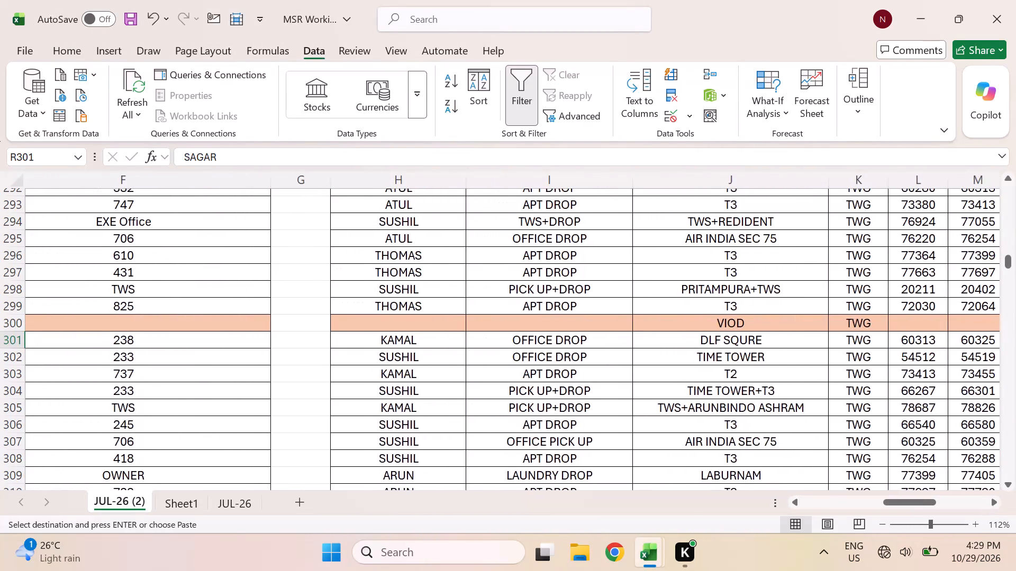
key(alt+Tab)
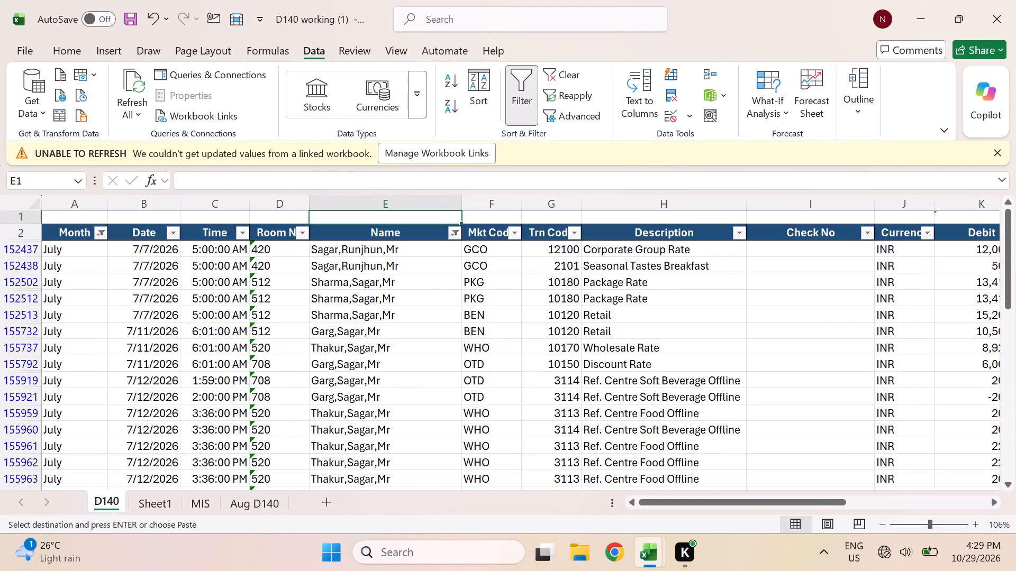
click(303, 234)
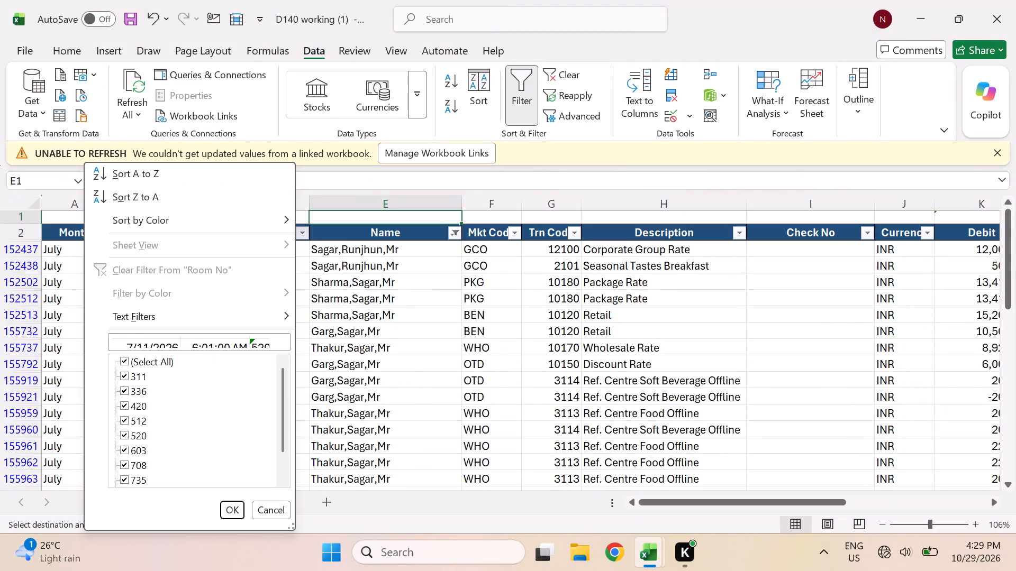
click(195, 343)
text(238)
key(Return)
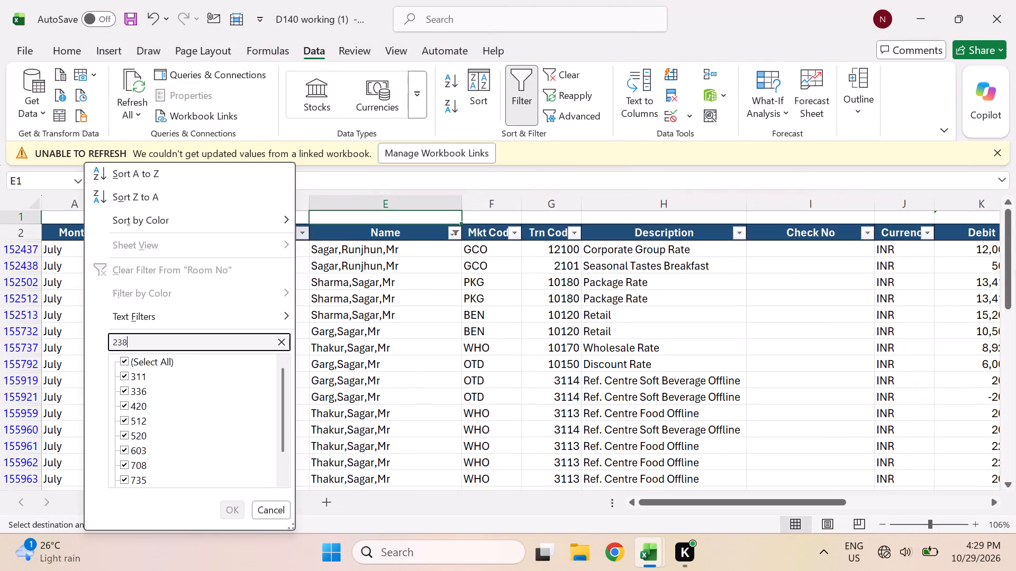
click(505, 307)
Clear all filters in D140 and filter the Month column to July only.
text(ac)
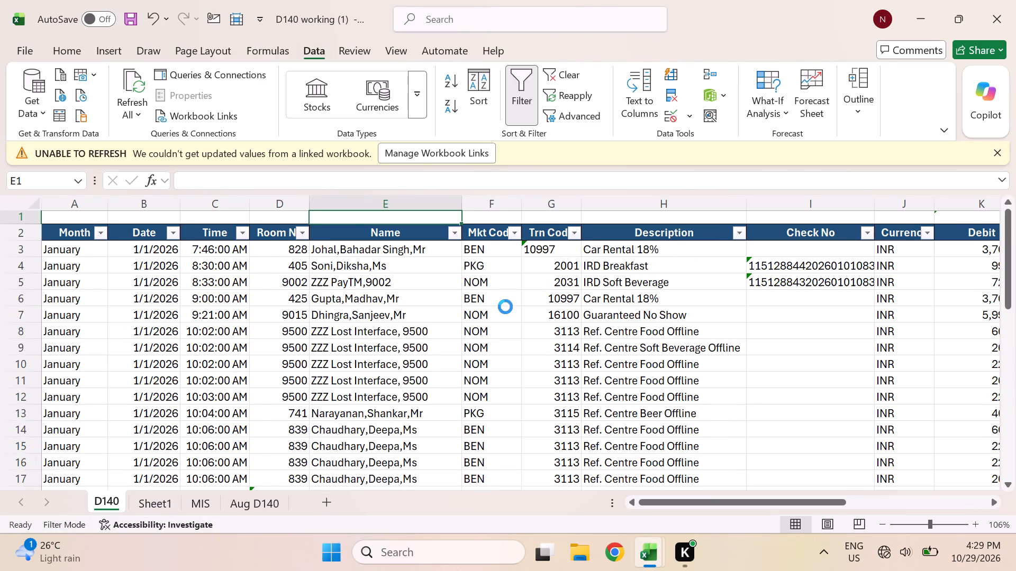
click(85, 235)
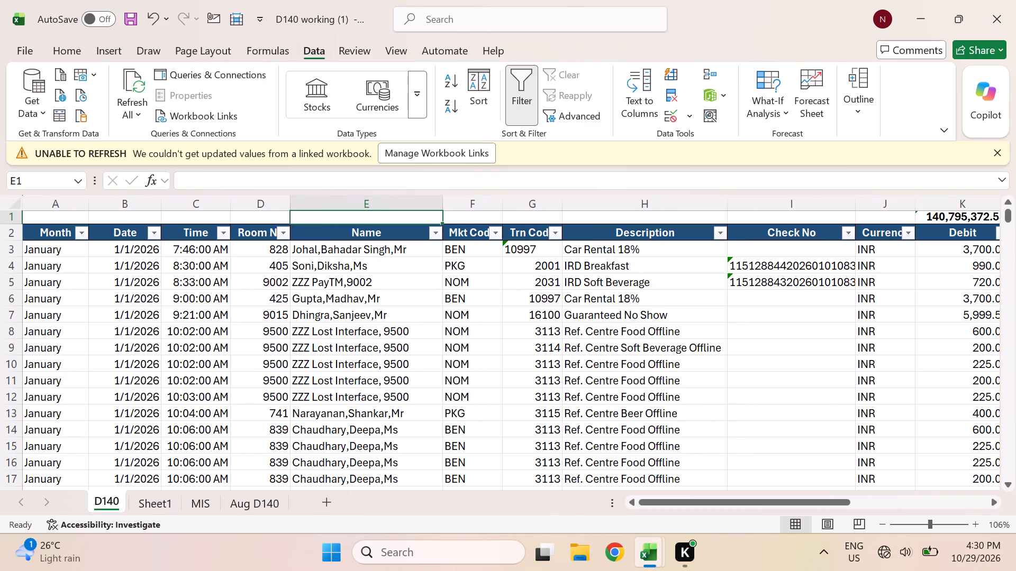
drag(155, 357, 148, 410)
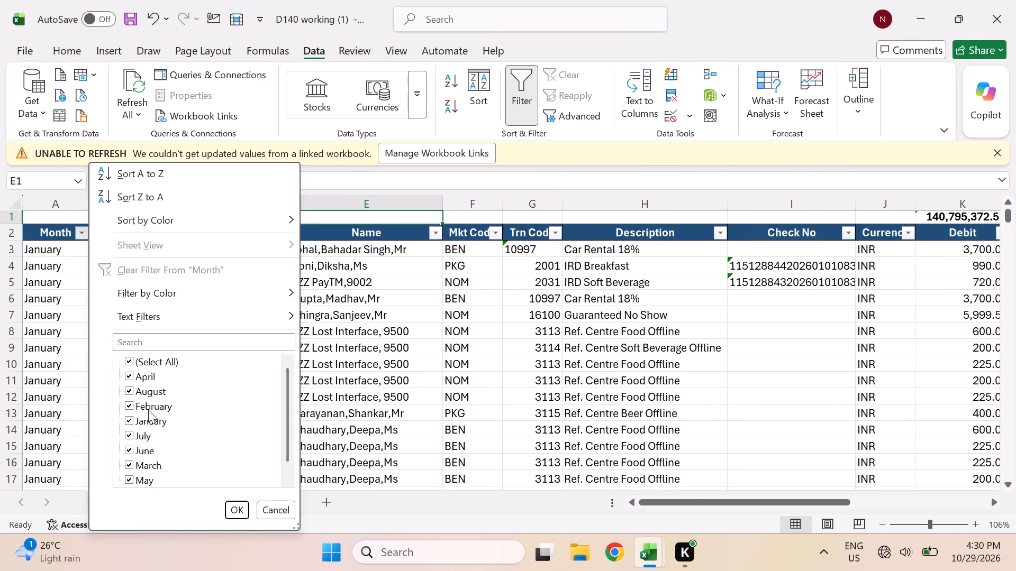
drag(148, 410, 129, 365)
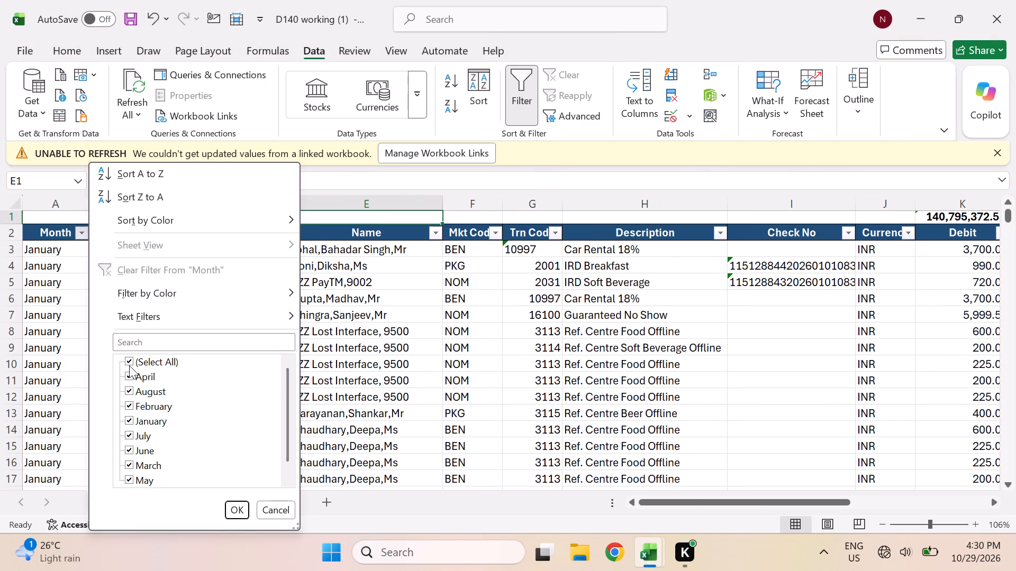
drag(129, 365, 128, 363)
click(128, 363)
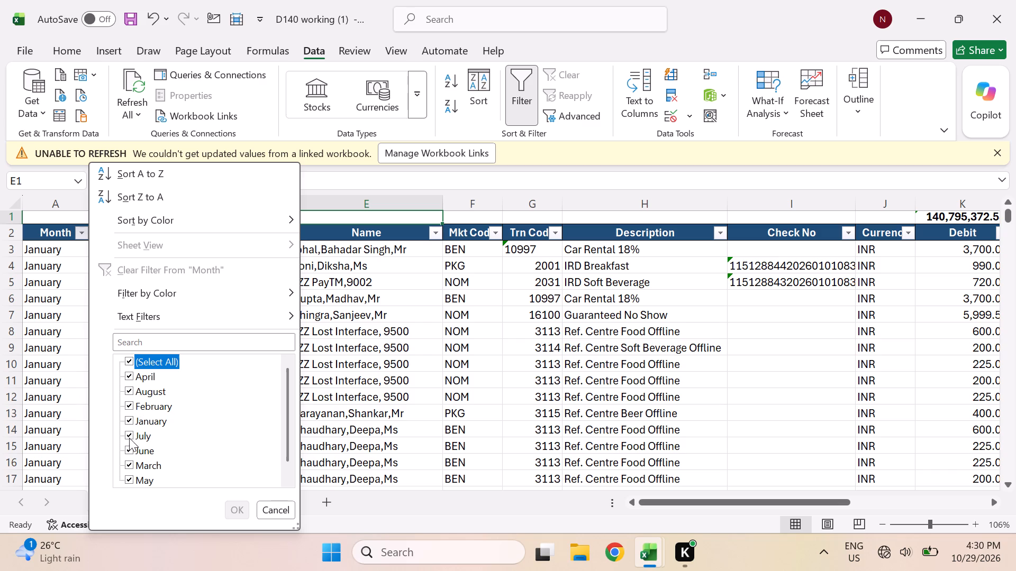
click(125, 436)
key(Return)
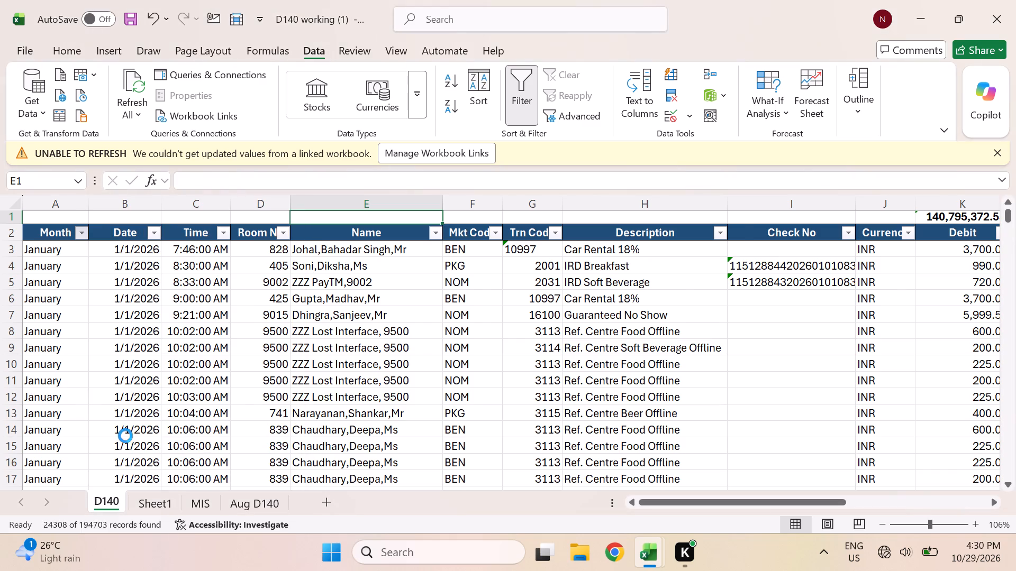
Filter the D140 Room No column by 238.
click(302, 236)
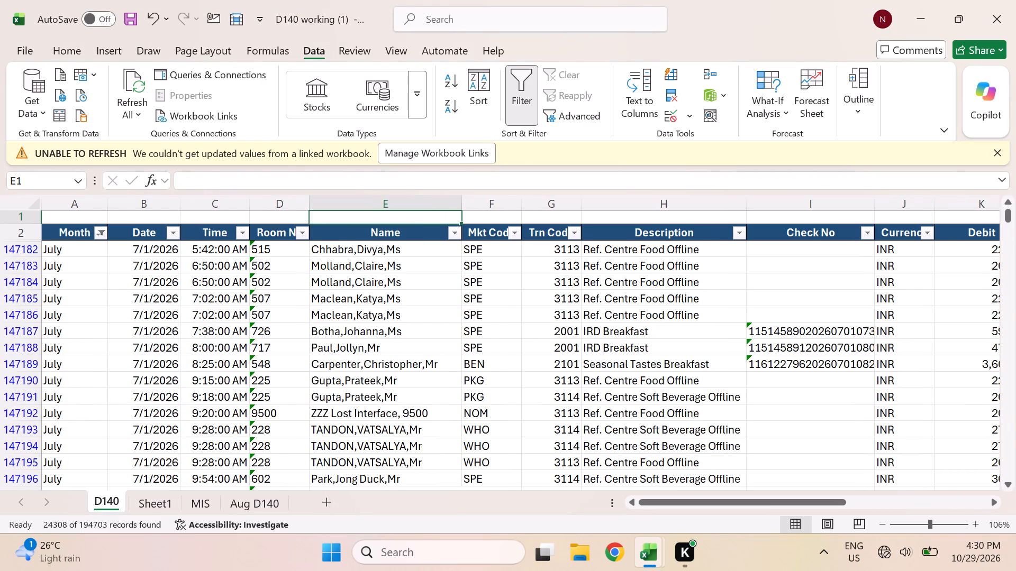
click(157, 340)
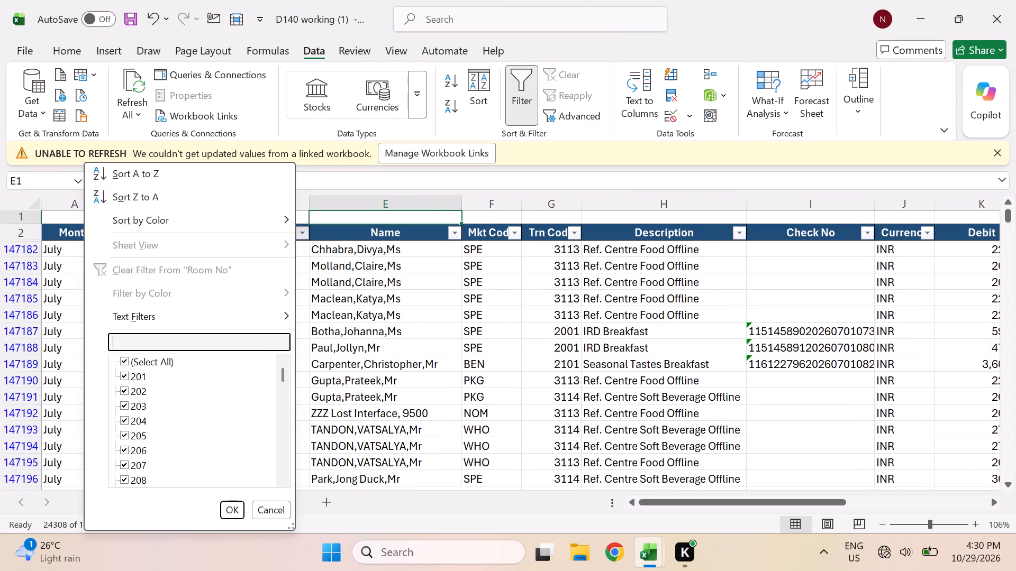
text(238)
key(Return)
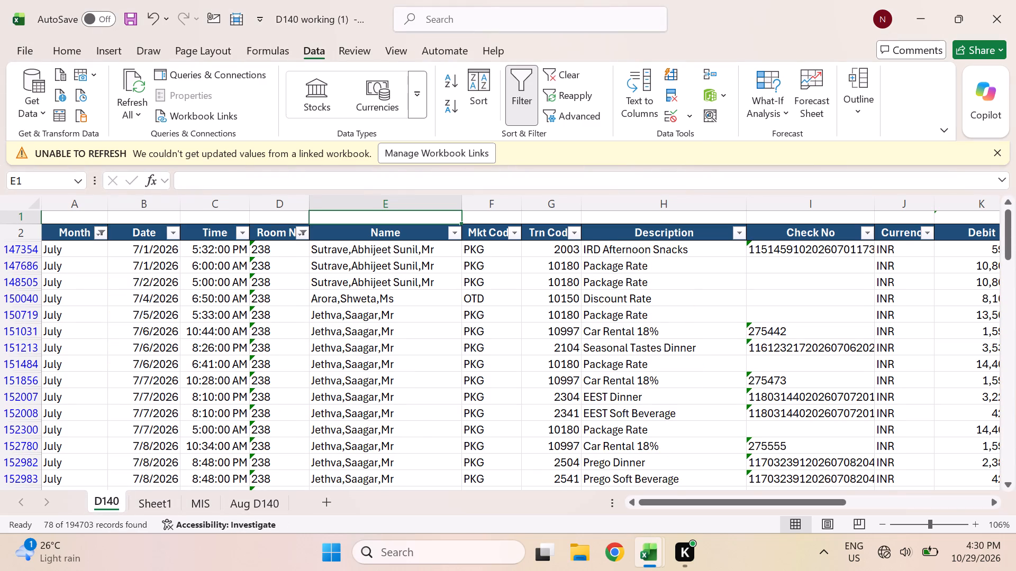
Compare the Car Rental 18% postings for room 238 in D140 with SAGAR's duty record in row 301 of JUL-26 (2).
scroll(190, 407, down, 2)
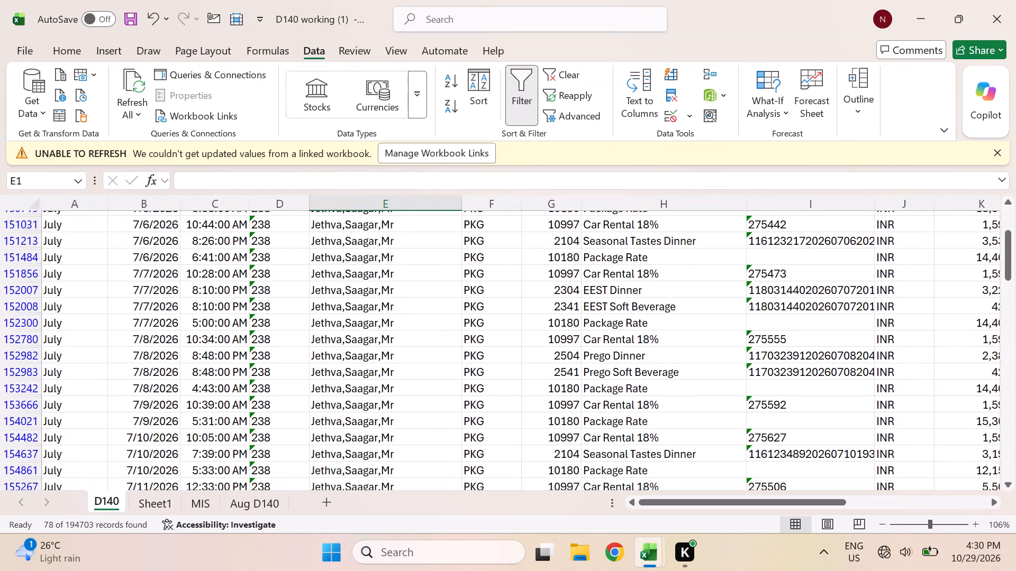
scroll(343, 450, left, 1)
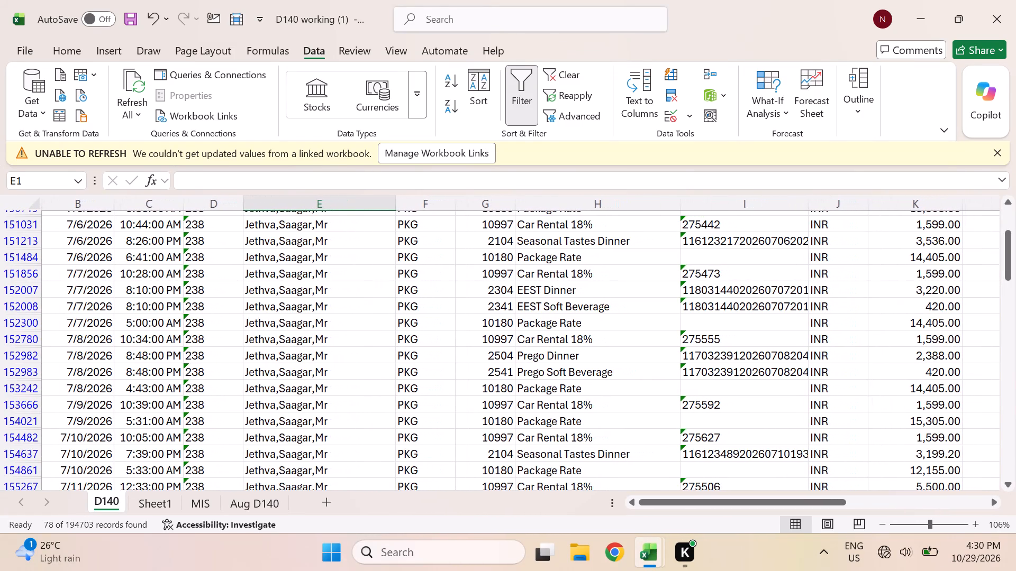
scroll(343, 450, left, 2)
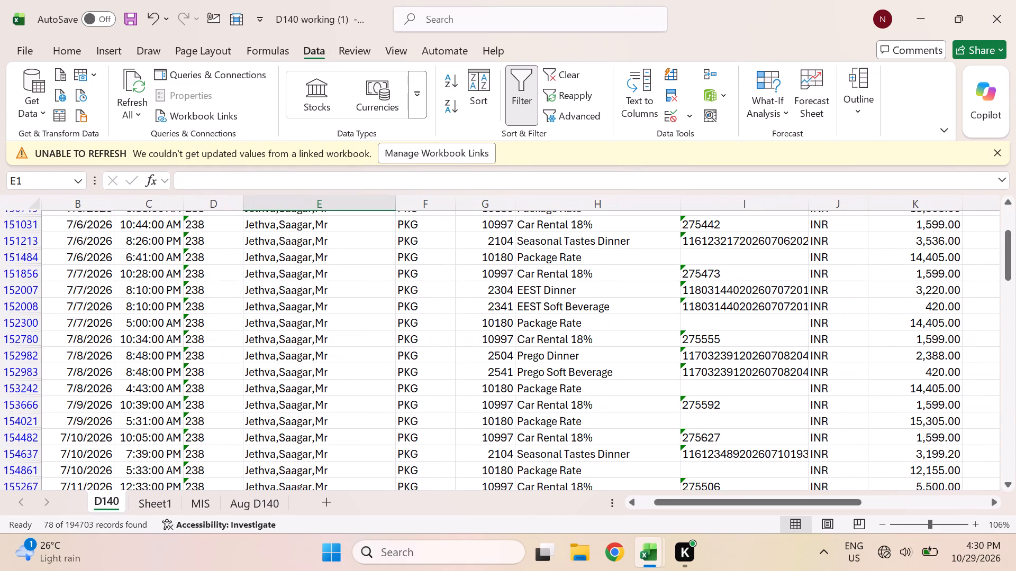
key(alt+Tab)
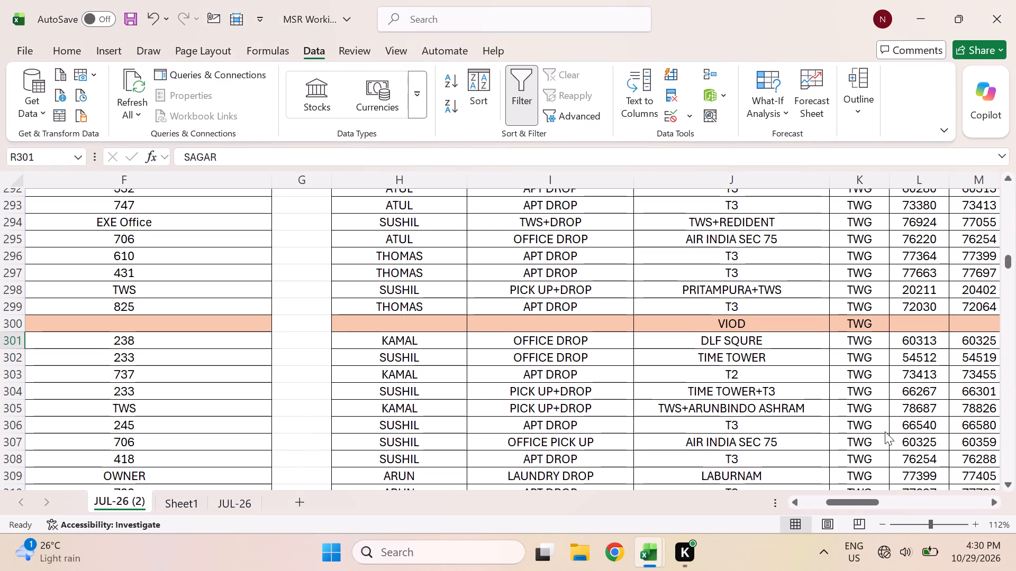
scroll(825, 317, left, 1)
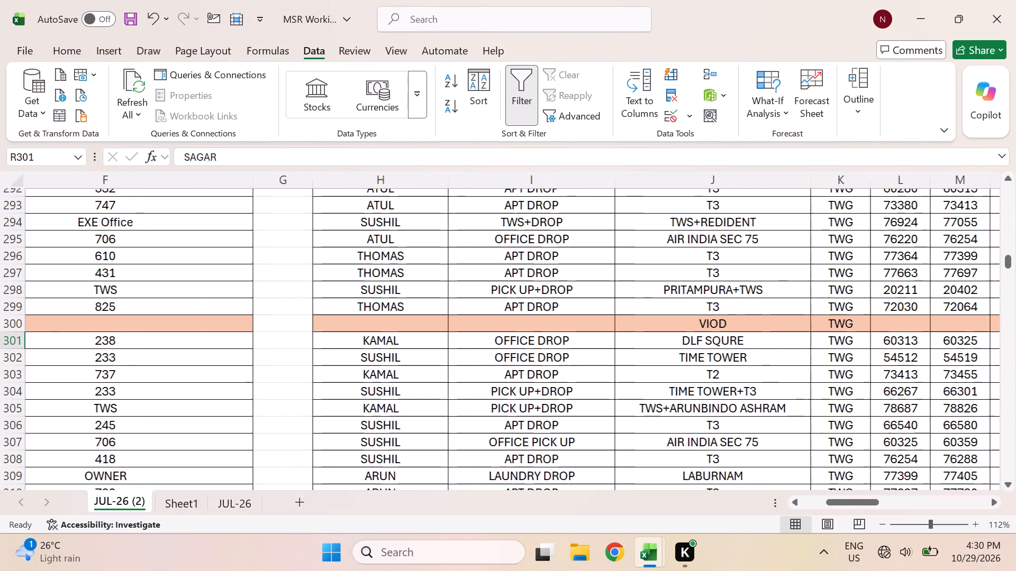
scroll(825, 317, left, 3)
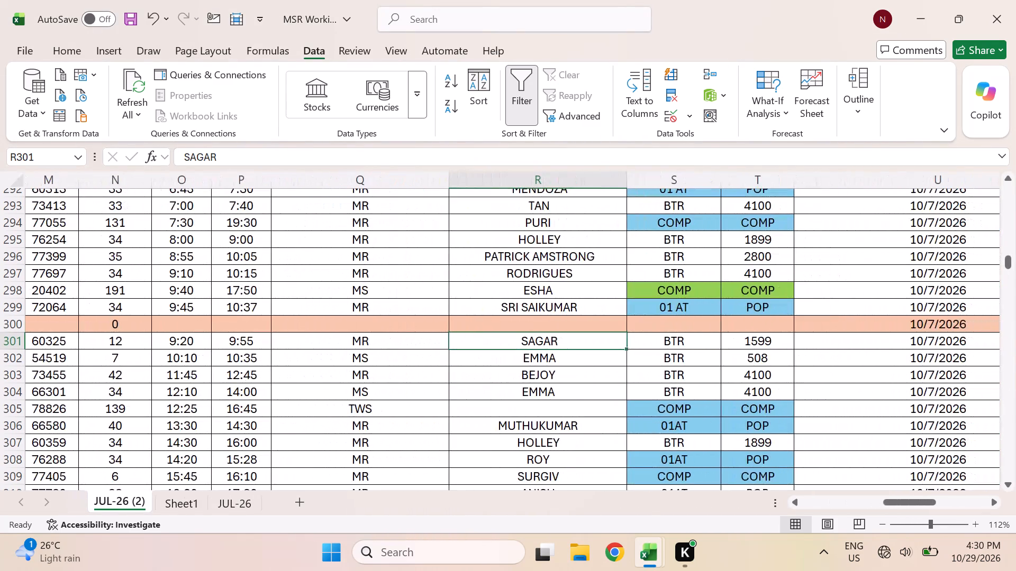
key(alt+Tab)
key(alt+Tab)
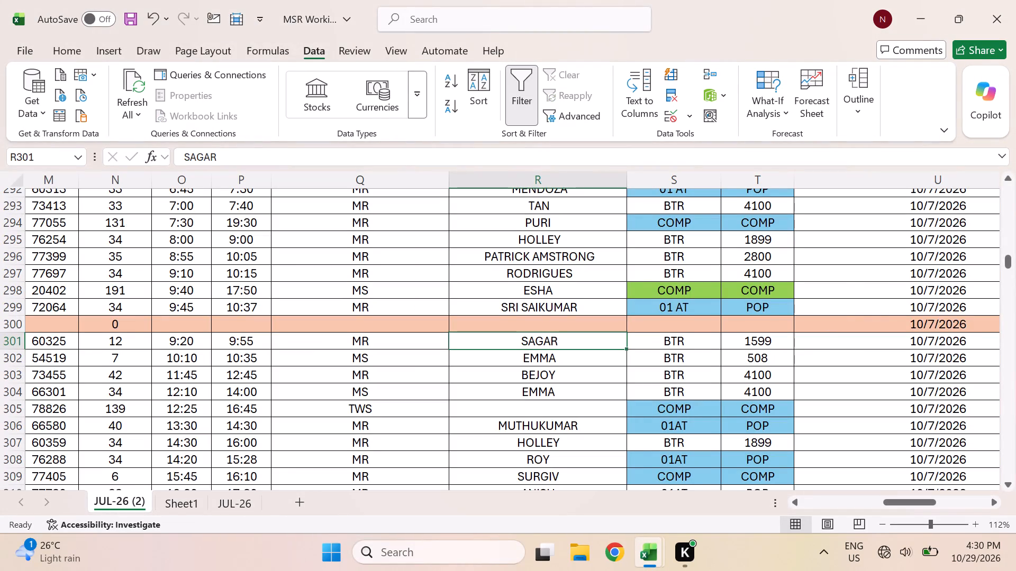
Clear all filters in D140 and filter the Month column to July only.
click(594, 357)
key(ctrl+c)
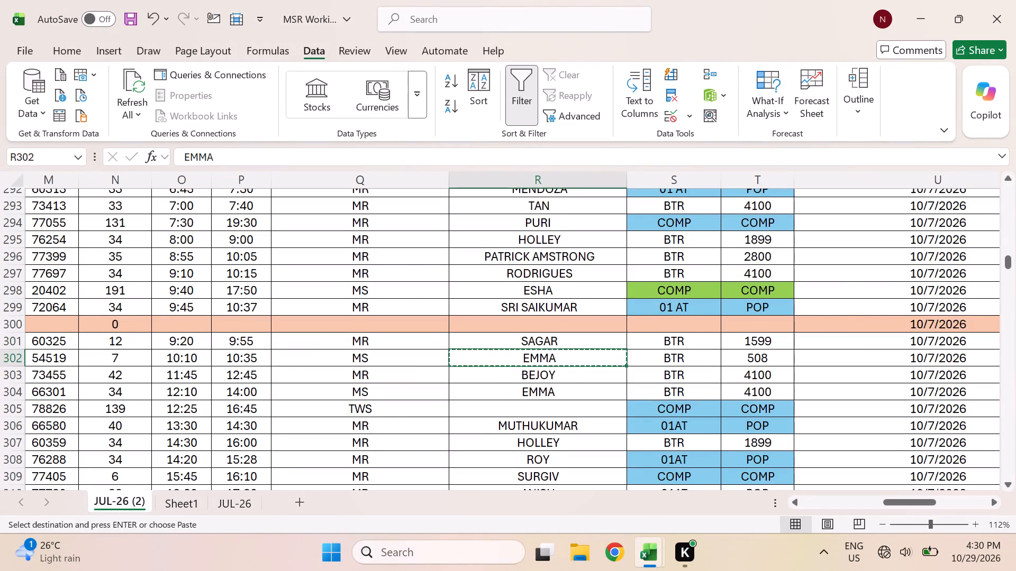
key(alt+Tab)
scroll(537, 318, up, 3)
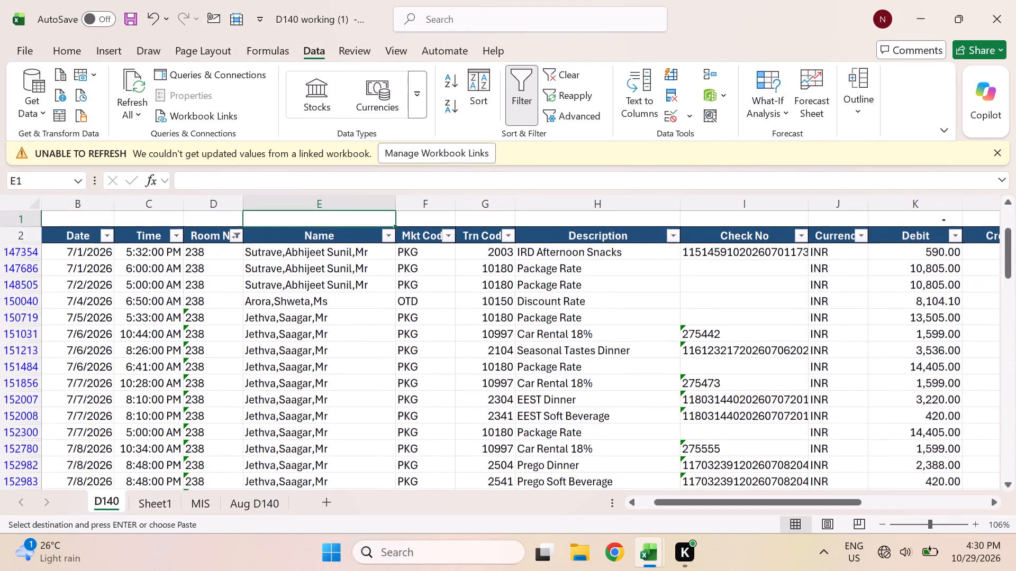
click(386, 235)
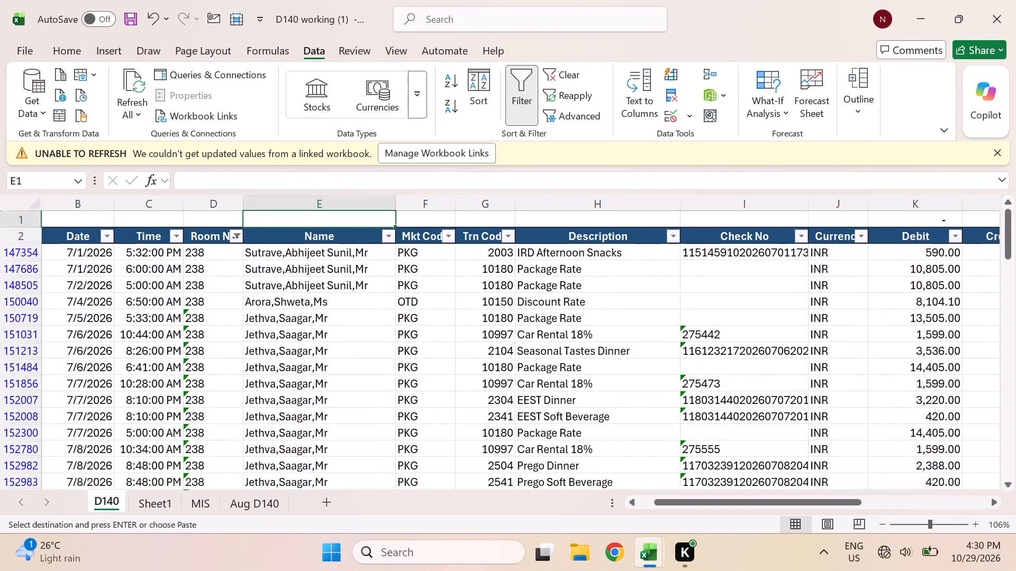
click(467, 321)
text(ac)
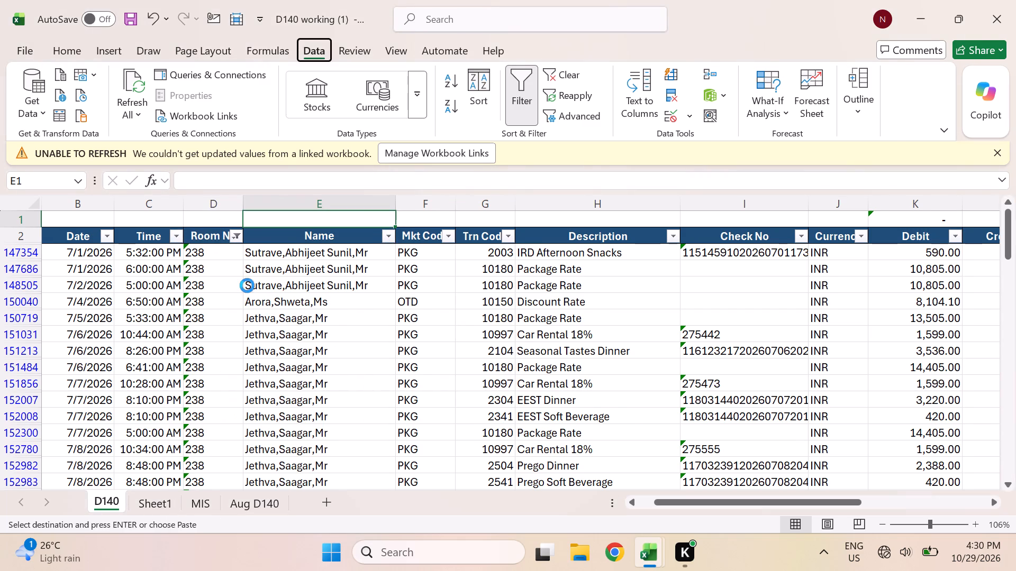
scroll(96, 261, right, 2)
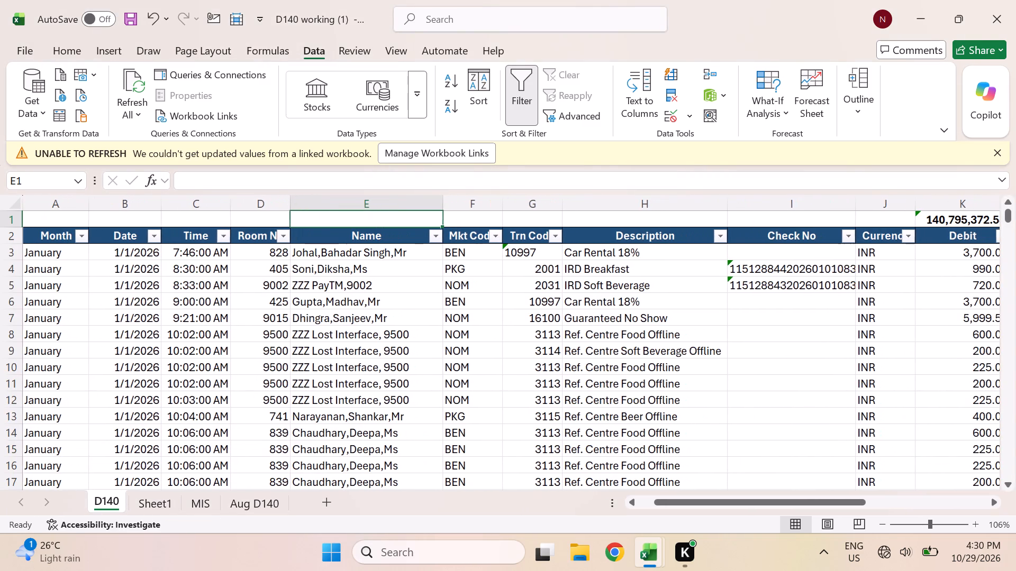
click(80, 238)
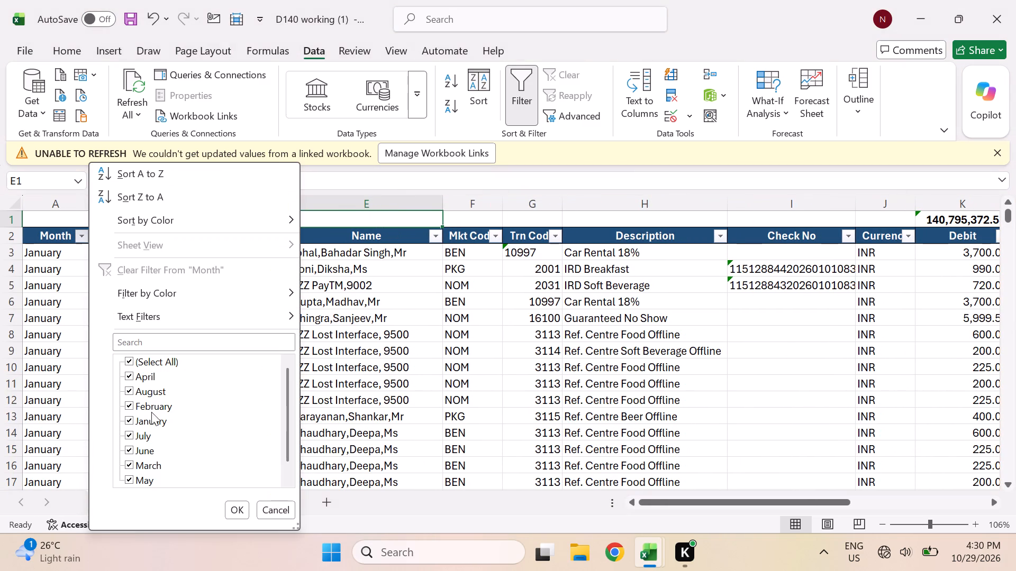
click(142, 356)
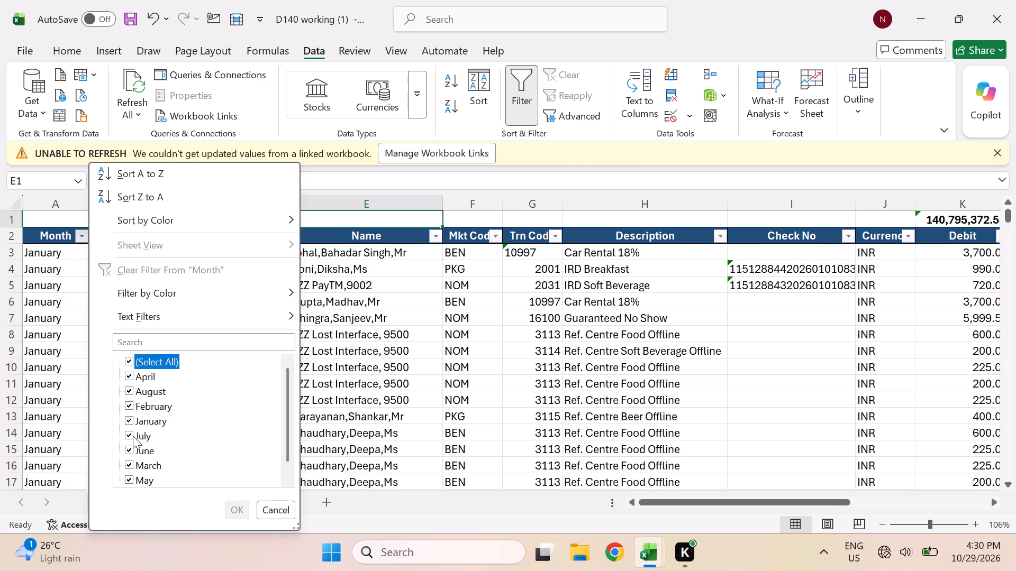
click(127, 436)
key(Return)
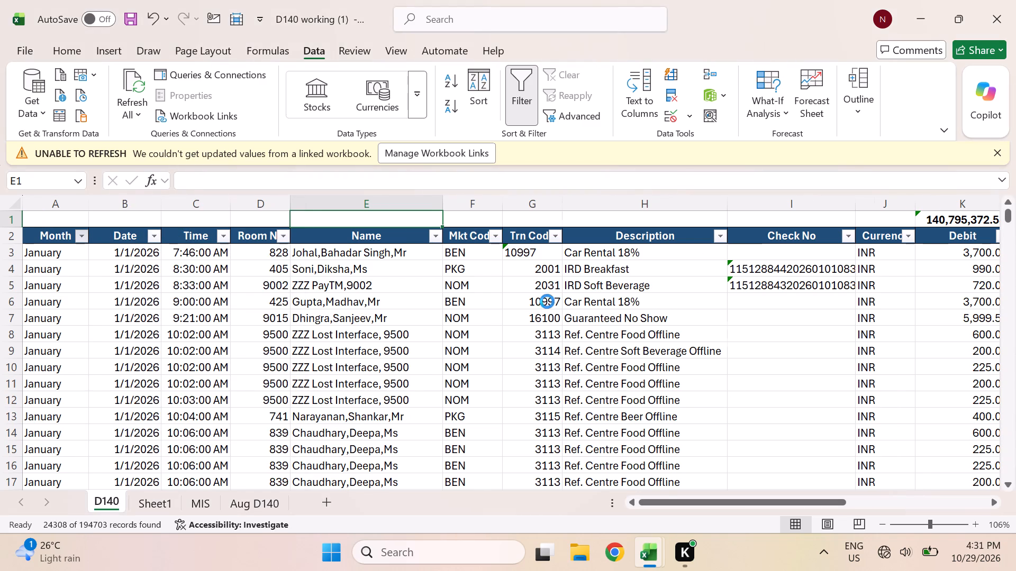
Filter the D140 Name column by EMMA, the guest name in row 302 of JUL-26 (2), without its leading space.
key(alt+Tab)
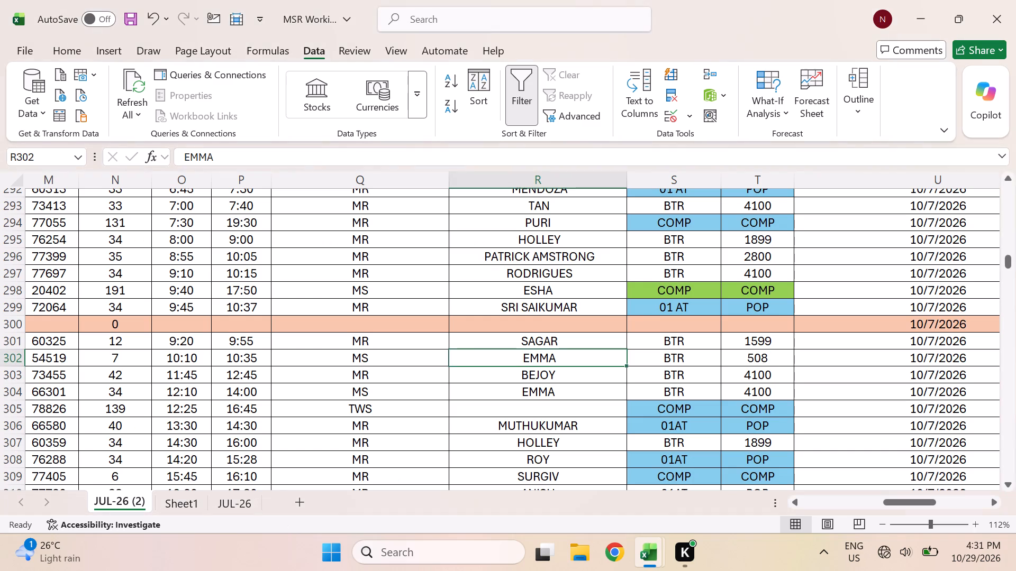
click(746, 347)
click(594, 365)
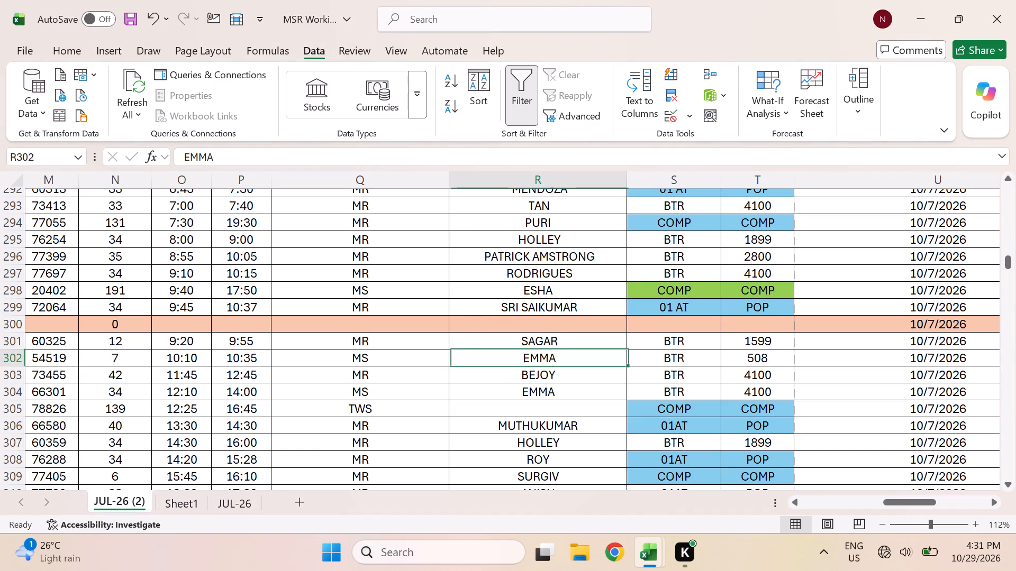
key(ctrl+c)
key(alt+Tab)
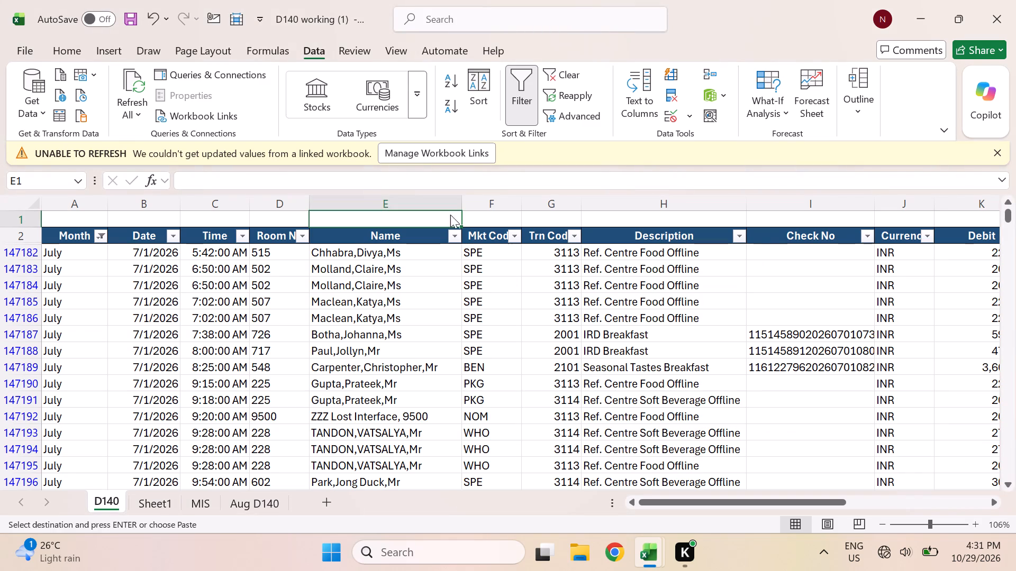
click(457, 233)
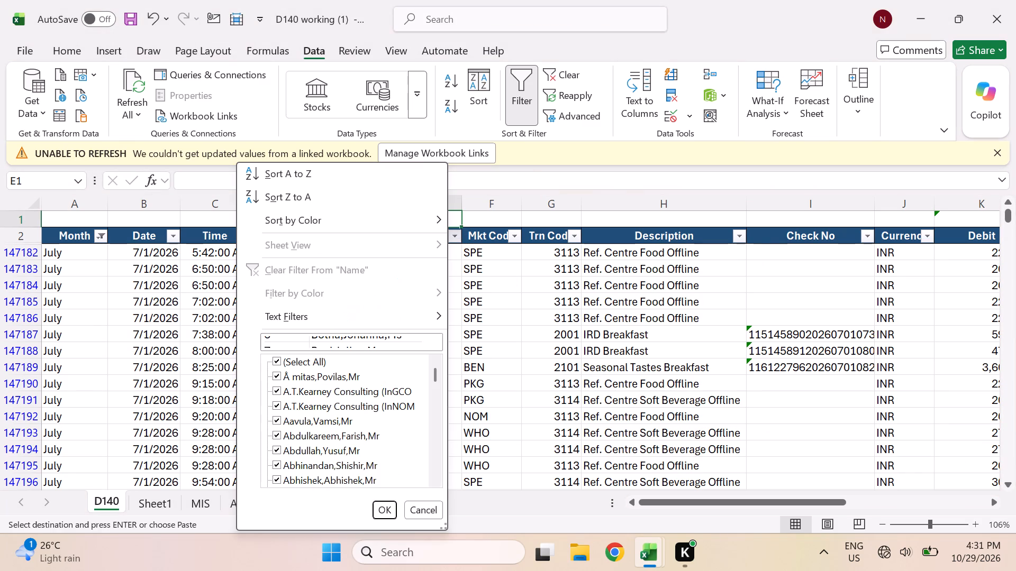
click(319, 340)
key(ctrl+v)
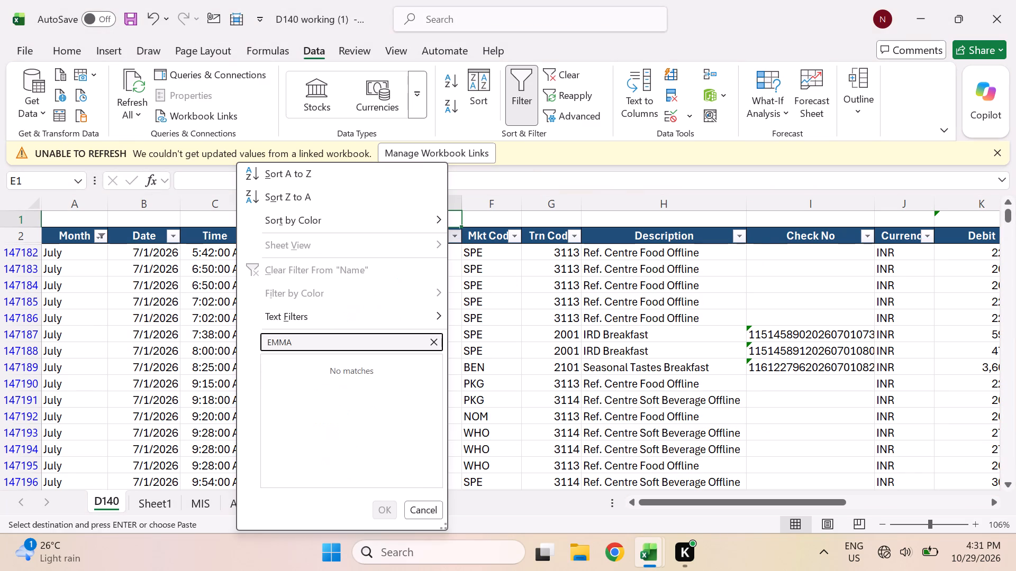
key(Left)
key(Left)
key(Left)
key(Left)
key(BackSpace)
key(Return)
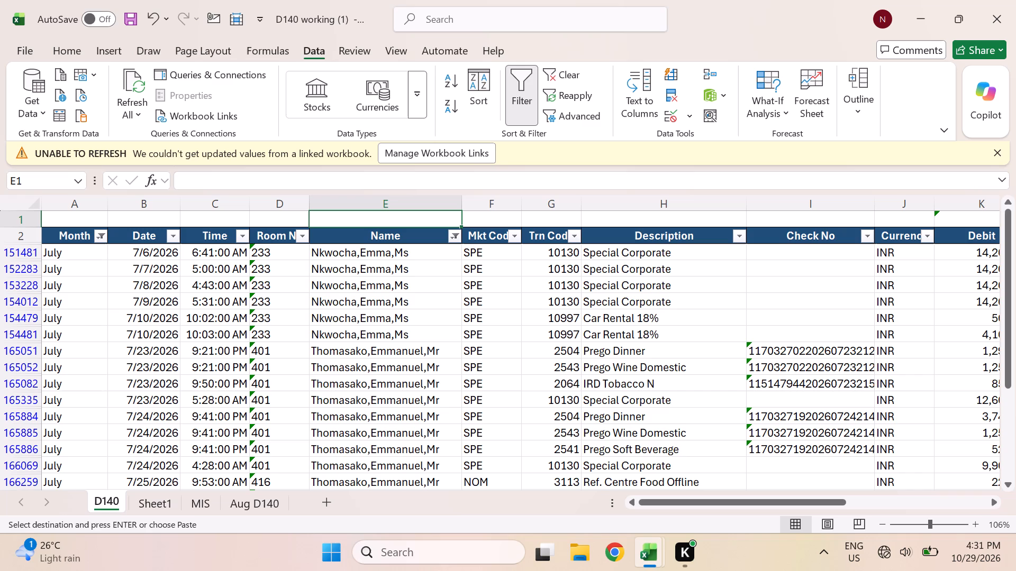
Compare EMMA's Car Rental 18% postings in D140 with her duty records in rows 302 and 304 of JUL-26 (2).
scroll(809, 318, left, 1)
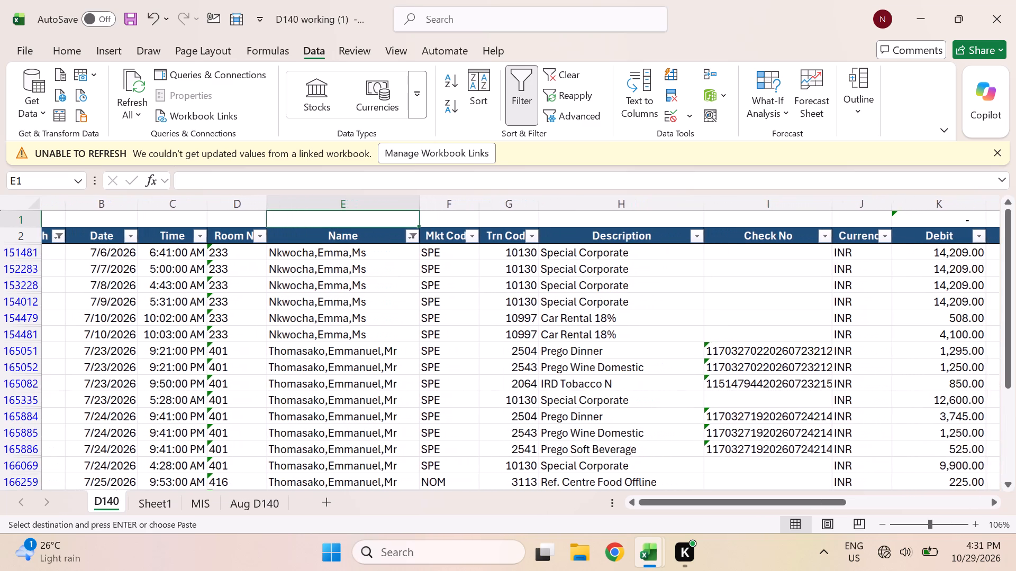
scroll(809, 318, left, 1)
key(alt+Tab)
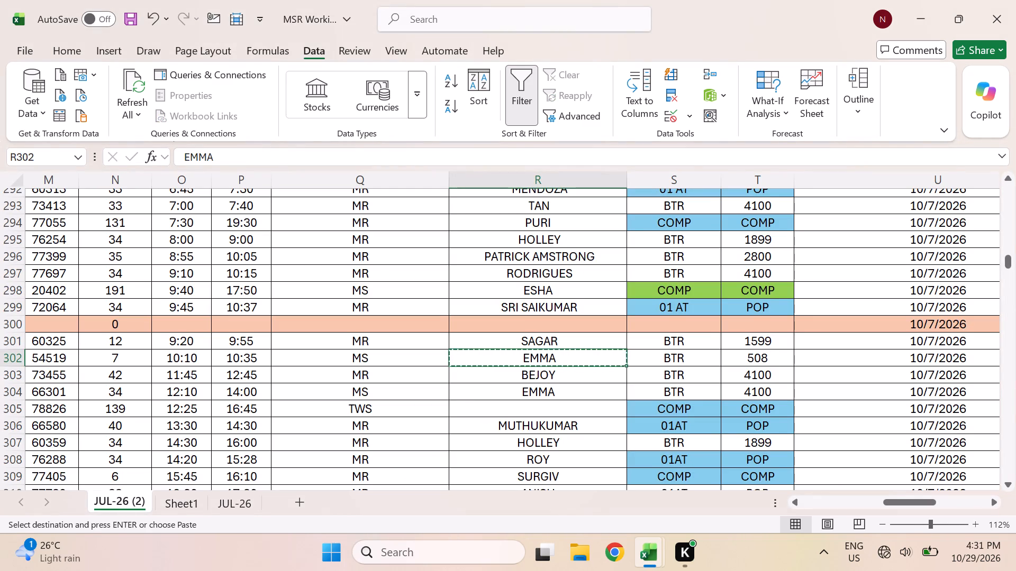
click(611, 382)
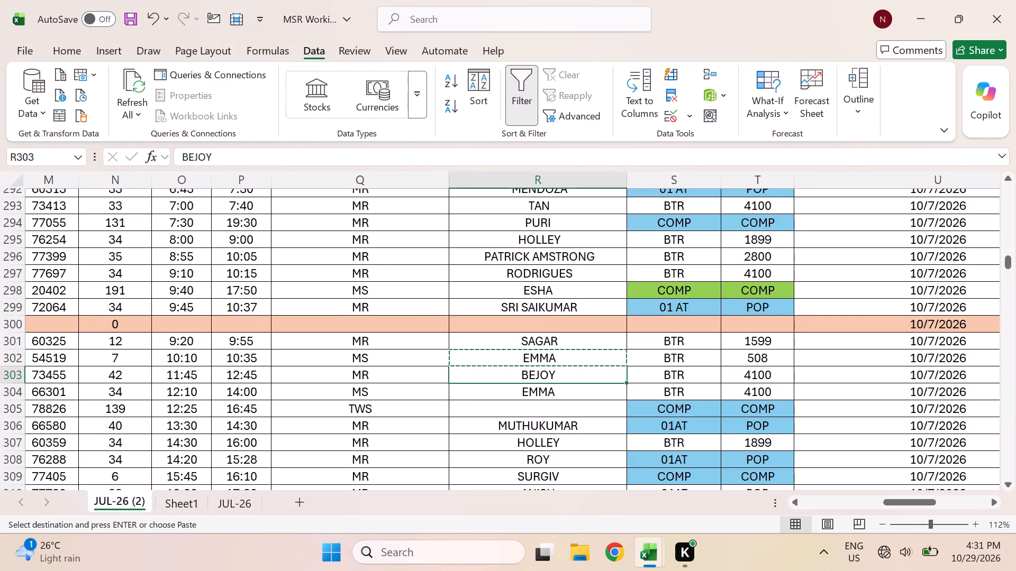
scroll(563, 436, down, 2)
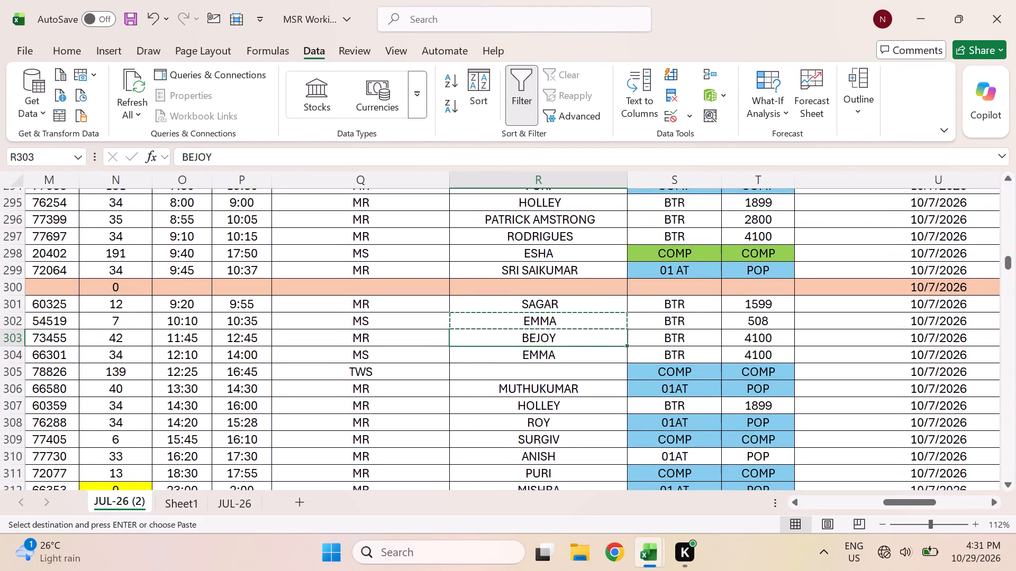
click(578, 322)
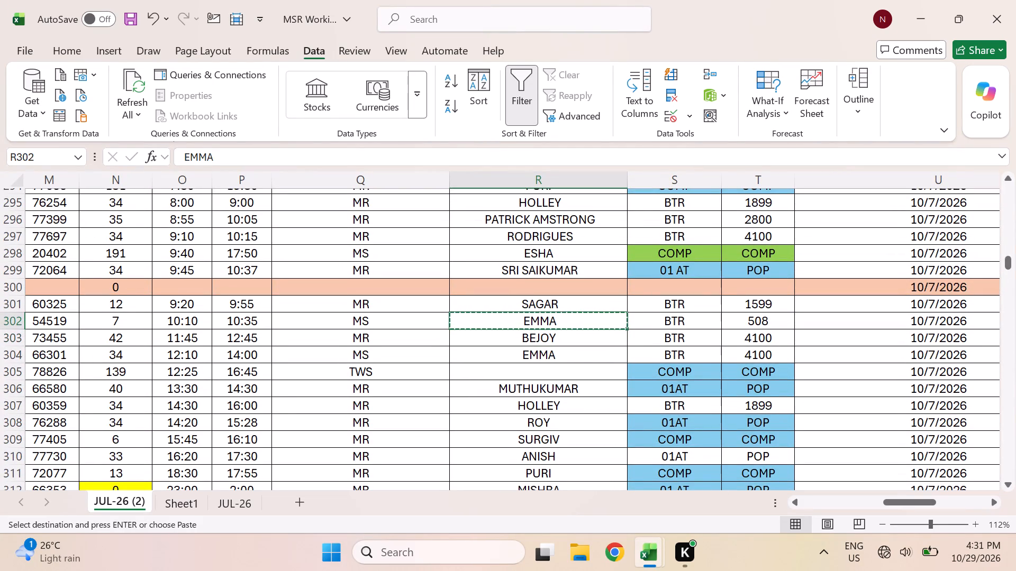
key(Return)
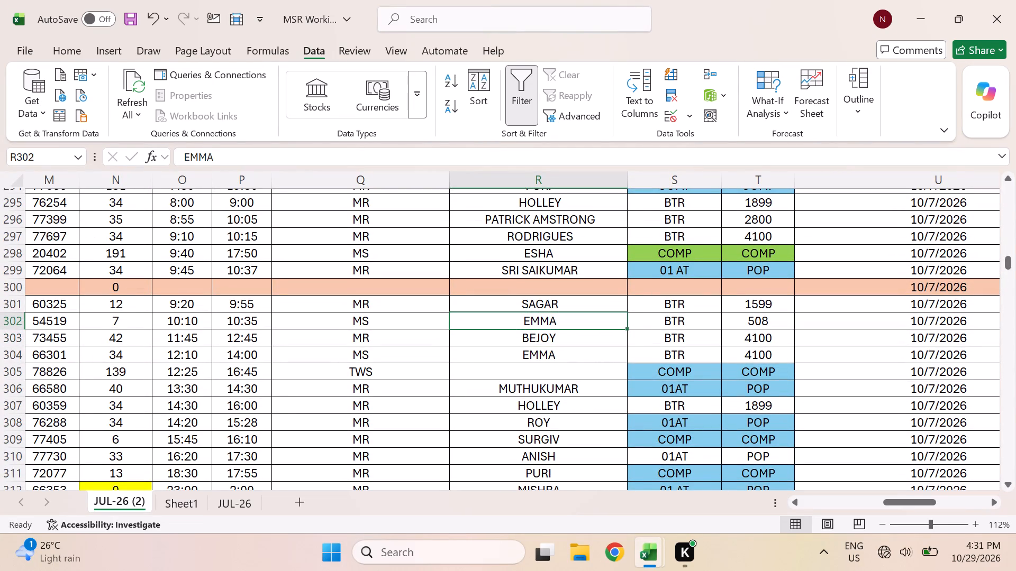
Select the guest names in column R of JUL-26 (2) from WAITE in row 291 through KONA in row 321.
scroll(580, 338, up, 1)
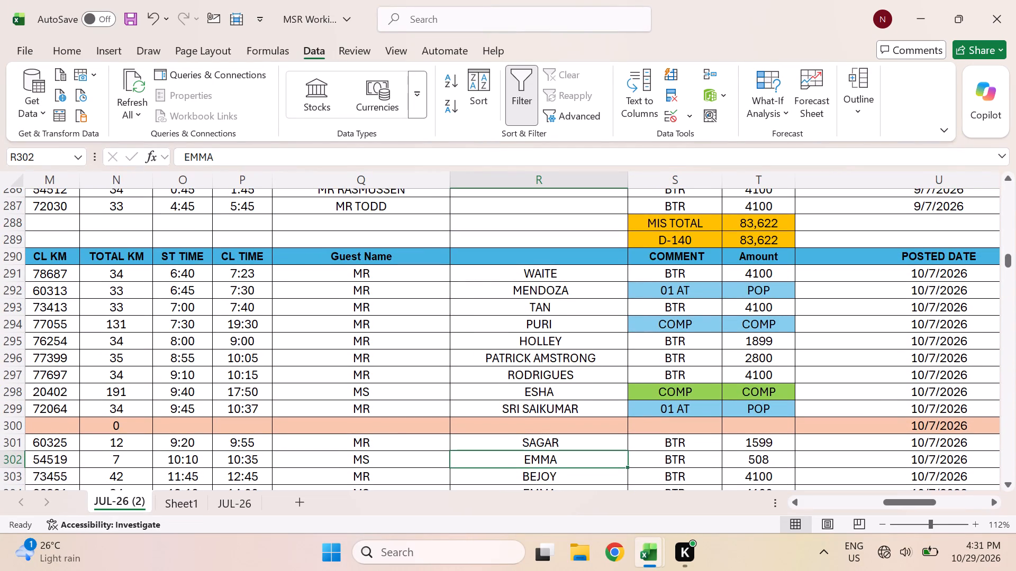
click(551, 273)
key(shift+Down)
key(shift+Down)
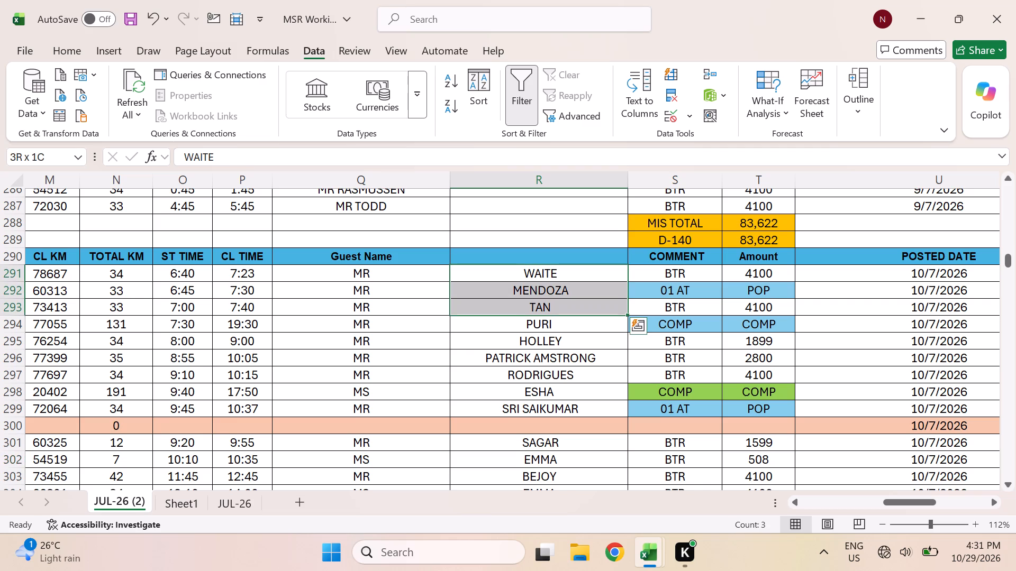
key(ctrl+shift+Down)
key(ctrl+shift+Down)
key(ctrl+shift+Down)
key(ctrl+shift+Down)
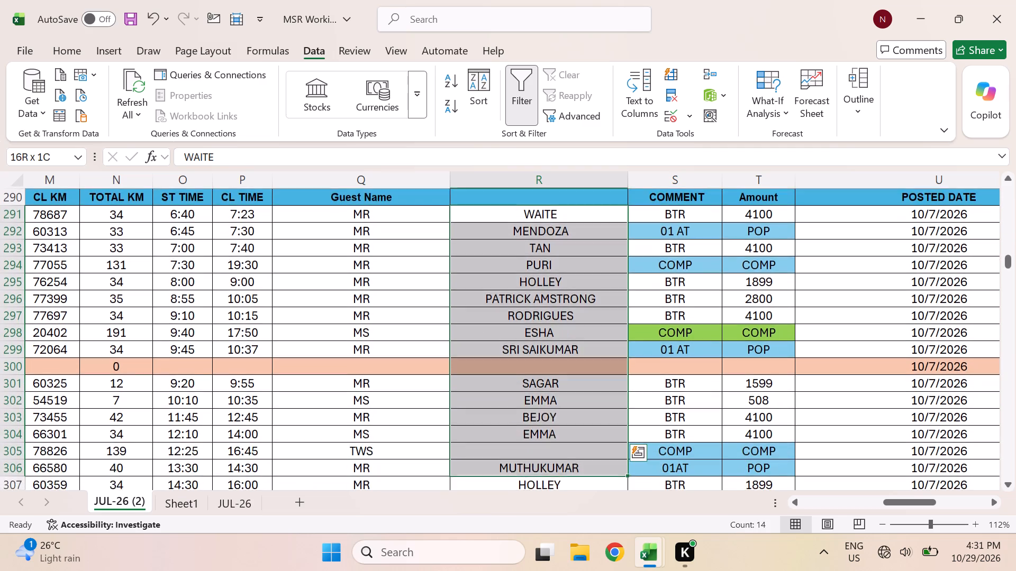
key(ctrl+shift+Down)
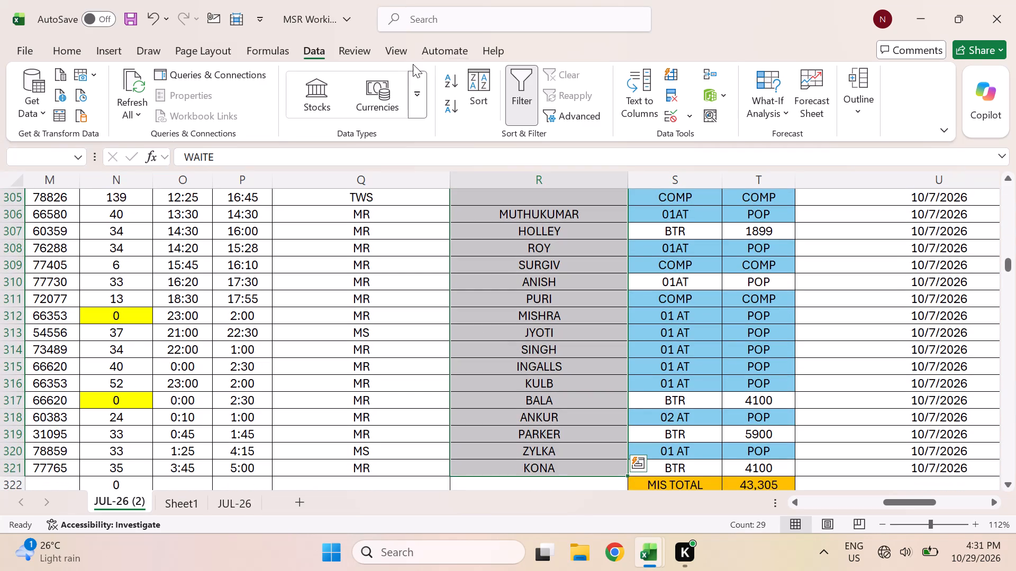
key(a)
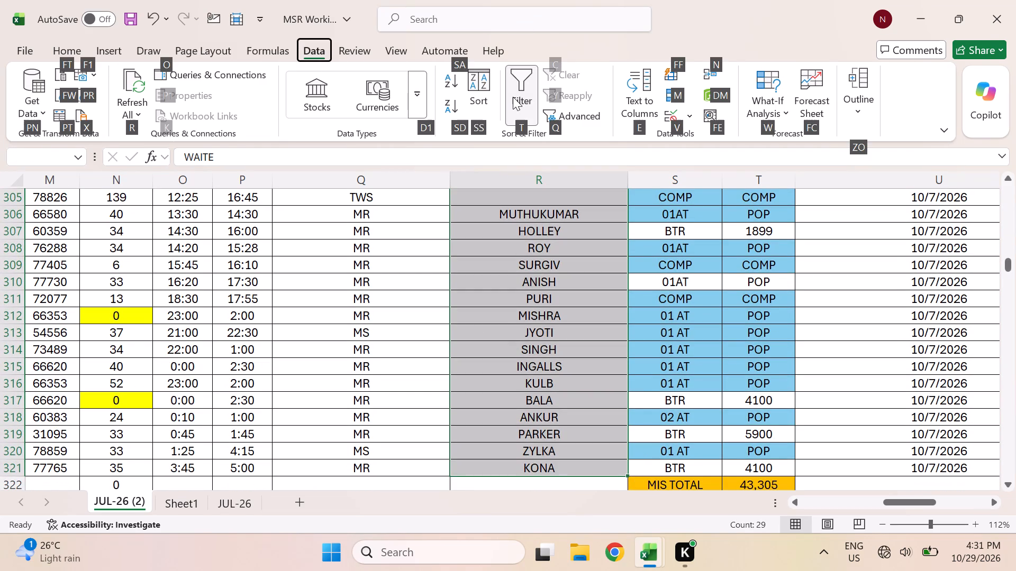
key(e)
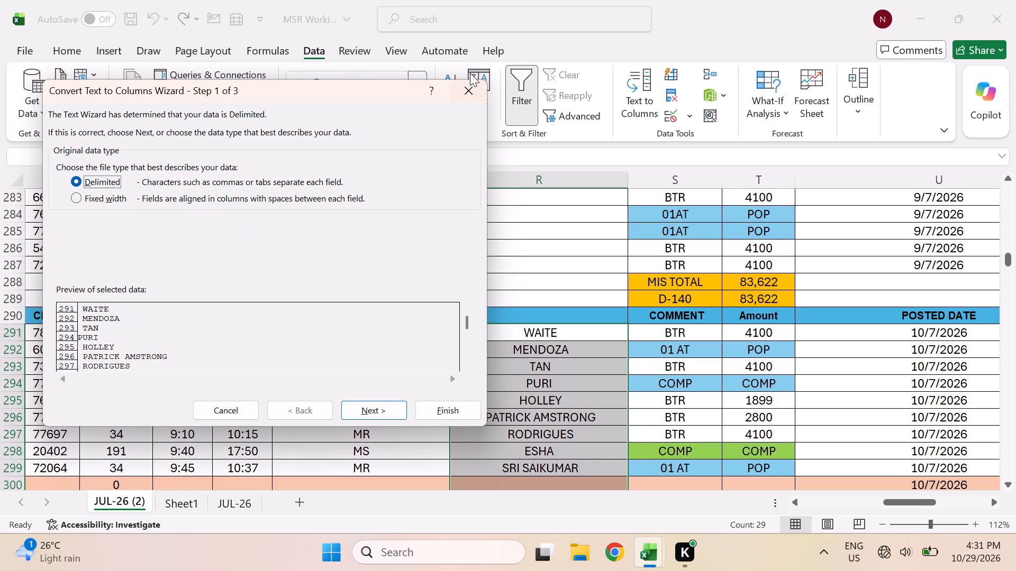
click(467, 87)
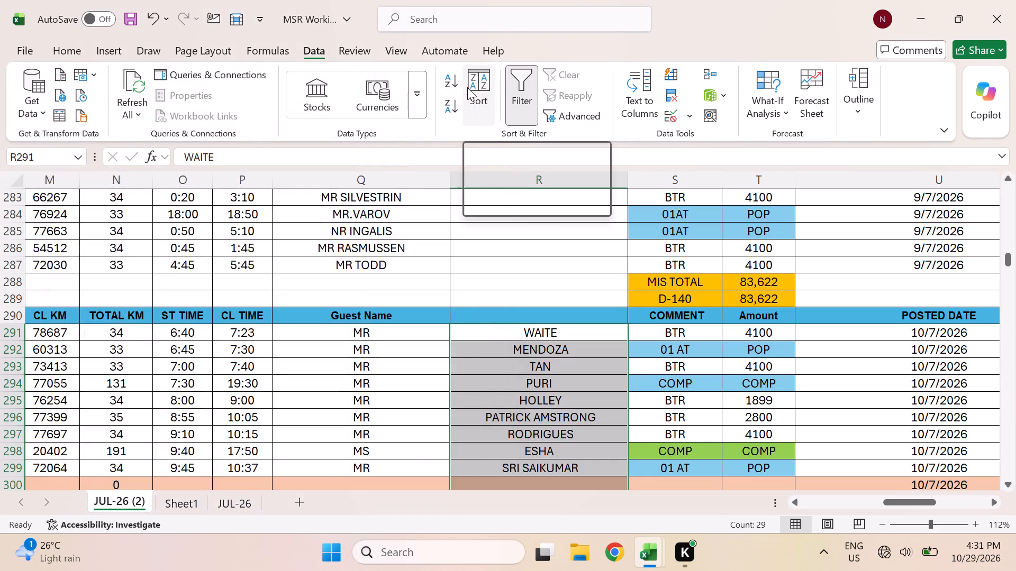
Replace all spaces with nothing in the selected guest names of column R in JUL-26 (2), from row 291 through row 321.
key(ctrl+f)
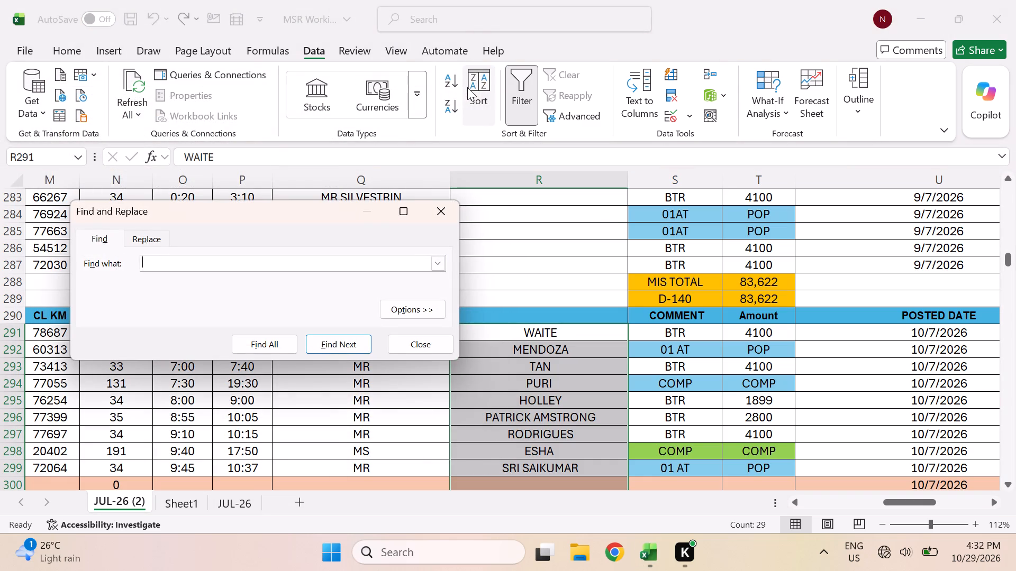
click(140, 240)
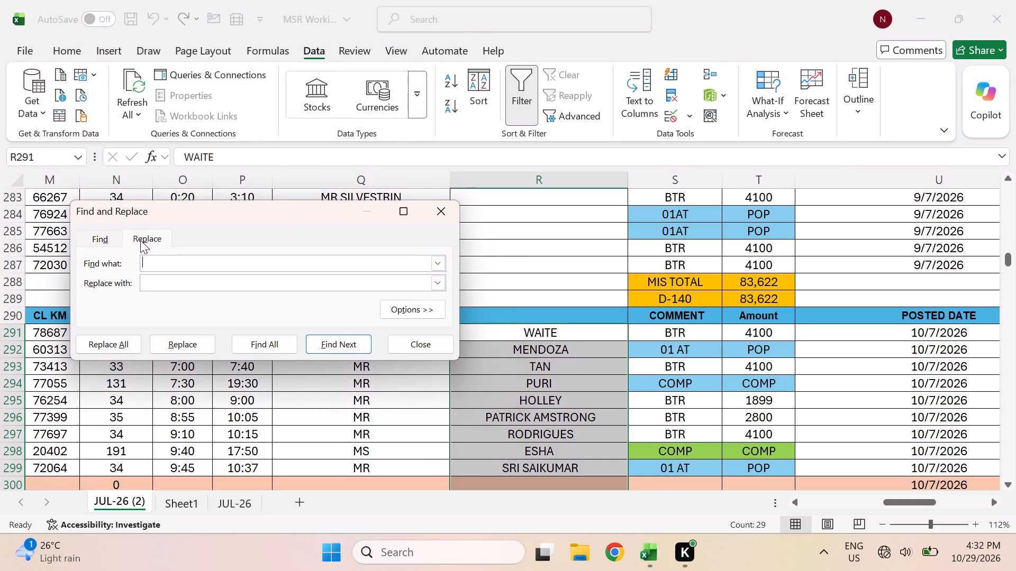
click(212, 280)
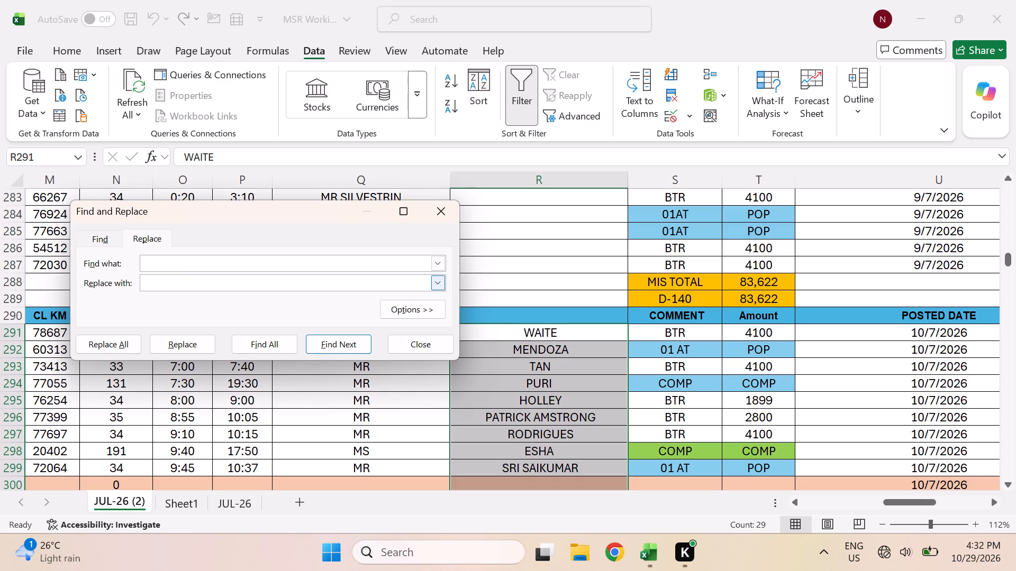
key(space)
key(BackSpace)
key(BackSpace)
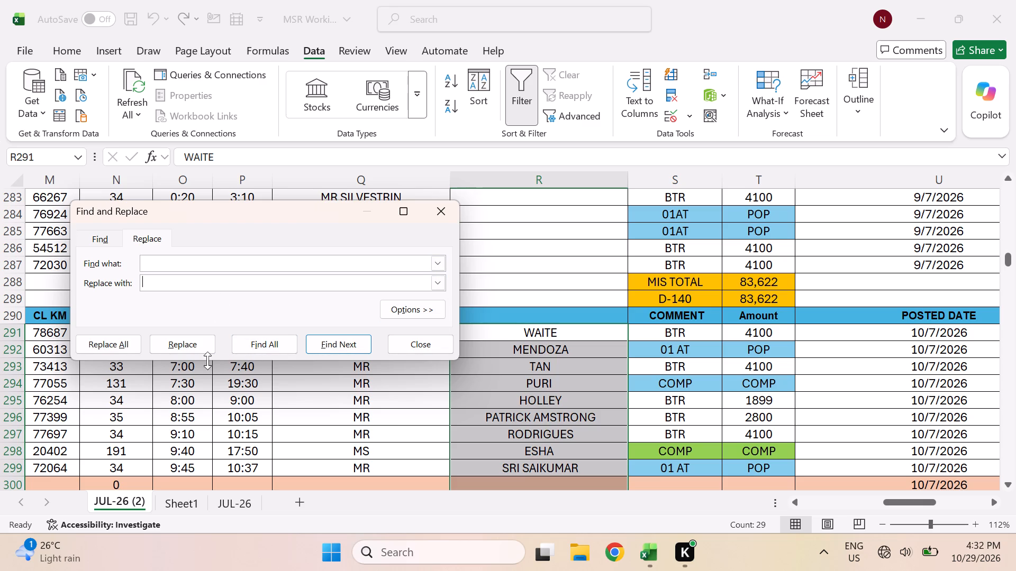
click(111, 350)
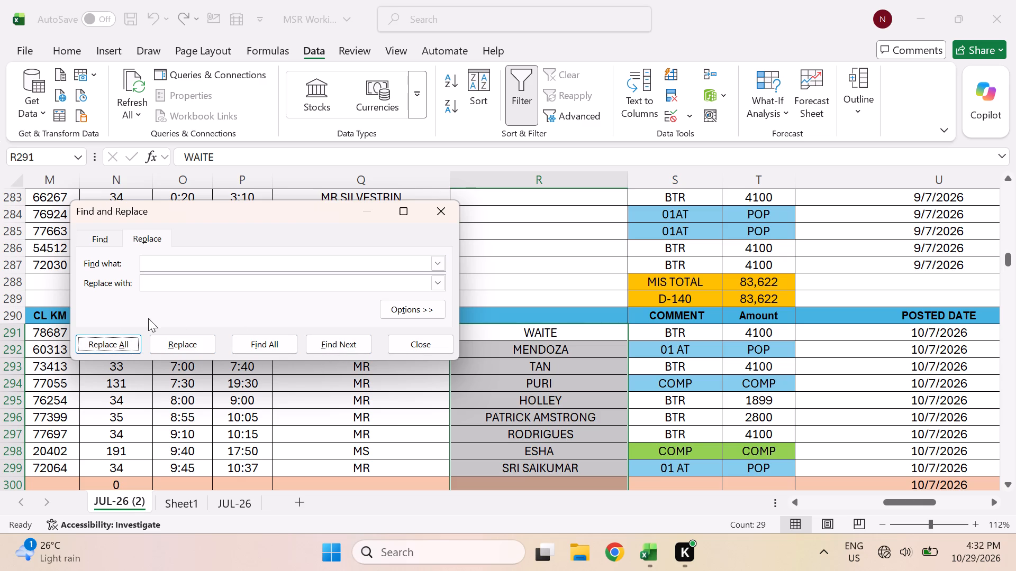
click(113, 343)
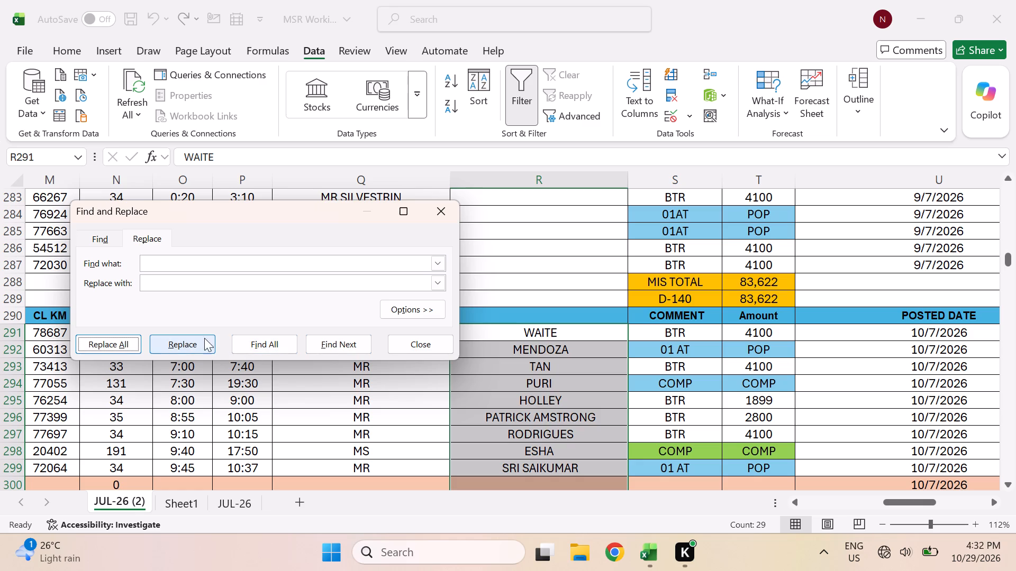
click(307, 287)
key(BackSpace)
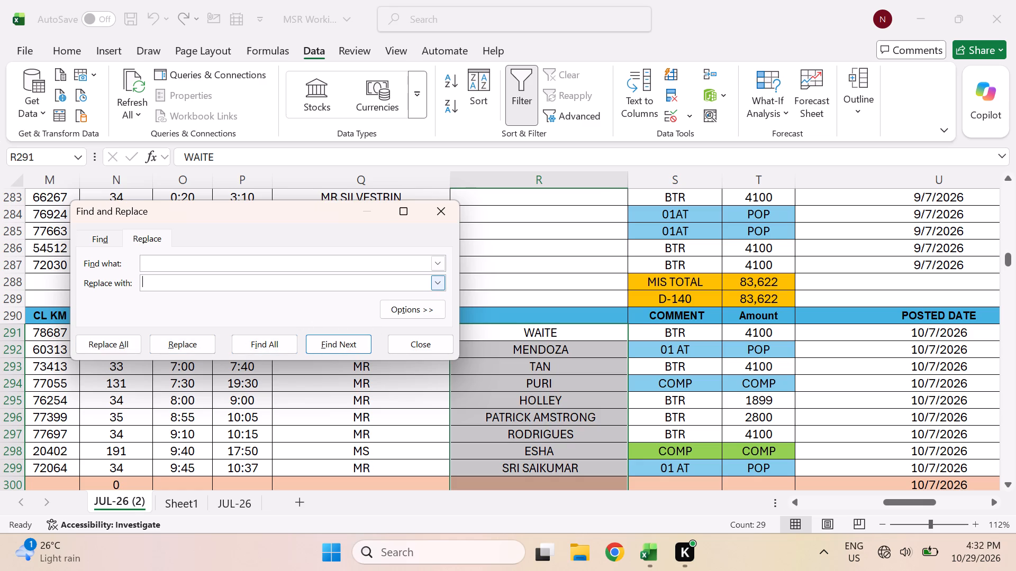
click(112, 340)
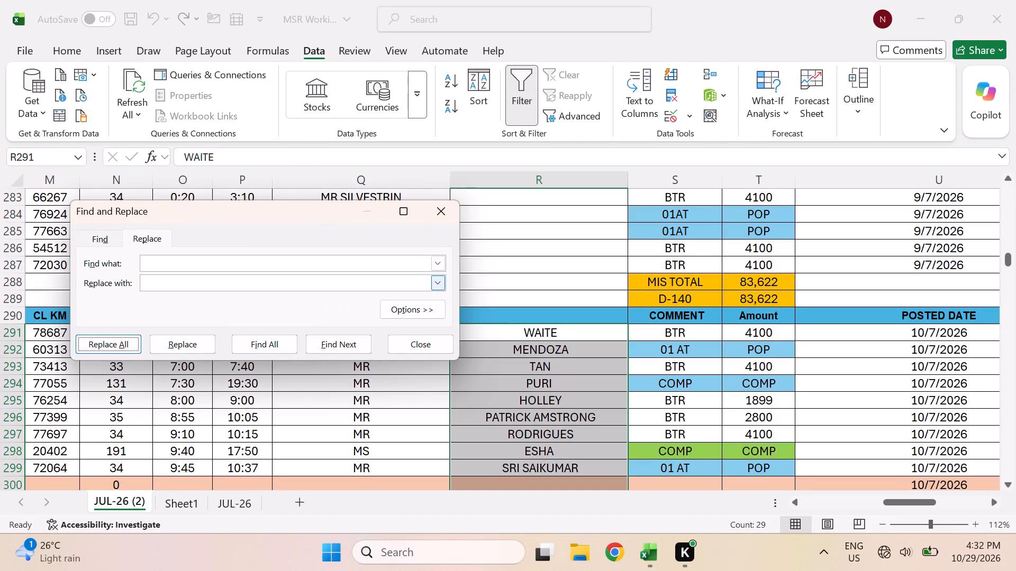
click(281, 279)
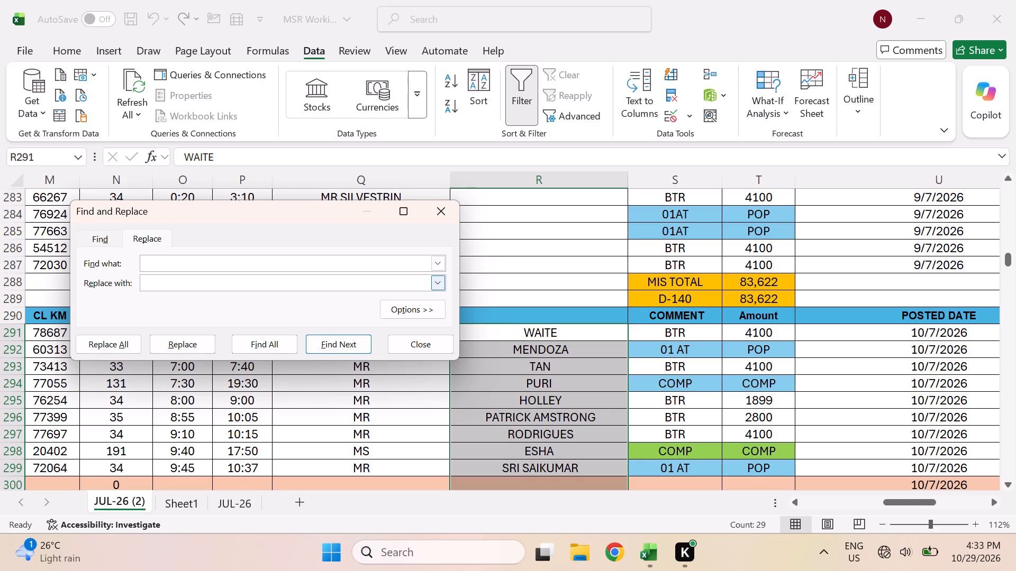
click(284, 261)
key(space)
click(273, 285)
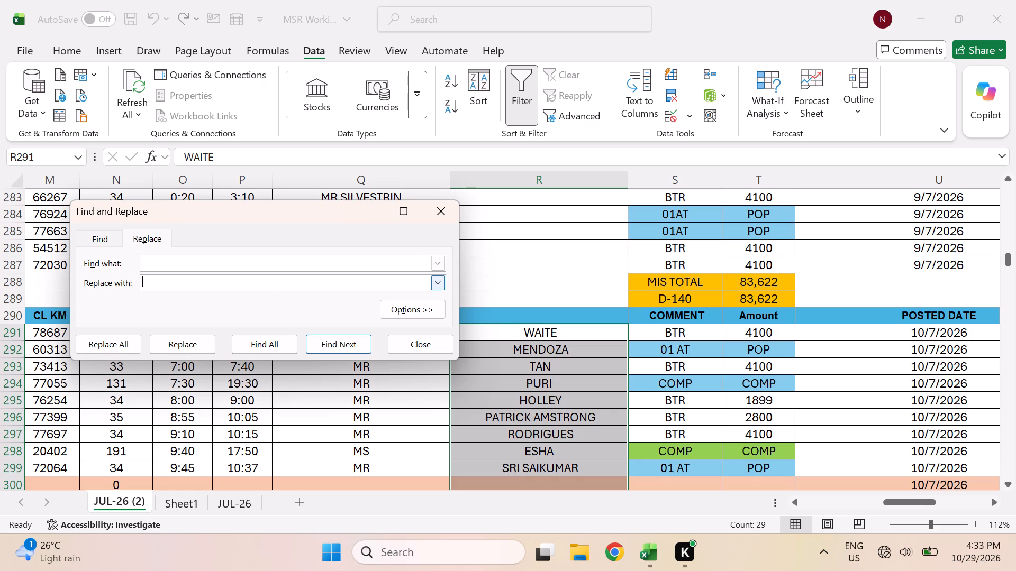
key(BackSpace)
click(119, 344)
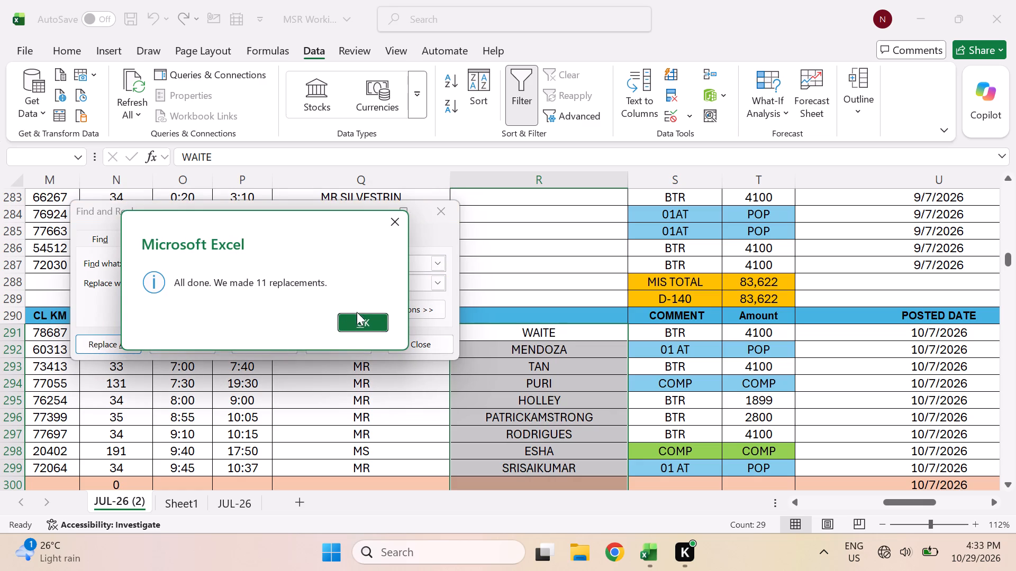
click(359, 318)
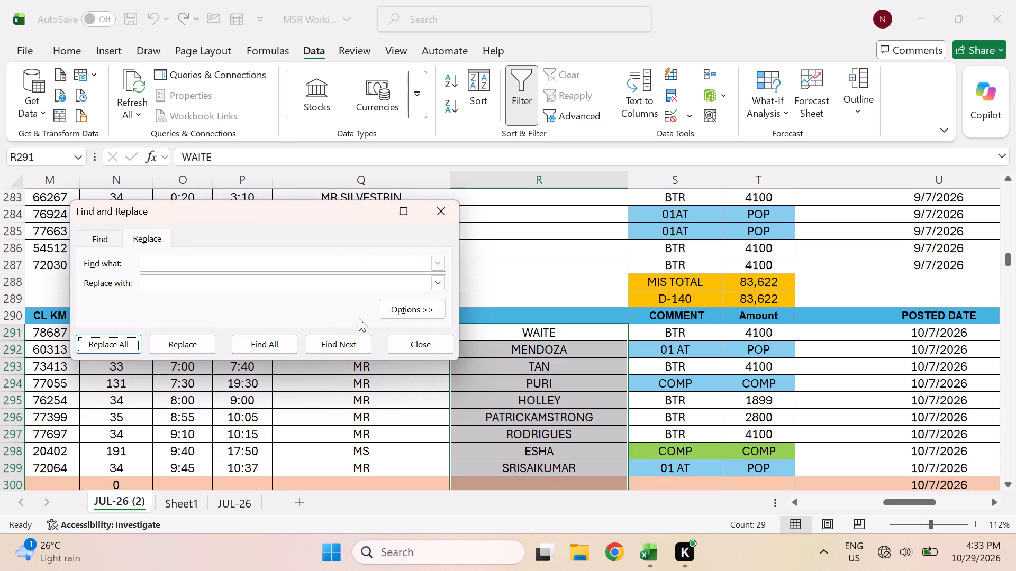
click(440, 212)
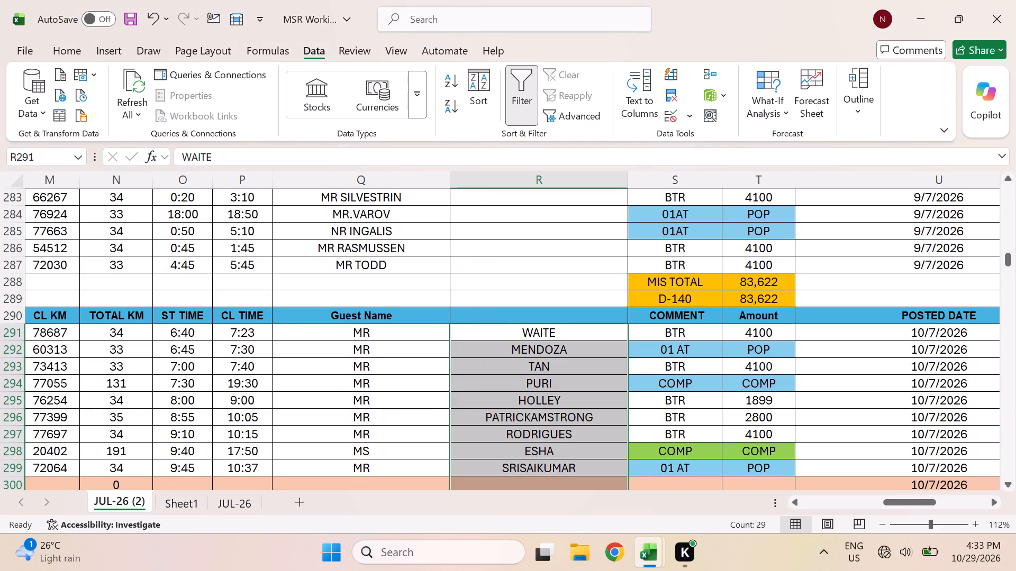
Filter the D140 Name column by BEJOY, the guest name in row 303 of JUL-26 (2).
scroll(594, 381, down, 2)
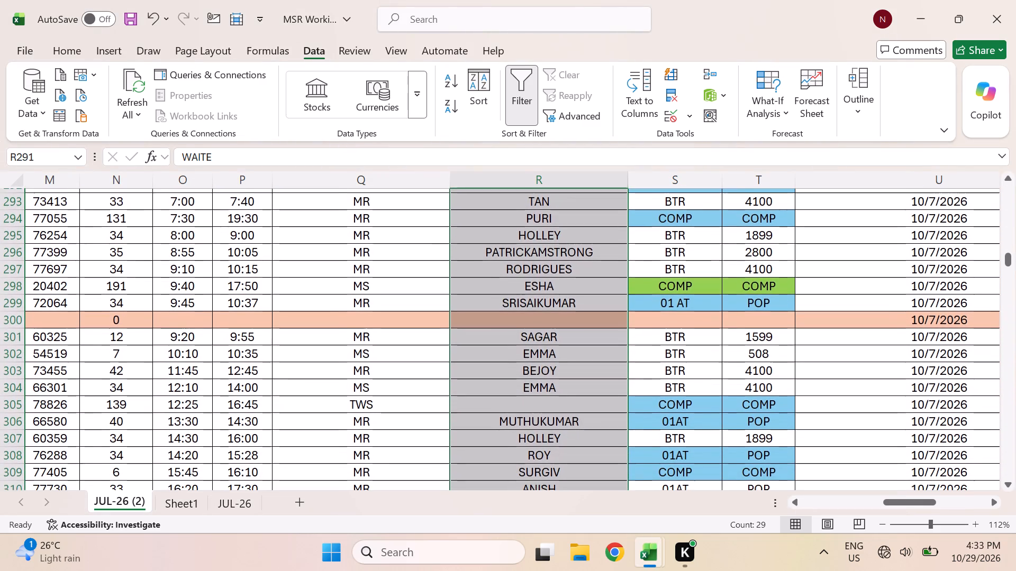
click(576, 358)
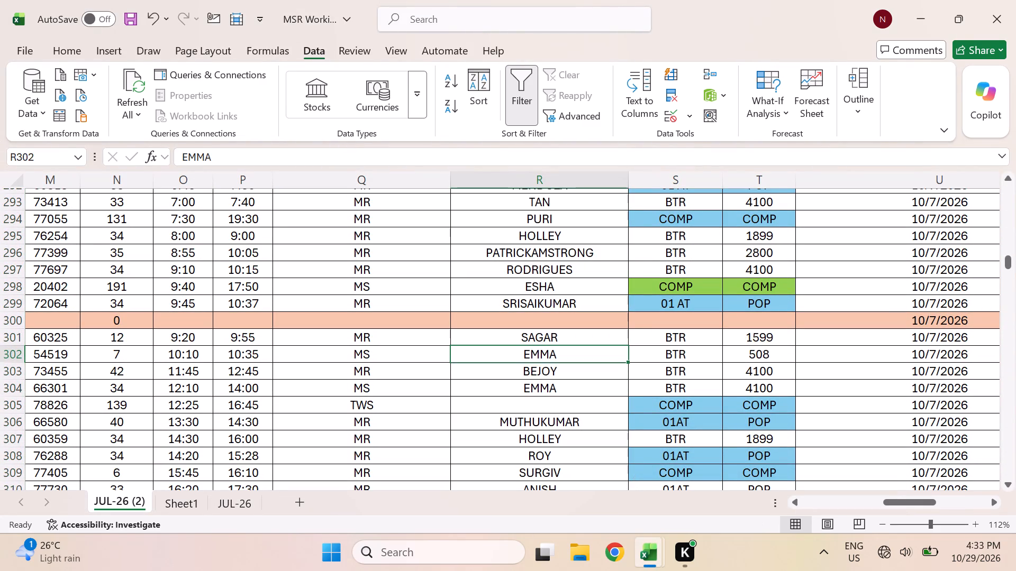
click(558, 369)
key(ctrl+c)
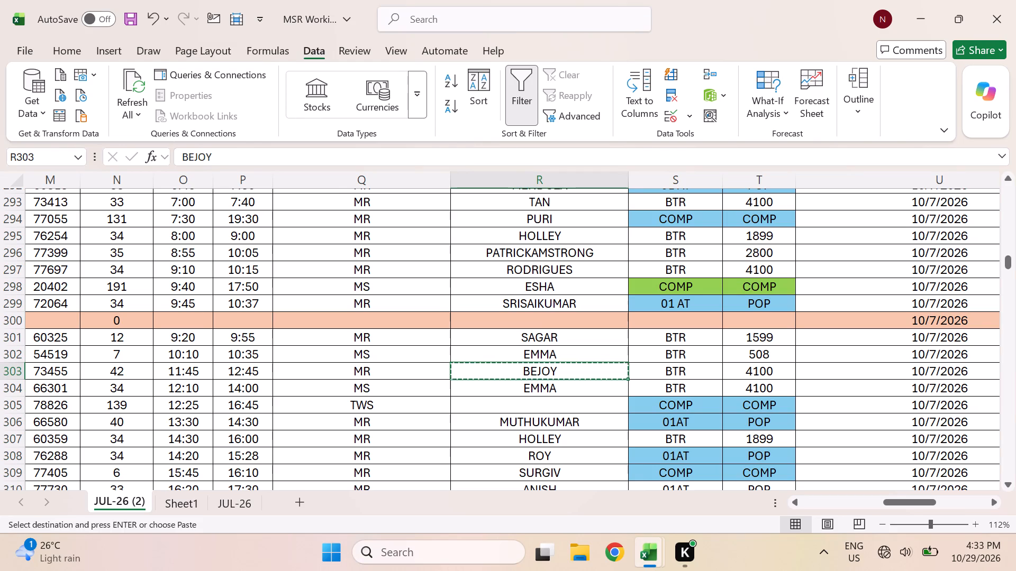
key(alt+Tab)
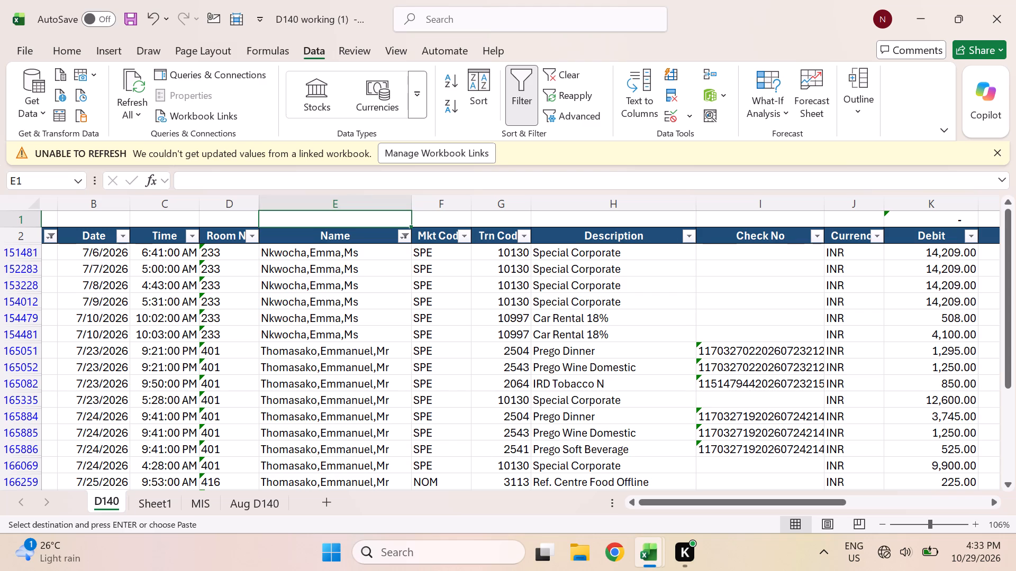
scroll(491, 280, left, 1)
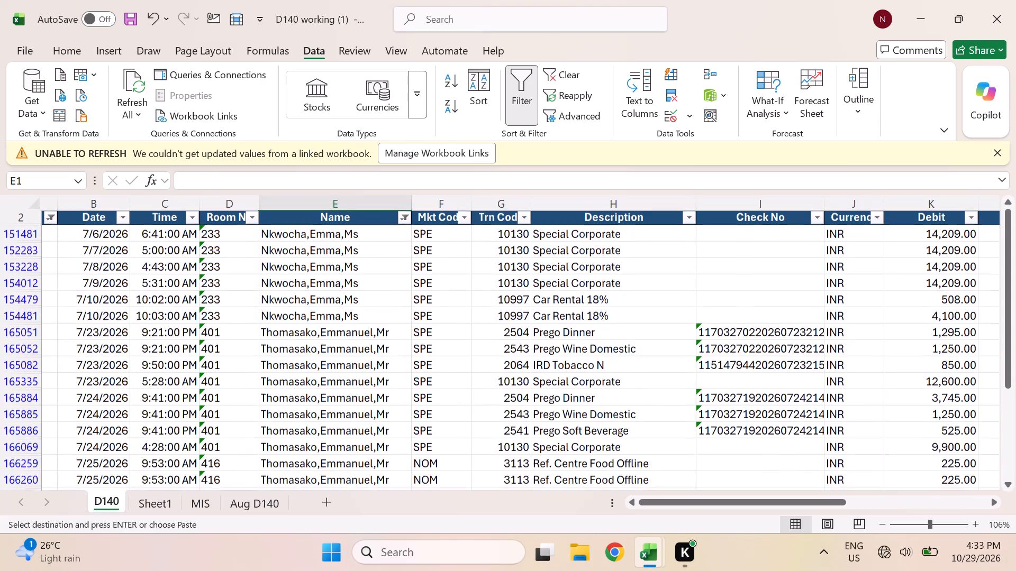
scroll(491, 280, left, 1)
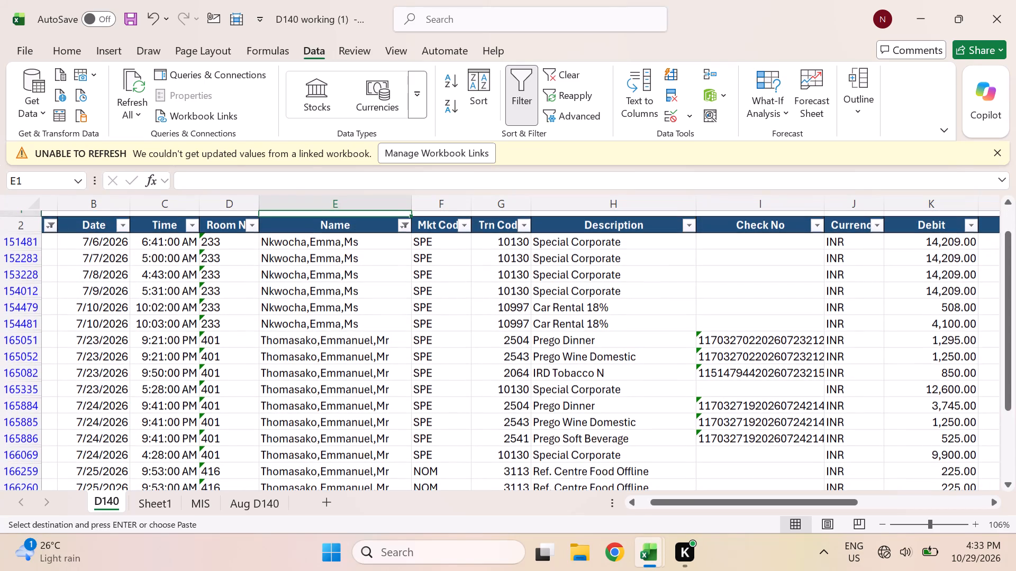
click(405, 228)
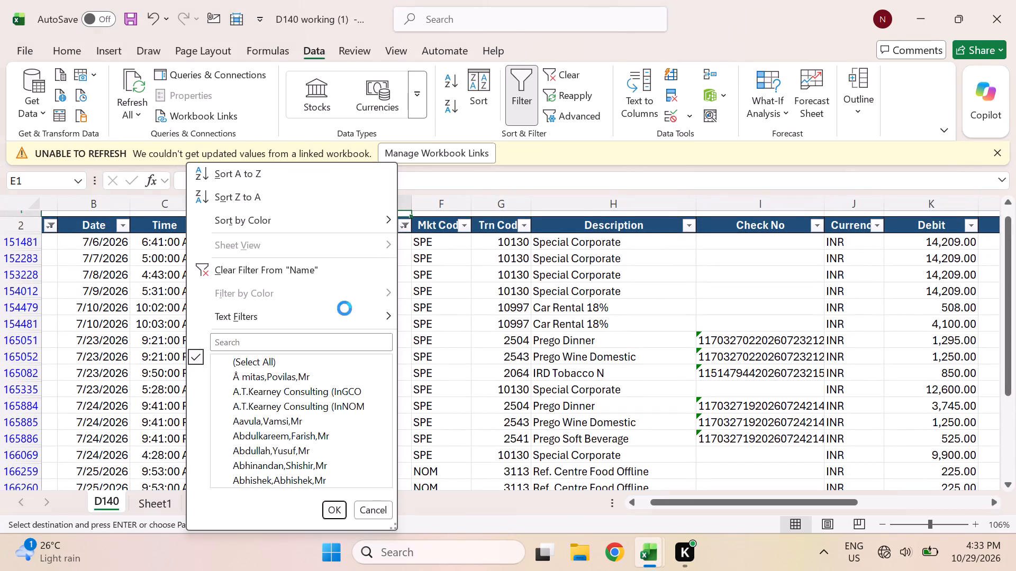
click(291, 340)
key(ctrl+v)
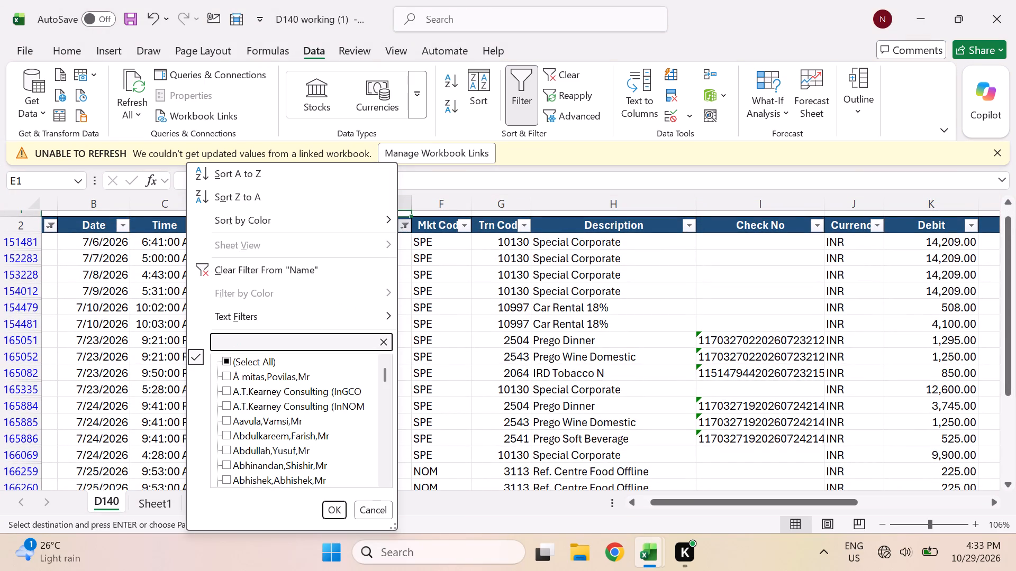
key(Return)
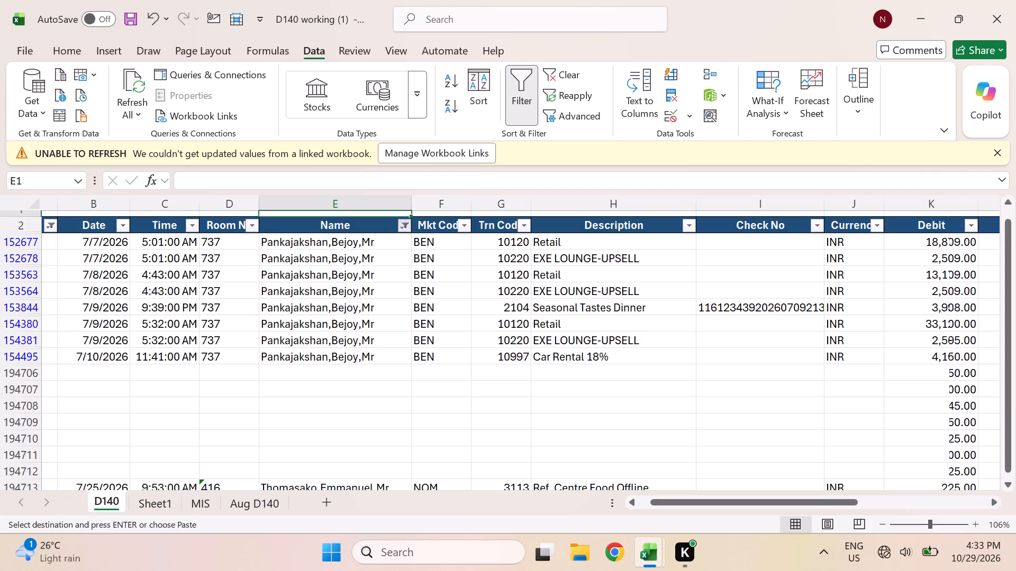
Filter the D140 Name column by EMMA, the guest name in row 304 of JUL-26 (2), and review the listed postings.
key(alt+Tab)
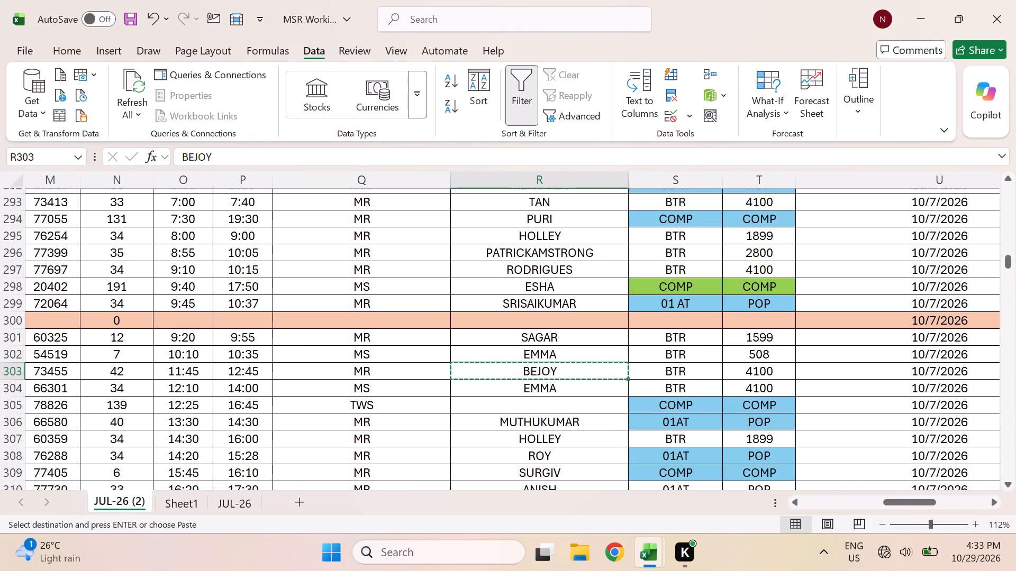
click(505, 385)
key(ctrl+c)
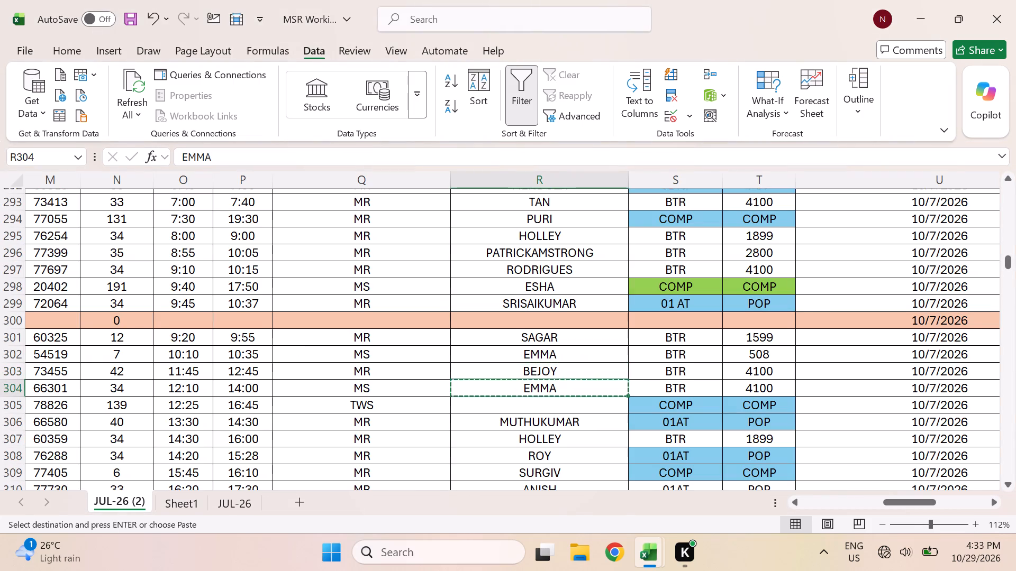
key(alt+Tab)
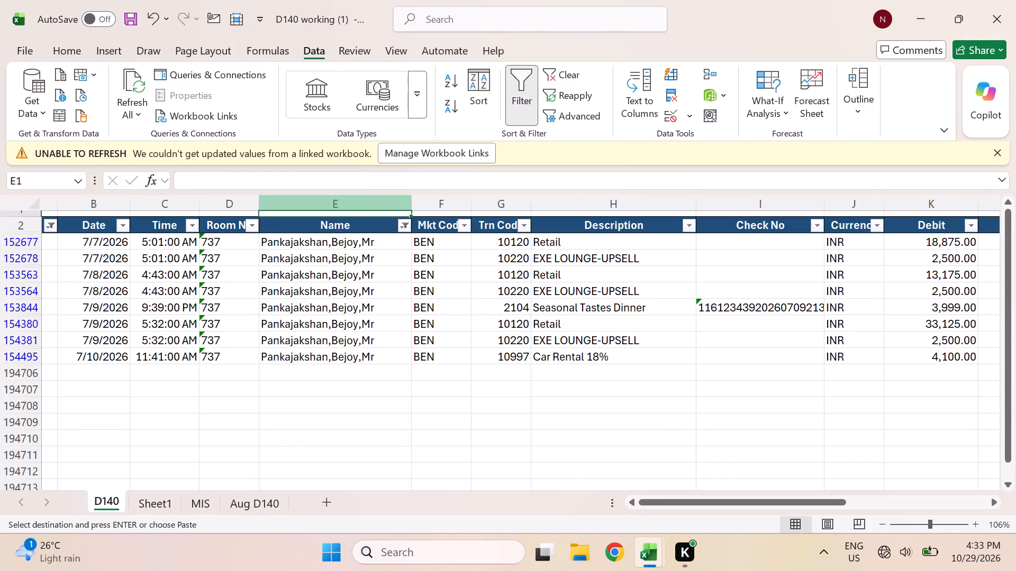
click(404, 224)
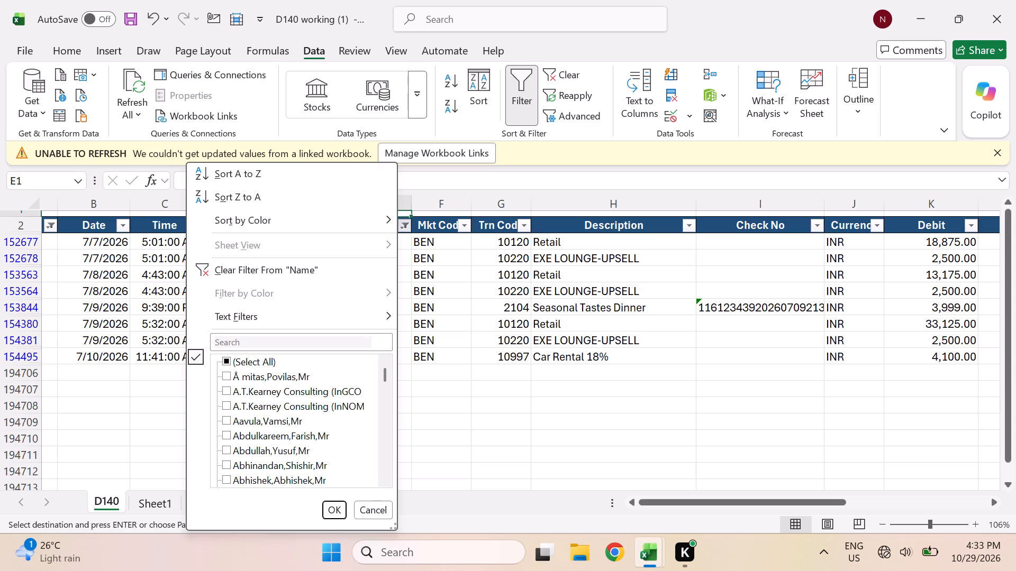
click(294, 339)
key(ctrl+v)
key(Return)
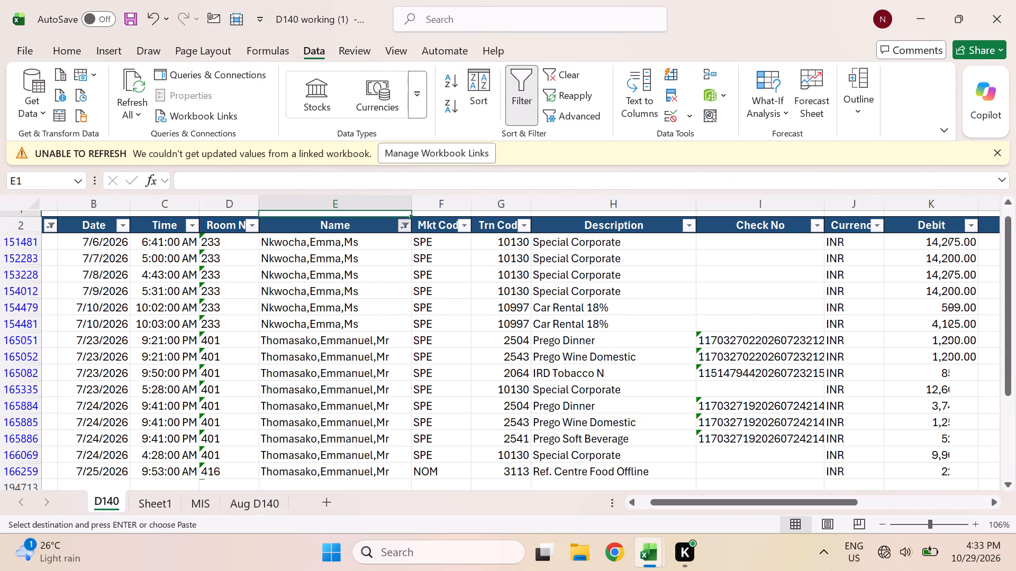
scroll(369, 315, down, 1)
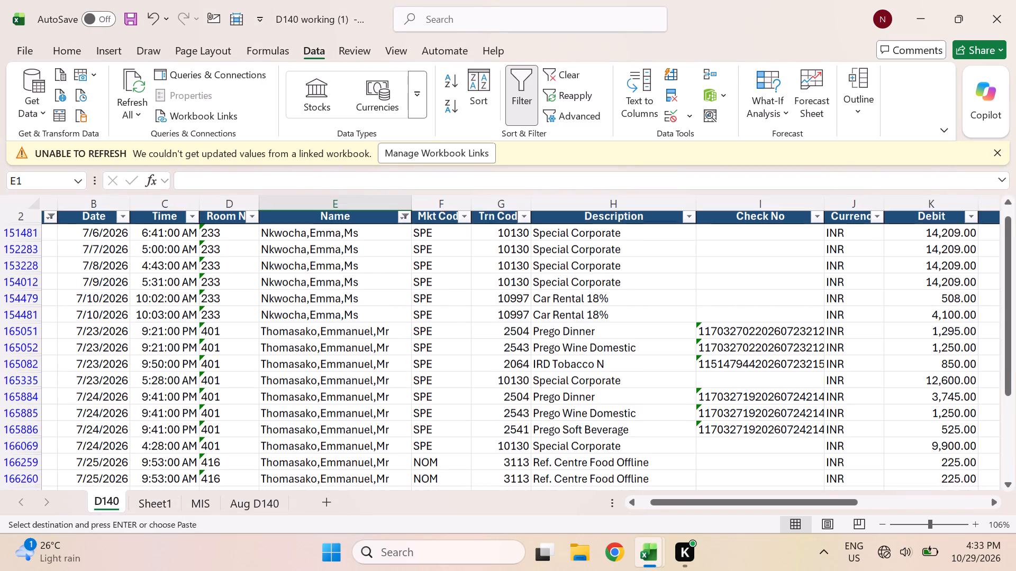
scroll(369, 315, down, 1)
key(alt+Tab)
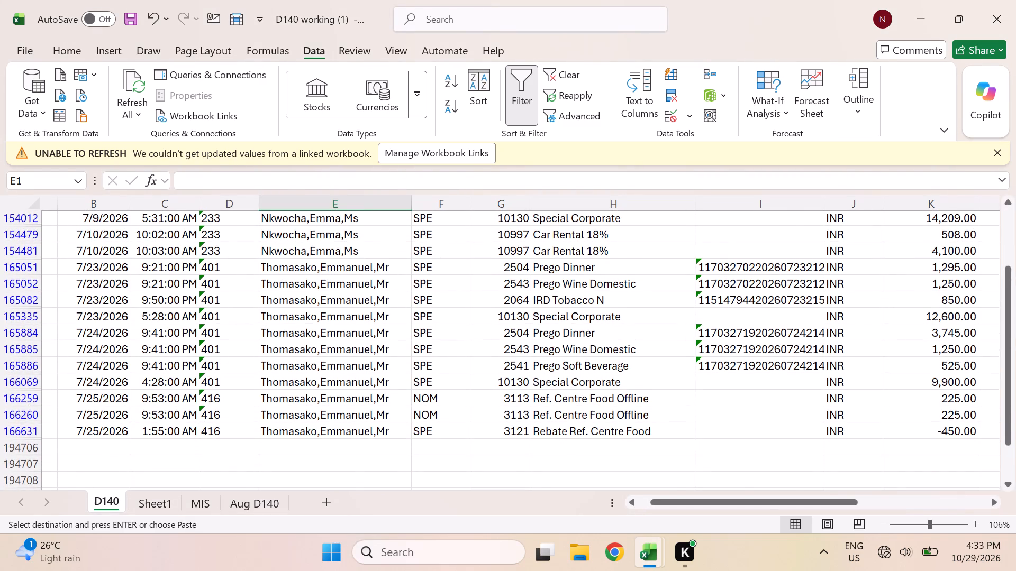
key(alt+Tab)
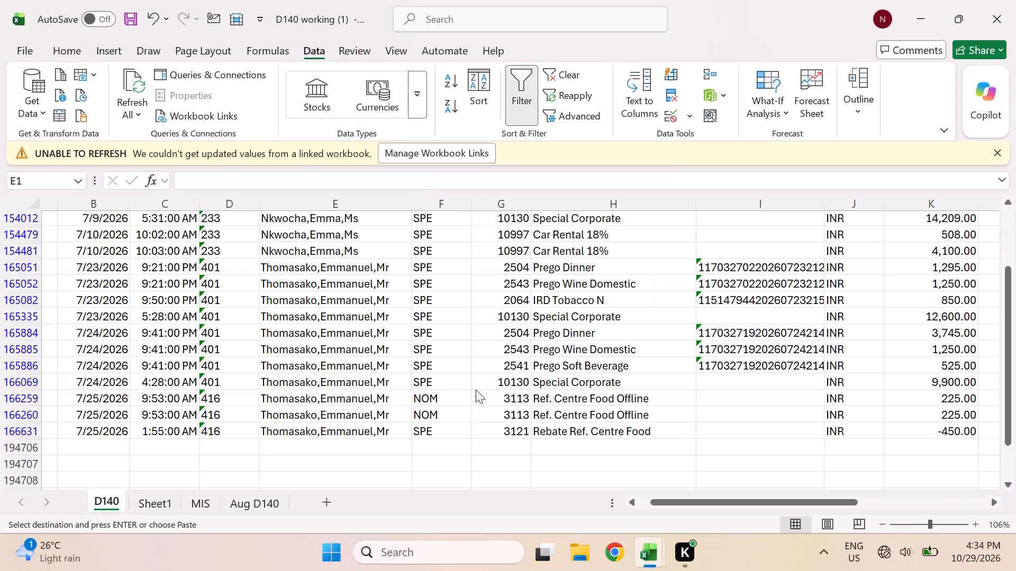
key(alt+Tab)
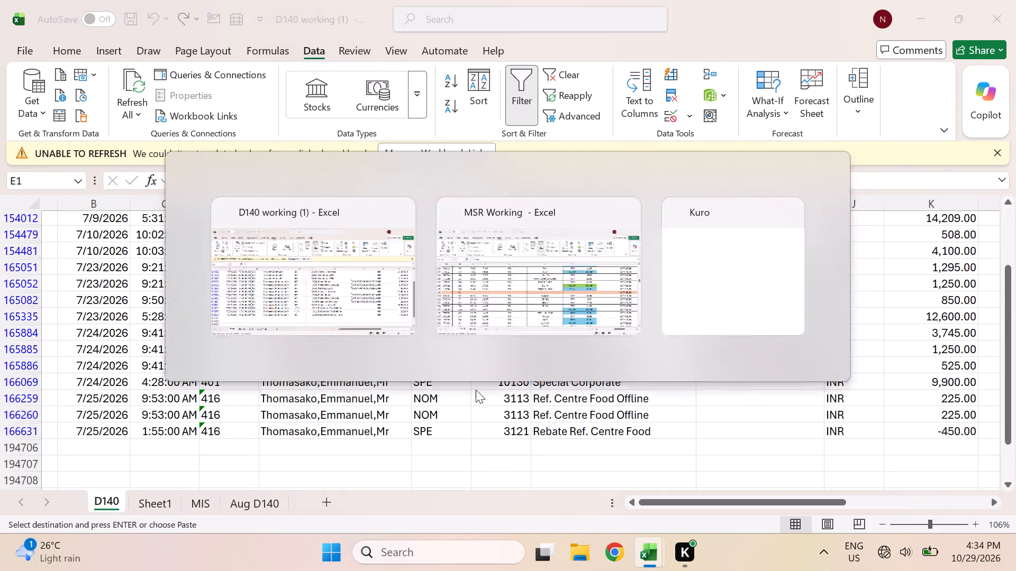
click(531, 425)
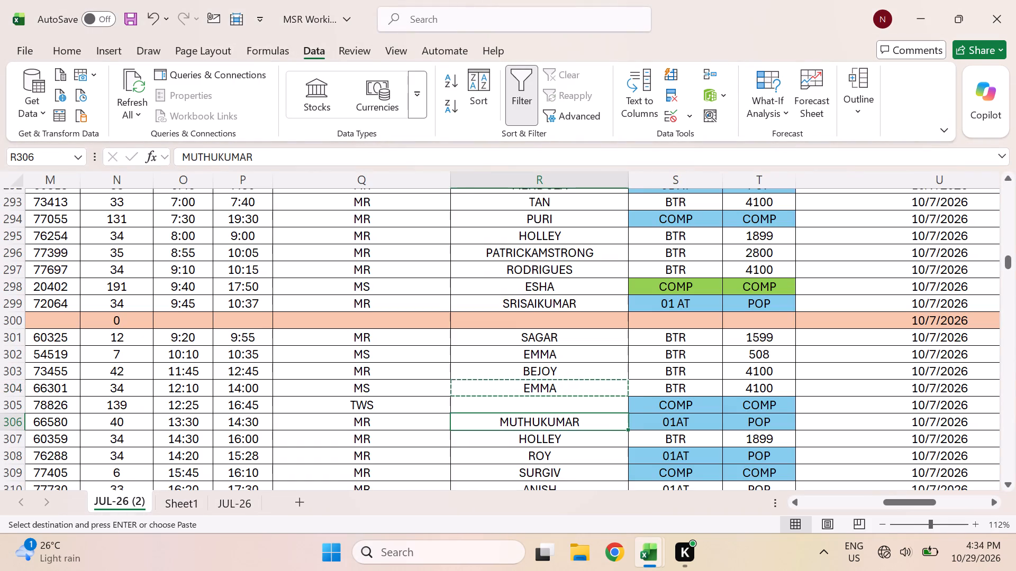
click(536, 440)
key(ctrl+c)
key(alt+Tab)
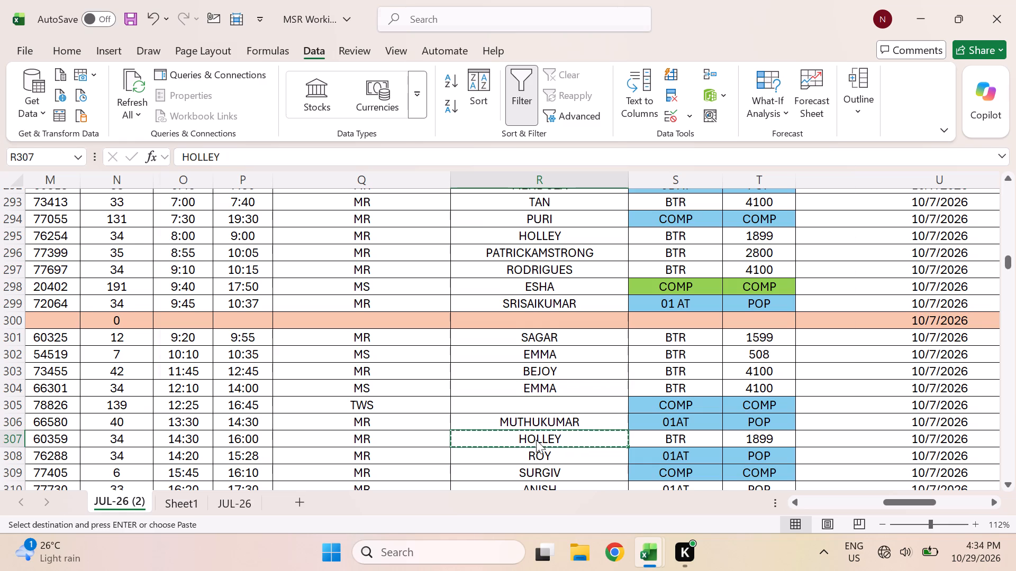
scroll(520, 327, up, 2)
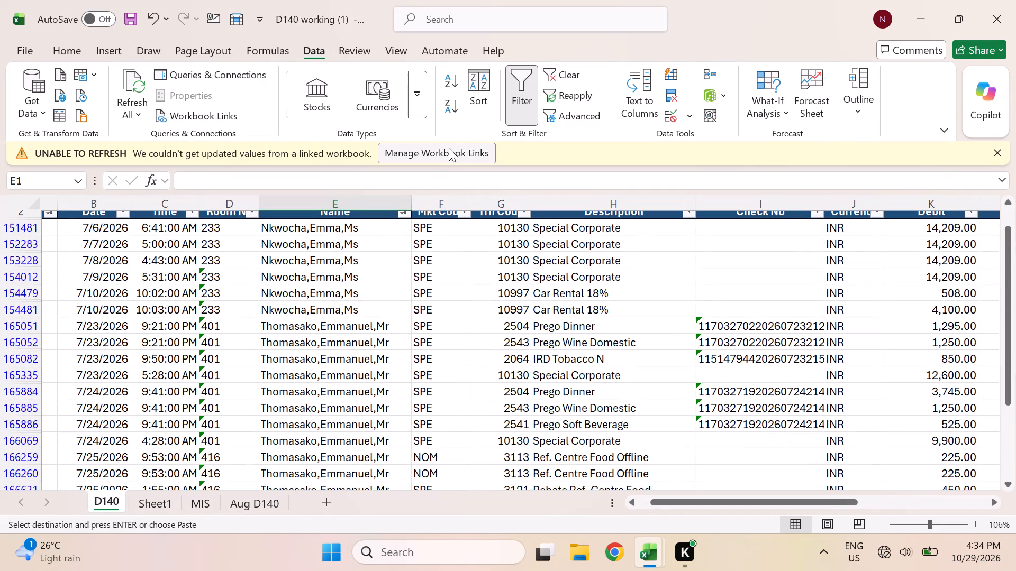
click(402, 215)
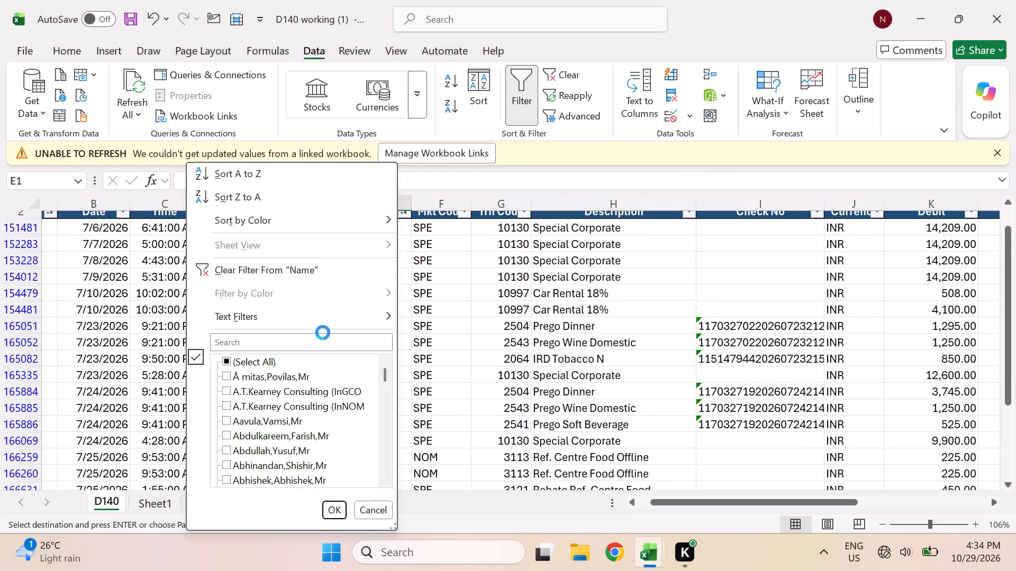
click(298, 344)
key(ctrl+v)
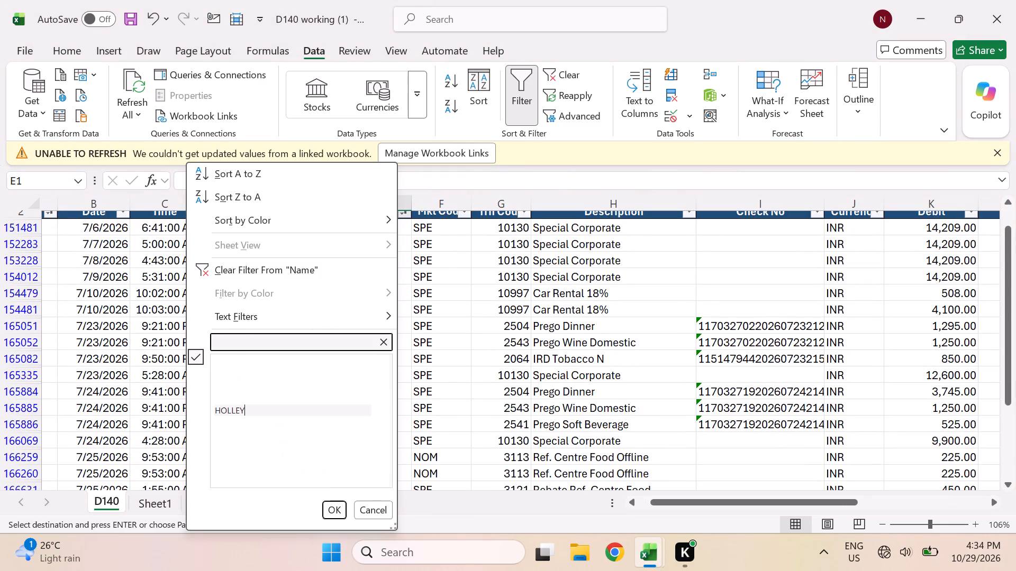
key(Return)
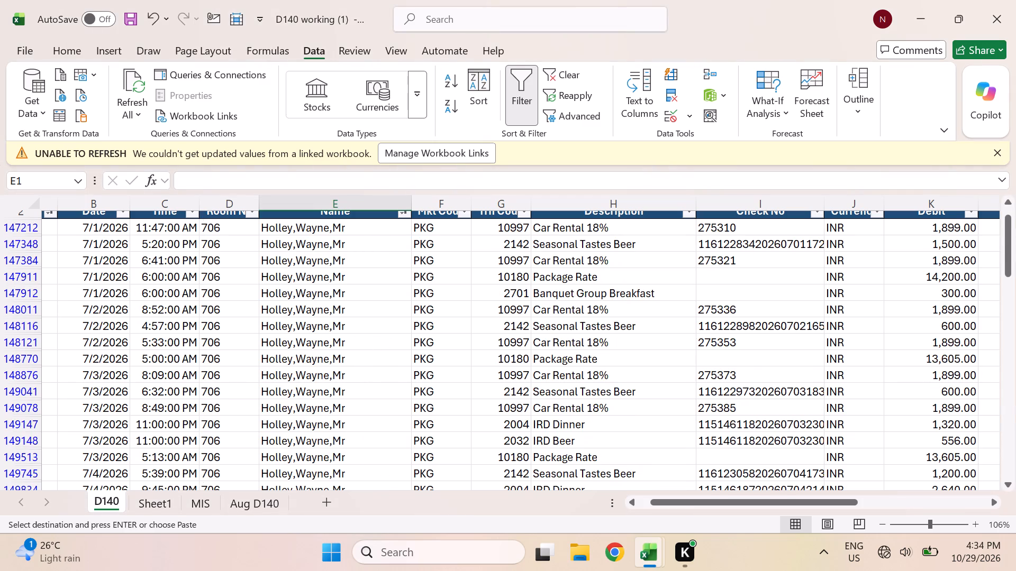
Examine the filtered HOLLEY postings in D140 for the car rental charges dated 7/10/2026.
scroll(178, 411, down, 1)
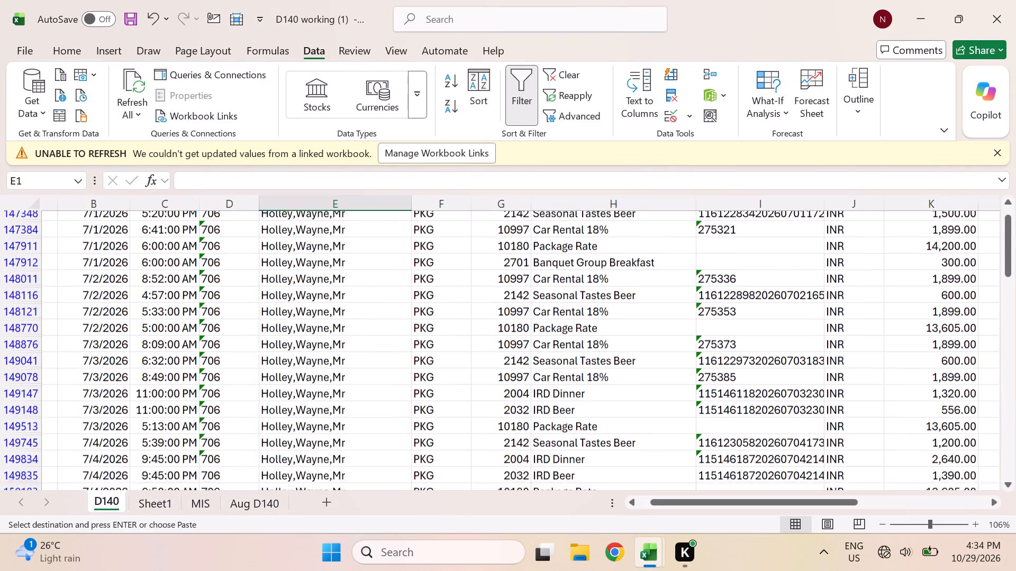
scroll(178, 411, down, 2)
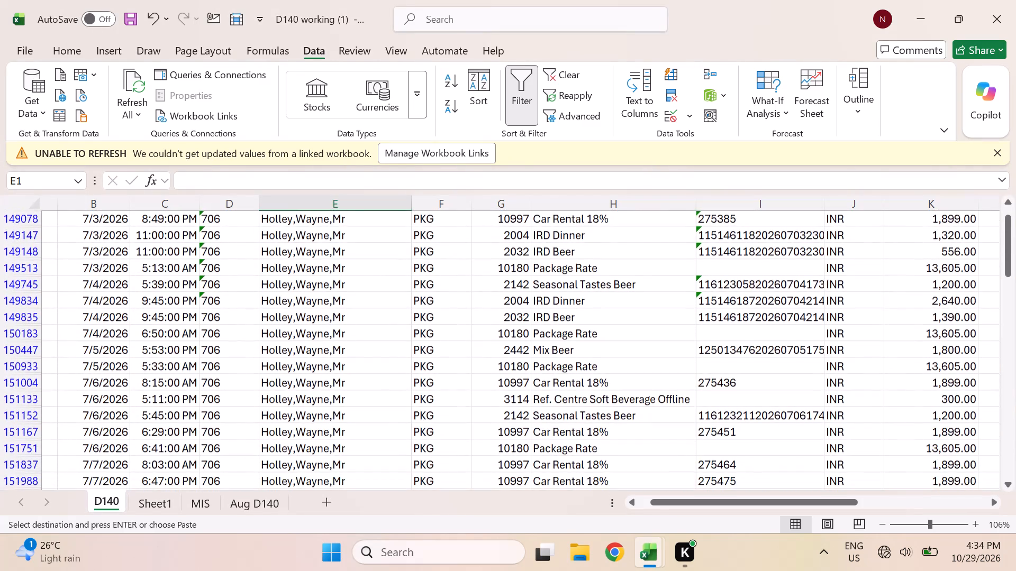
scroll(178, 411, down, 2)
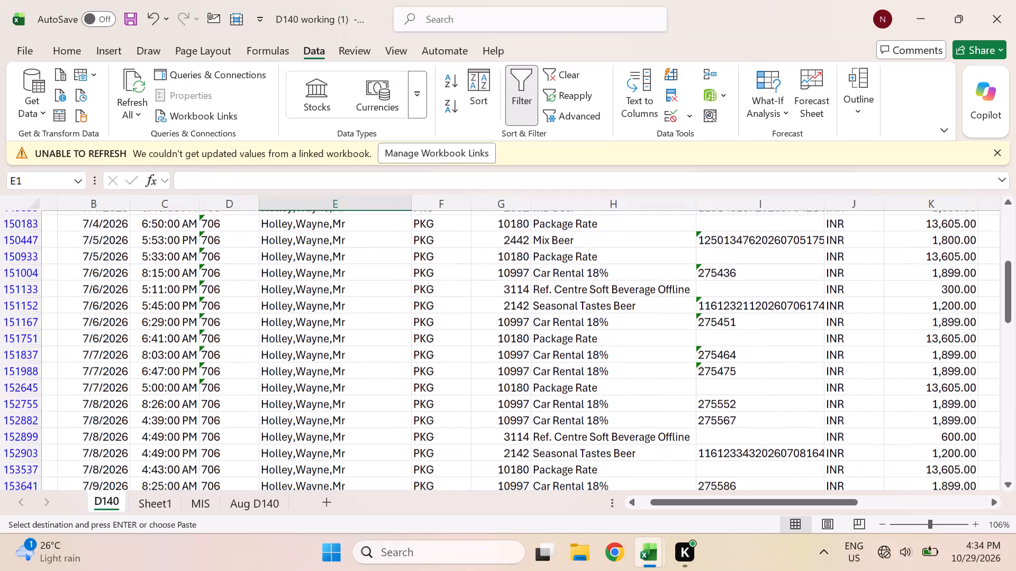
scroll(178, 411, down, 2)
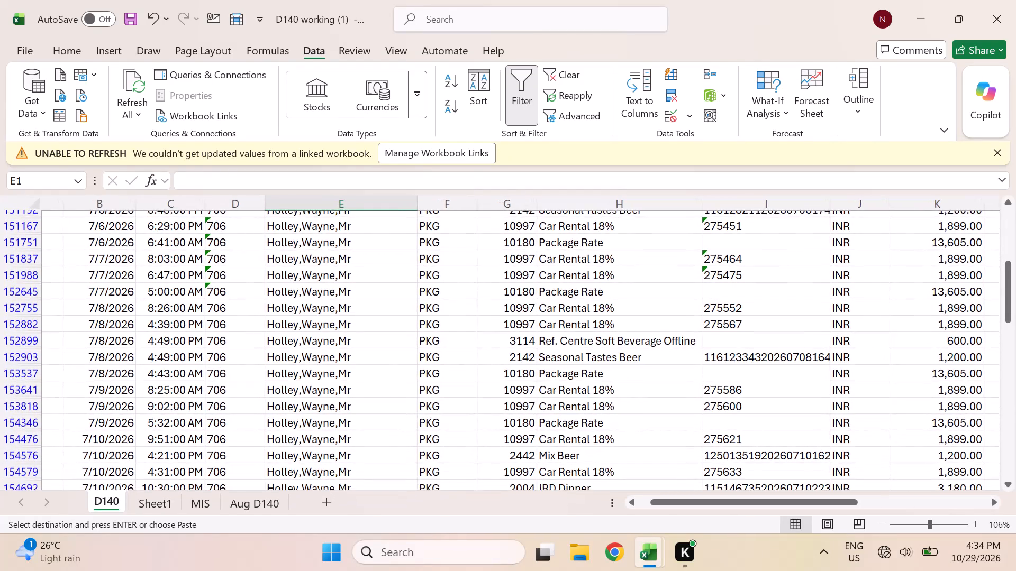
scroll(178, 411, down, 2)
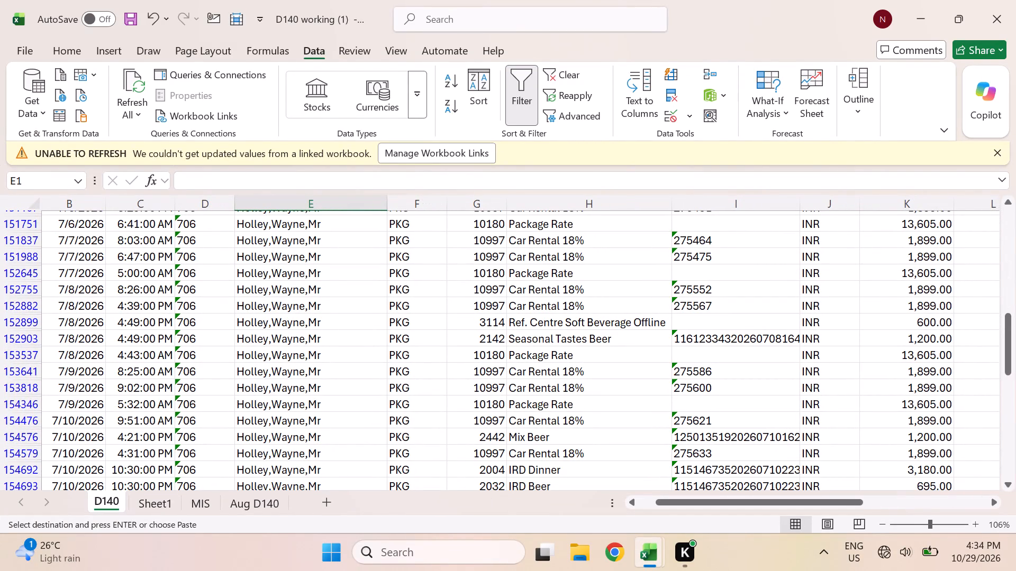
Filter the D140 Name column by BALA, the guest name in row 317 of JUL-26 (2).
key(alt+Tab)
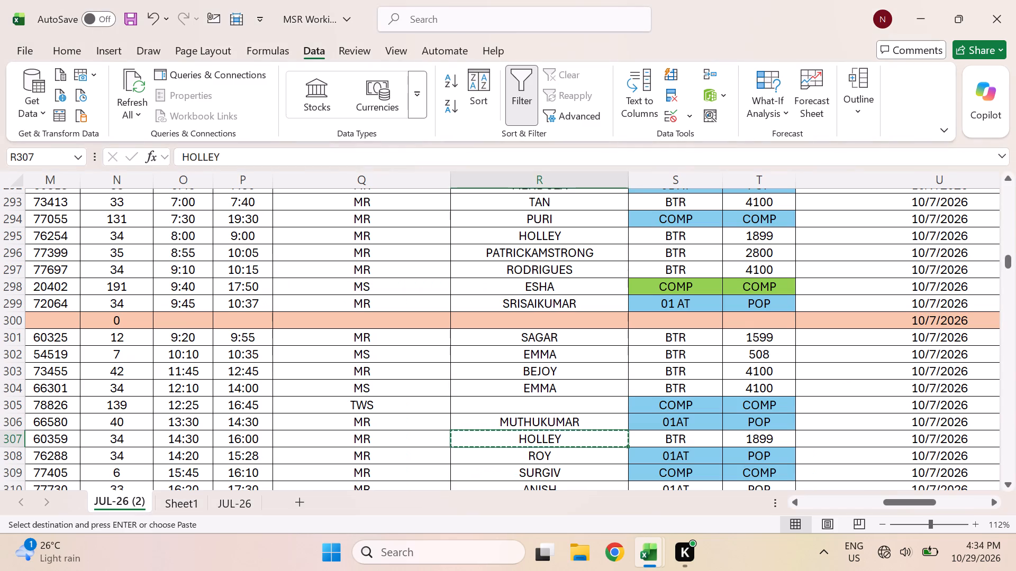
click(604, 454)
scroll(604, 454, down, 2)
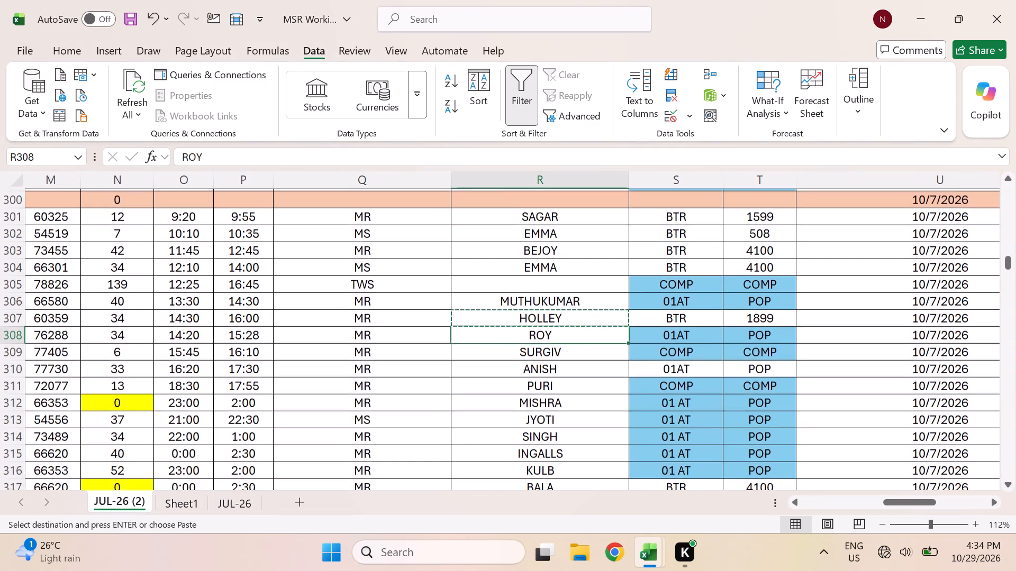
scroll(604, 454, down, 1)
click(564, 424)
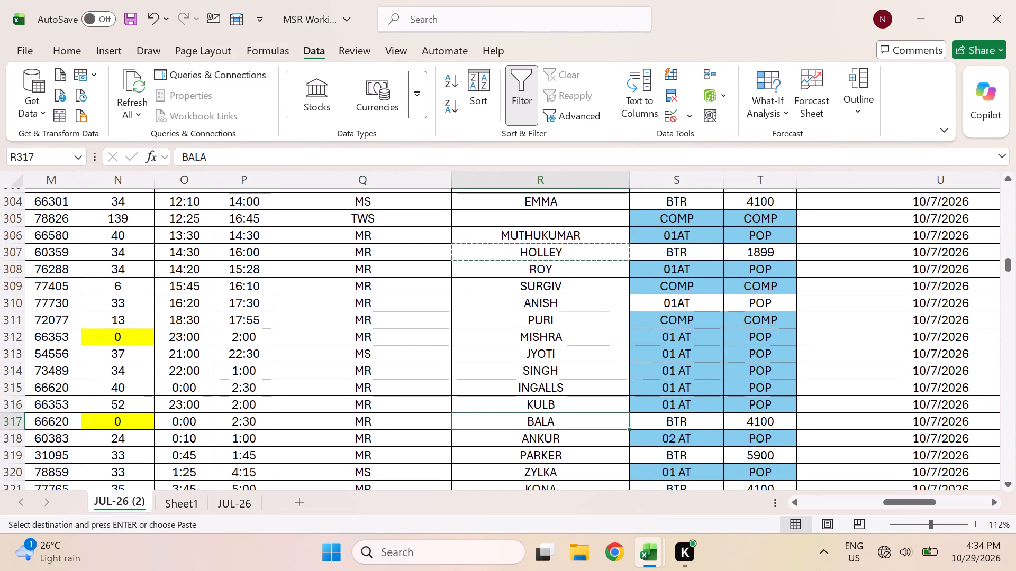
key(ctrl+c)
key(Tab)
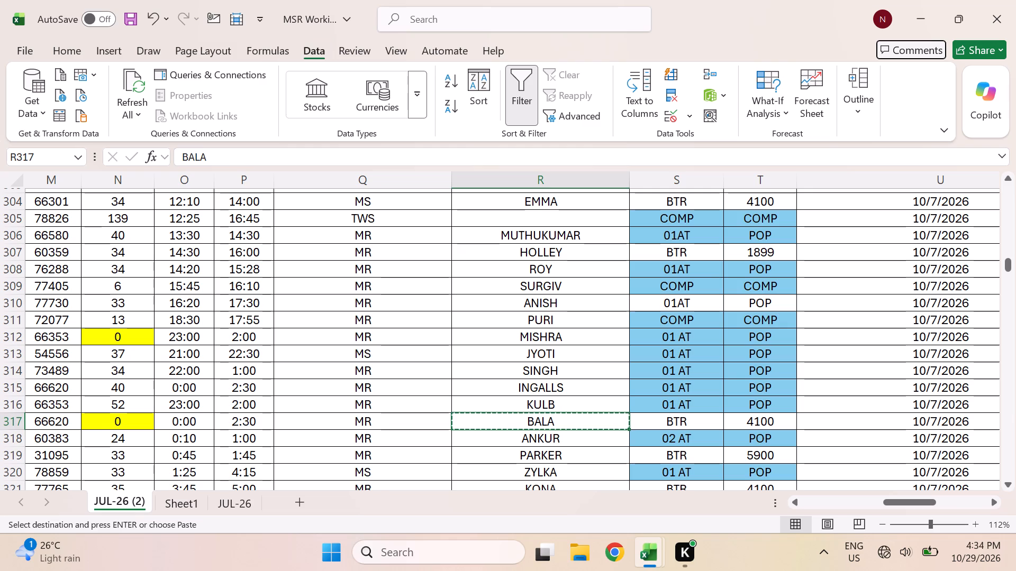
key(Tab)
key(alt+Tab)
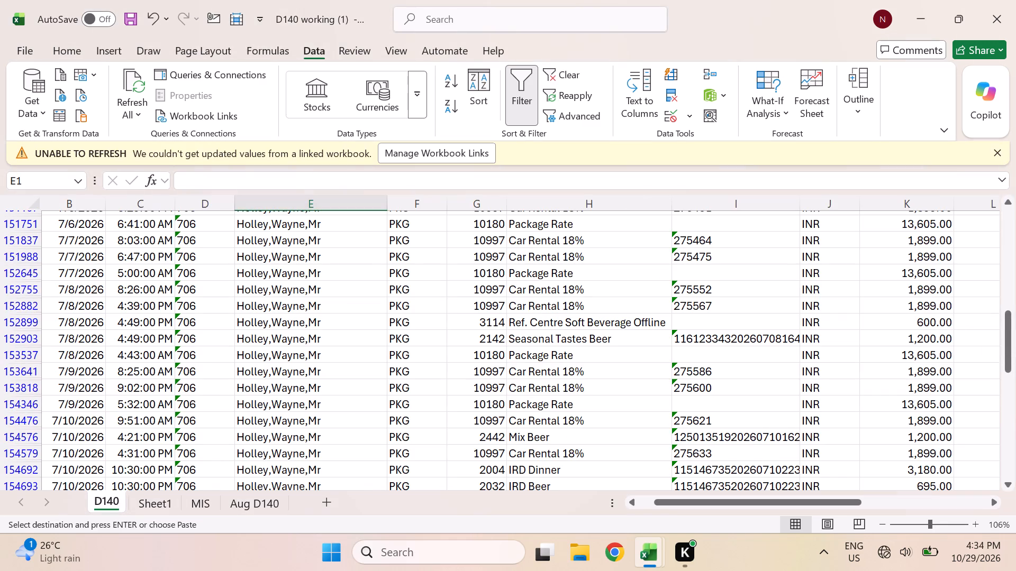
scroll(534, 340, up, 2)
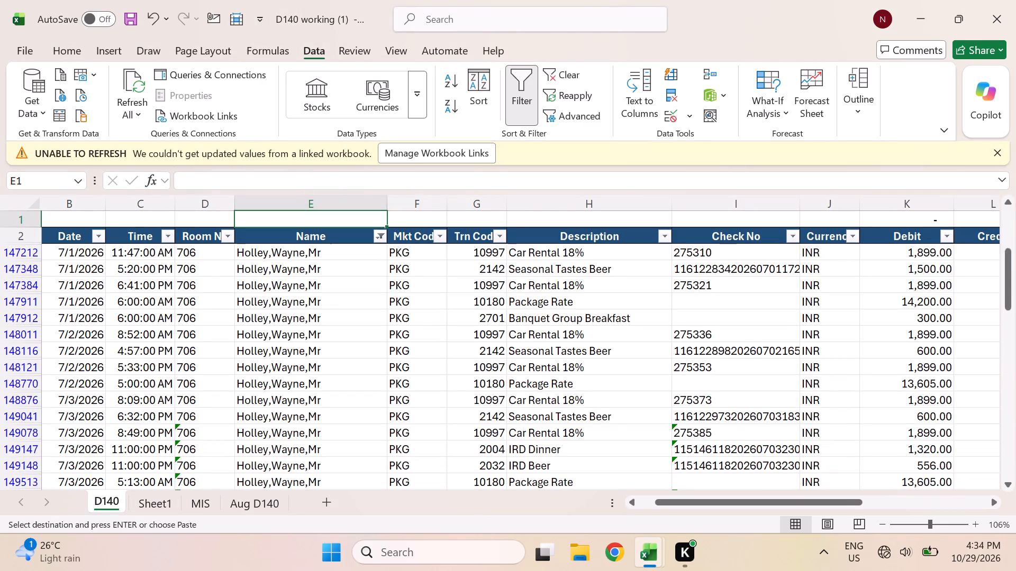
click(382, 238)
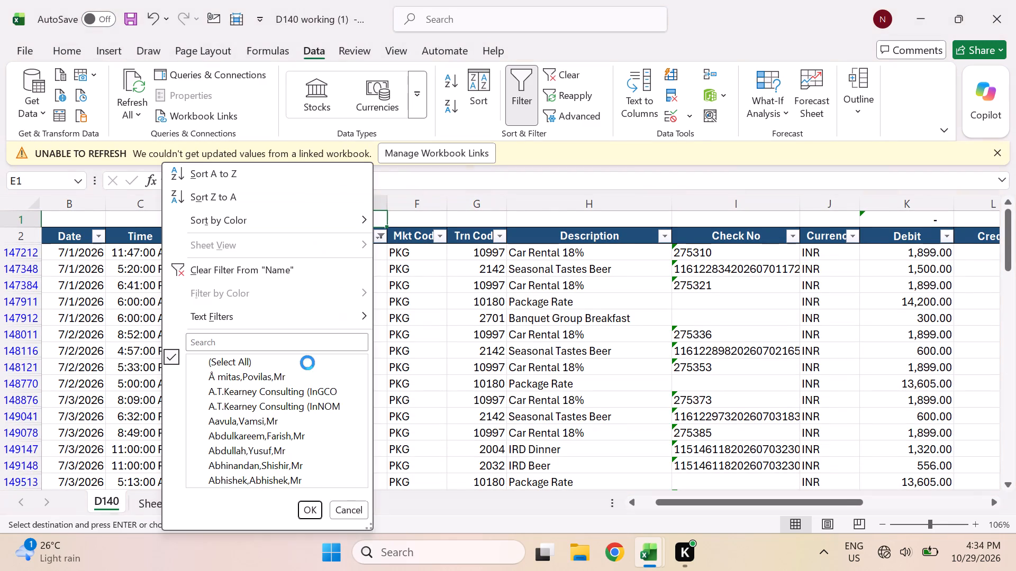
click(289, 345)
key(ctrl+v)
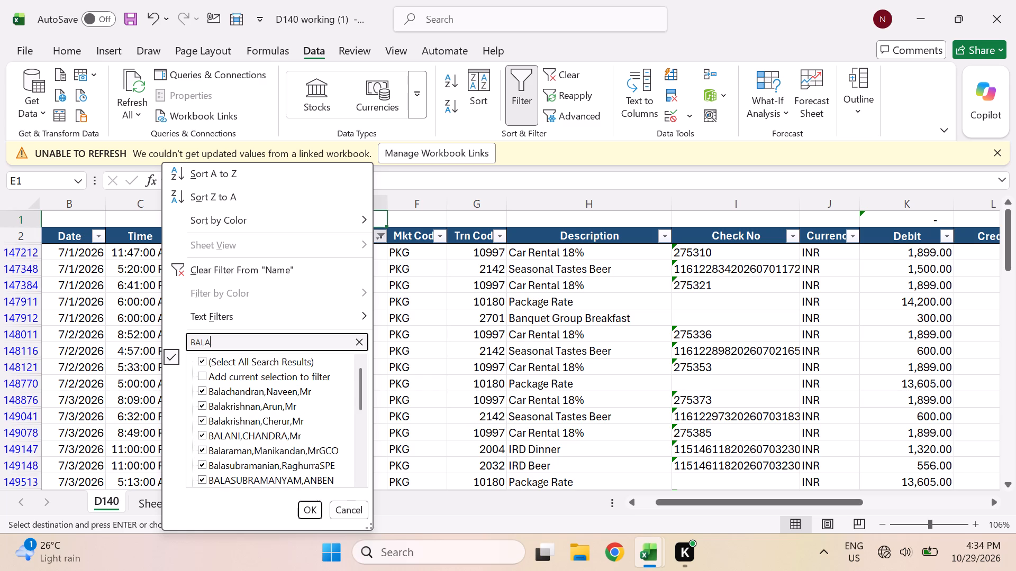
key(Return)
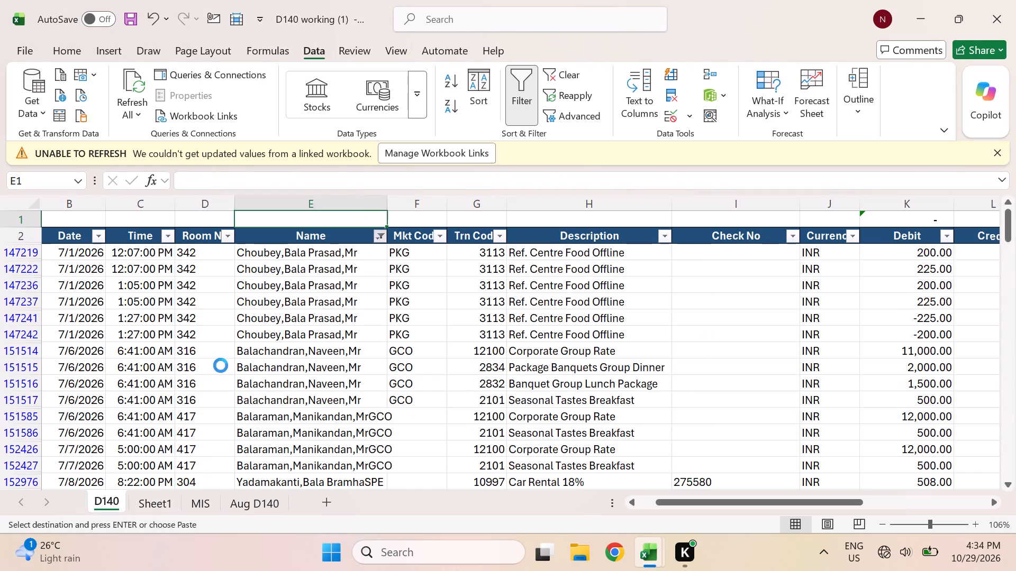
Examine the filtered BALA postings in D140 for the car rental charge dated 7/10/2026.
scroll(274, 349, down, 2)
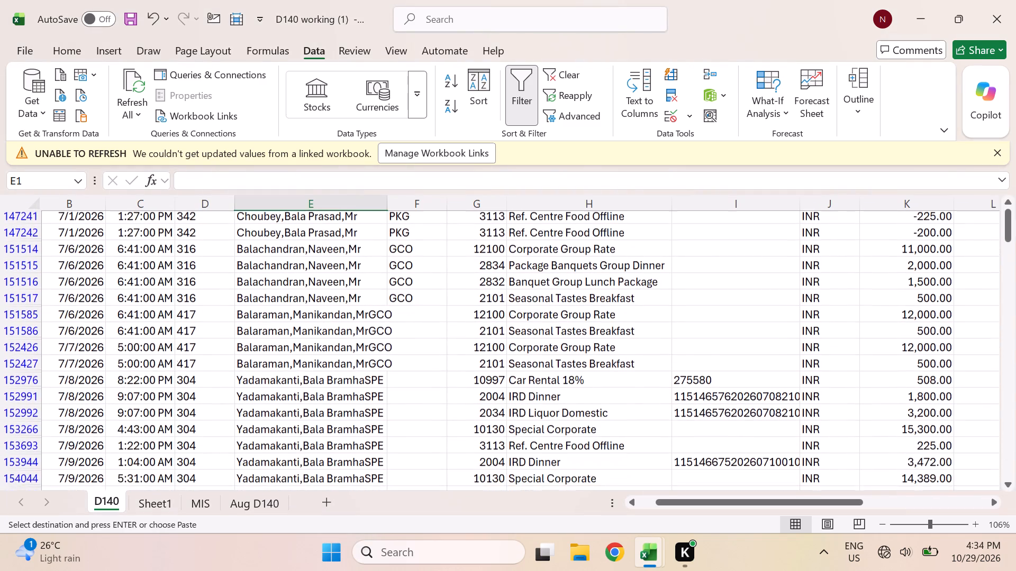
scroll(274, 349, down, 1)
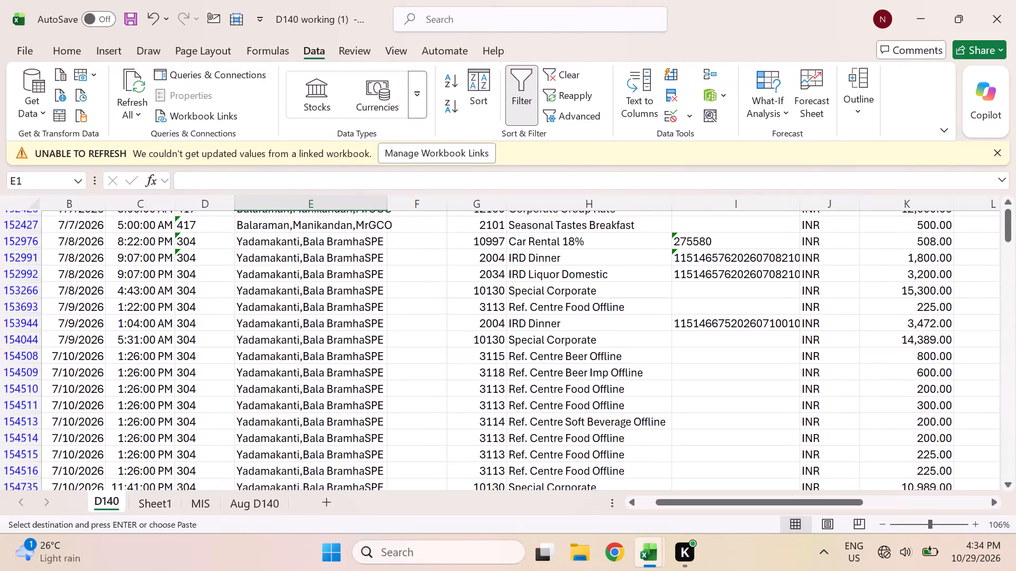
scroll(274, 349, down, 1)
scroll(274, 349, up, 1)
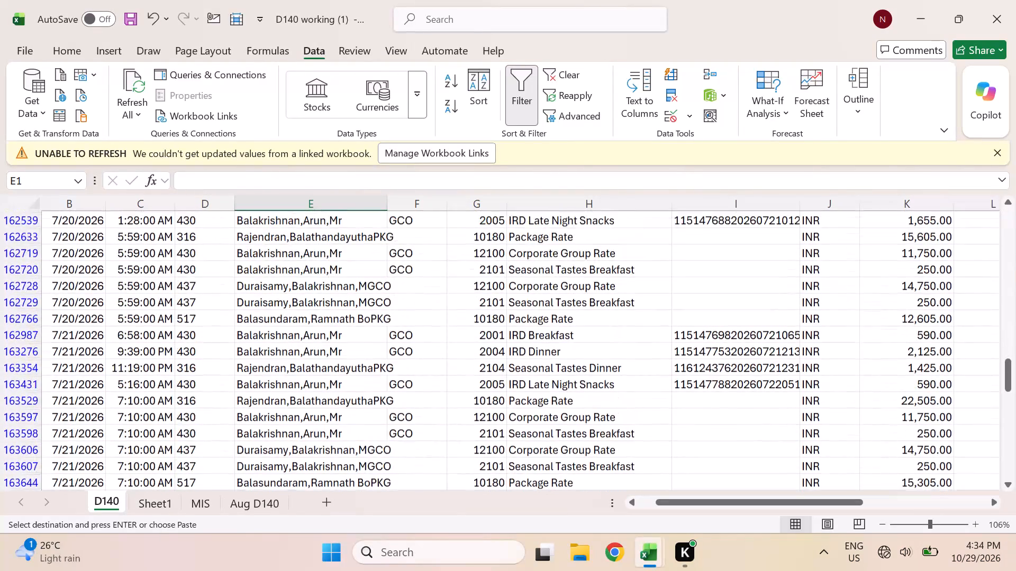
scroll(274, 349, up, 3)
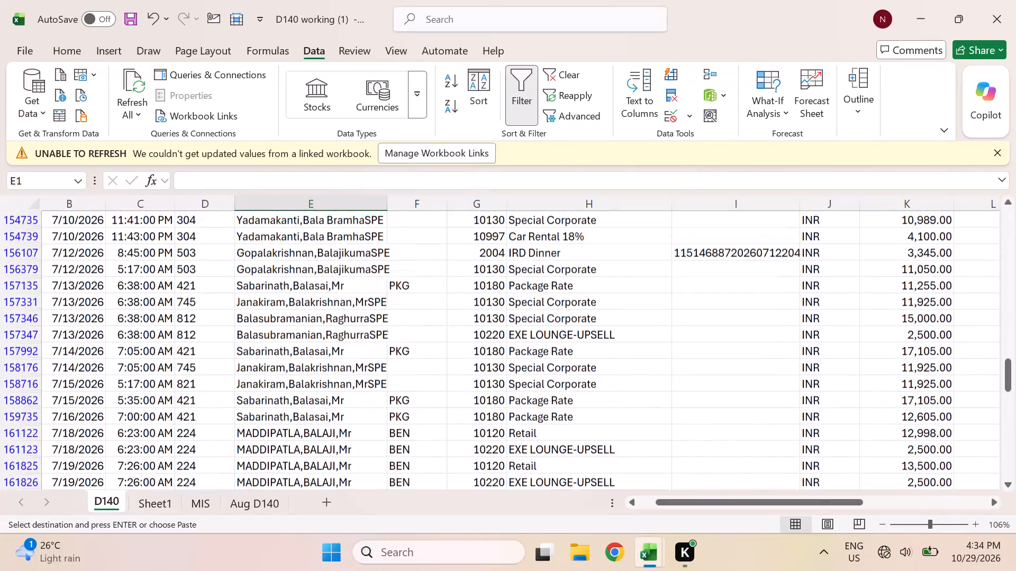
scroll(274, 349, up, 2)
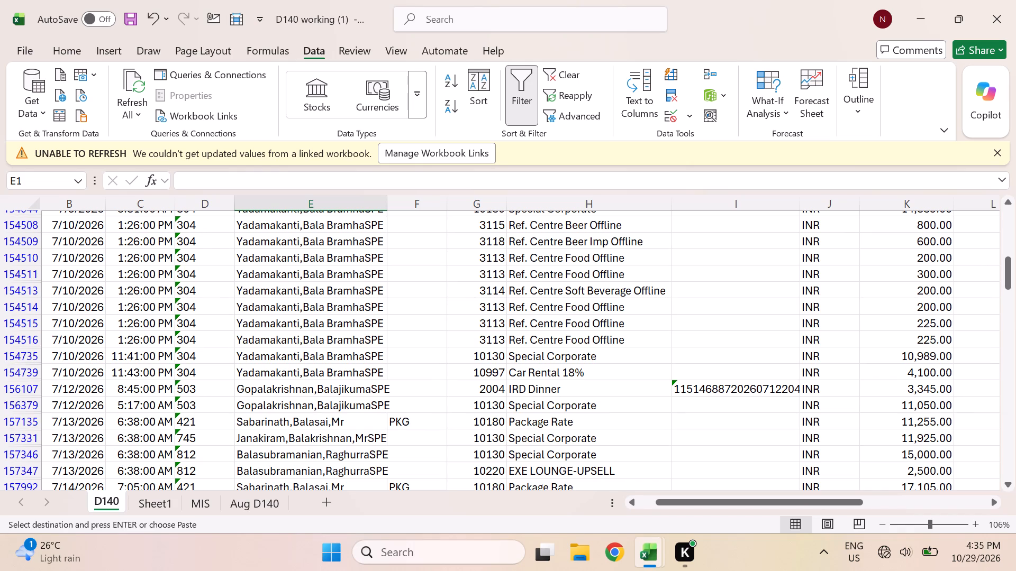
Copy the guest name PARKER from row 319 of JUL-26 (2) in the MSR Working workbook.
key(alt+Tab)
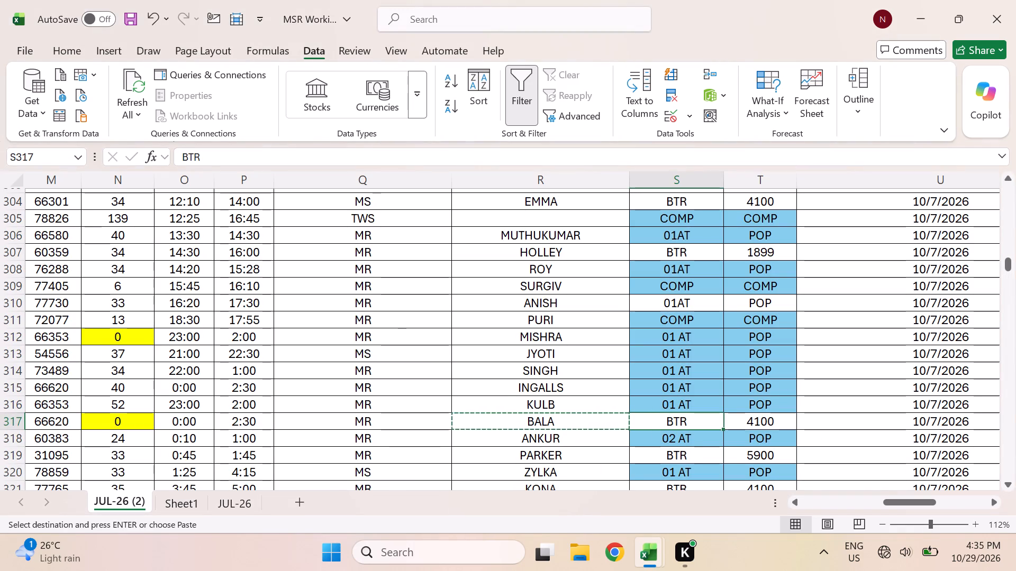
scroll(596, 441, down, 1)
click(575, 408)
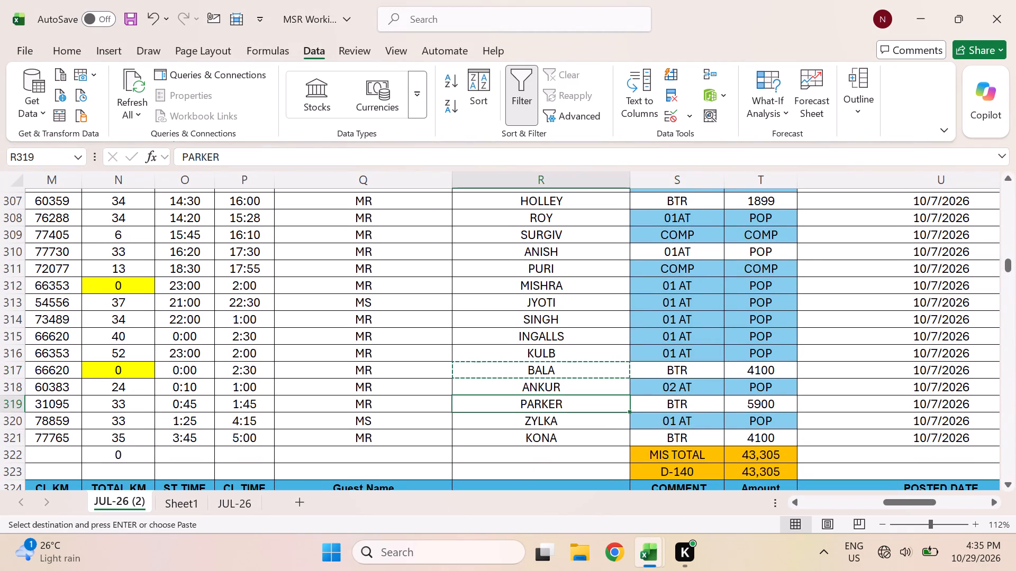
key(ctrl+c)
key(Tab)
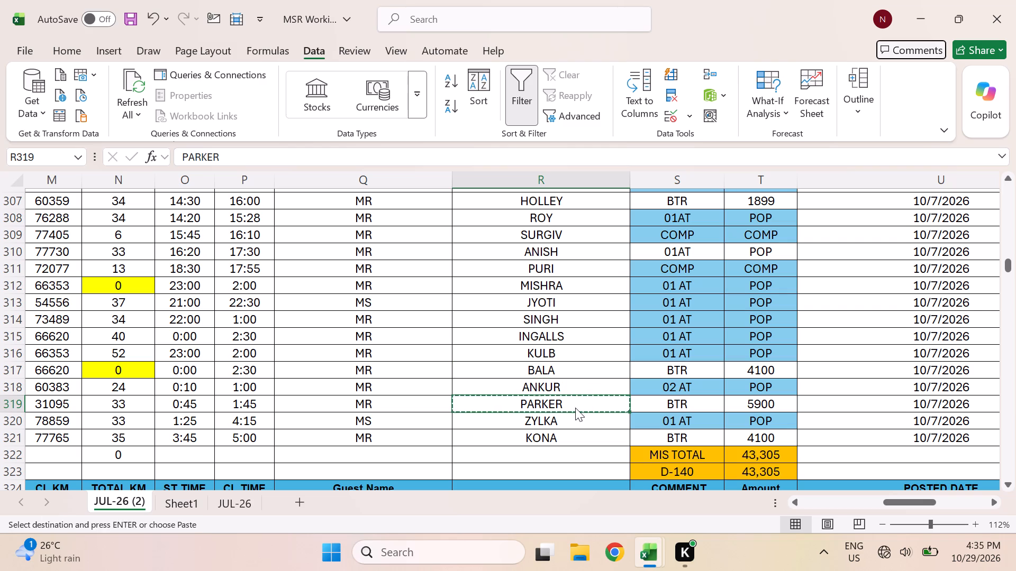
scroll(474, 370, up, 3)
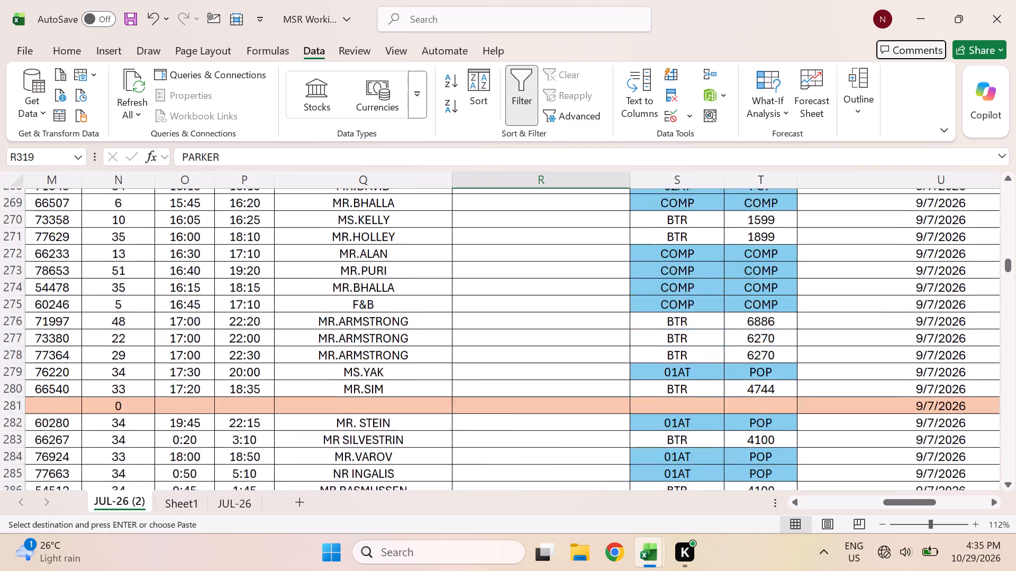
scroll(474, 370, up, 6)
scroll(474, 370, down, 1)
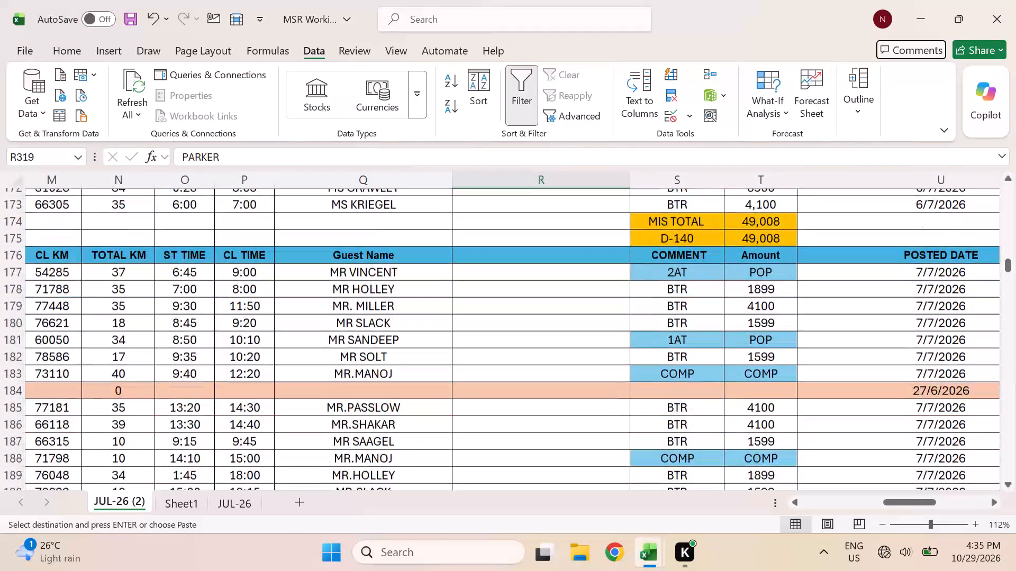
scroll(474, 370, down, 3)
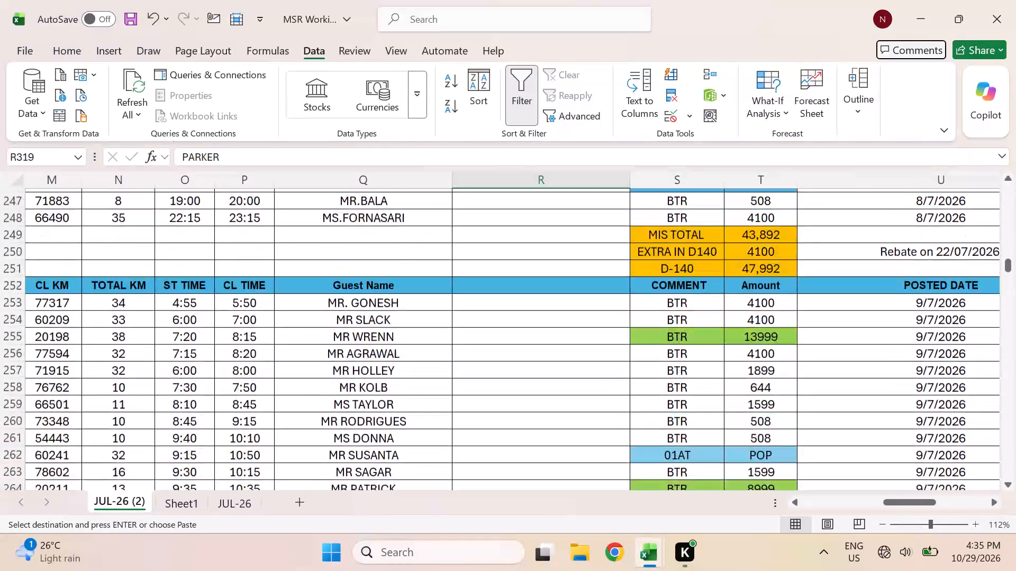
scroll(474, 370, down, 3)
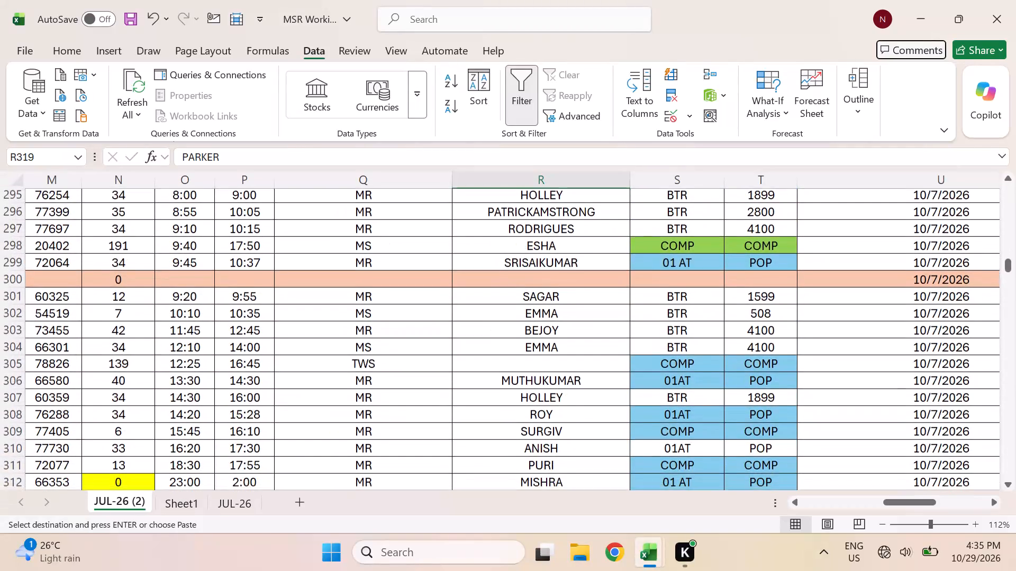
Filter the D140 Name column by PARKER and compare the car rental postings with row 319 of JUL-26 (2).
scroll(474, 370, down, 2)
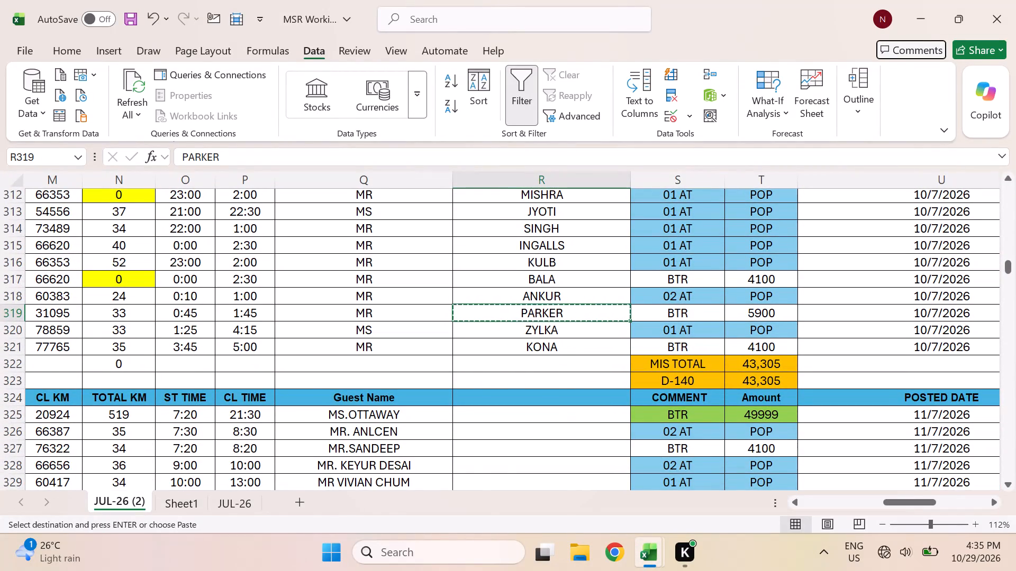
key(alt+Tab)
scroll(420, 336, up, 3)
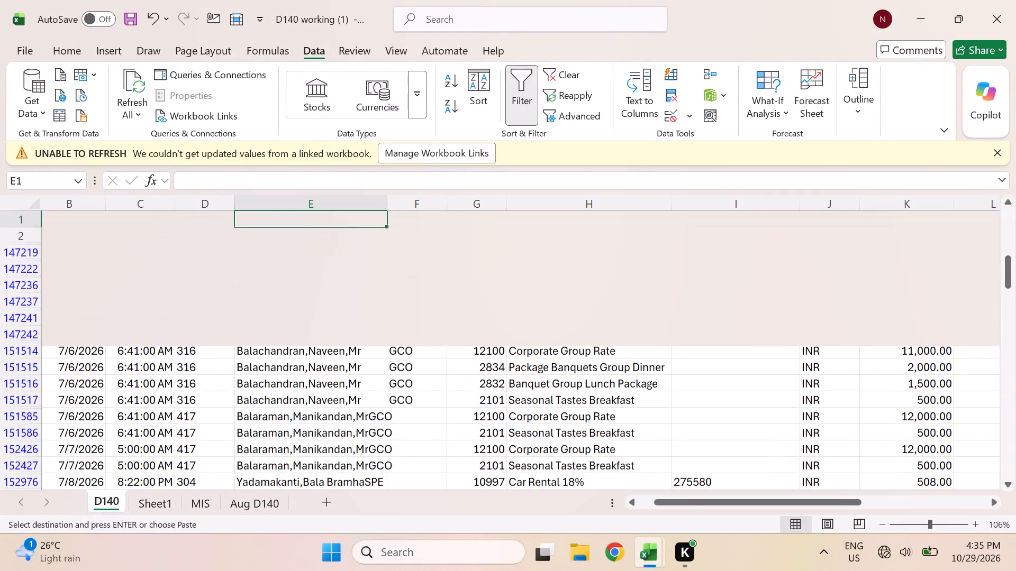
click(383, 238)
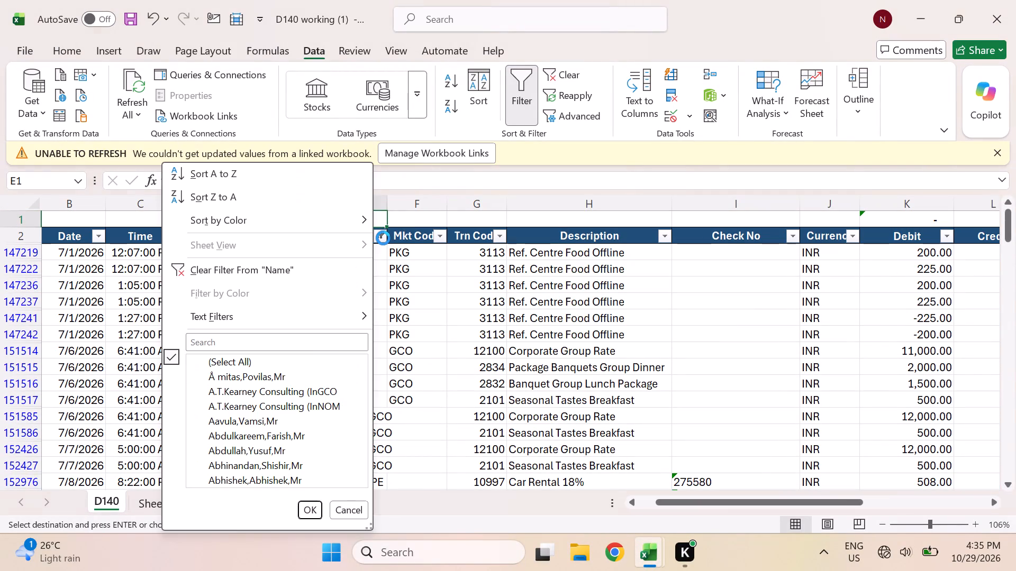
click(303, 344)
key(ctrl+v)
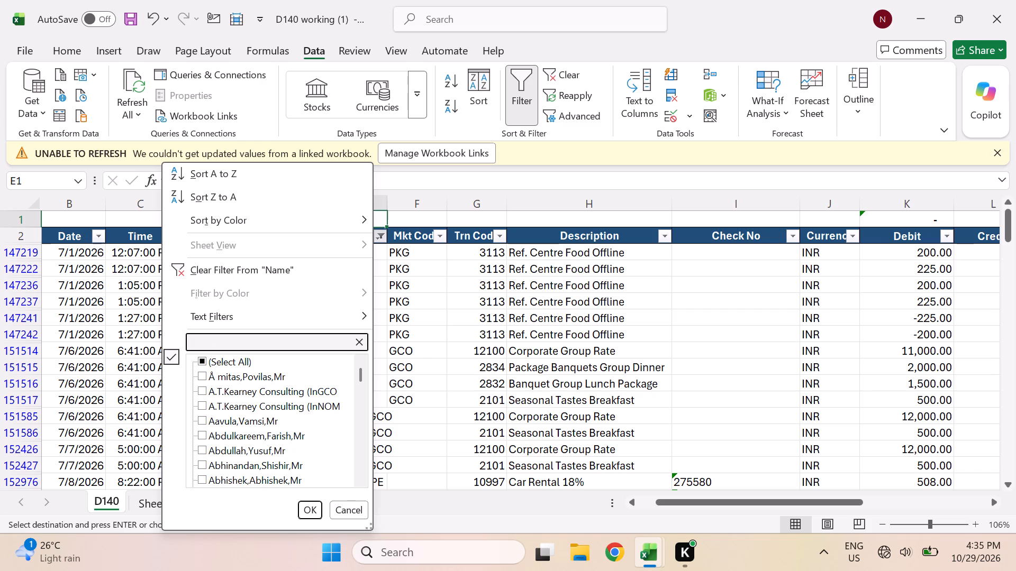
key(Return)
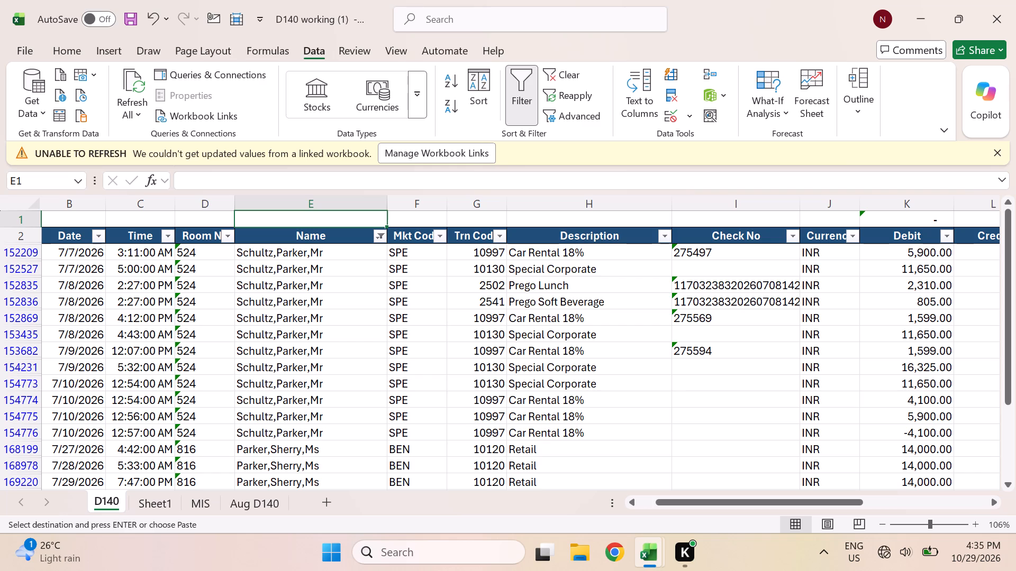
key(alt+Tab)
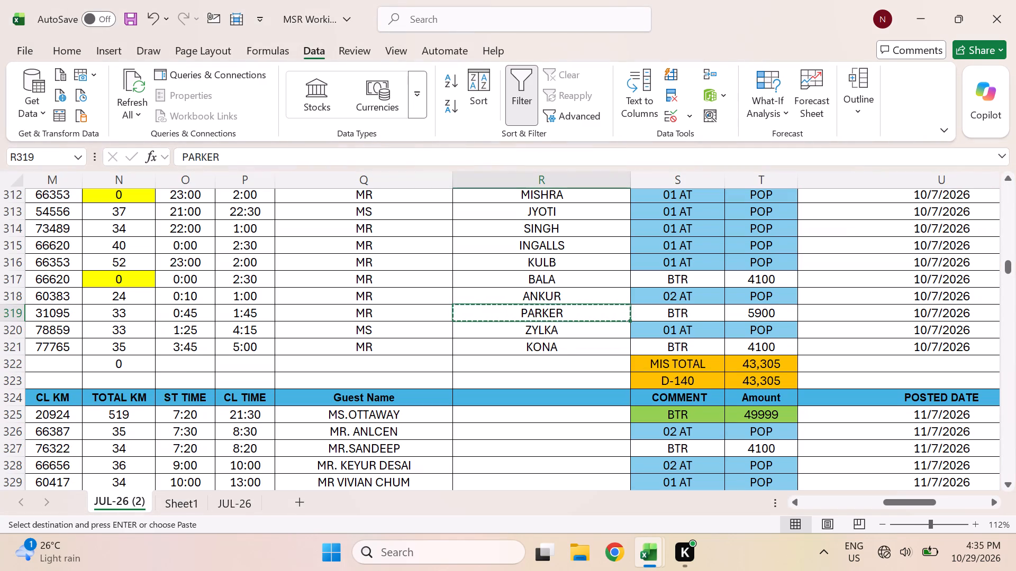
key(alt+Tab)
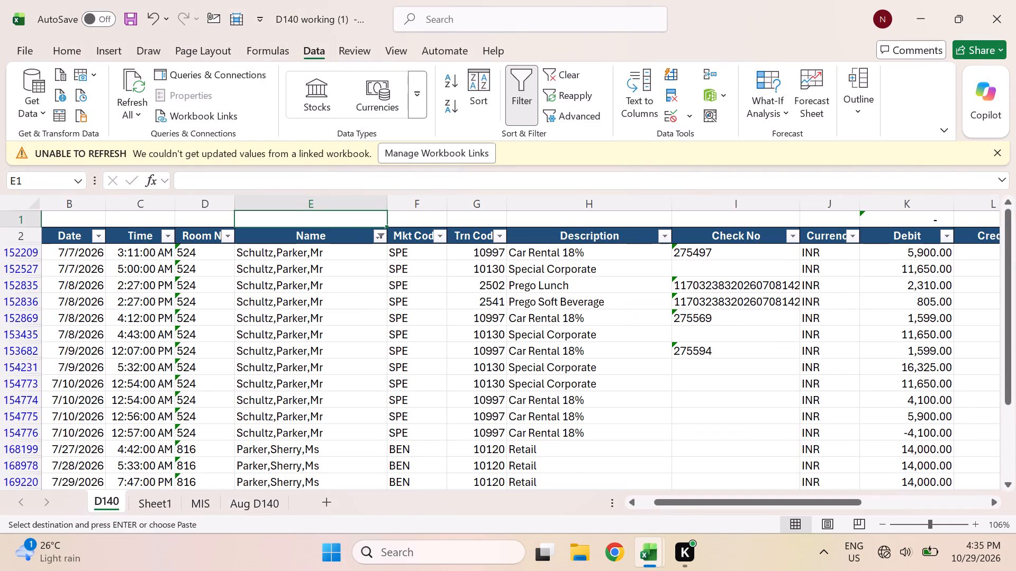
key(alt+Tab)
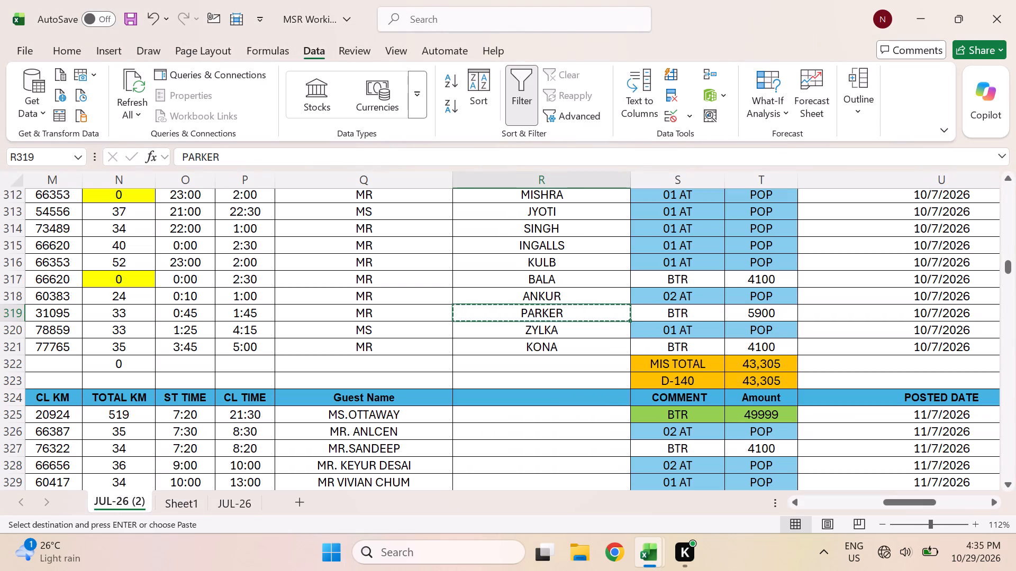
Copy the guest name KONA from row 321 of JUL-26 (2) and filter the D140 Name column by it.
click(578, 333)
click(569, 349)
key(ctrl+c)
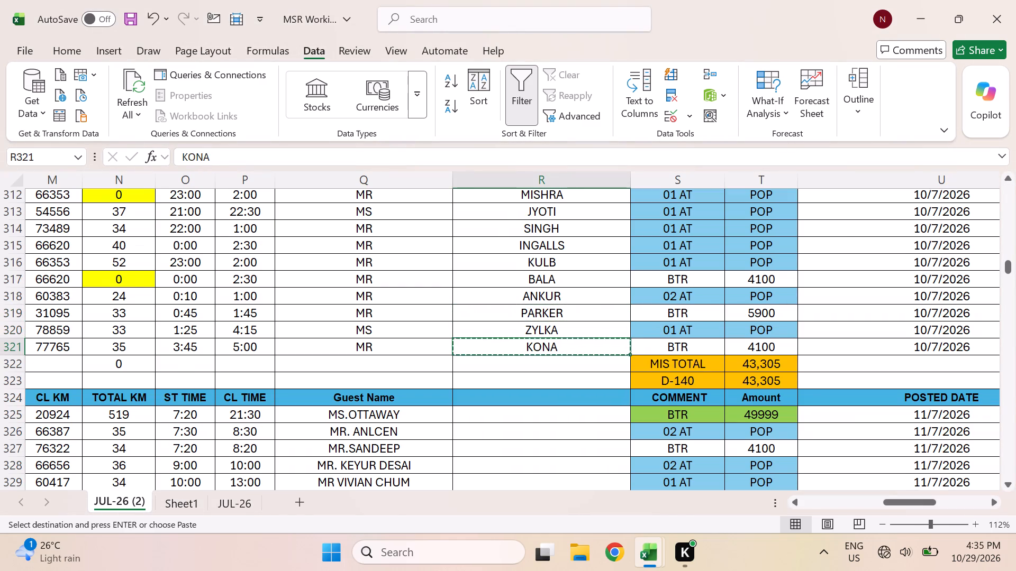
key(alt+Tab)
click(385, 232)
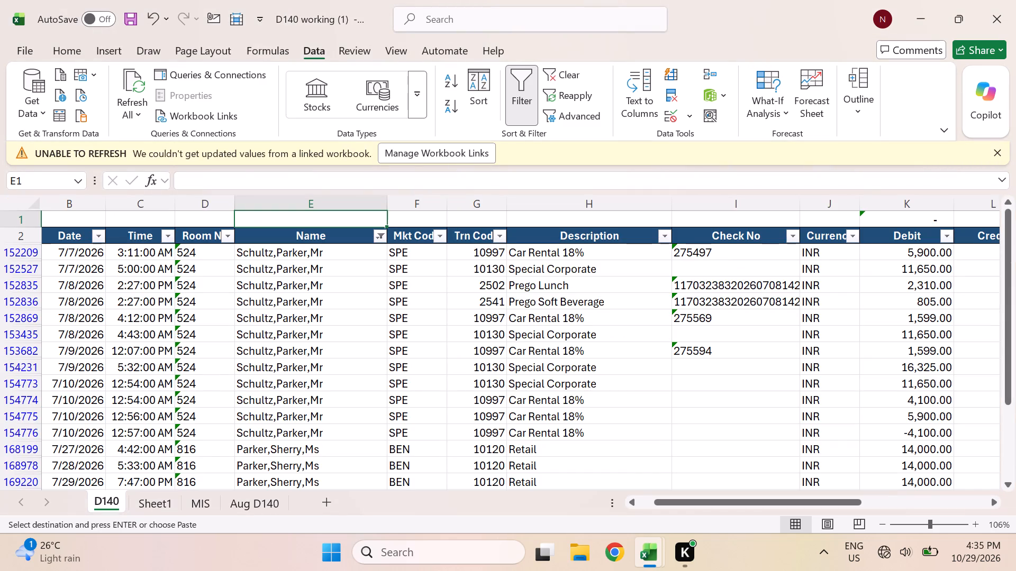
click(276, 346)
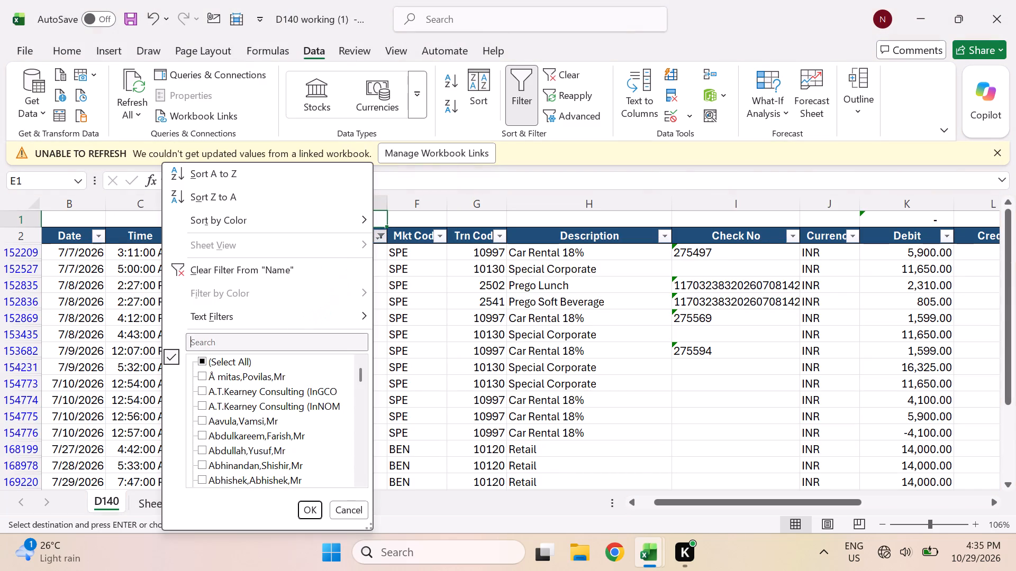
key(ctrl+v)
key(Return)
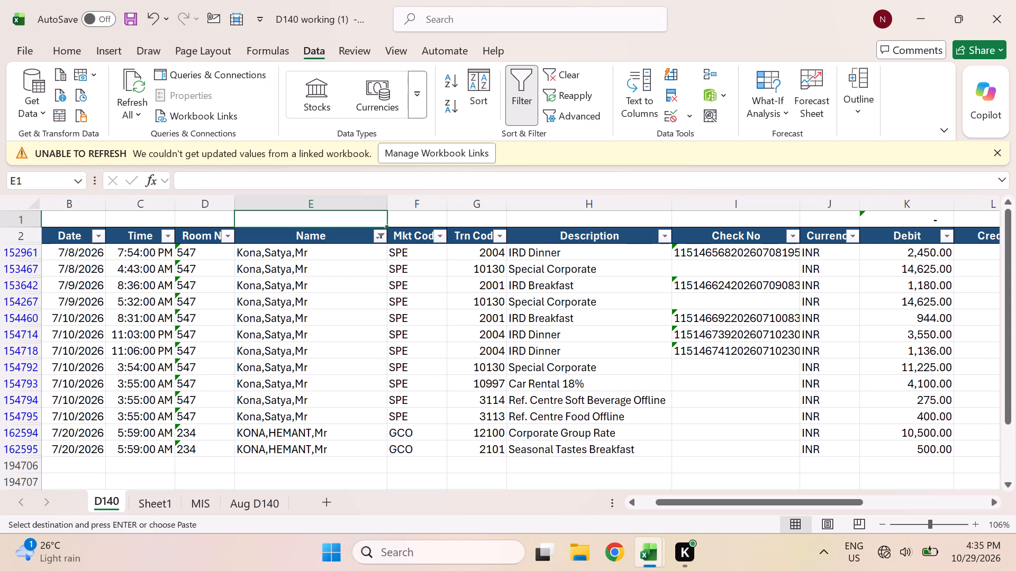
key(alt+Tab)
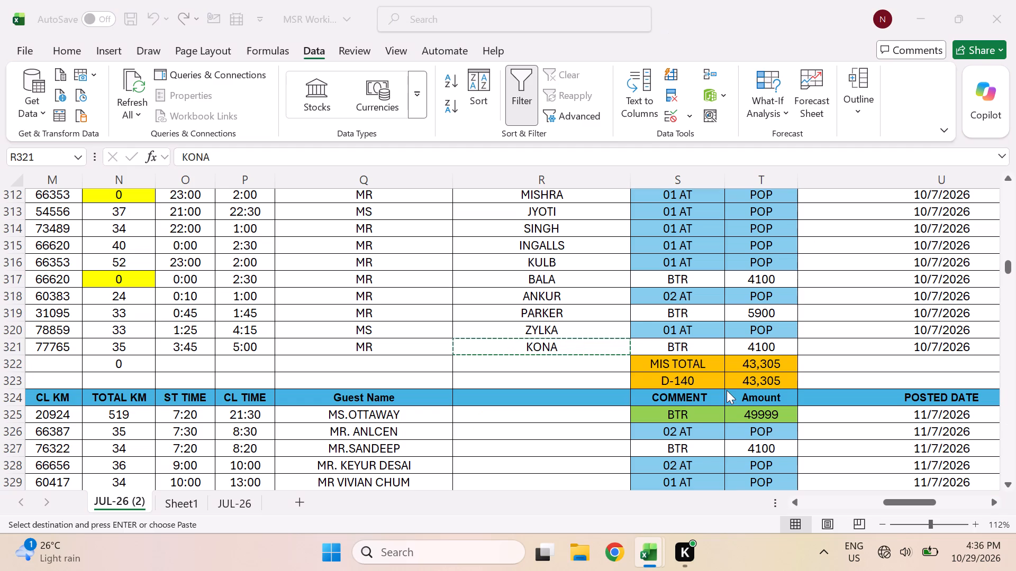
Examine the unsplit guest names in the 11/7/2026 block of JUL-26 (2), from row 325 down to about row 353.
scroll(669, 373, down, 2)
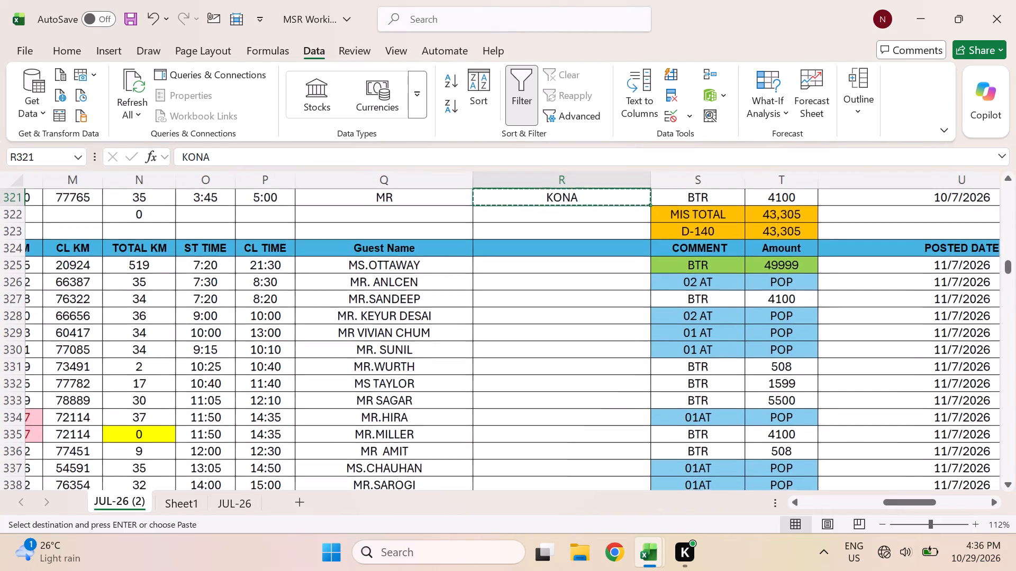
click(579, 363)
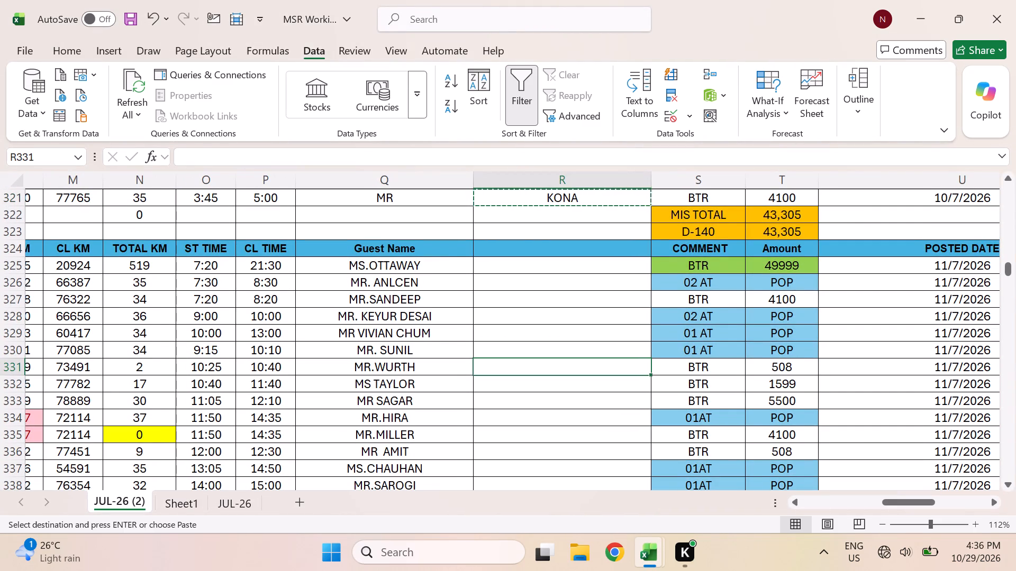
click(558, 197)
key(Return)
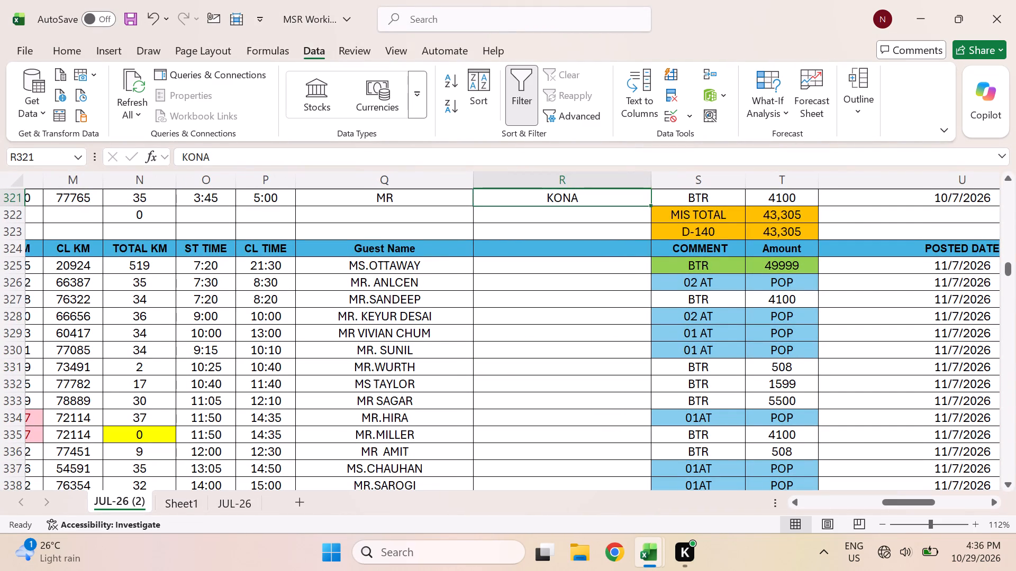
click(416, 264)
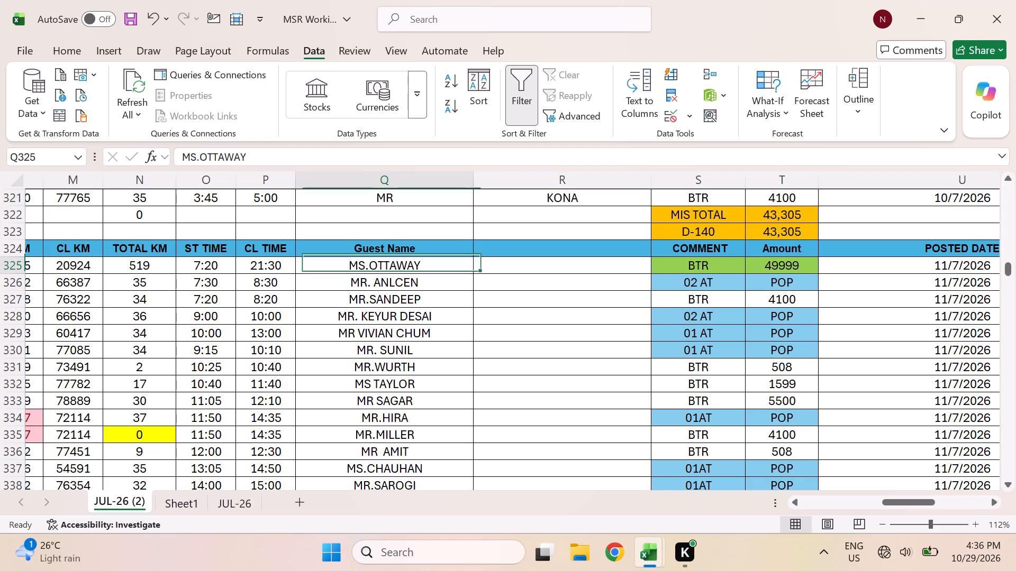
scroll(416, 264, down, 2)
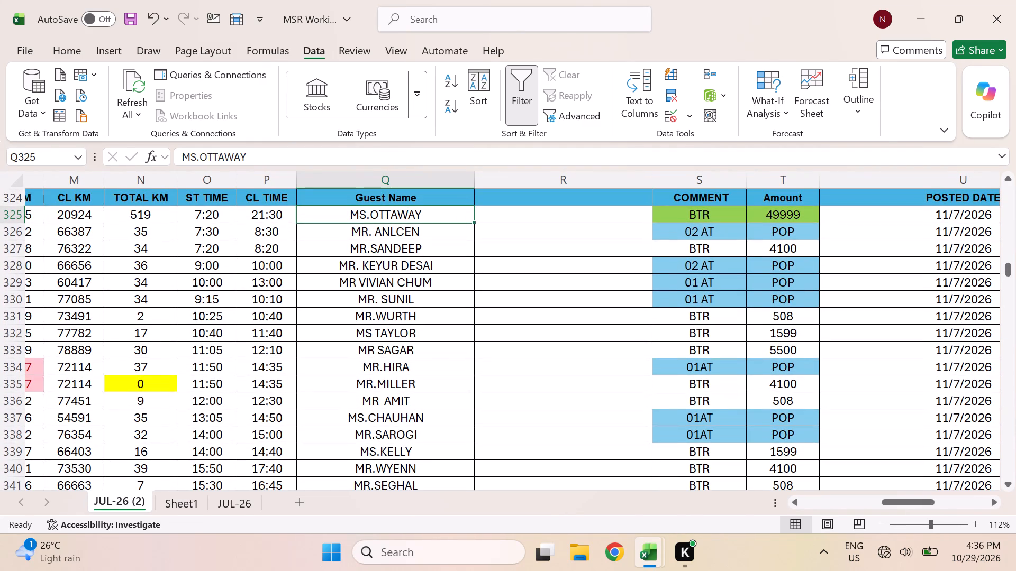
click(404, 286)
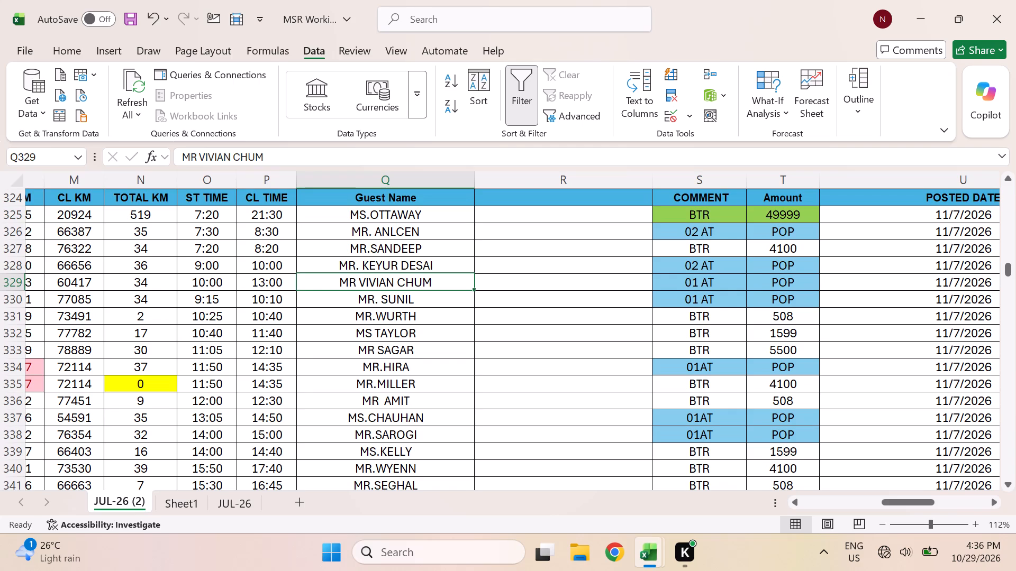
scroll(404, 286, down, 2)
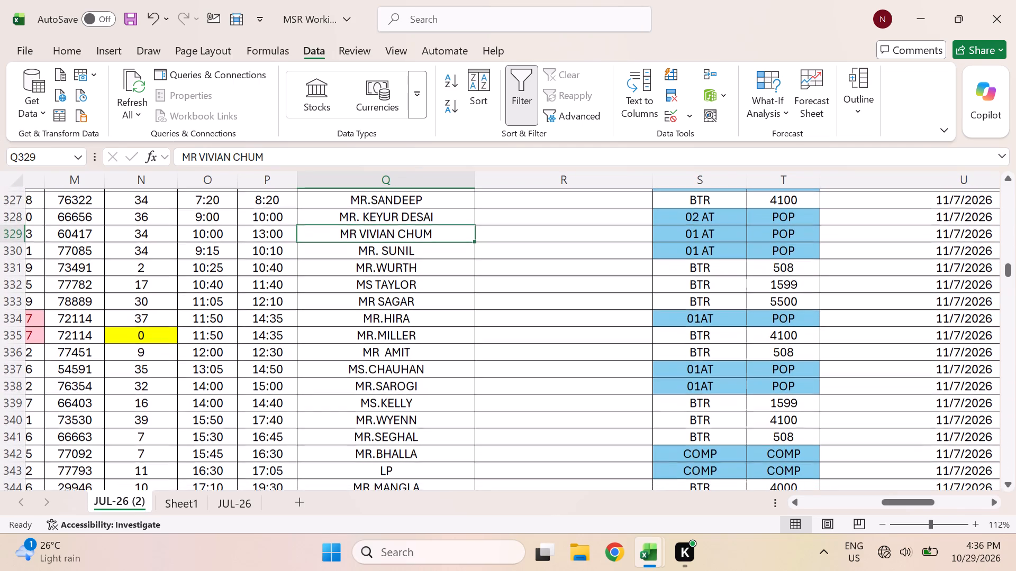
scroll(404, 286, down, 2)
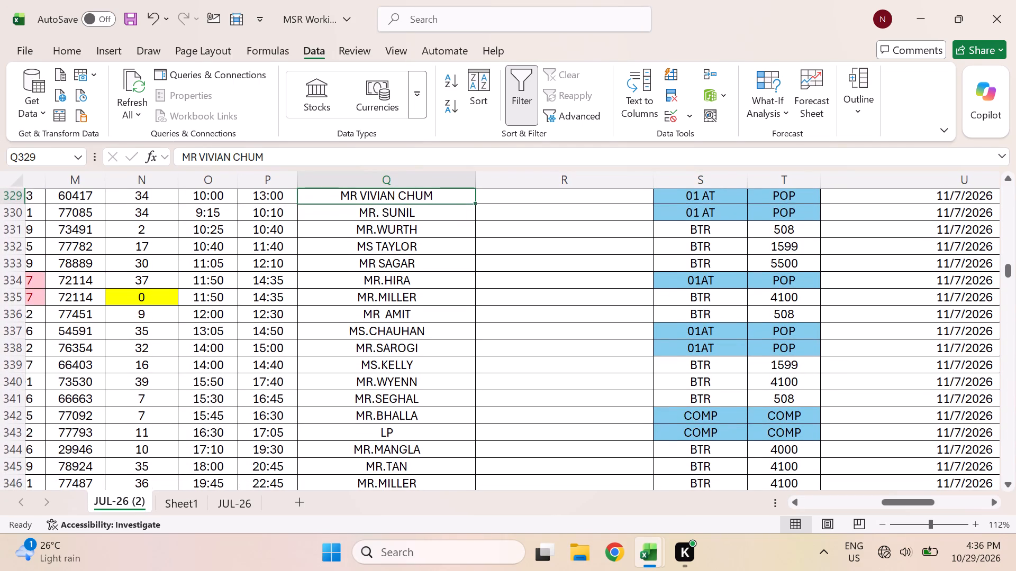
scroll(404, 286, down, 3)
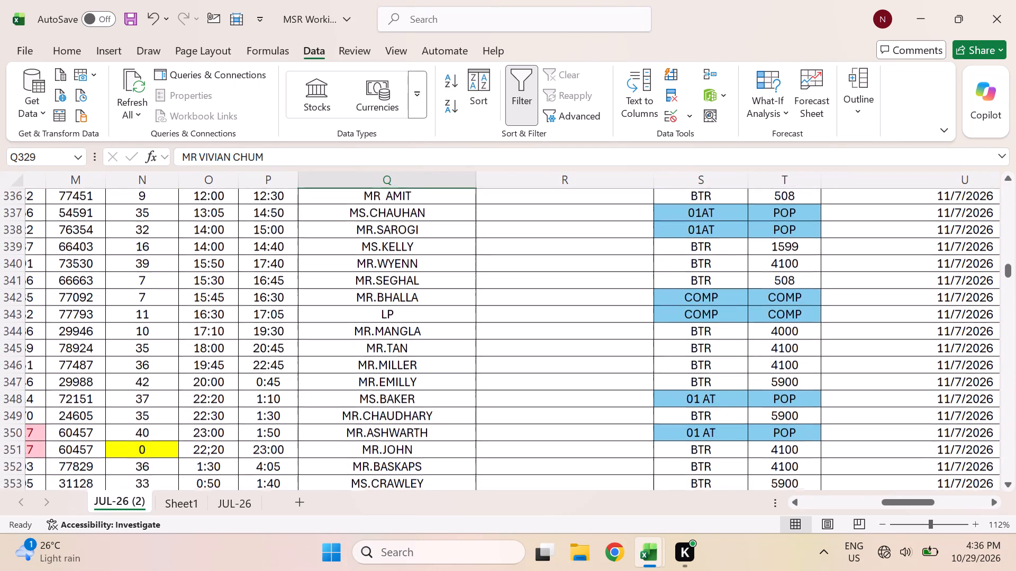
scroll(404, 286, down, 1)
scroll(404, 286, up, 1)
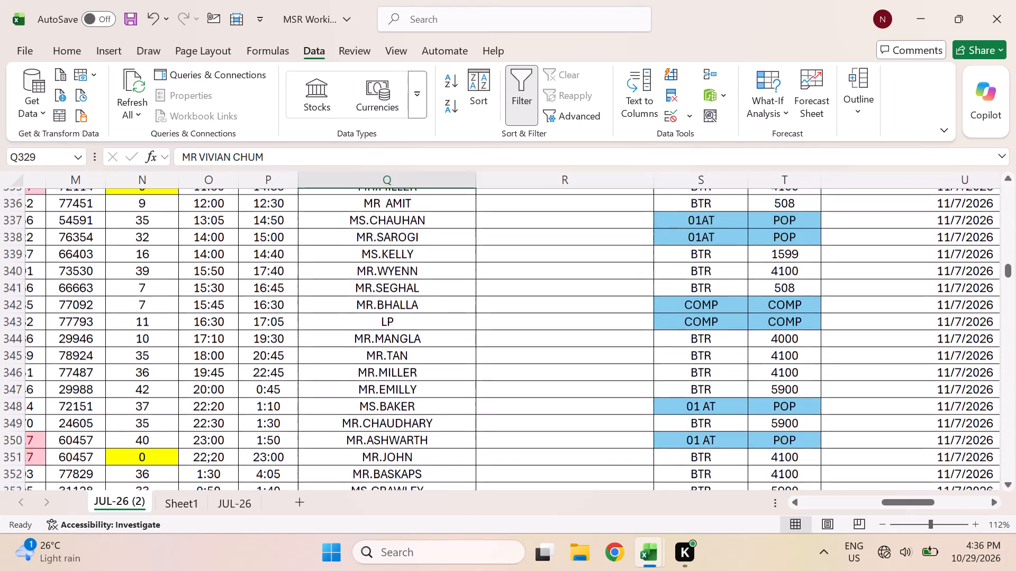
scroll(404, 286, up, 2)
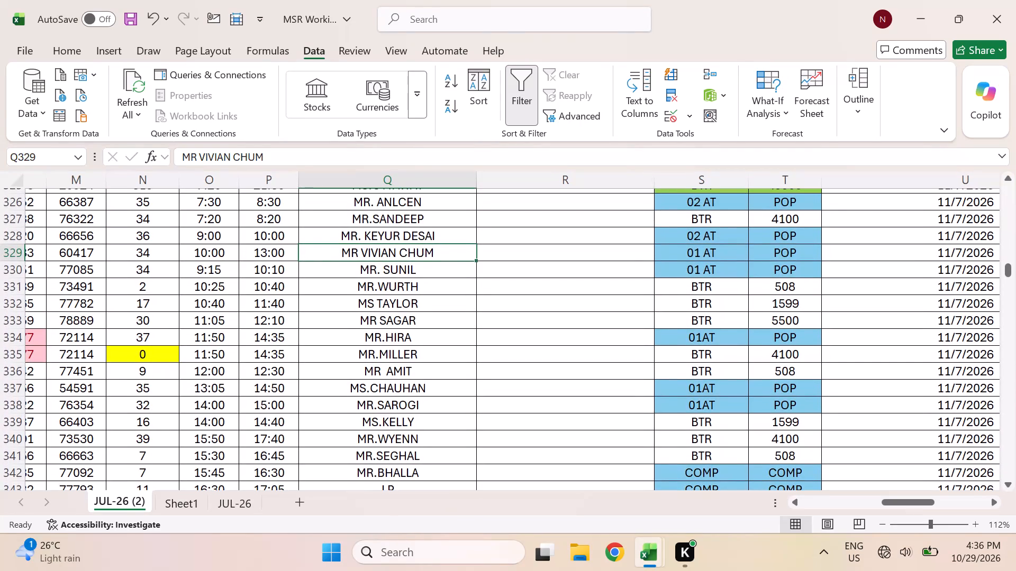
scroll(404, 286, up, 1)
Split the guest names in Q325:Q328 at the period with Text to Columns, replacing the existing data with titles in Q and names in R.
click(410, 224)
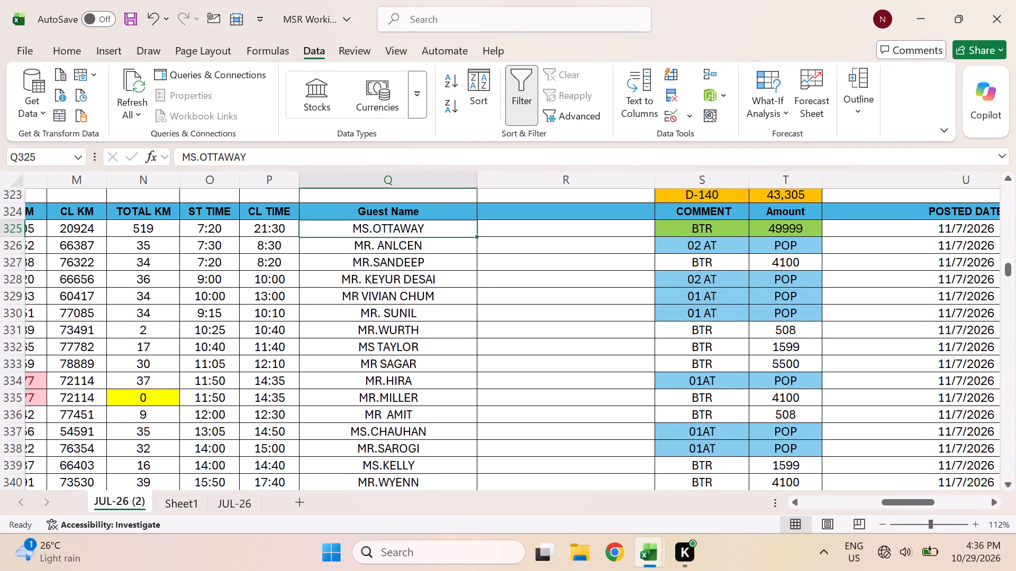
key(shift+Down)
key(shift+Down)
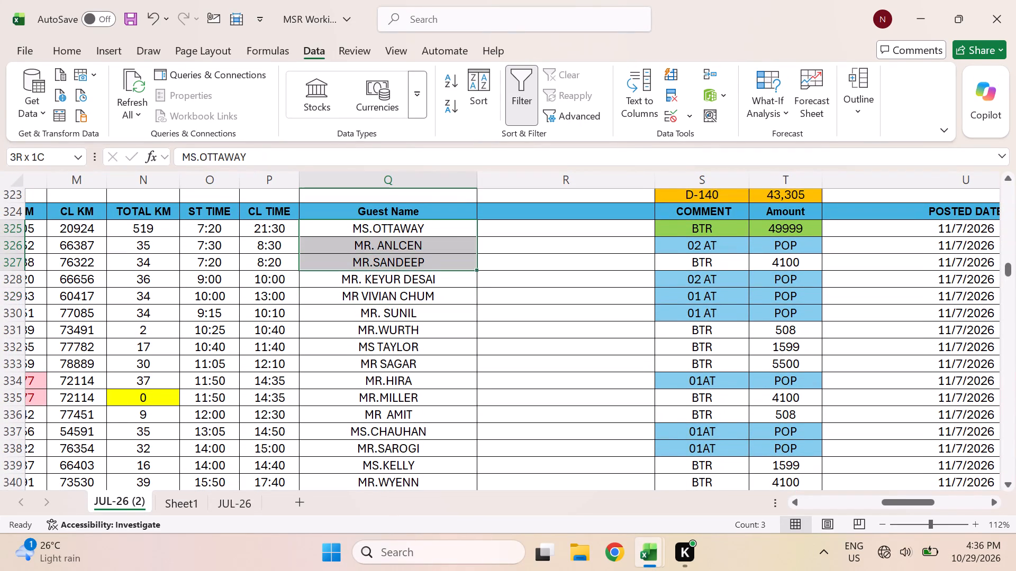
key(shift+Down)
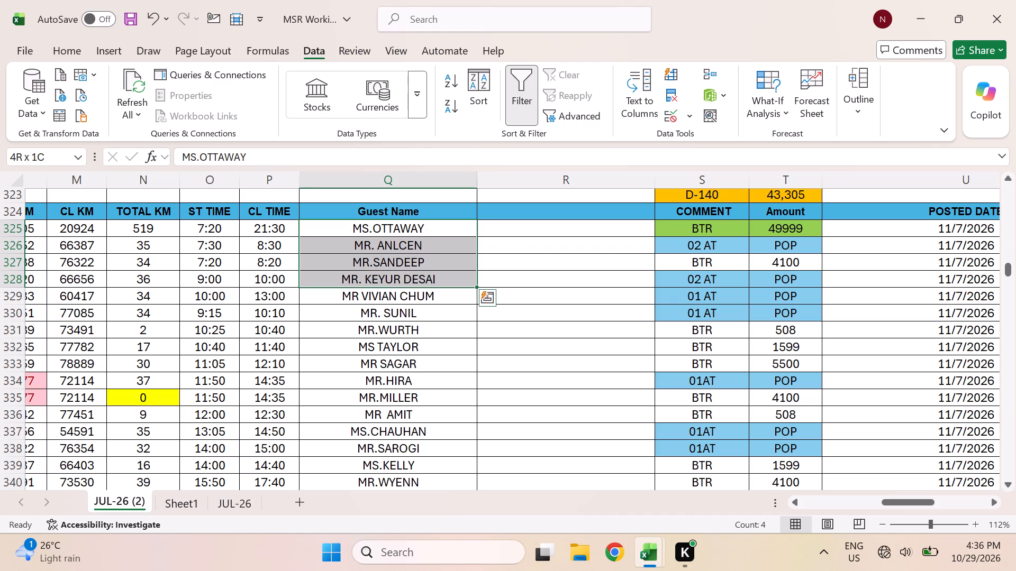
text(ae)
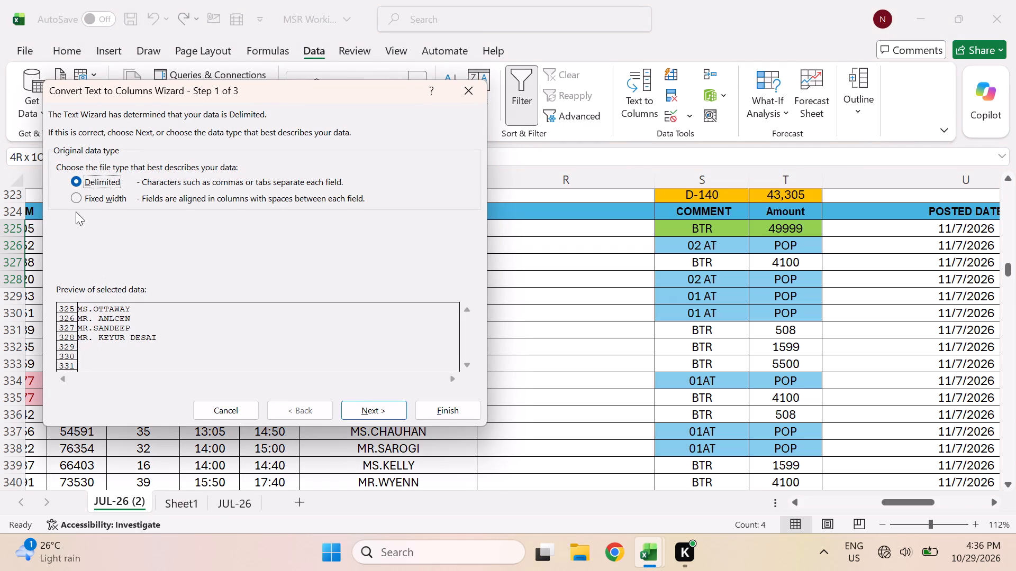
click(382, 416)
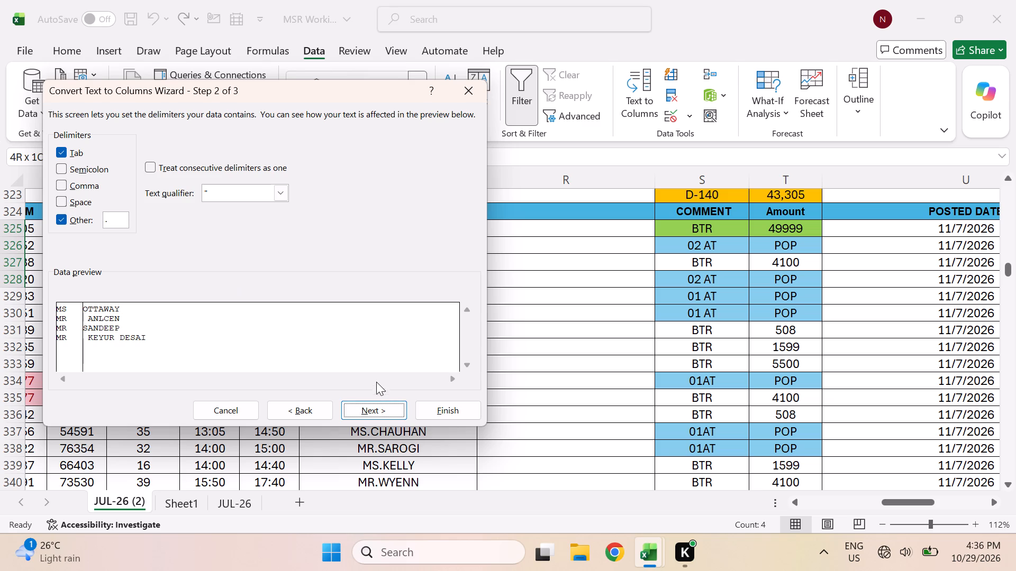
click(373, 408)
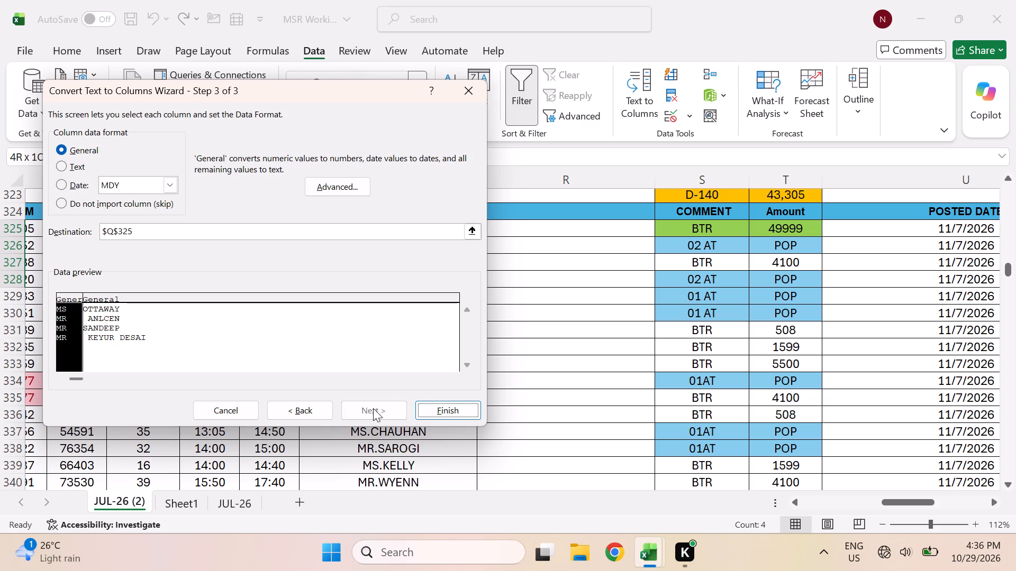
click(461, 406)
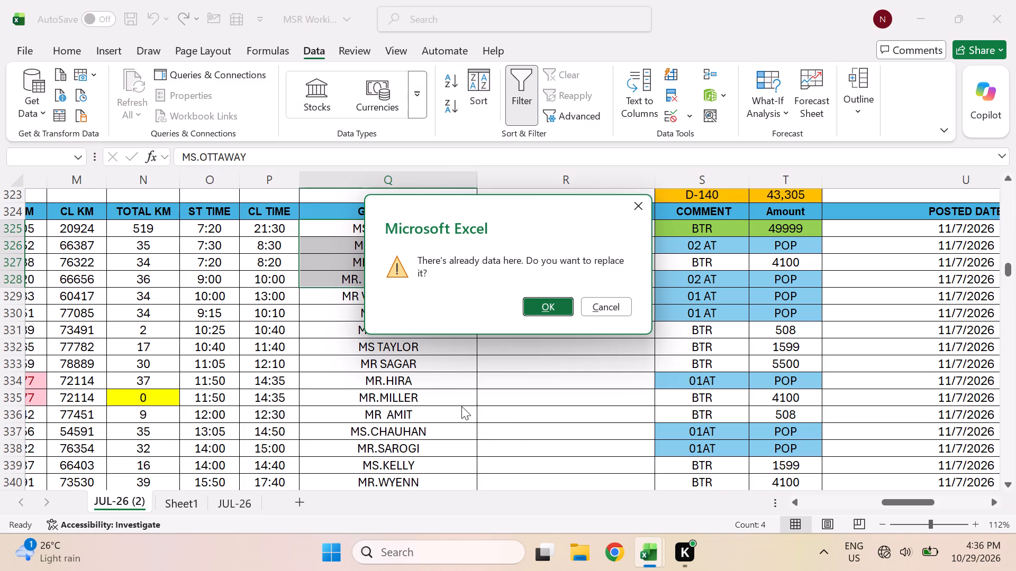
click(549, 304)
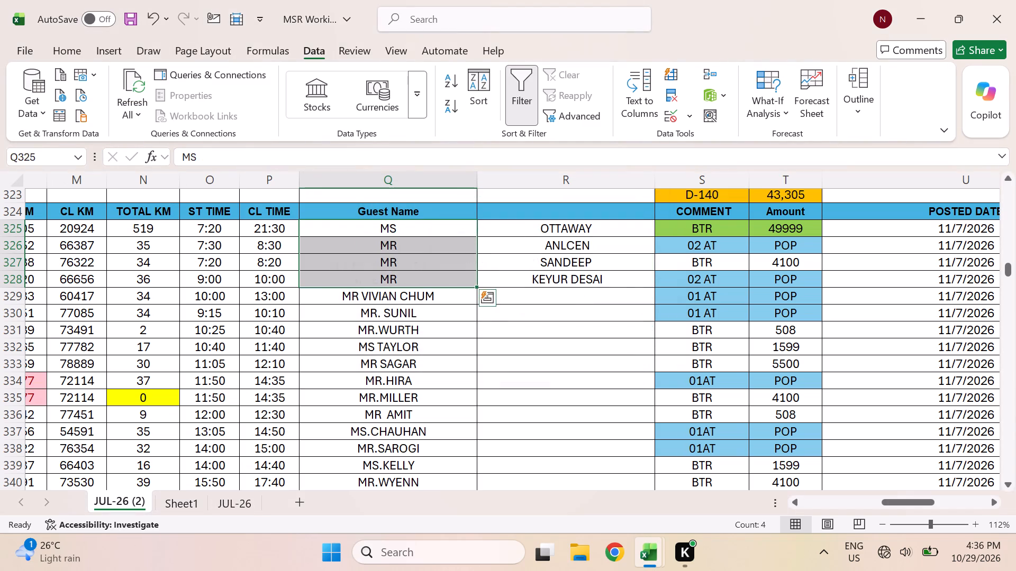
Split the guest name in Q329 with Text to Columns as delimited by spaces, replacing the existing data in the adjacent cells.
click(437, 297)
click(437, 297)
key(a)
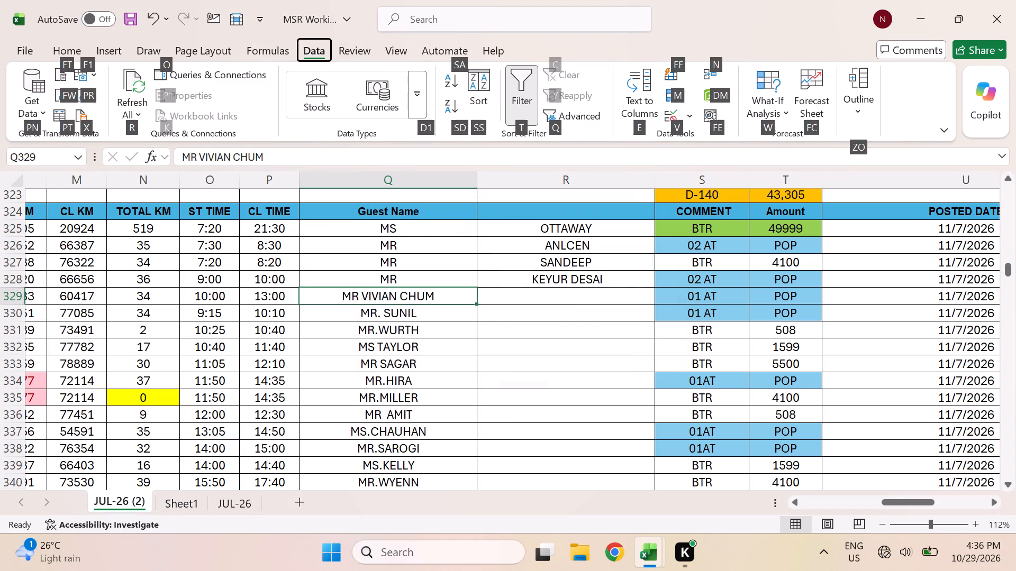
key(e)
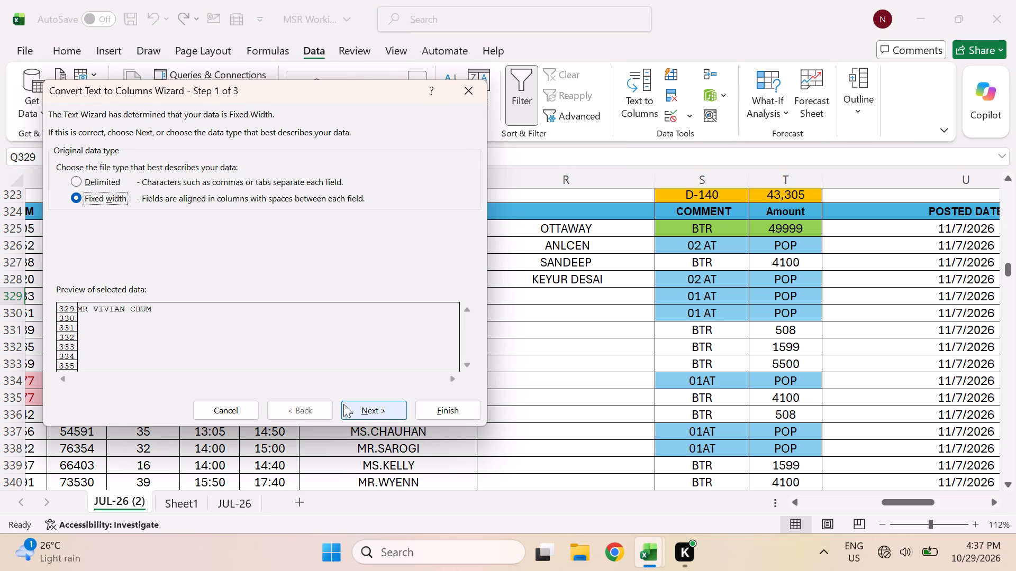
click(365, 412)
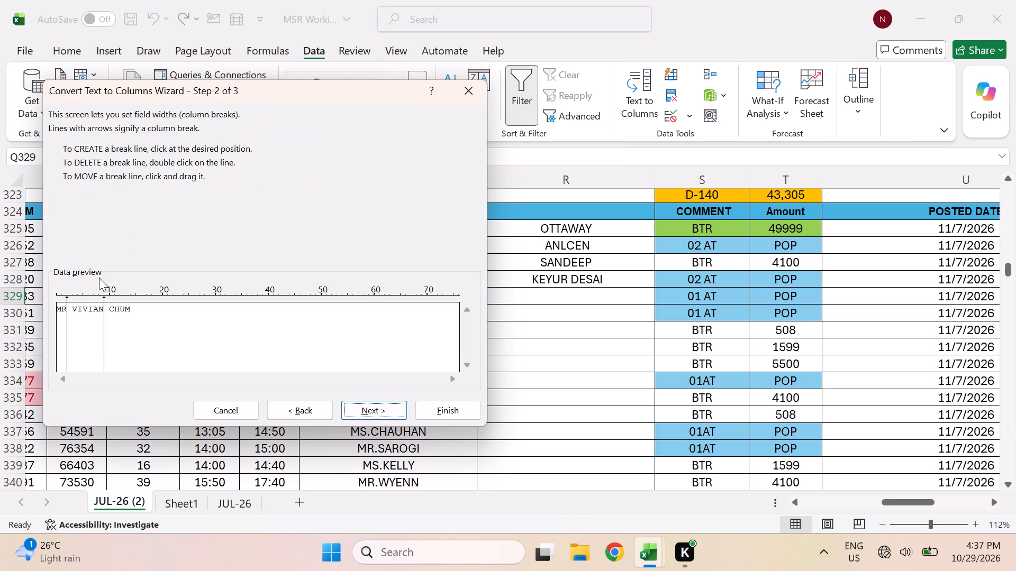
click(293, 412)
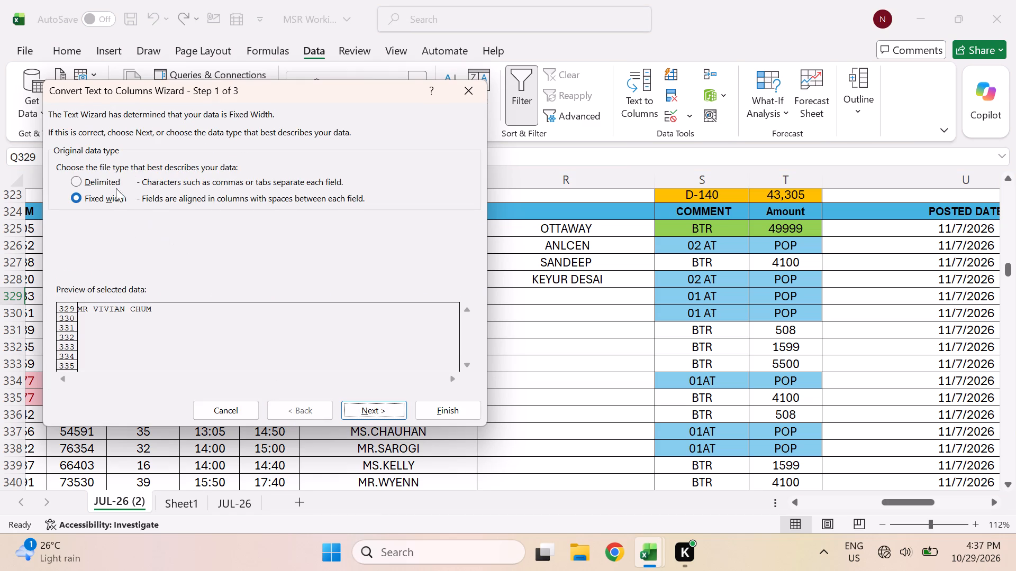
click(110, 184)
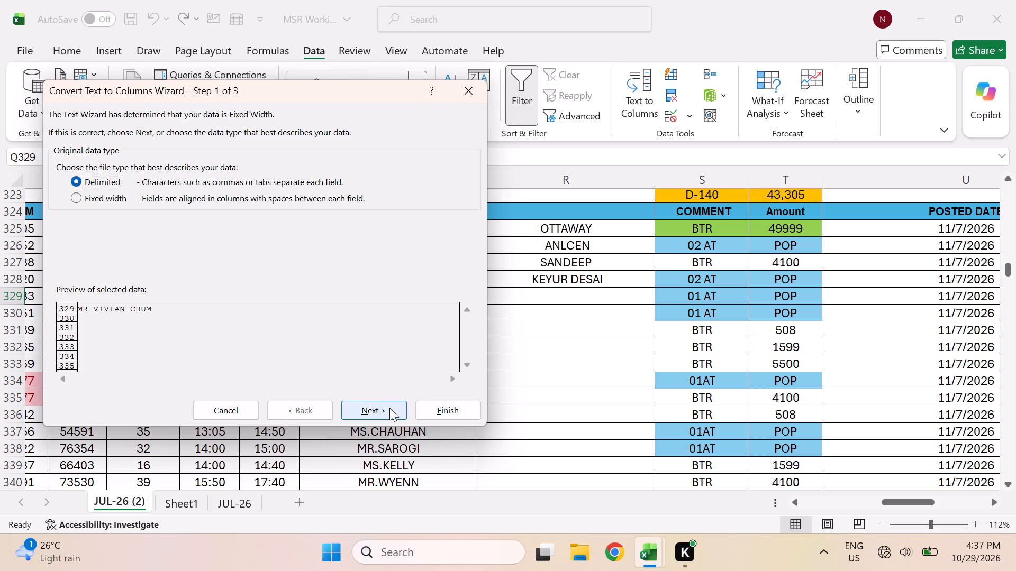
click(389, 408)
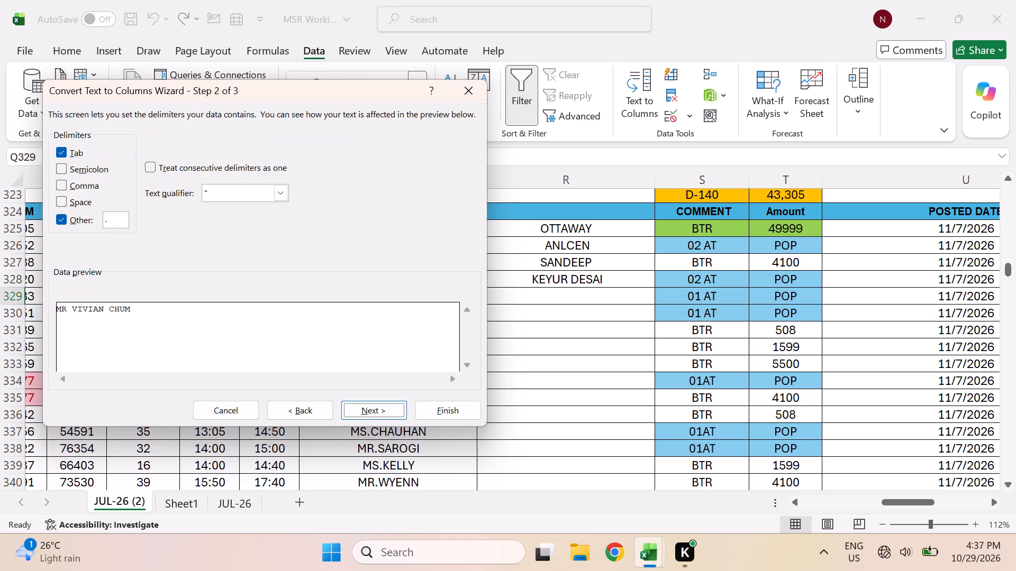
click(75, 199)
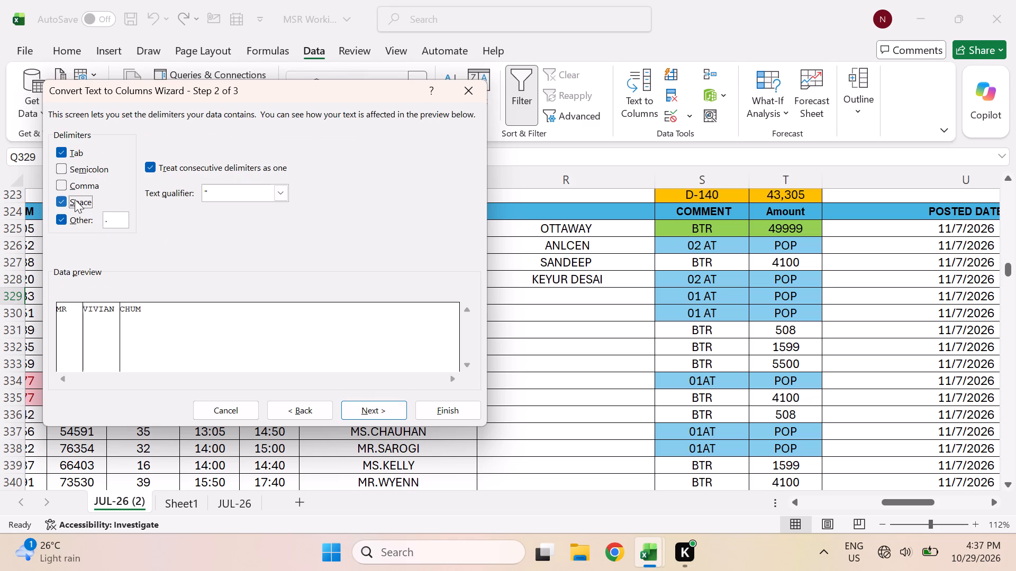
click(61, 217)
click(376, 410)
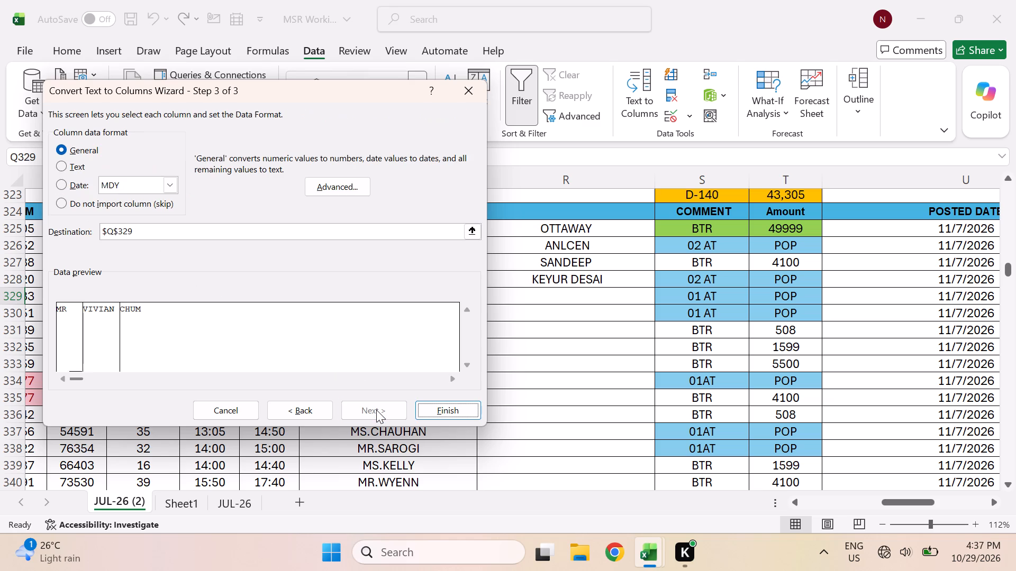
click(431, 412)
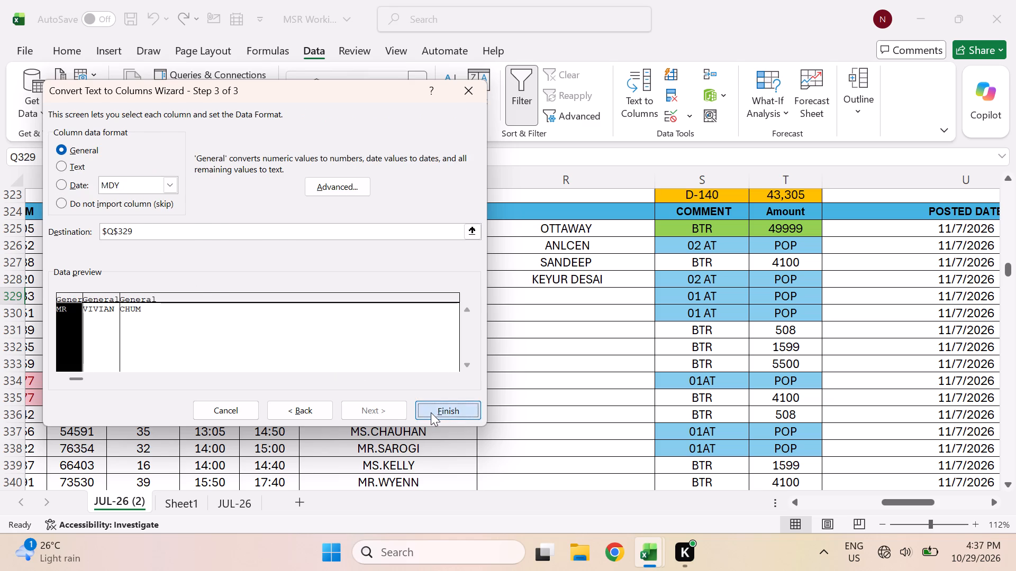
click(534, 305)
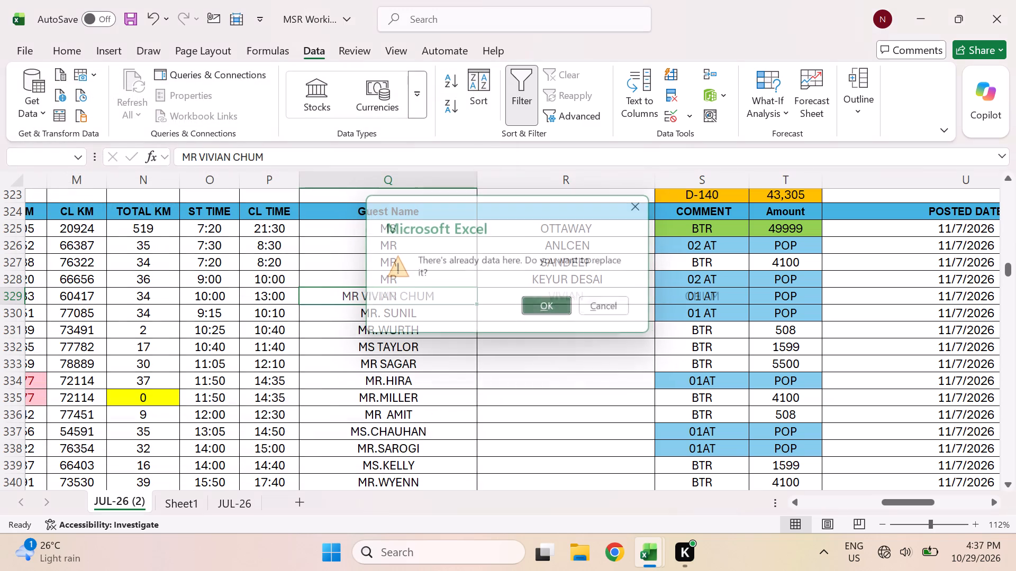
Split the guest names in Q330:Q356 at the period instead of spaces with Text to Columns, replacing the existing data.
click(425, 312)
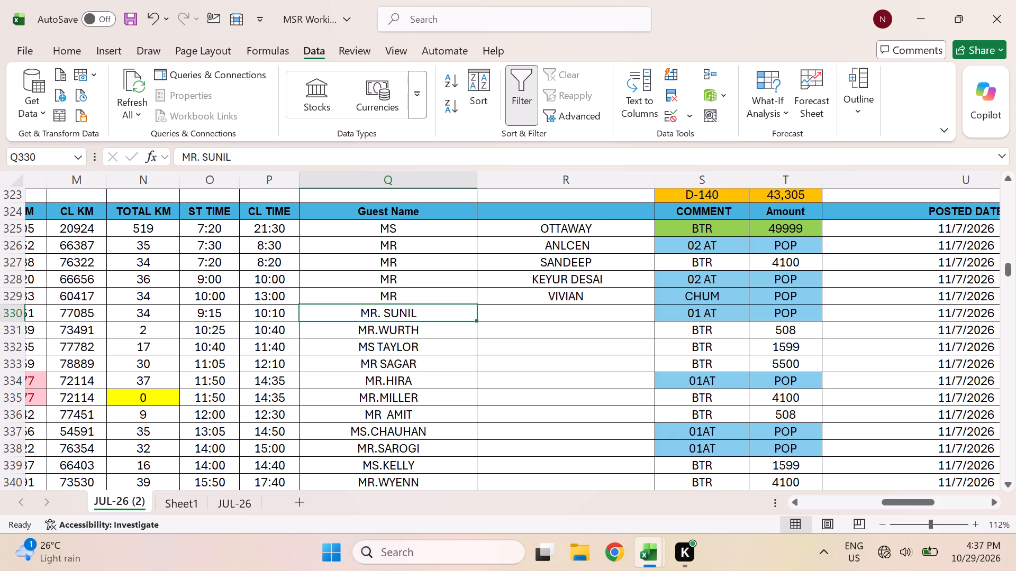
key(ctrl+shift+Down)
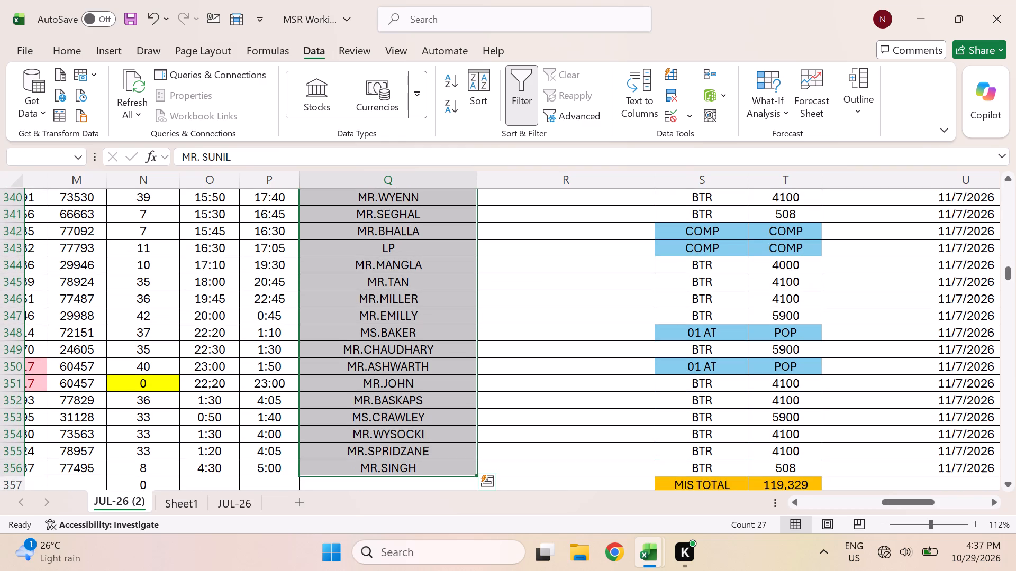
text(ae)
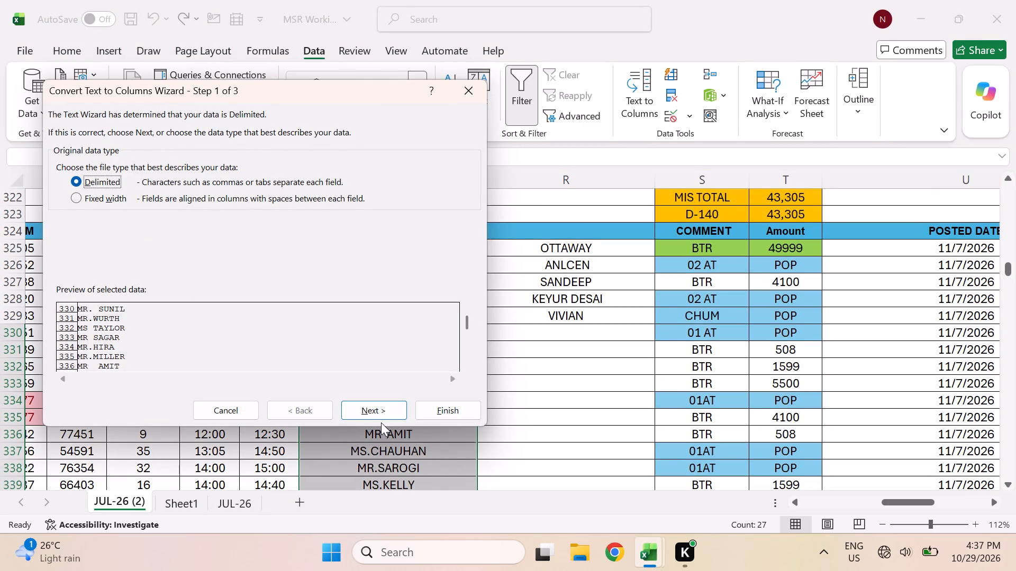
click(378, 416)
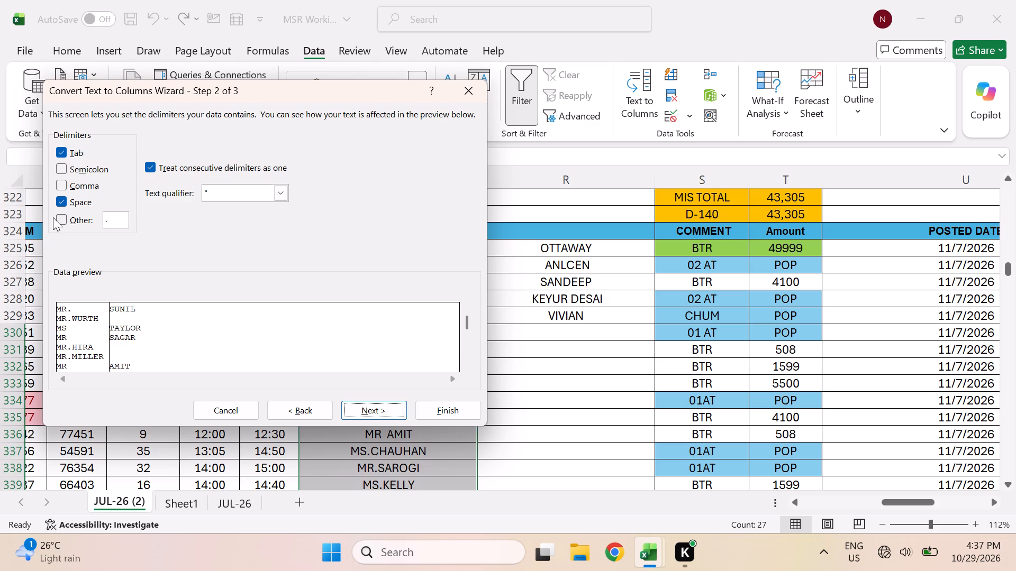
click(58, 213)
click(59, 198)
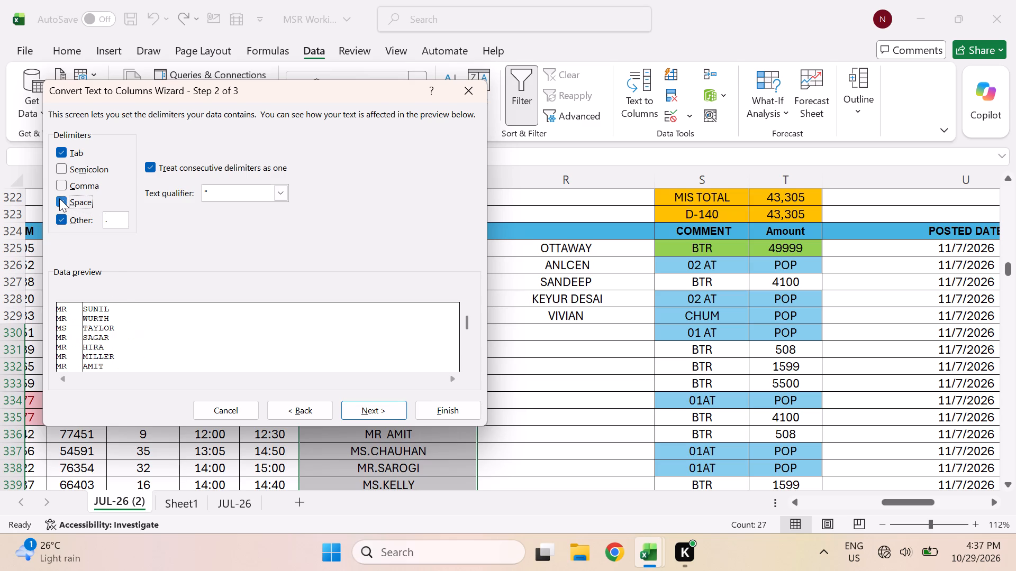
key(Return)
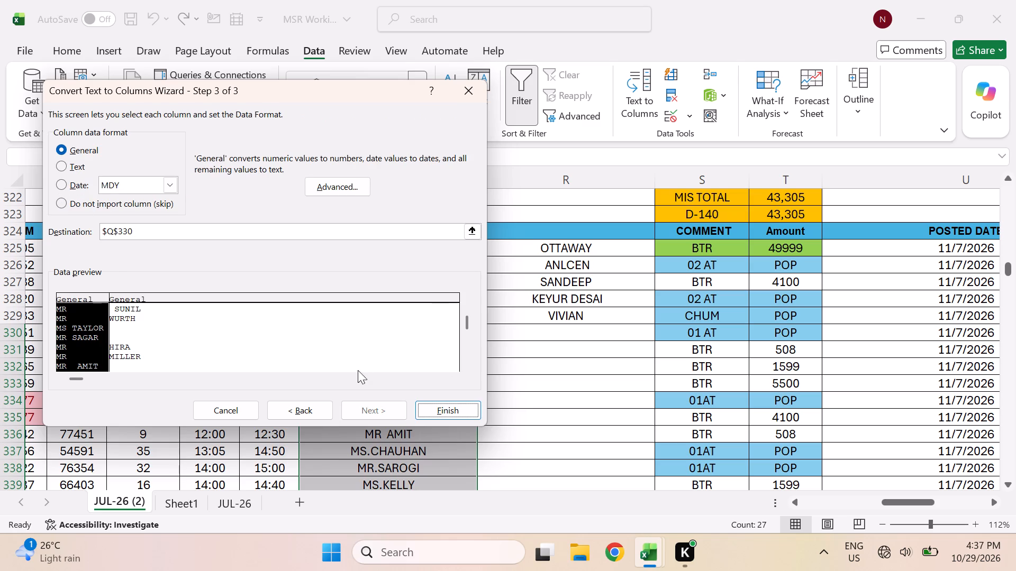
click(442, 409)
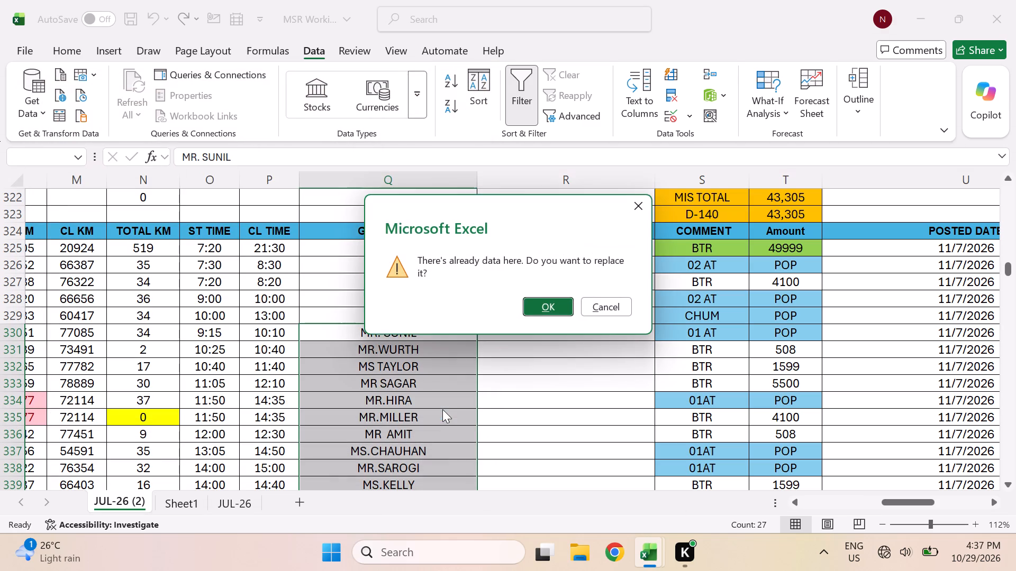
click(559, 308)
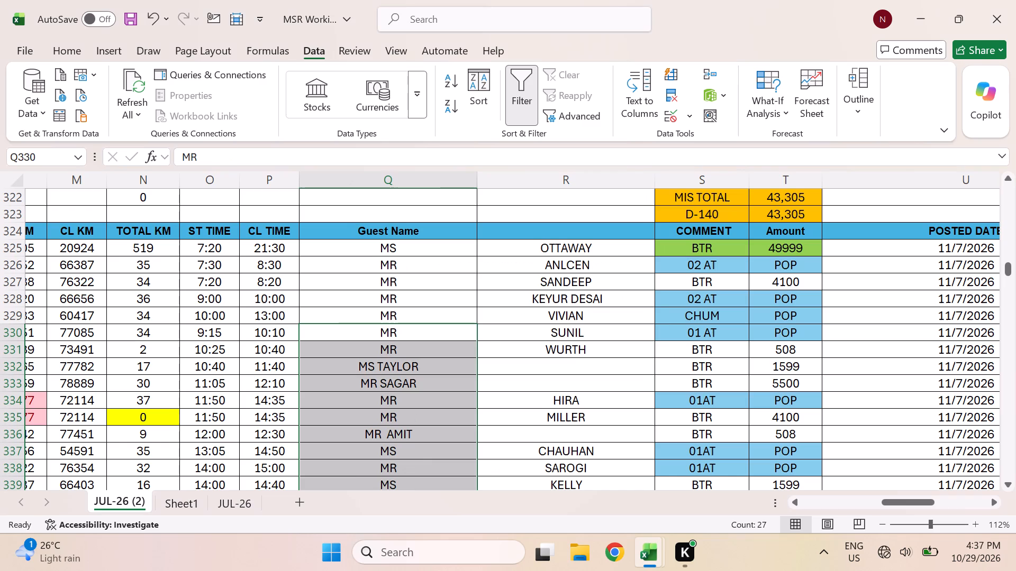
Split the guest names in Q332:Q333 at the space with Text to Columns, turning off the period delimiter and replacing the existing data.
click(641, 354)
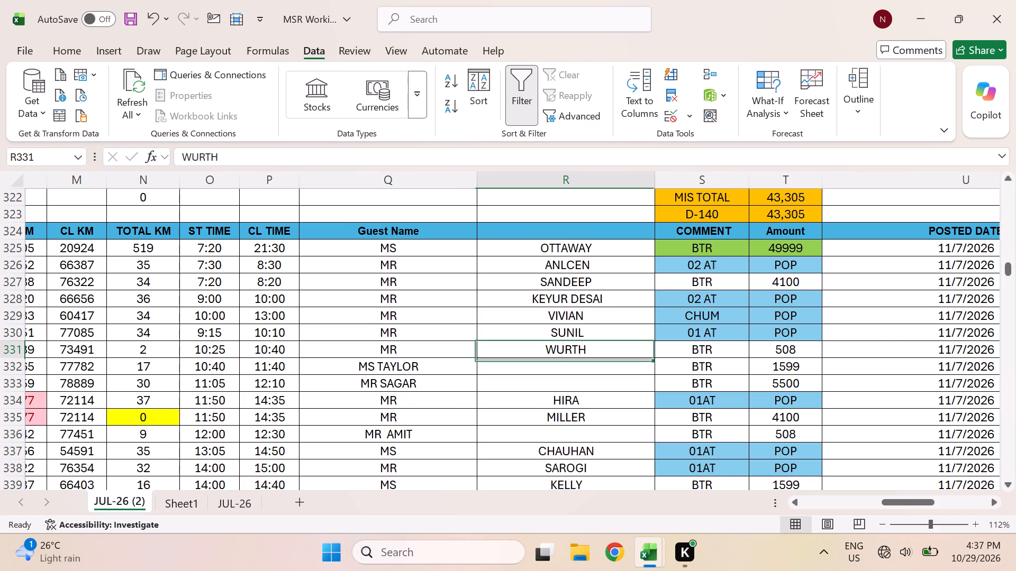
click(401, 364)
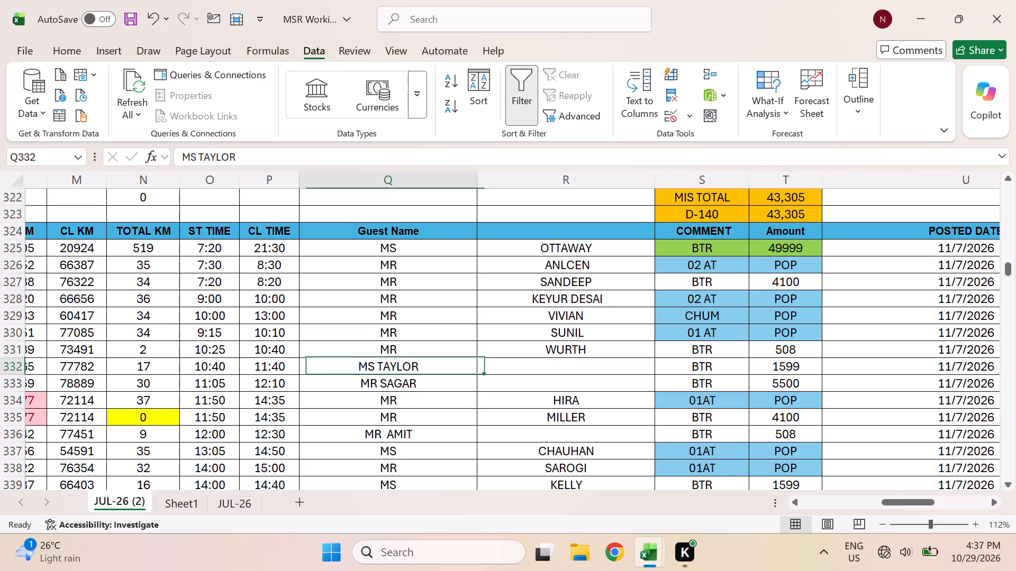
key(shift+Down)
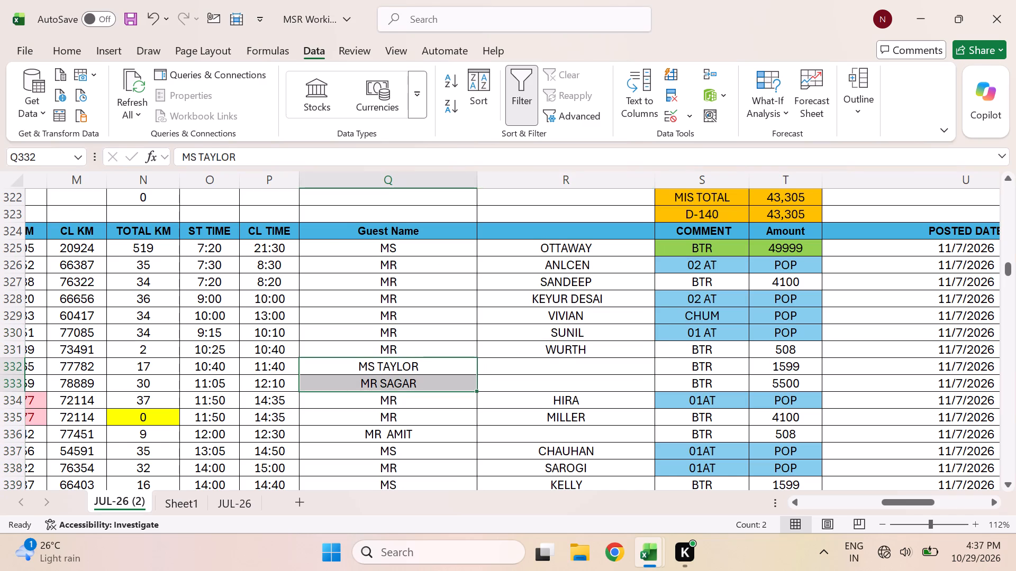
text(ae)
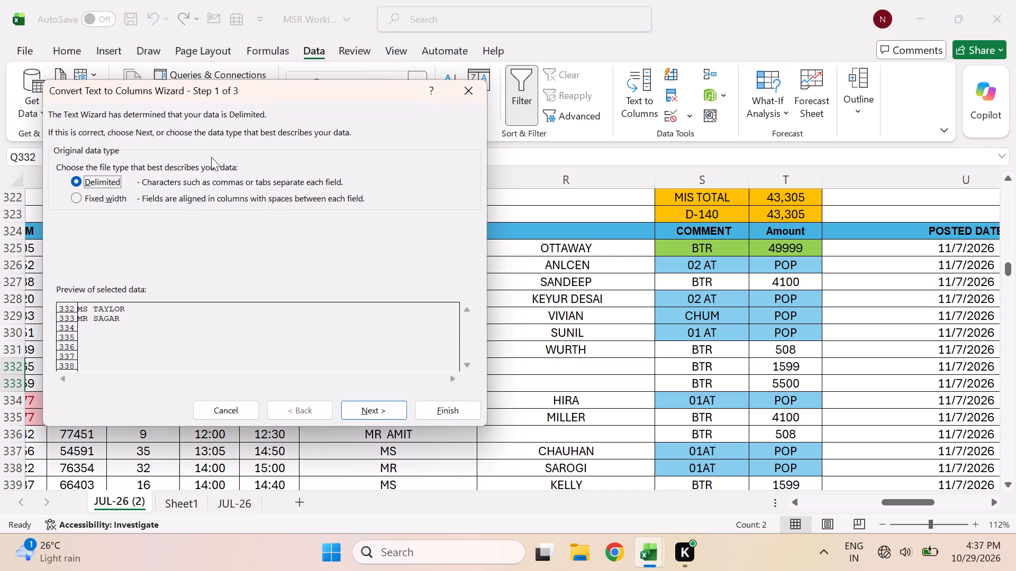
click(392, 415)
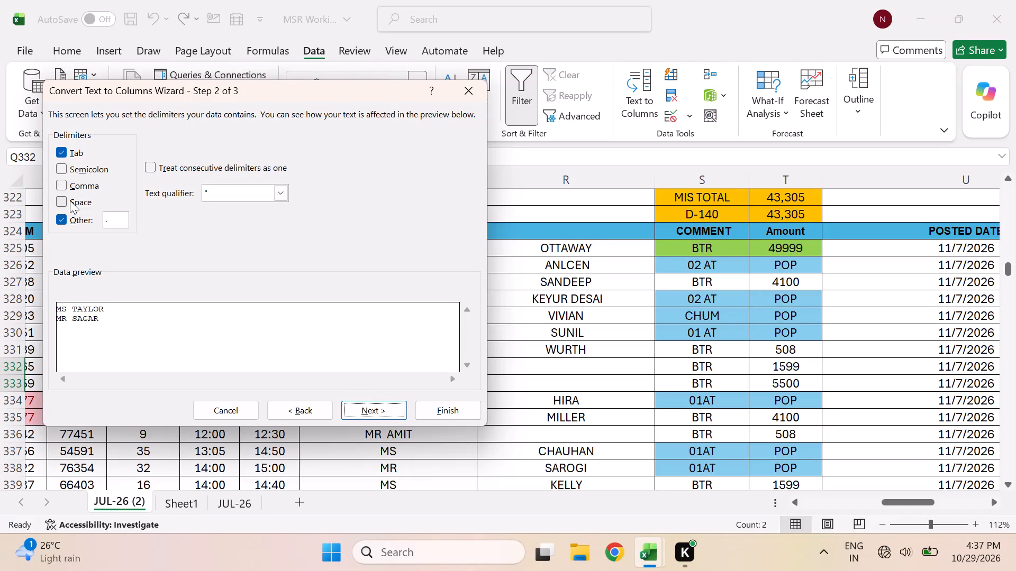
click(64, 214)
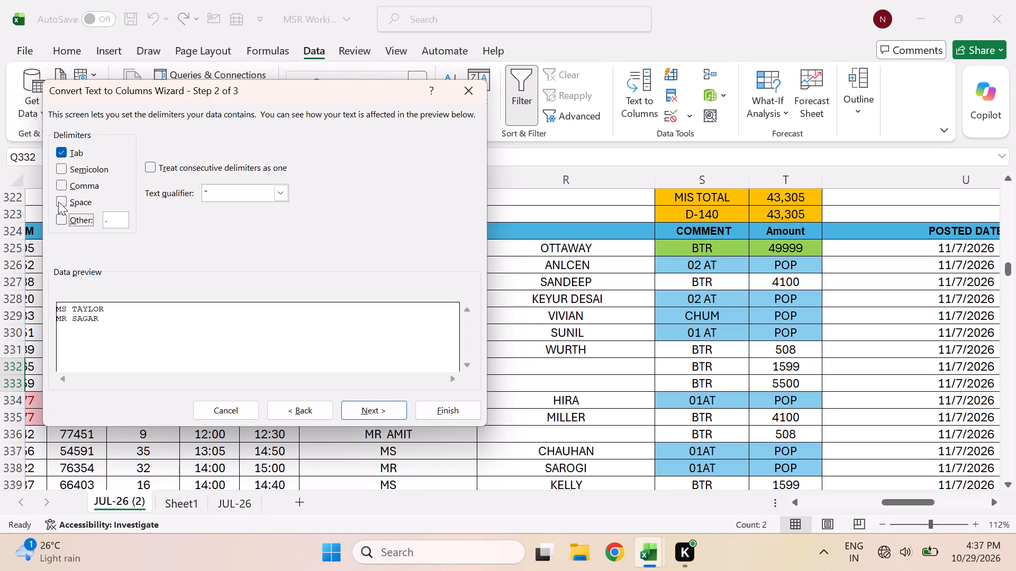
click(58, 199)
key(Return)
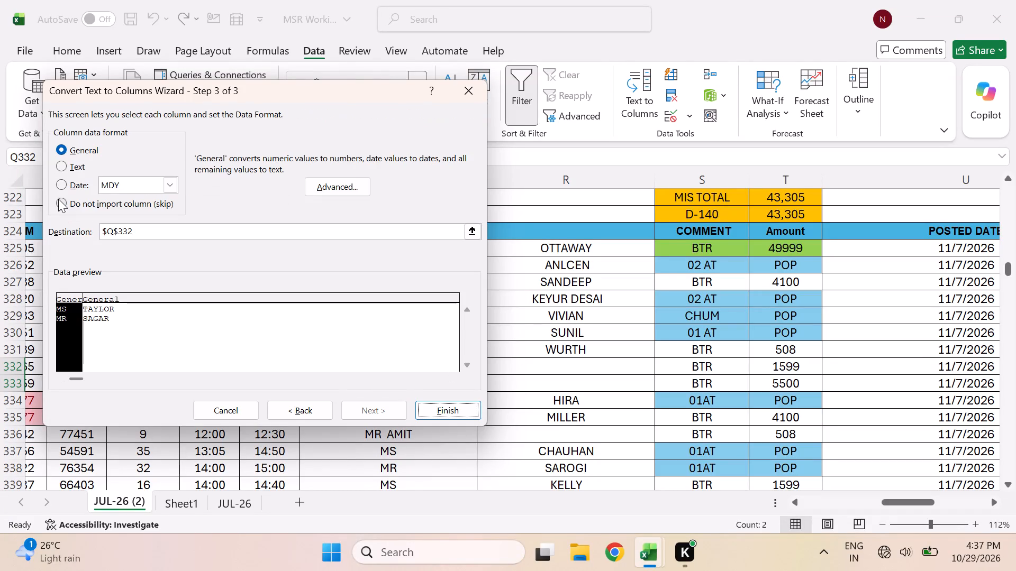
click(434, 410)
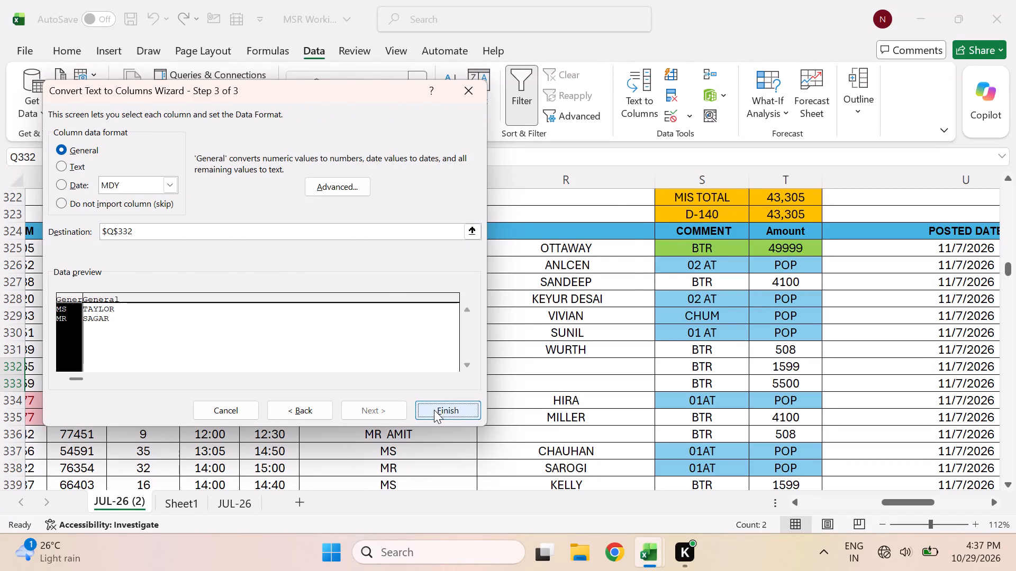
click(564, 307)
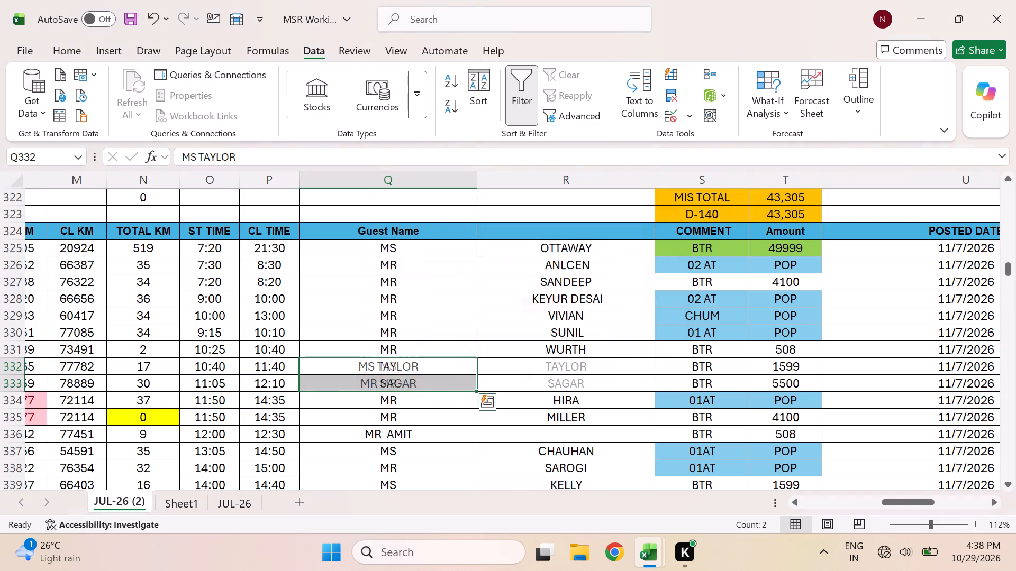
Split the guest name in Q336 at the space with Text to Columns, replacing the existing data.
scroll(545, 493, down, 1)
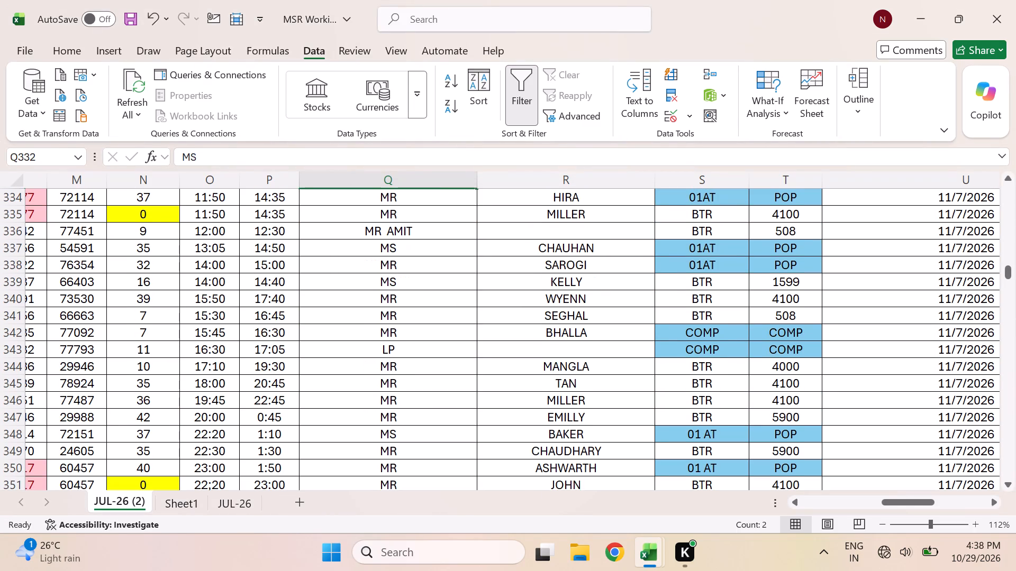
click(412, 224)
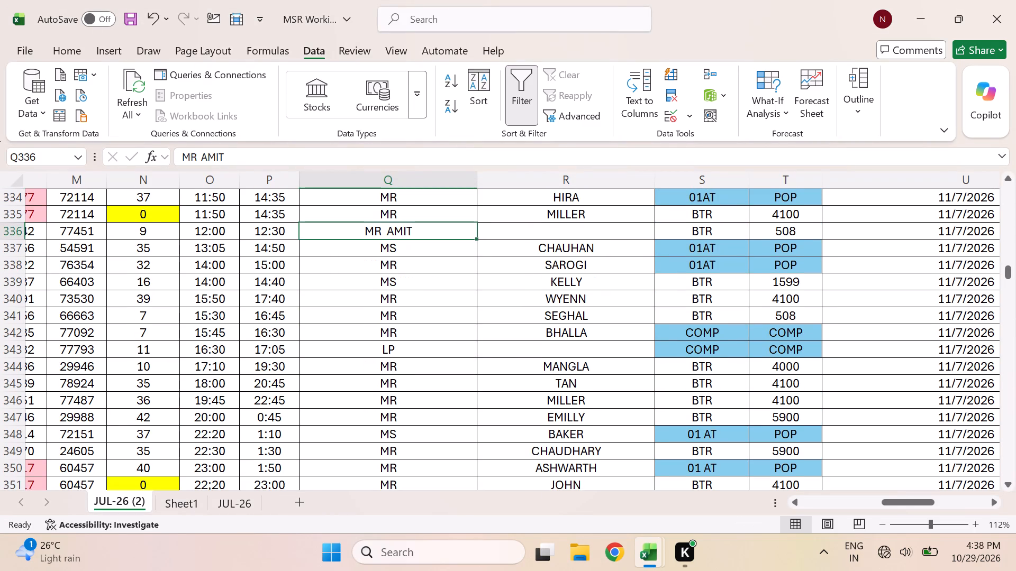
text(ae)
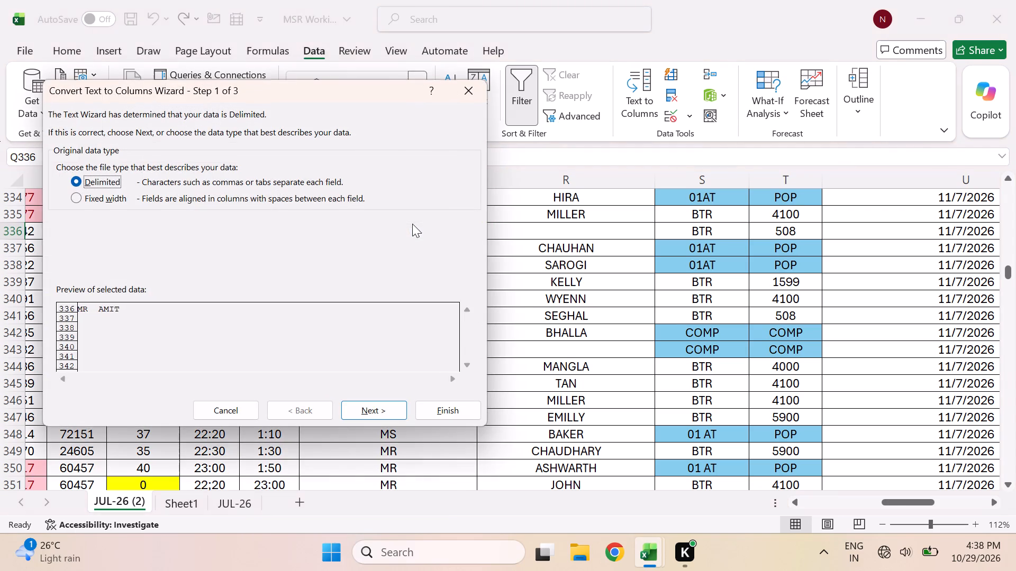
click(376, 410)
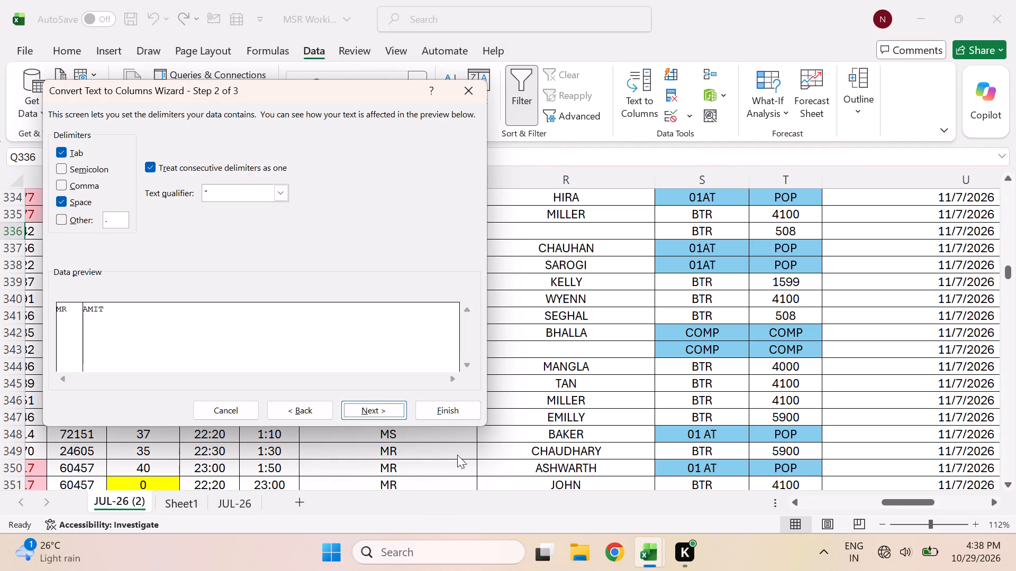
click(377, 409)
click(377, 409)
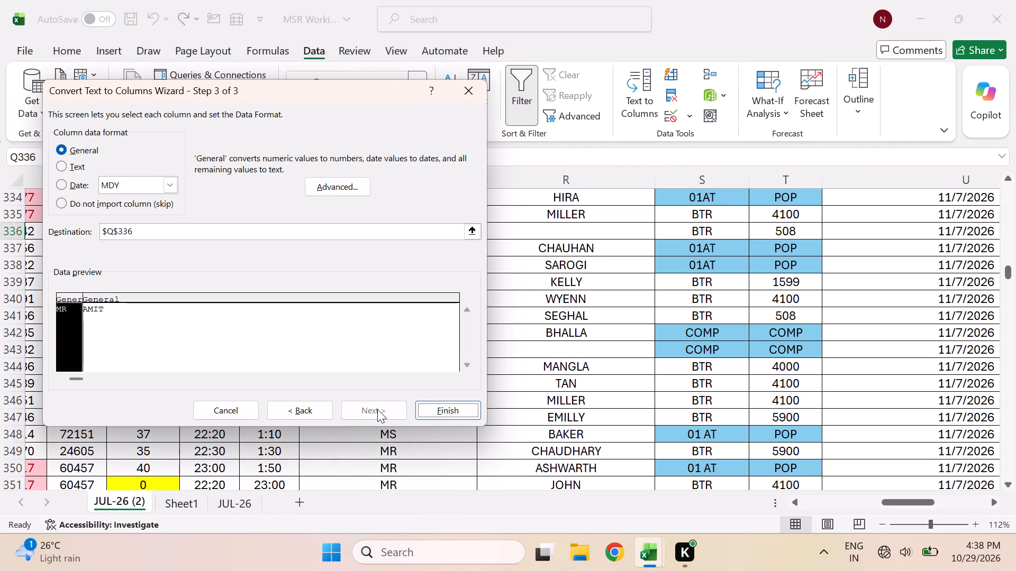
click(440, 412)
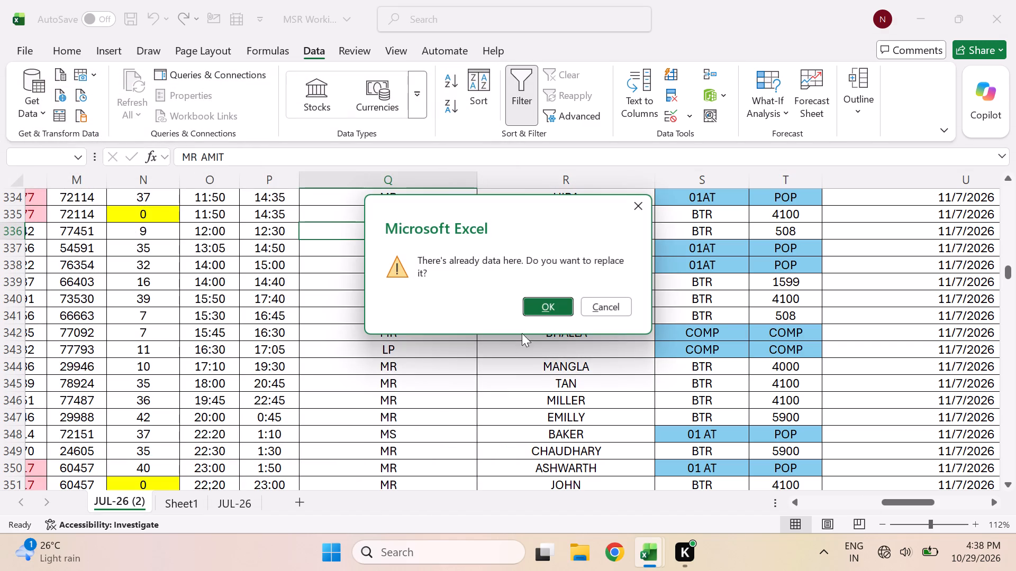
click(552, 300)
scroll(552, 300, down, 1)
scroll(552, 300, left, 1)
scroll(552, 300, up, 3)
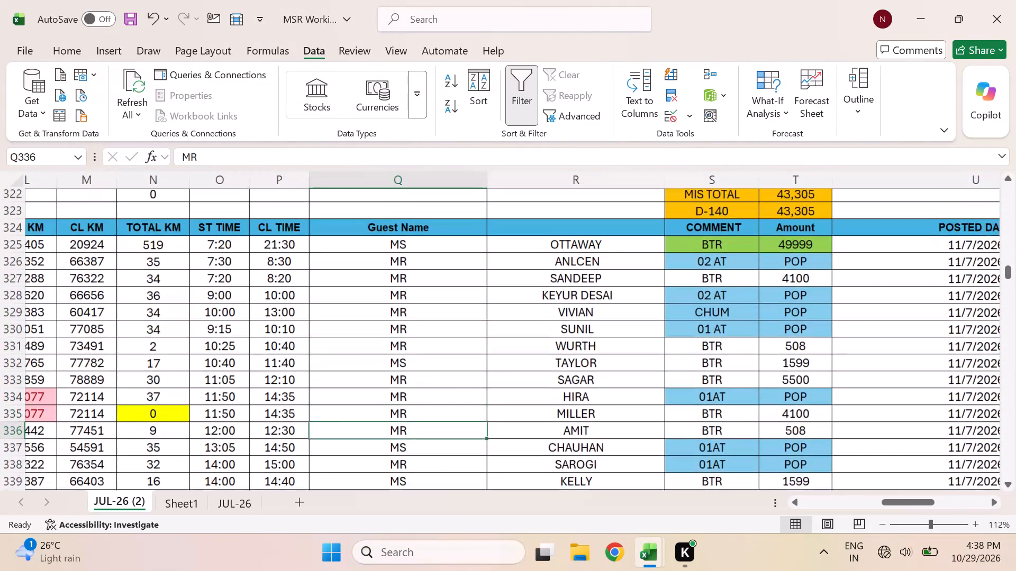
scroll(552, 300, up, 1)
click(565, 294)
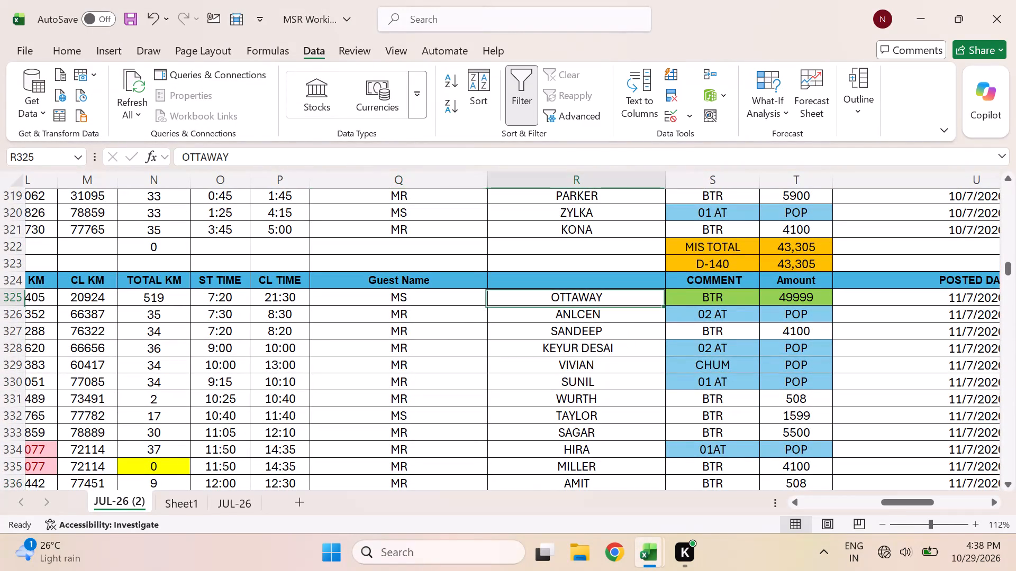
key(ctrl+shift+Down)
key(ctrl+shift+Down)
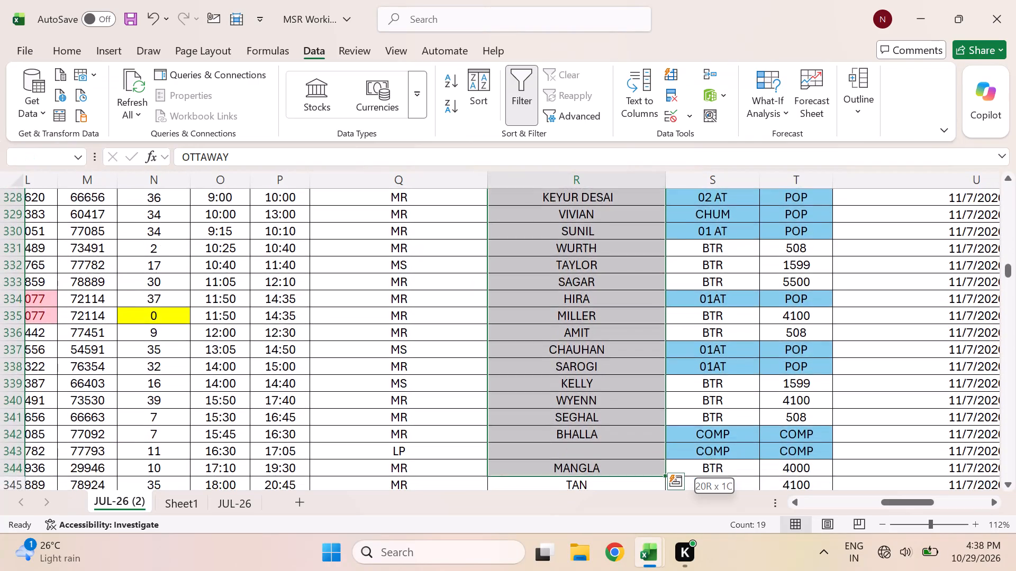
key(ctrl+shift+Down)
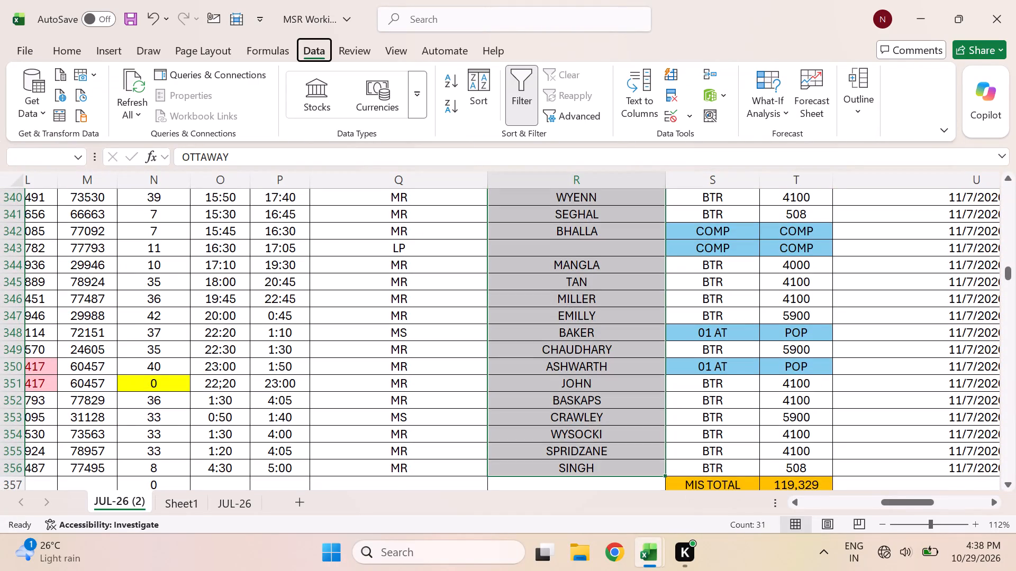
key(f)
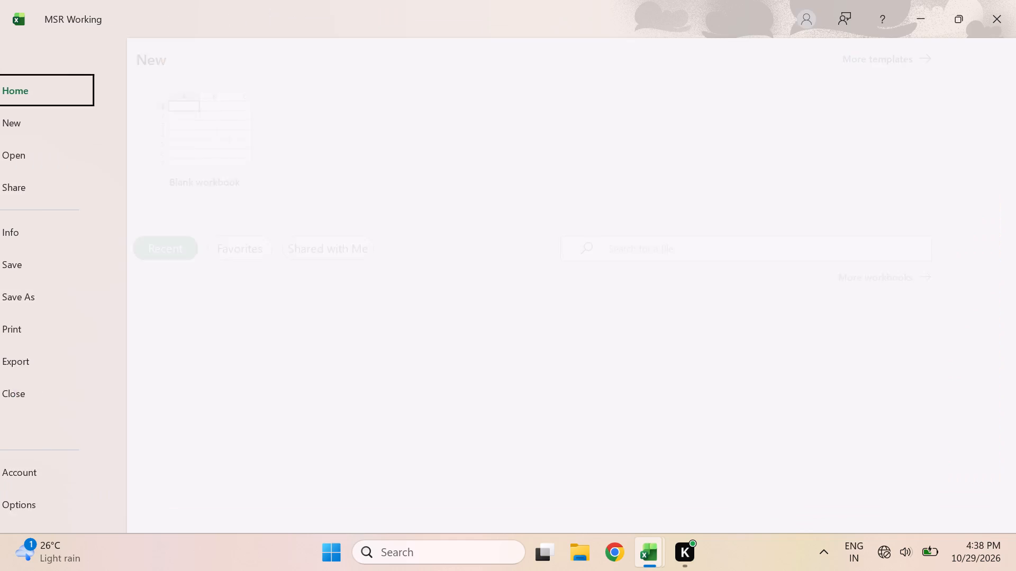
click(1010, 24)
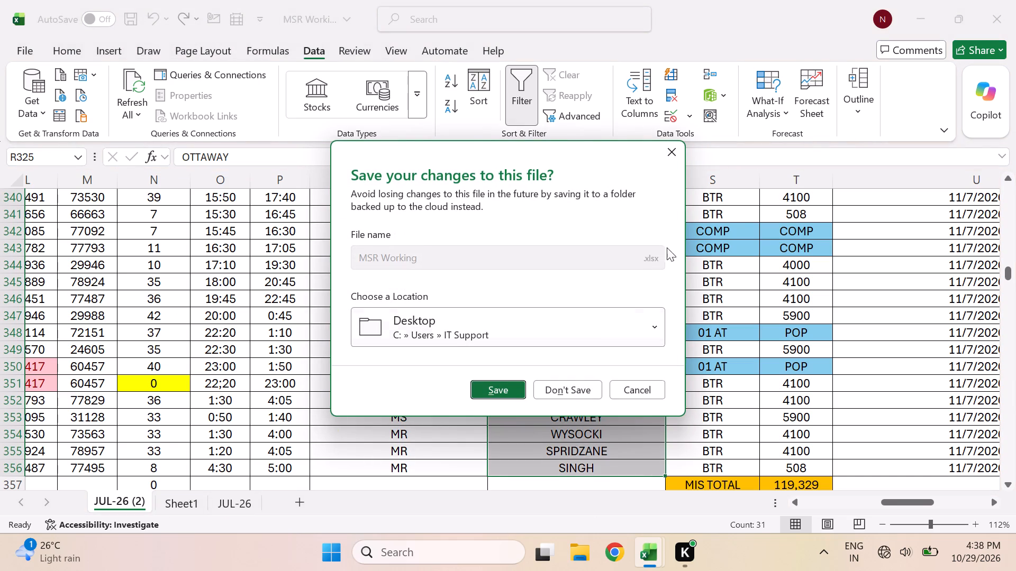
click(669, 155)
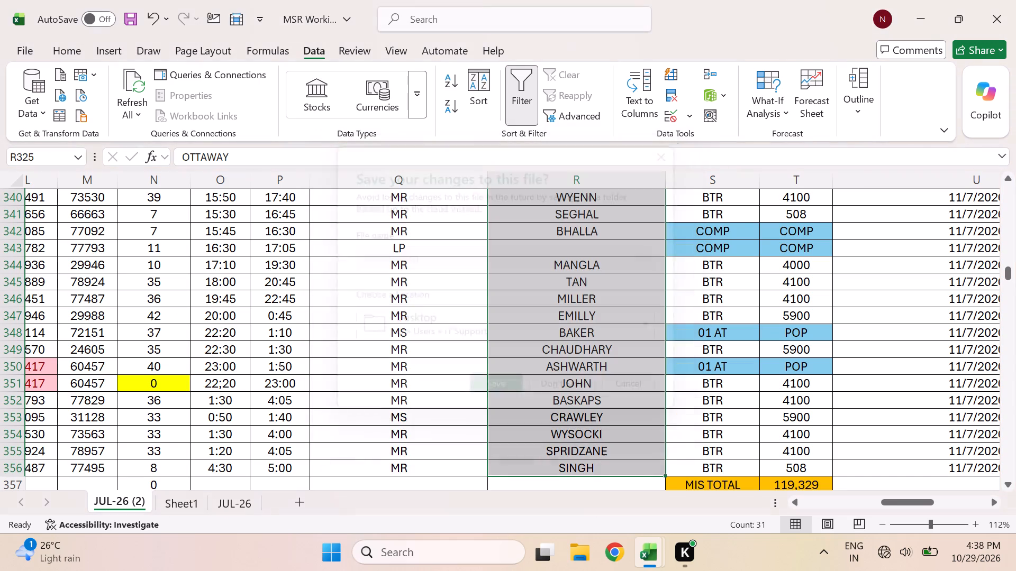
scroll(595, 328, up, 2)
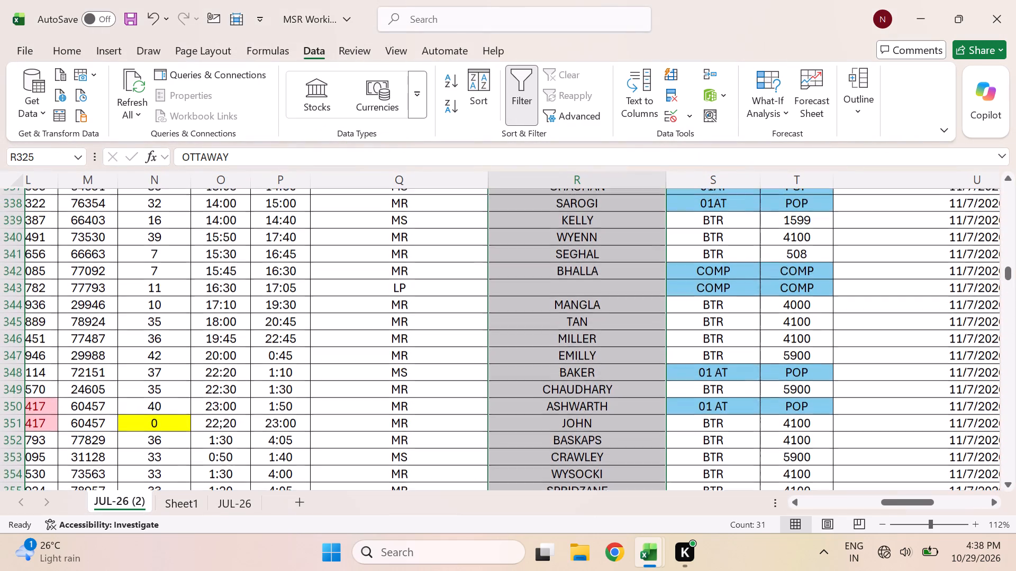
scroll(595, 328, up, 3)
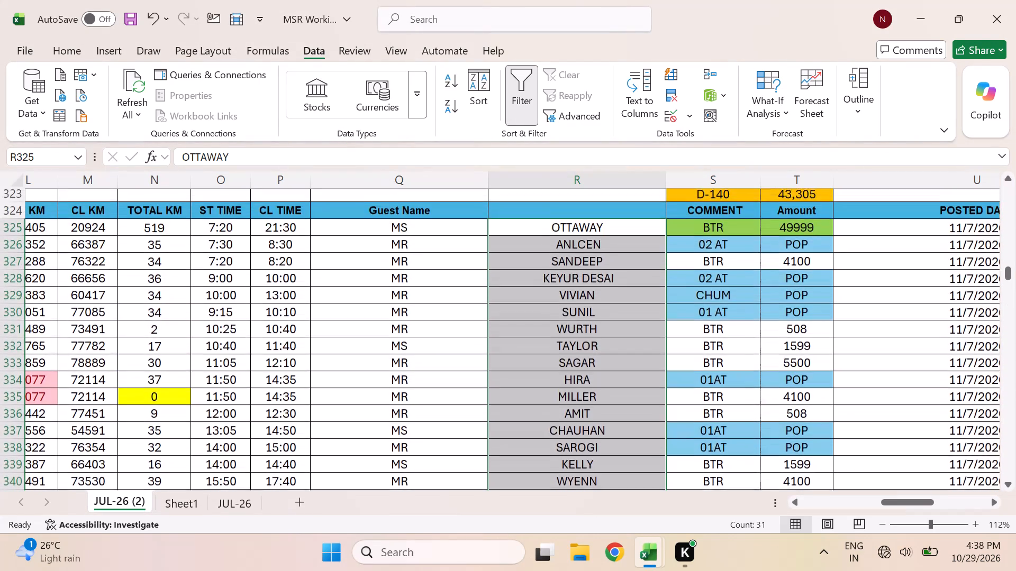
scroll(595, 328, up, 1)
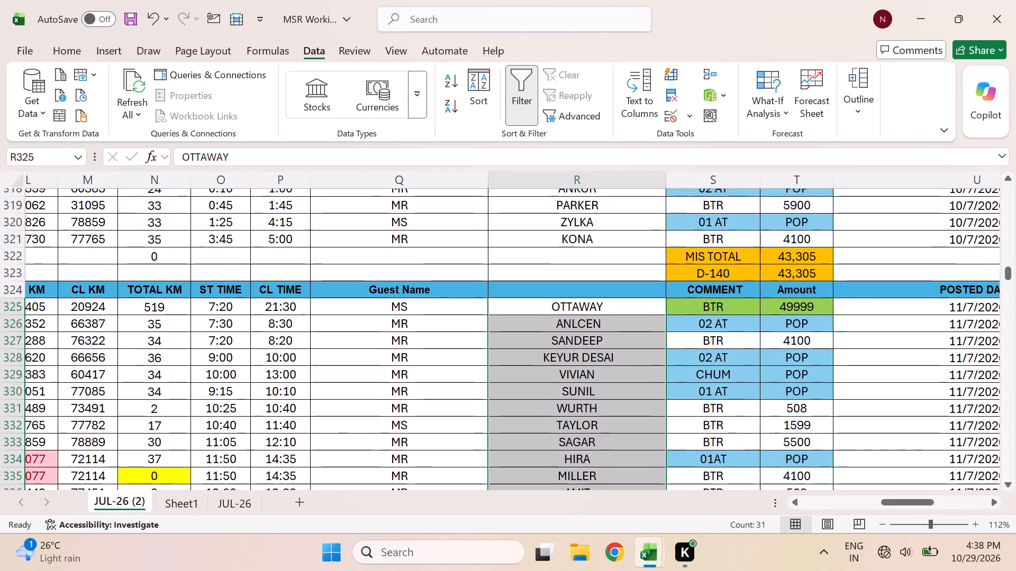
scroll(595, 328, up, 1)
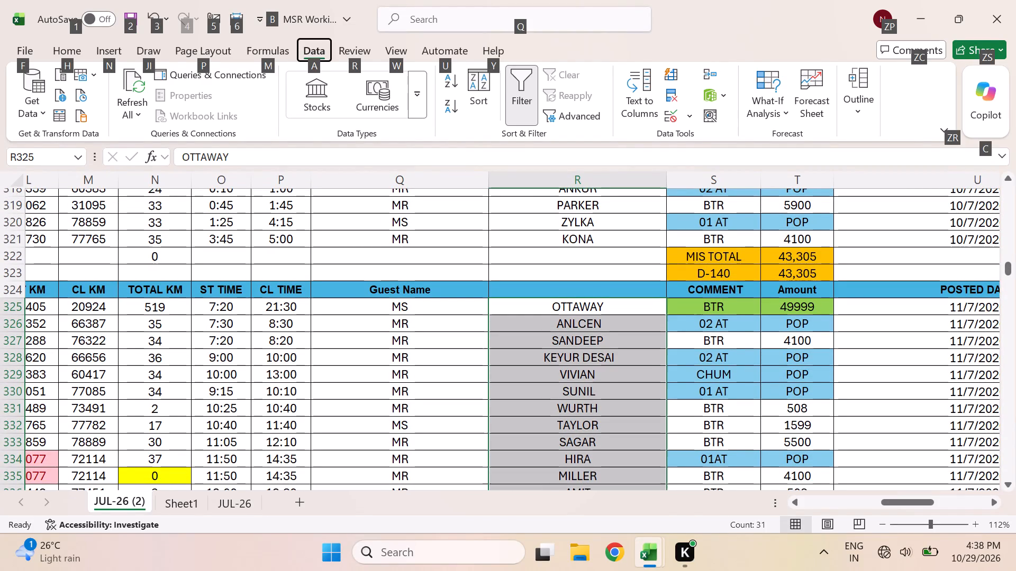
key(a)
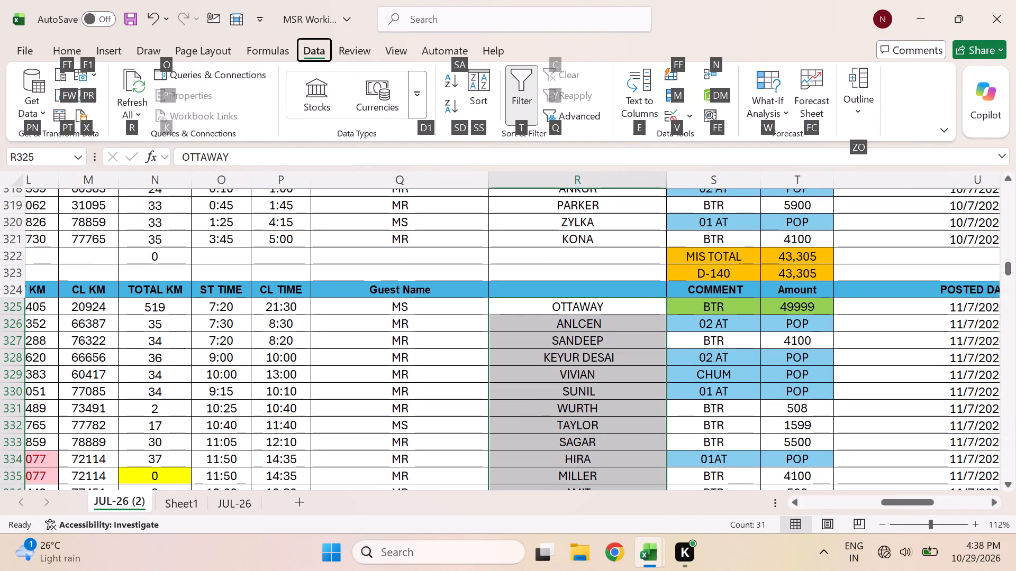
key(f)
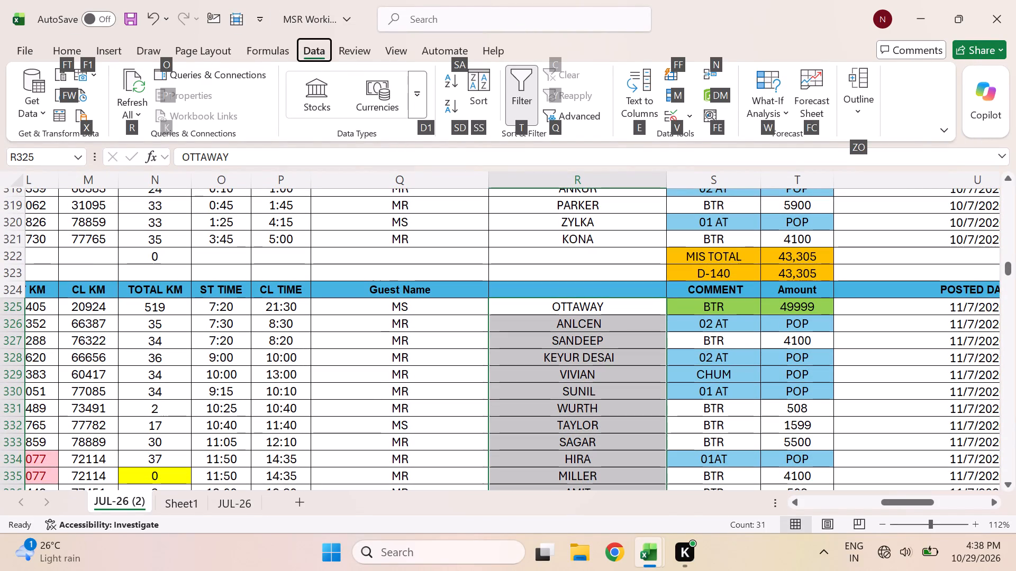
Remove all spaces from the guest names in R325:R356 by replacing each space with nothing.
click(563, 316)
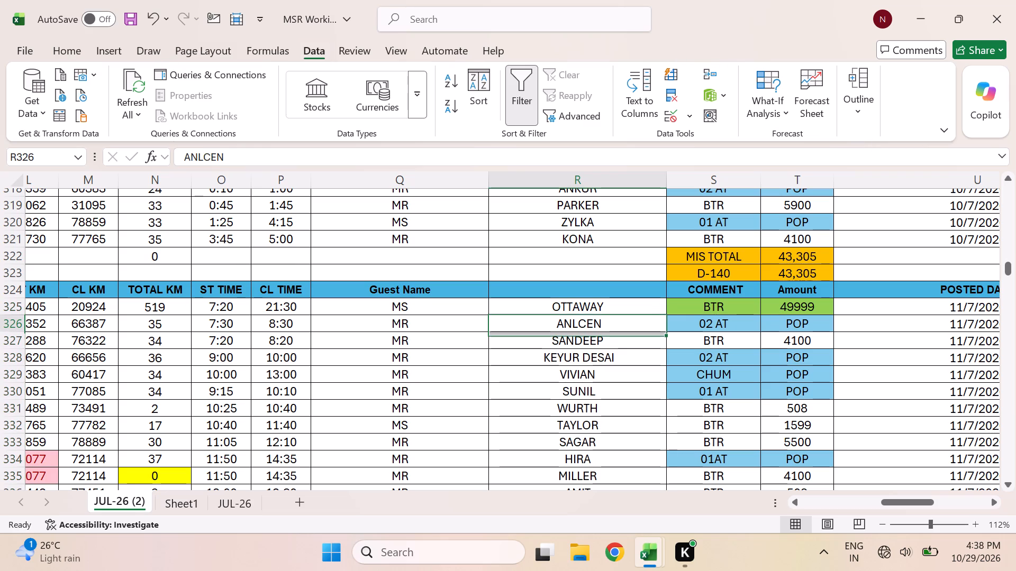
click(574, 304)
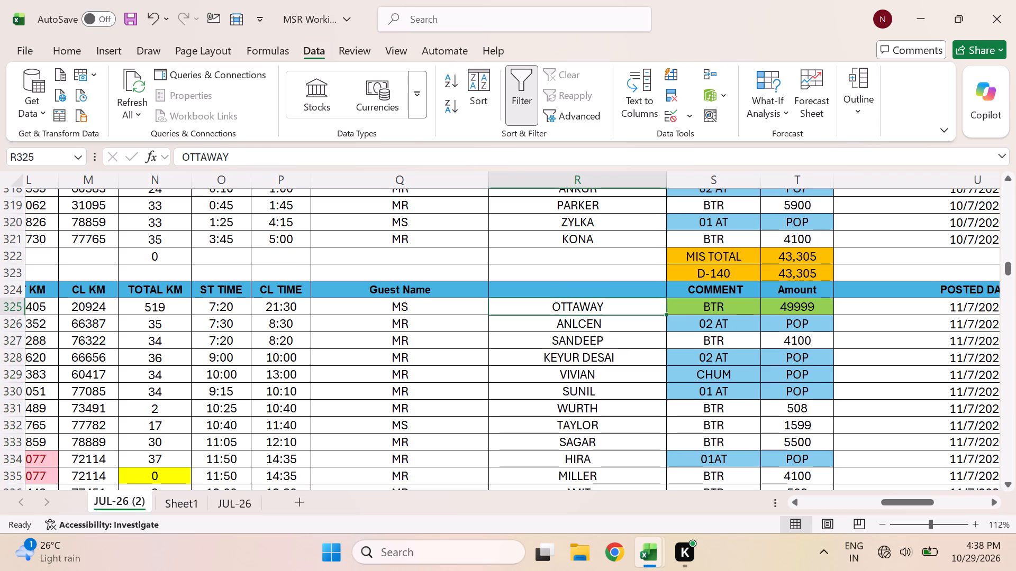
key(shift+Down)
key(shift+Down)
key(shift+Down)
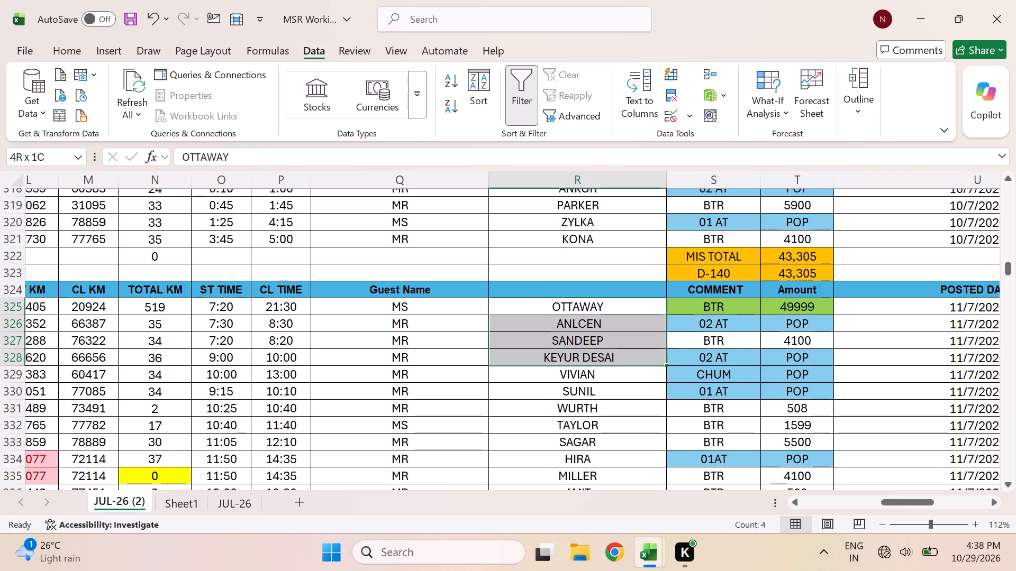
key(shift+Down)
key(ctrl+shift+Down)
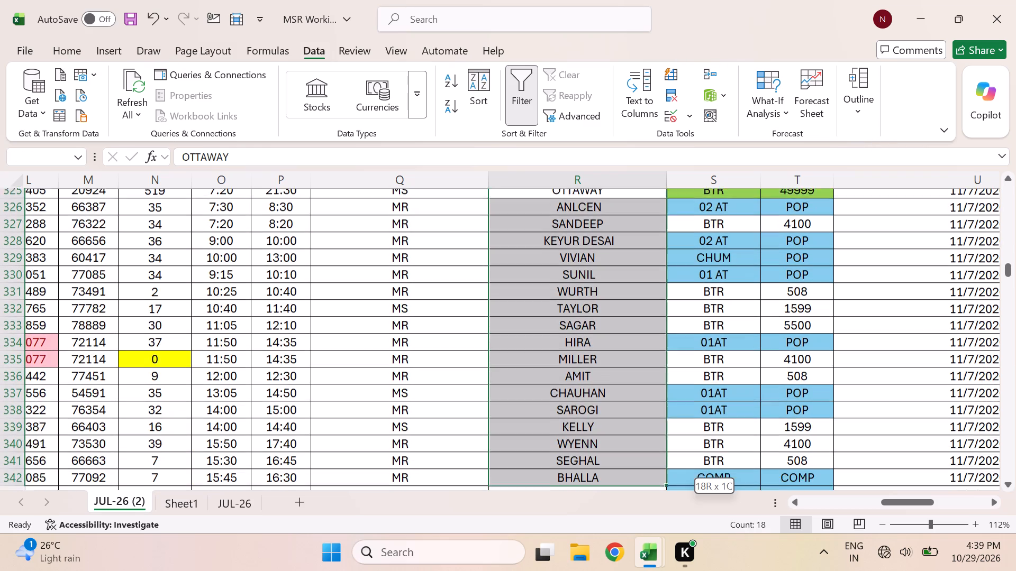
key(ctrl+shift+Down)
key(ctrl+shift+Down)
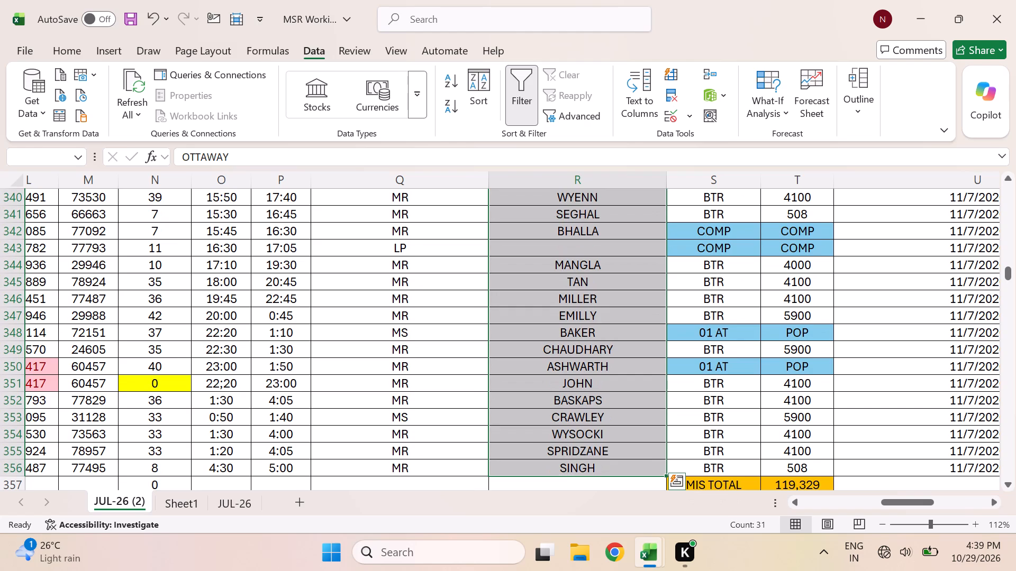
key(ctrl+f)
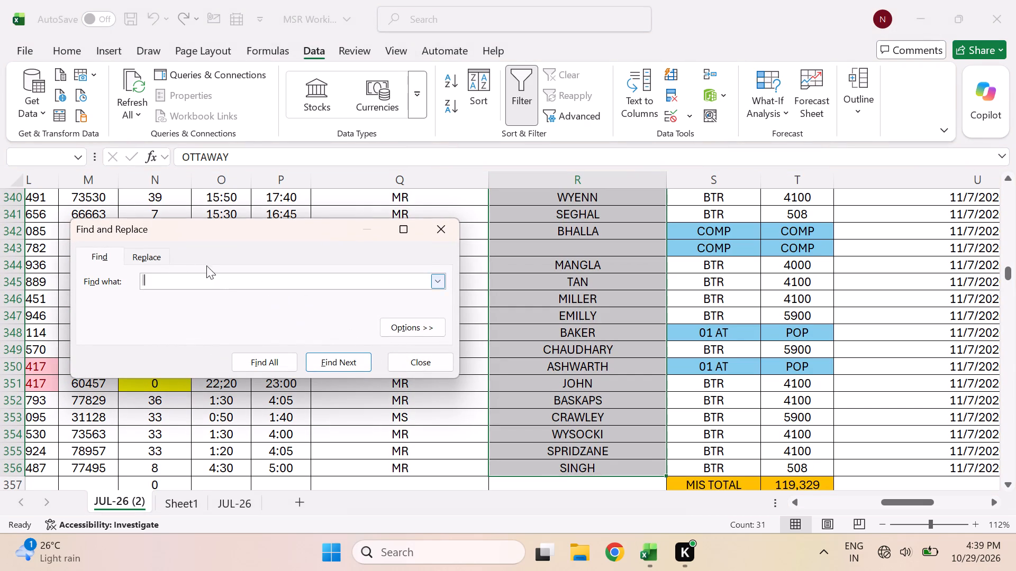
click(142, 252)
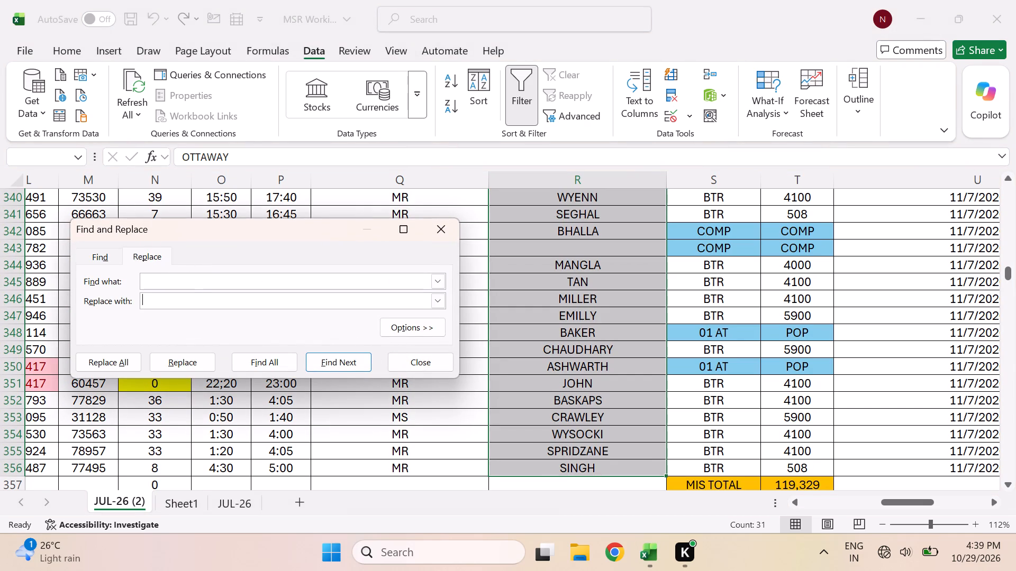
click(208, 282)
key(space)
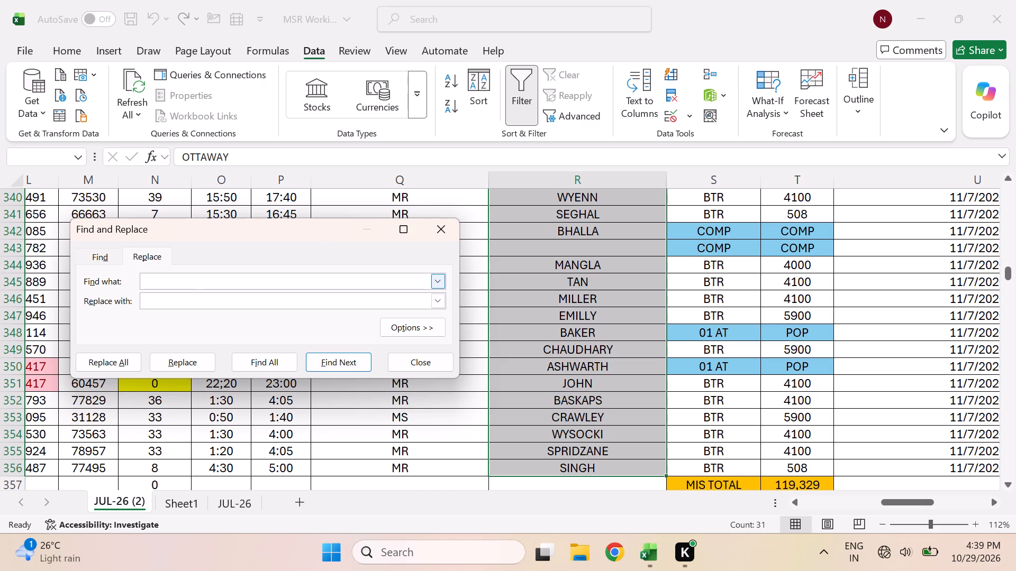
key(BackSpace)
key(BackSpace)
key(BackSpace)
key(space)
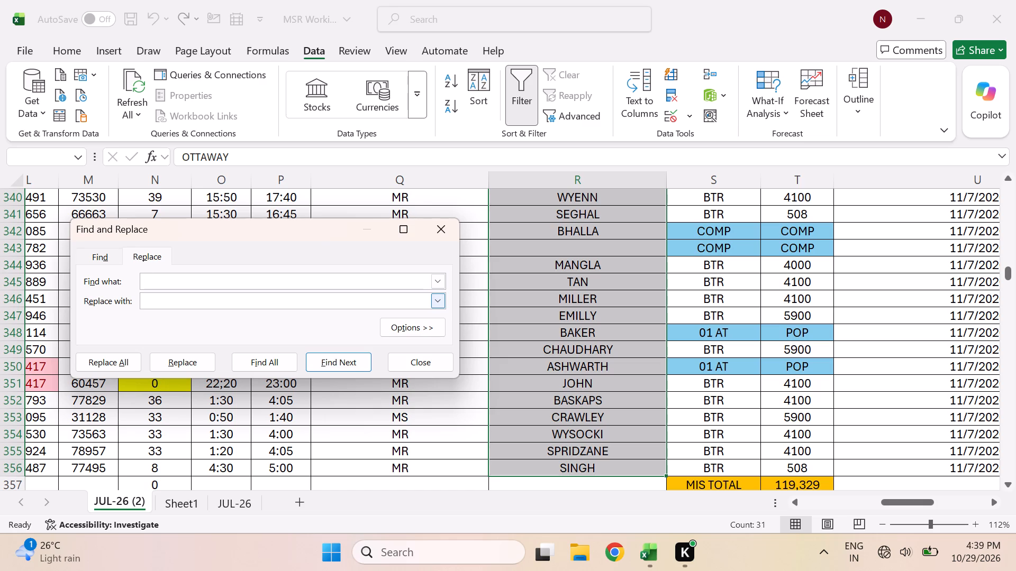
click(204, 302)
key(BackSpace)
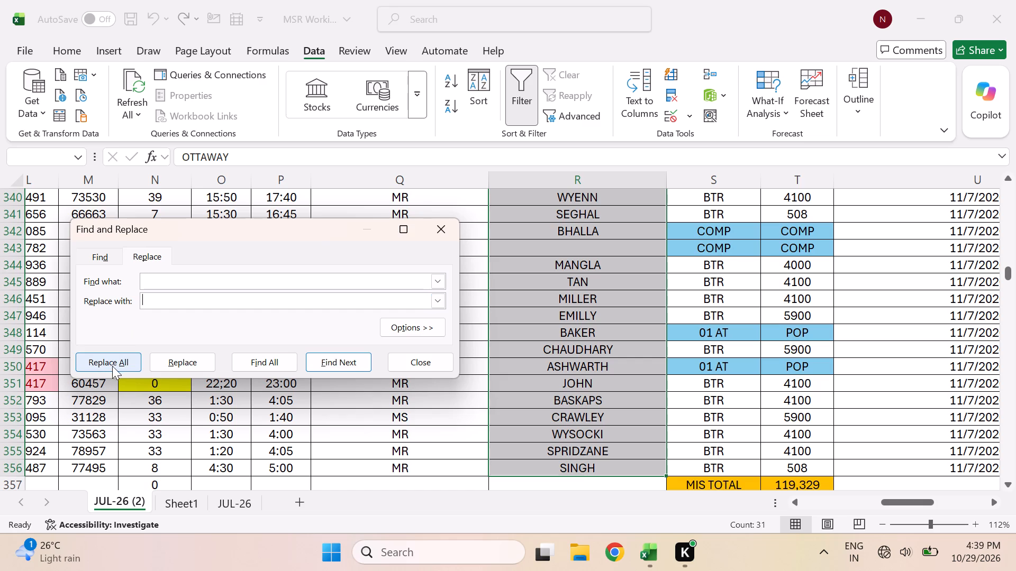
click(118, 363)
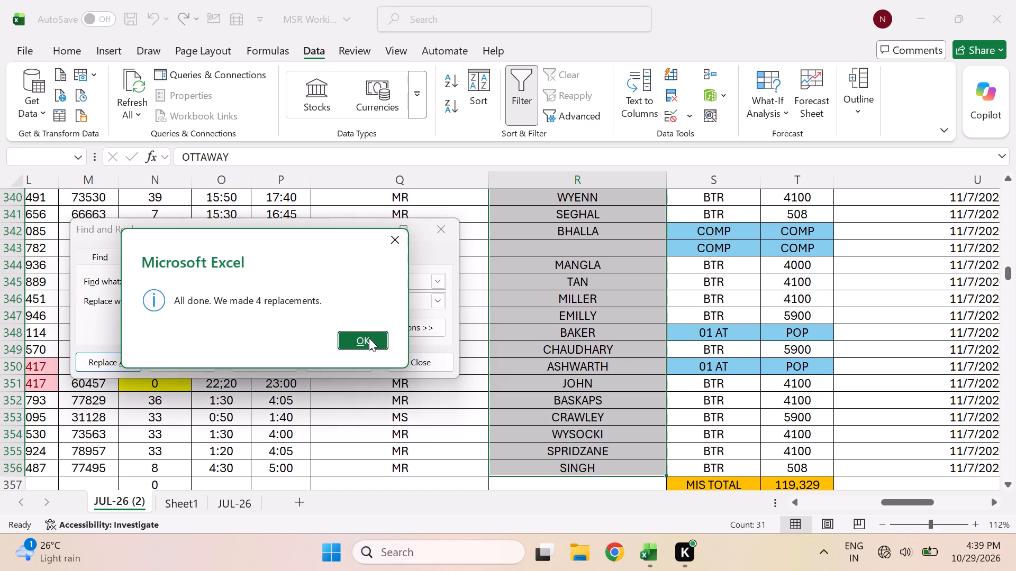
click(375, 337)
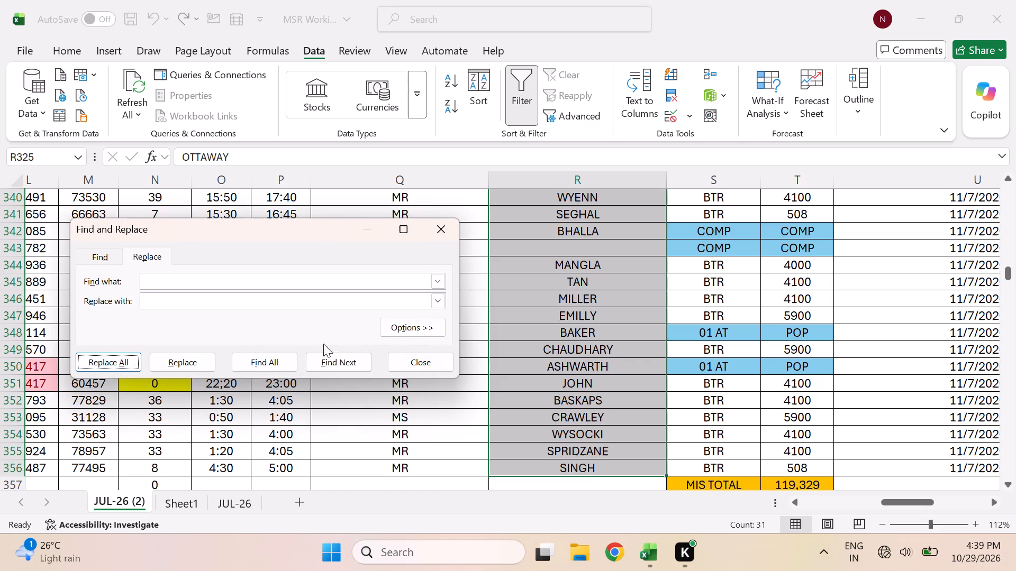
click(448, 228)
Filter the Name column in the D140 workbook by the surname OTTAWAY copied from R325, and check the July car postings.
click(593, 284)
scroll(593, 284, up, 1)
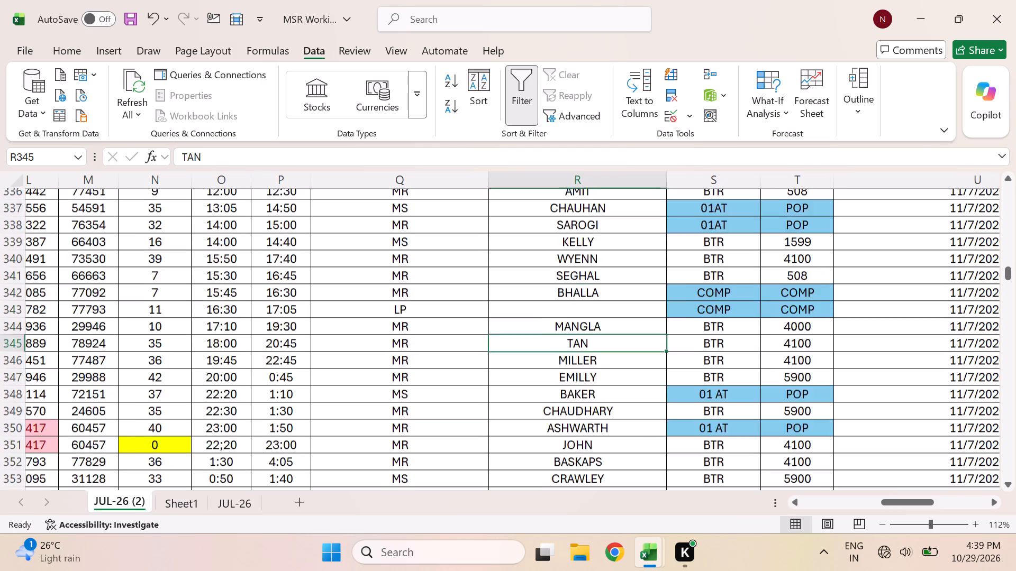
scroll(593, 284, up, 1)
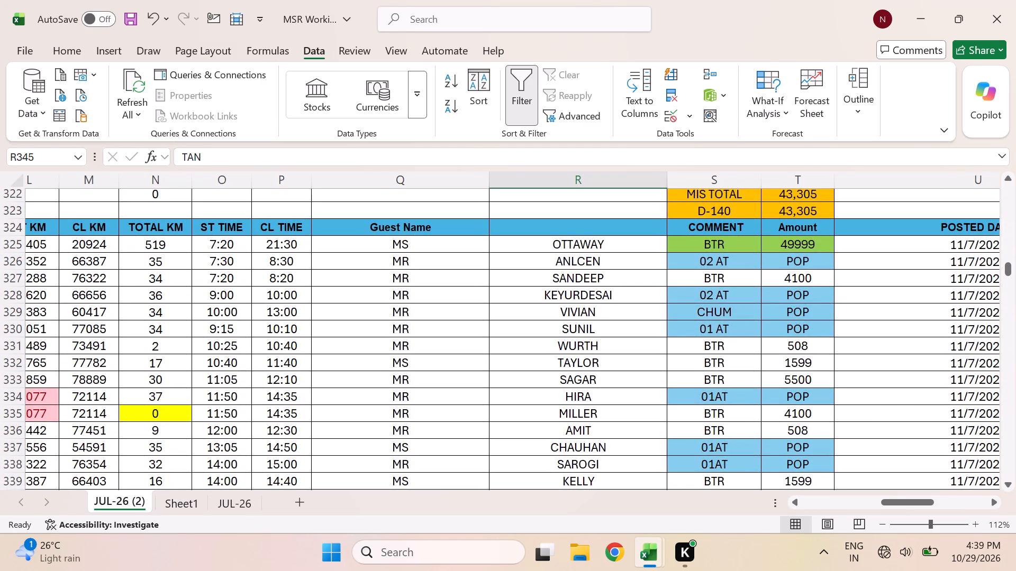
click(598, 250)
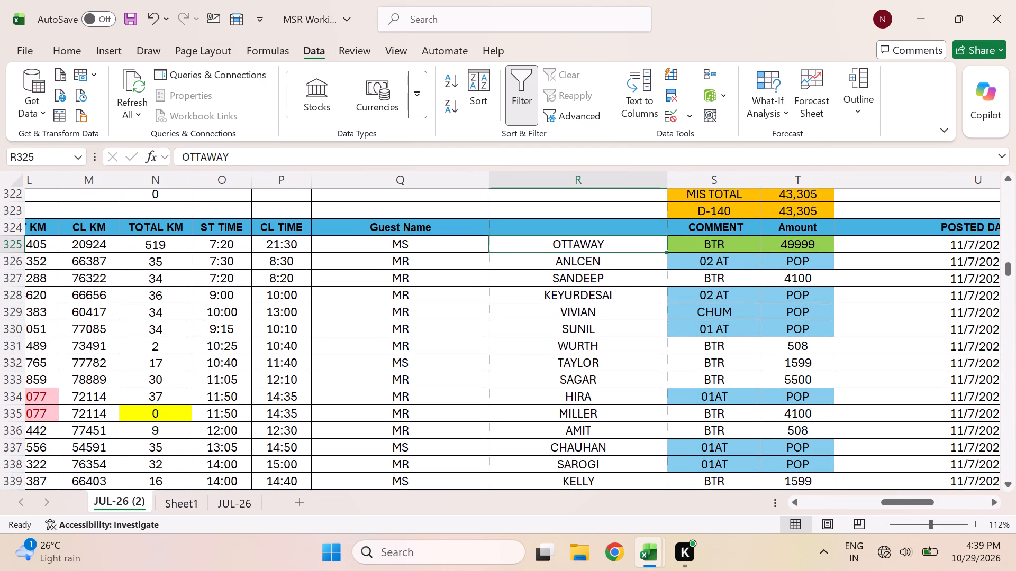
key(ctrl+c)
key(alt+Tab)
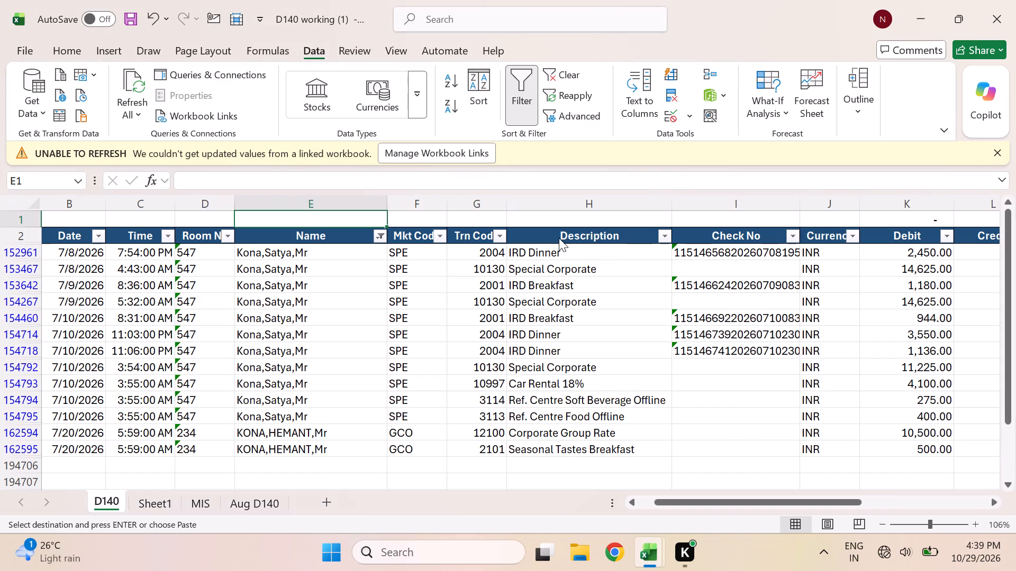
click(383, 236)
click(300, 345)
key(ctrl+v)
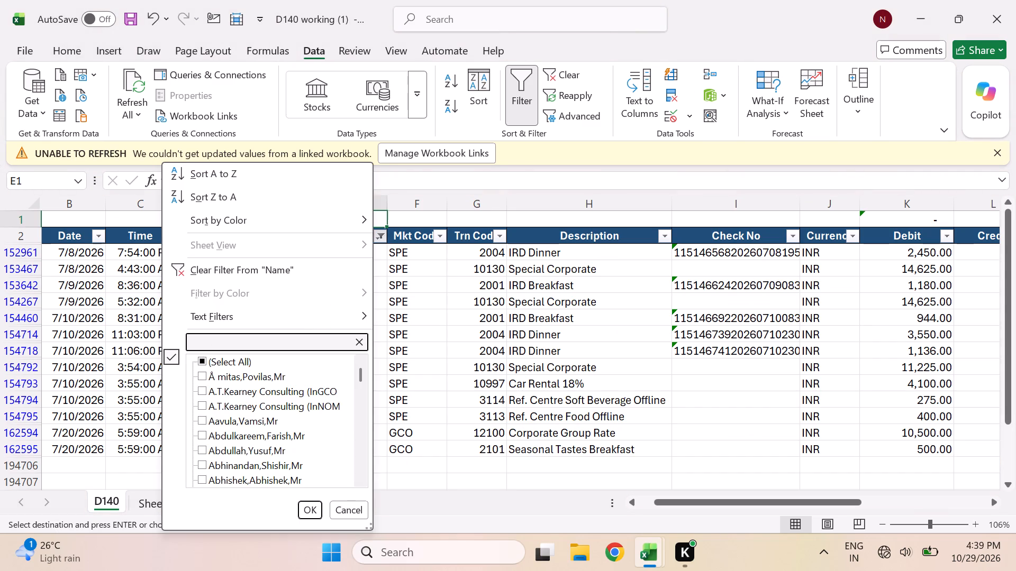
key(Return)
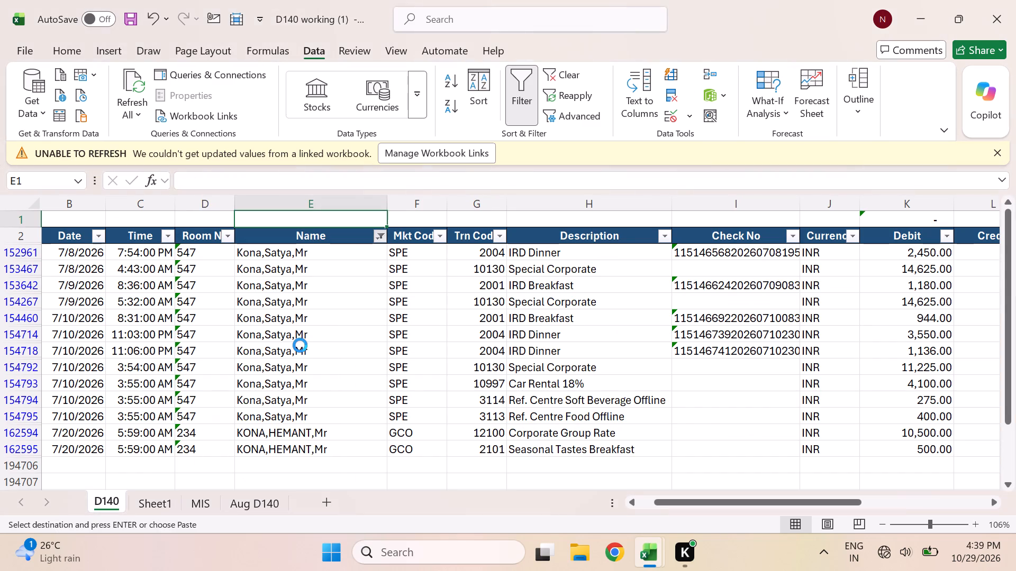
scroll(194, 364, down, 1)
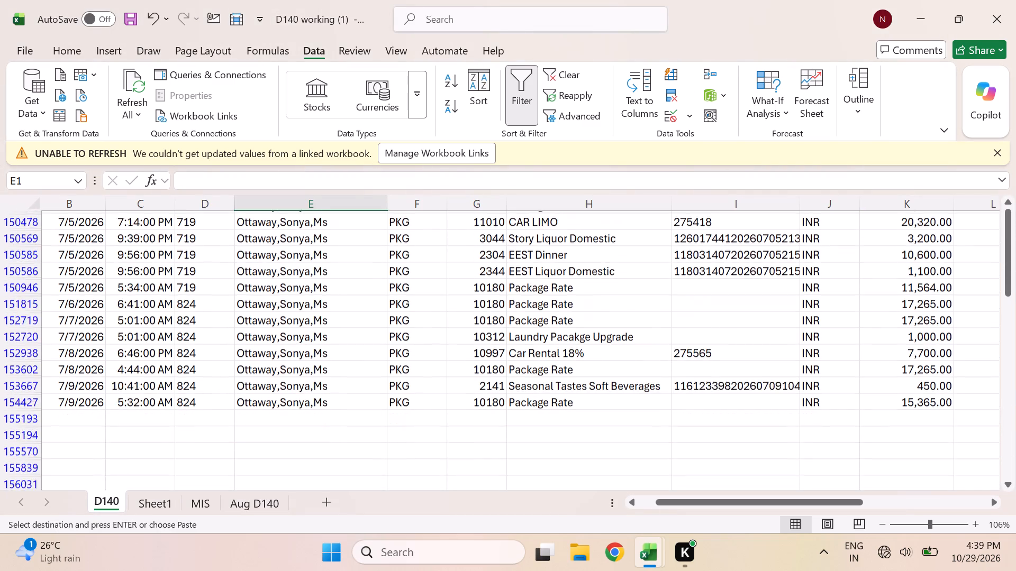
scroll(194, 364, down, 1)
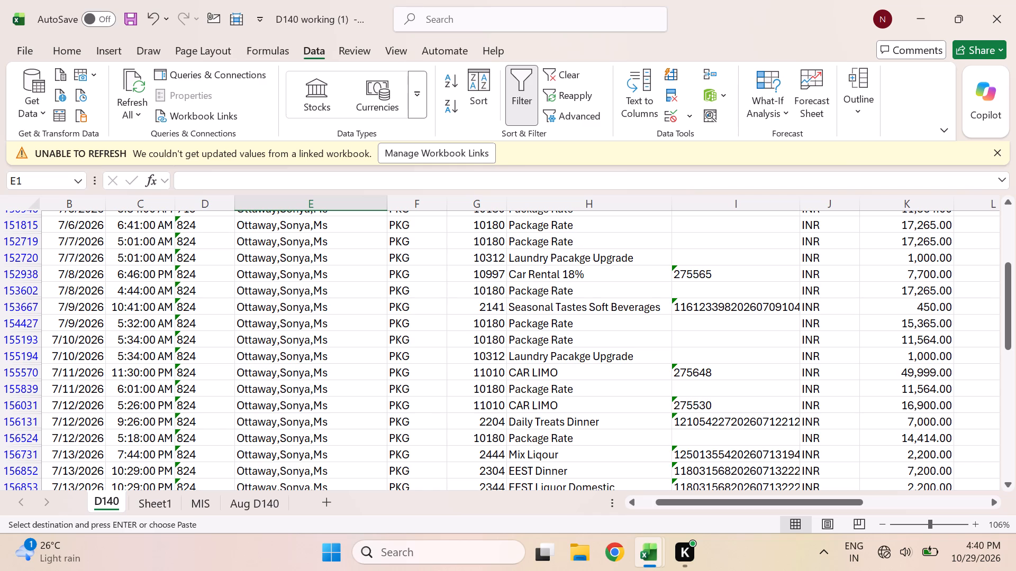
key(alt+Tab)
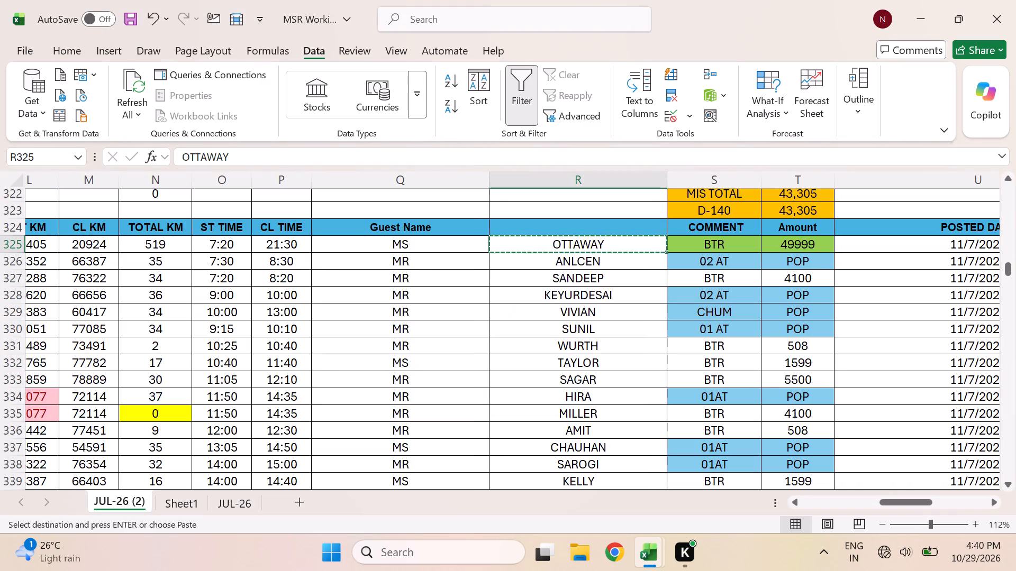
Search the Name filter in the D140 workbook for ANLCEN copied from R326, leaving the existing filter in place.
key(alt+Tab)
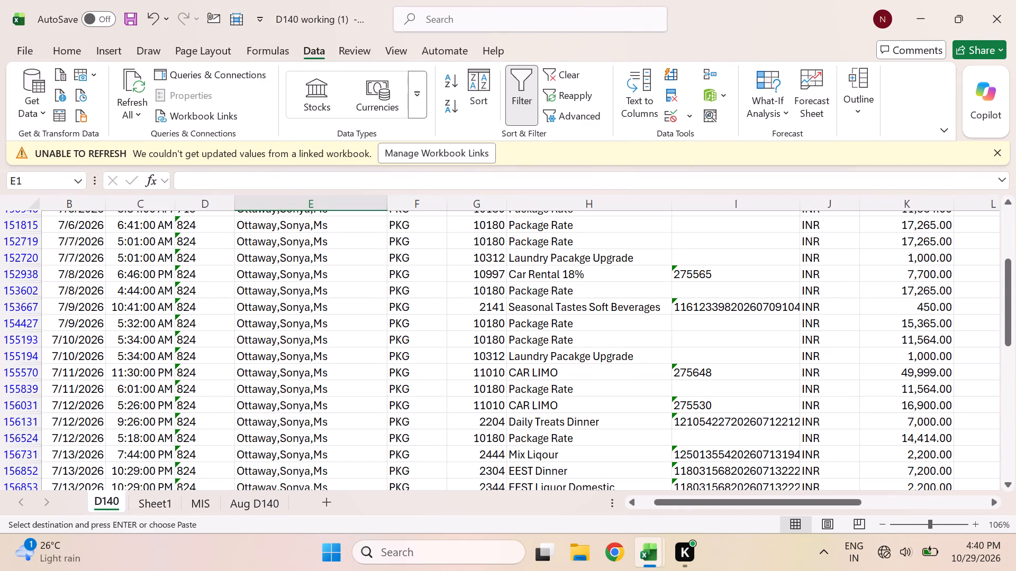
key(alt+Tab)
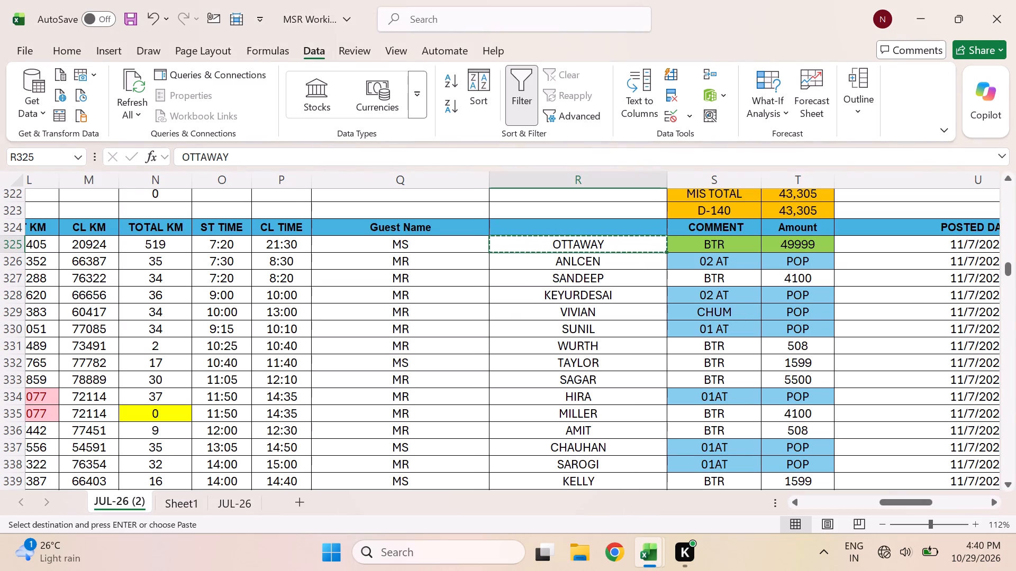
click(620, 261)
key(ctrl+c)
key(alt+Tab)
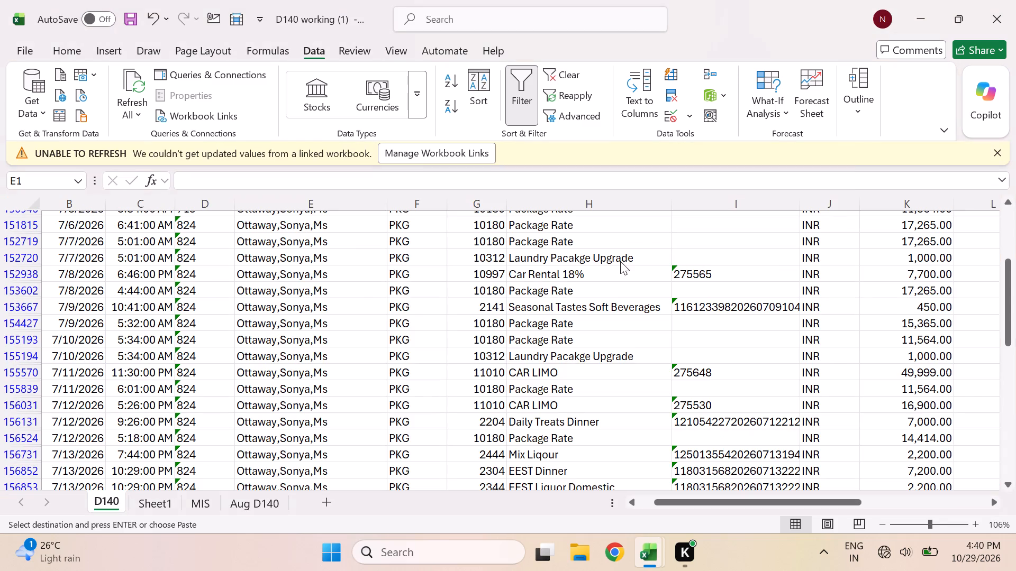
scroll(493, 241, up, 1)
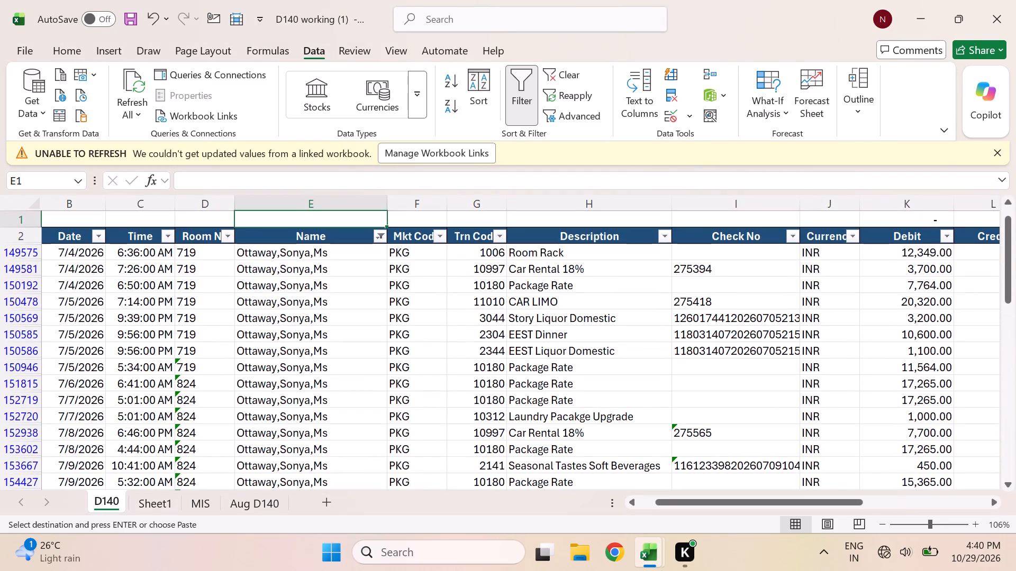
click(376, 240)
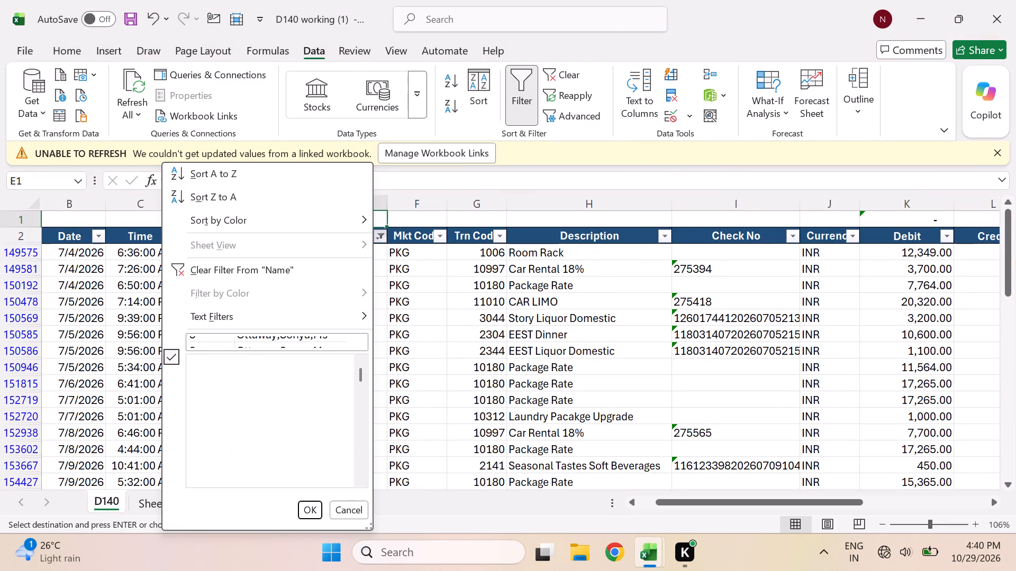
click(245, 344)
key(ctrl+v)
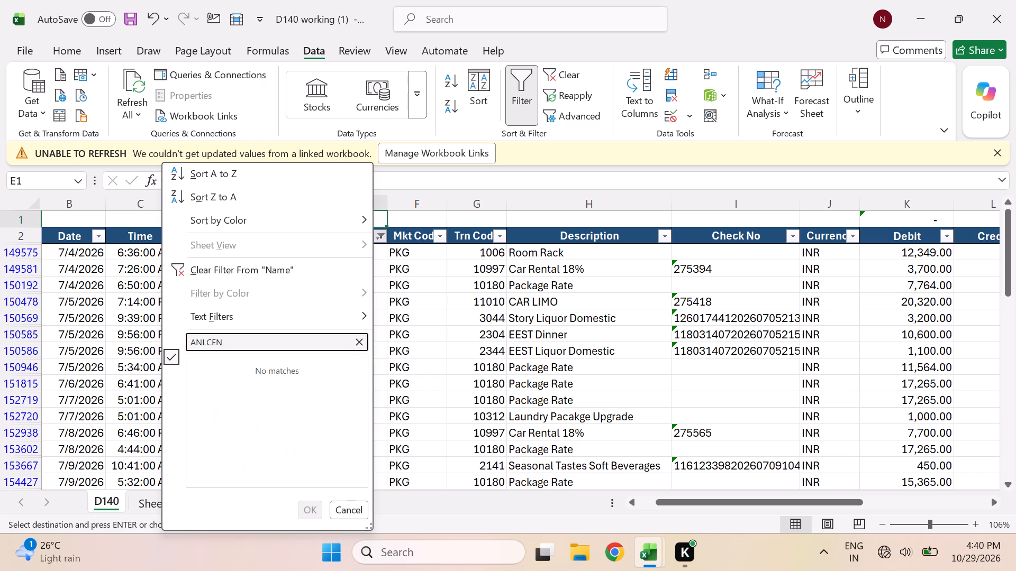
key(Left)
key(Left)
key(Left)
key(Left)
key(Left)
key(Left)
key(Left)
key(Left)
key(Return)
click(330, 340)
click(483, 340)
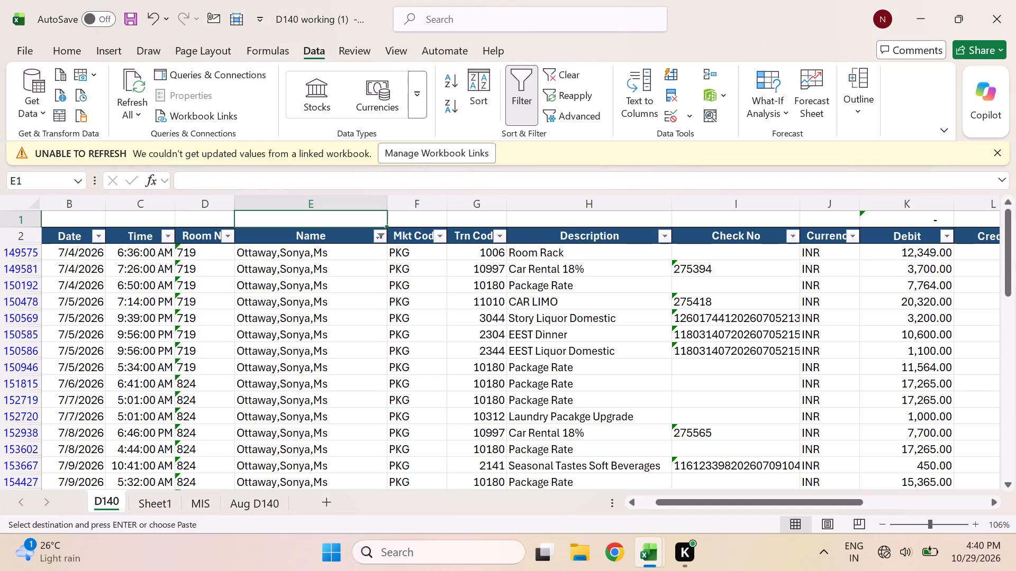
Look up the room number in row 326, and reset the D140 workbook's filters to show only July in the Month column.
key(alt+Tab)
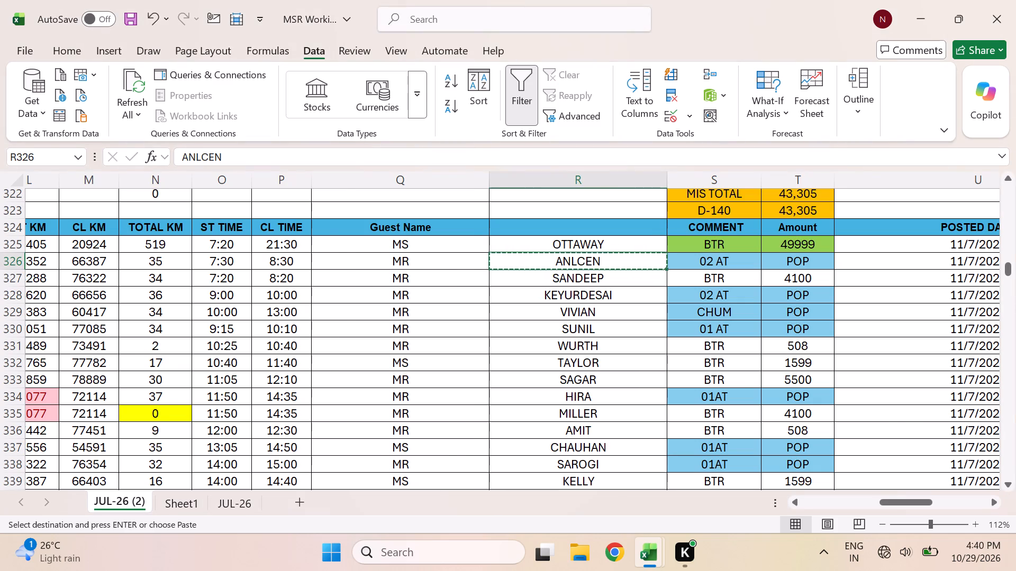
scroll(439, 260, right, 3)
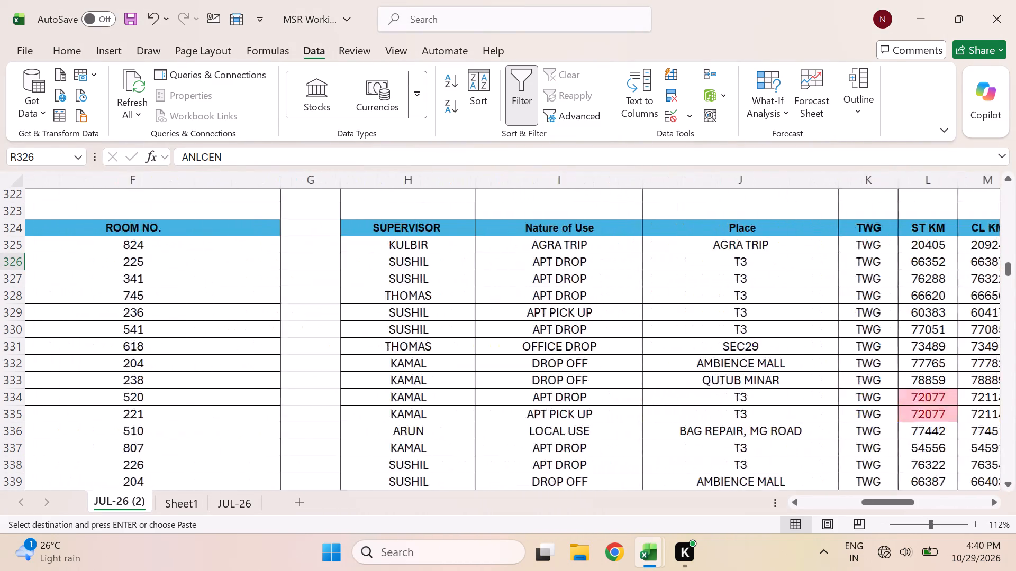
key(alt+Tab)
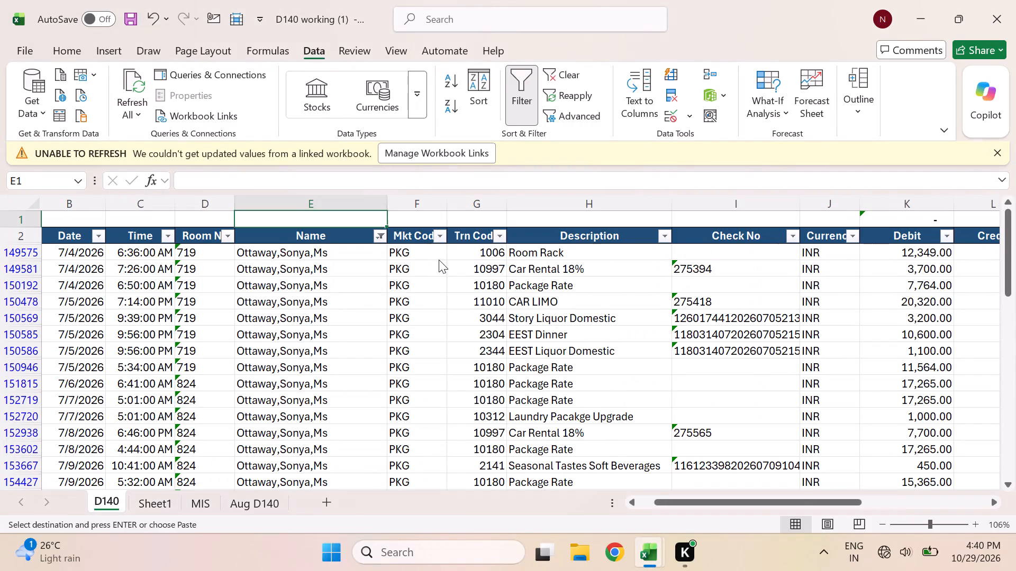
click(229, 238)
click(376, 339)
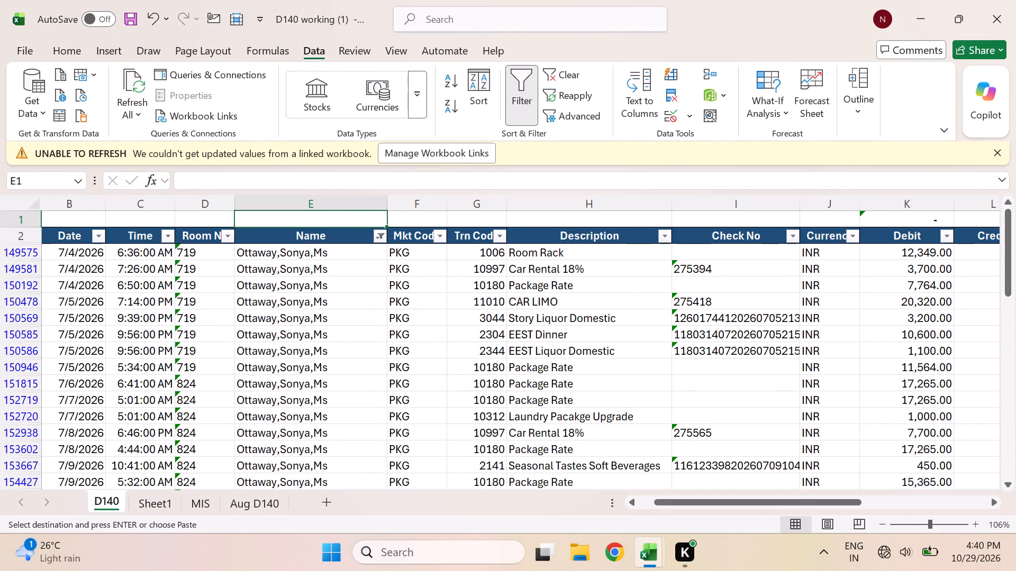
text(ac)
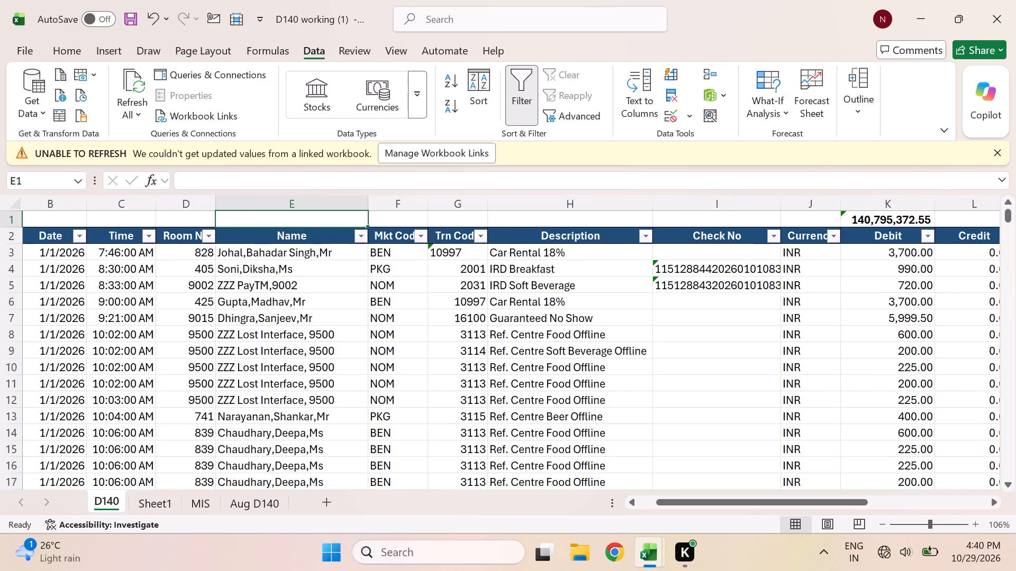
scroll(80, 241, right, 2)
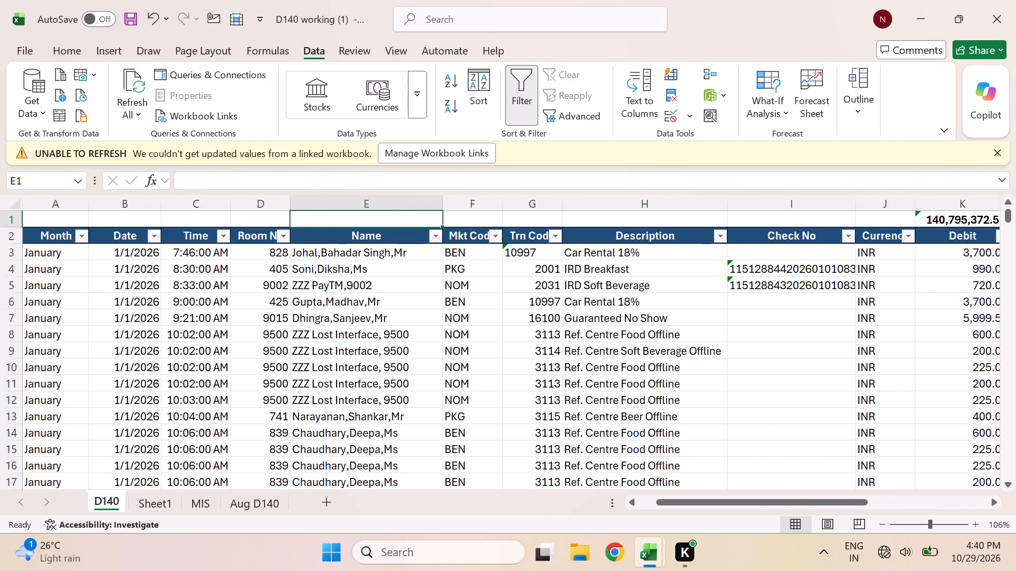
click(84, 236)
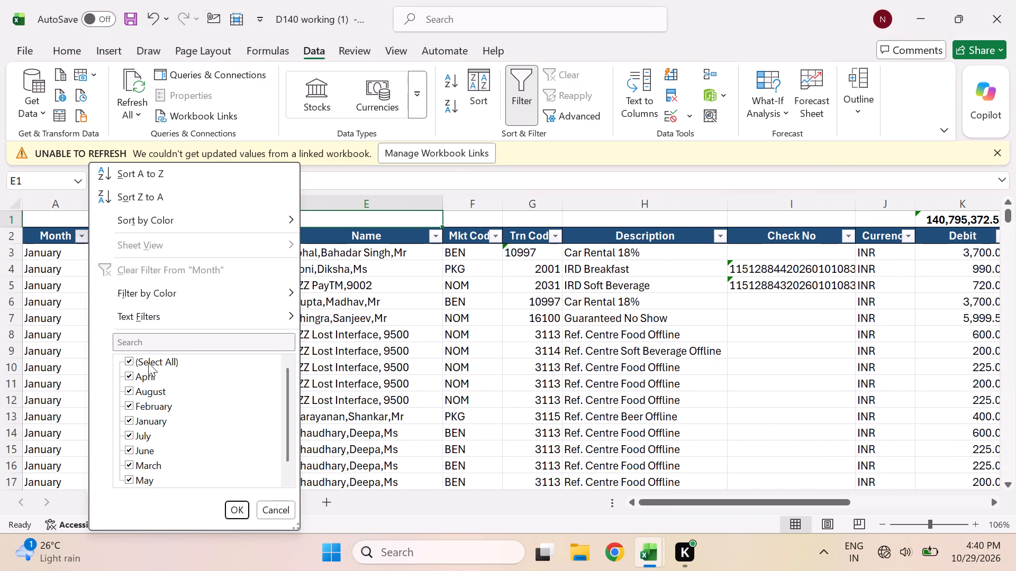
click(148, 363)
click(126, 435)
key(Return)
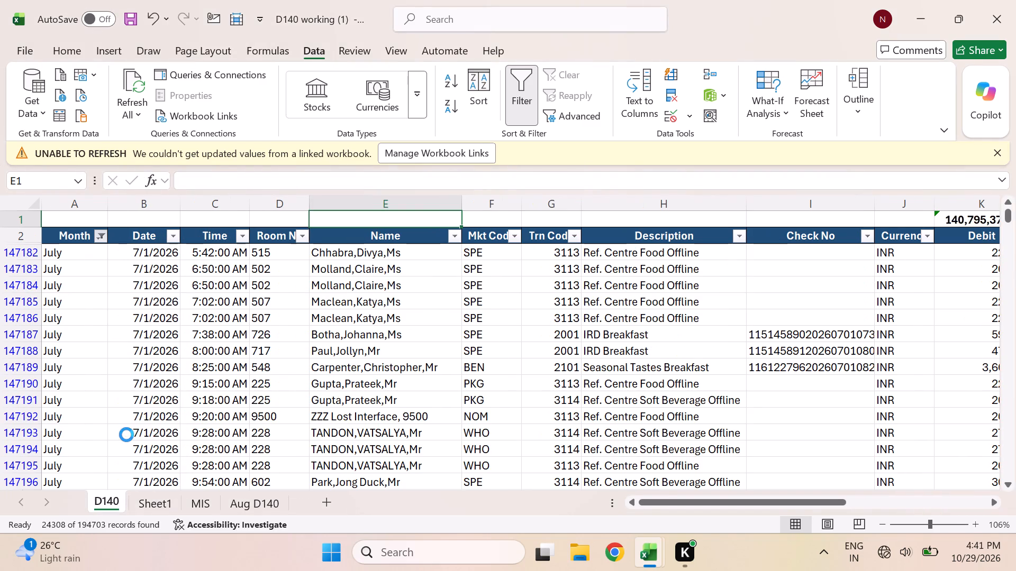
Filter the Room No column by 225 and check the July postings around 7/11/2026 for a car charge.
click(304, 231)
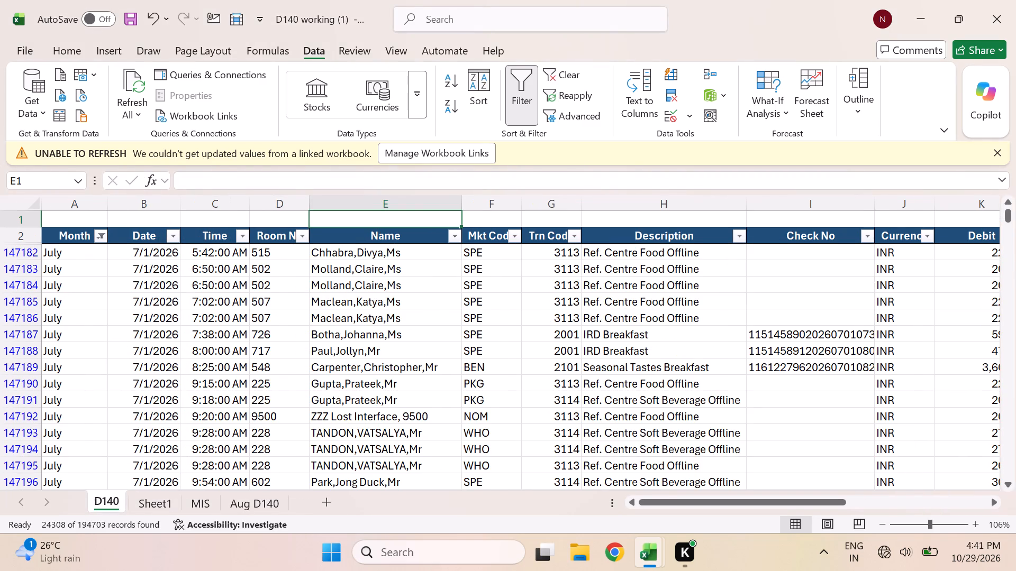
click(212, 345)
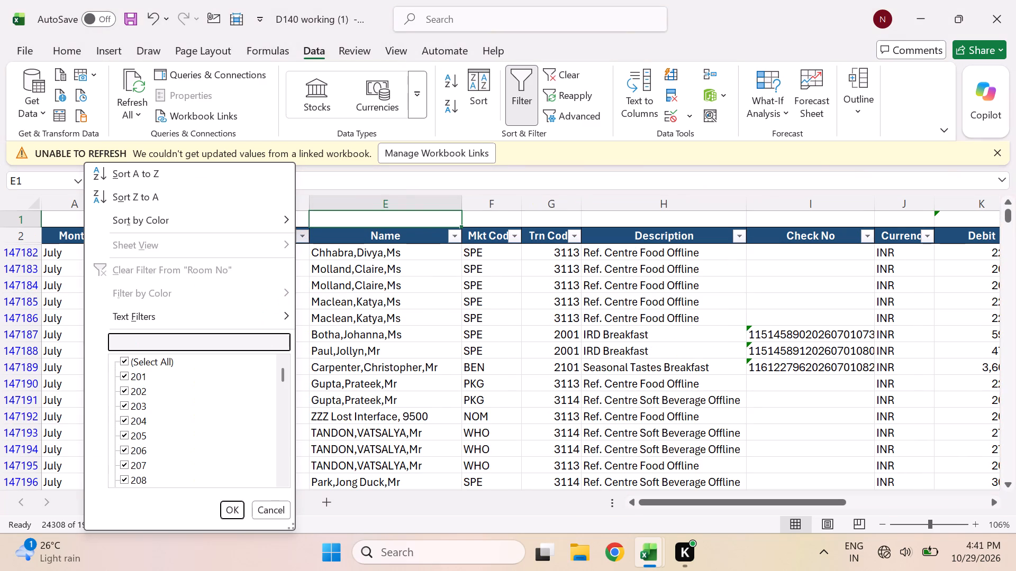
text(225)
key(Return)
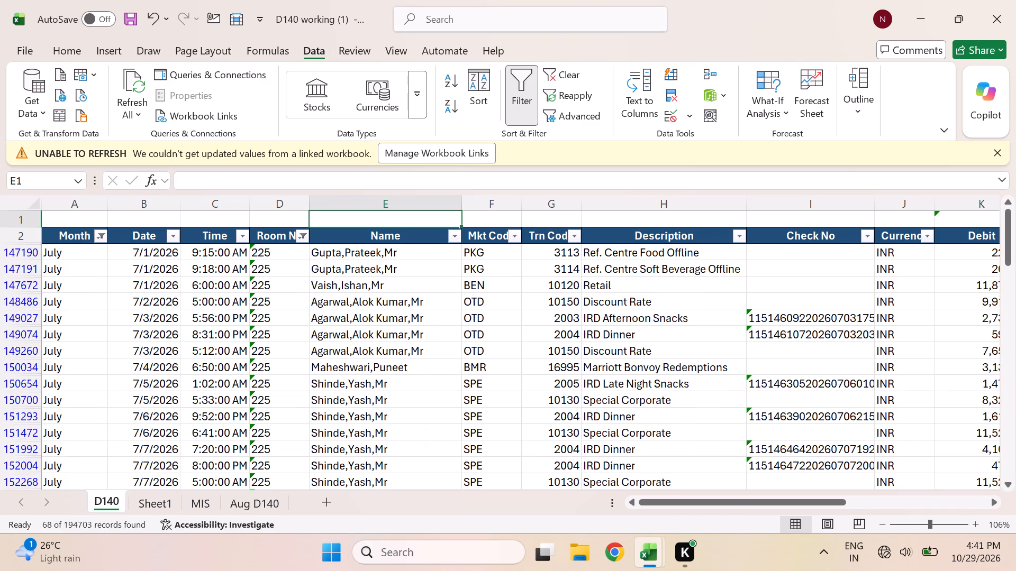
scroll(320, 373, down, 1)
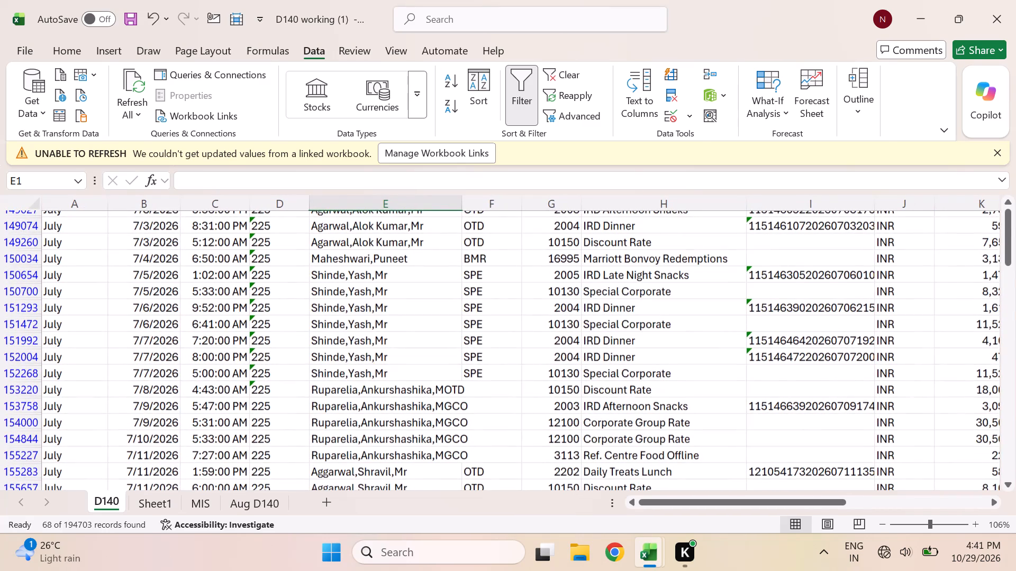
scroll(361, 436, down, 1)
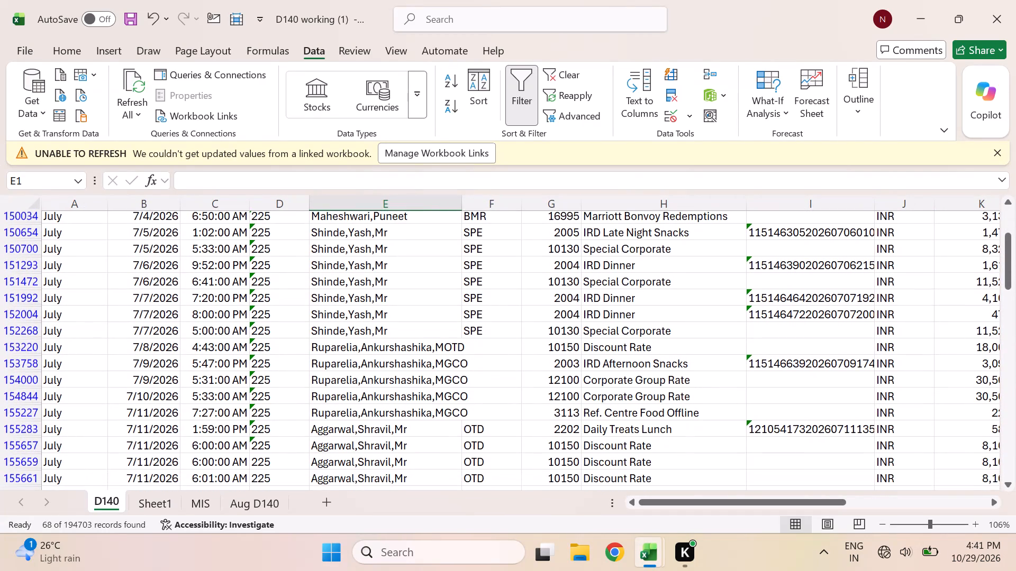
scroll(361, 436, down, 1)
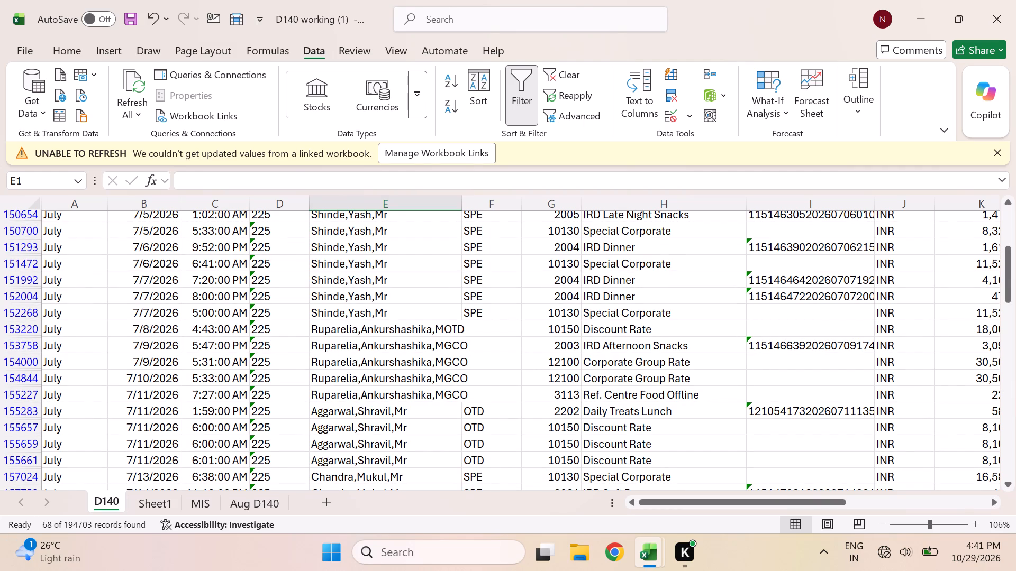
scroll(702, 443, left, 1)
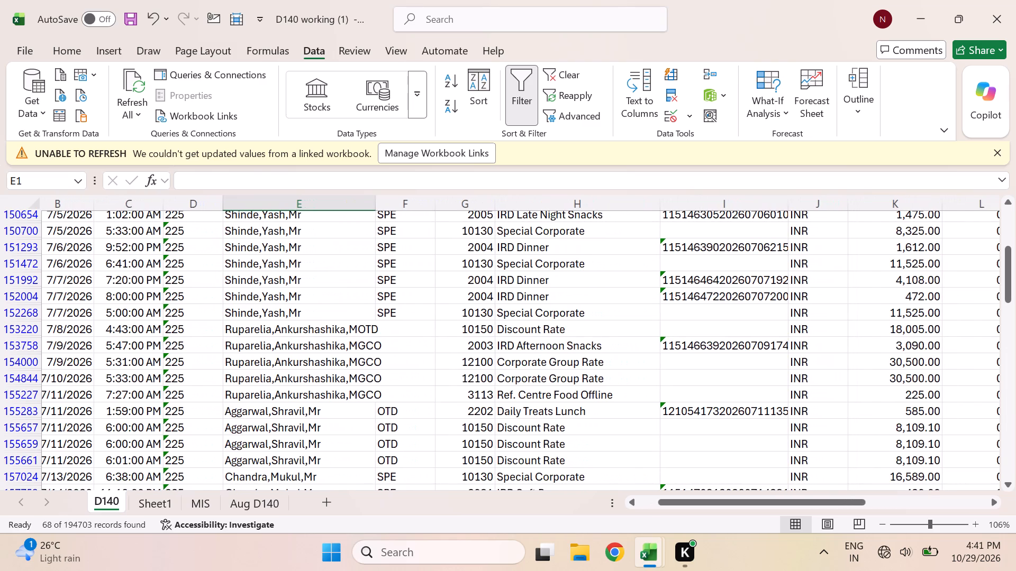
scroll(702, 443, down, 1)
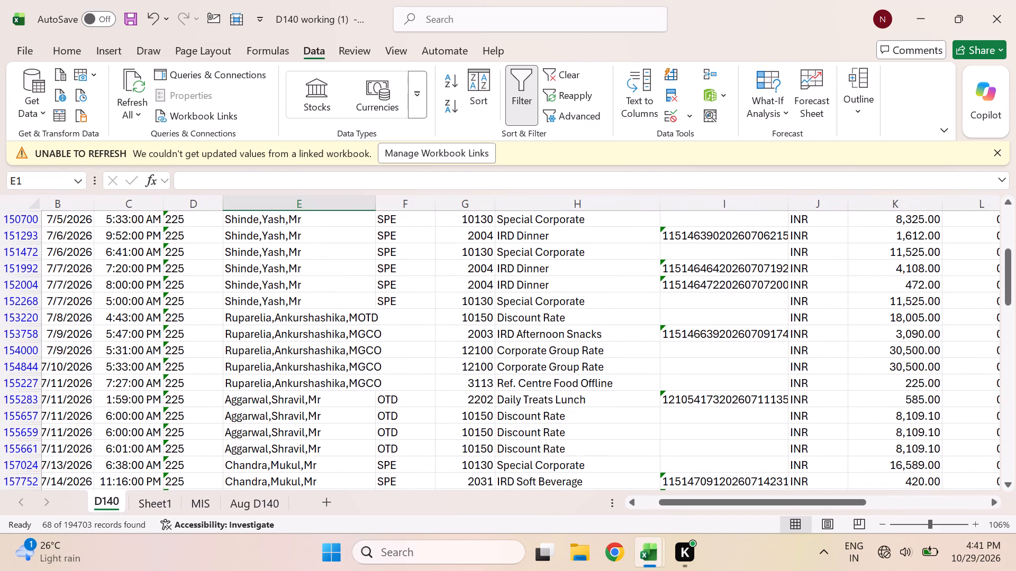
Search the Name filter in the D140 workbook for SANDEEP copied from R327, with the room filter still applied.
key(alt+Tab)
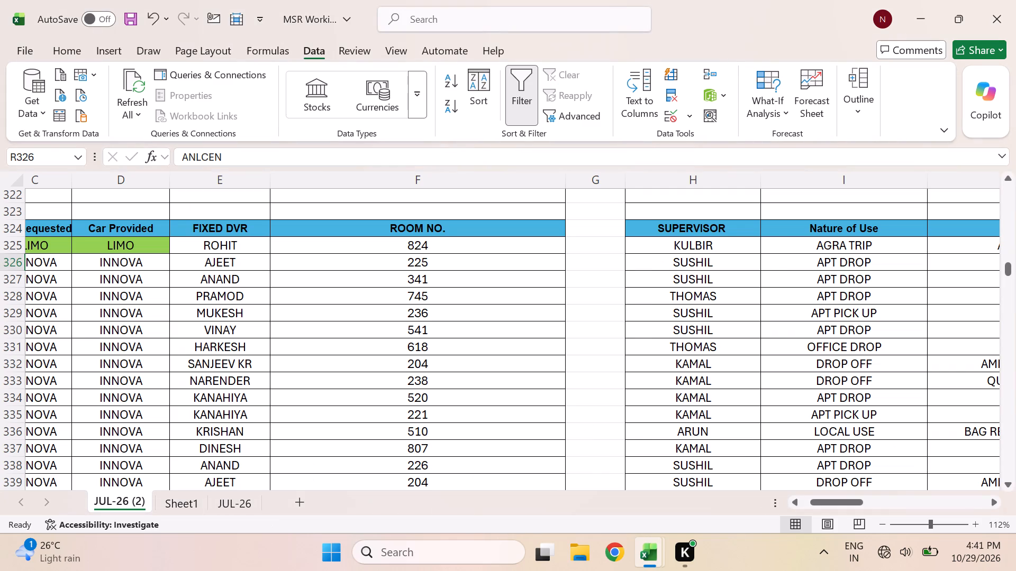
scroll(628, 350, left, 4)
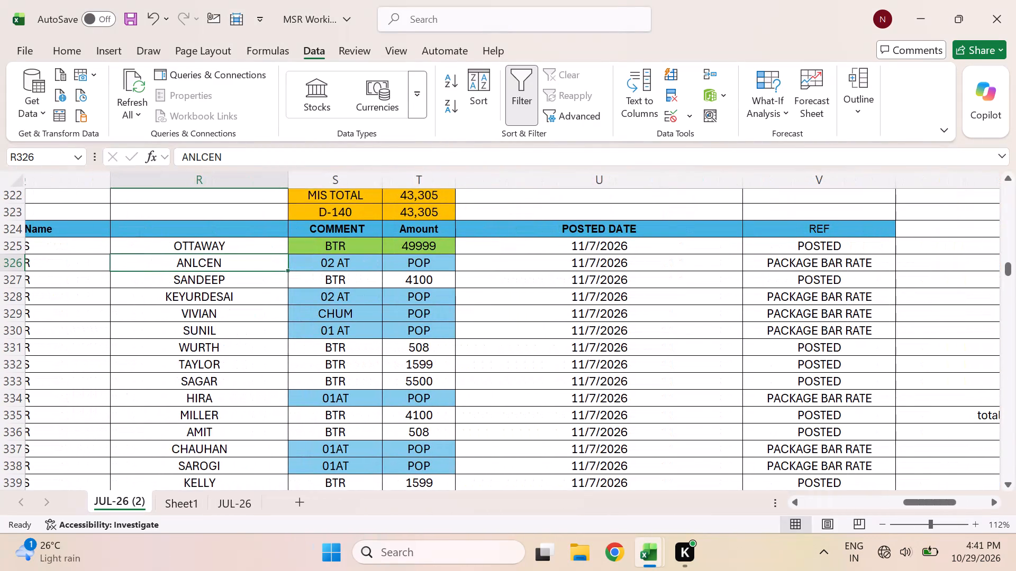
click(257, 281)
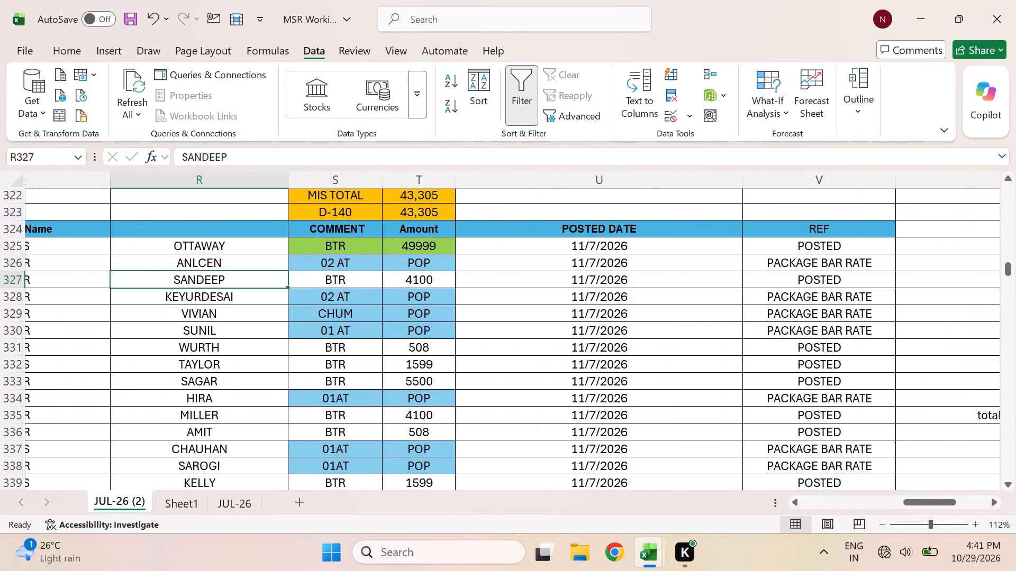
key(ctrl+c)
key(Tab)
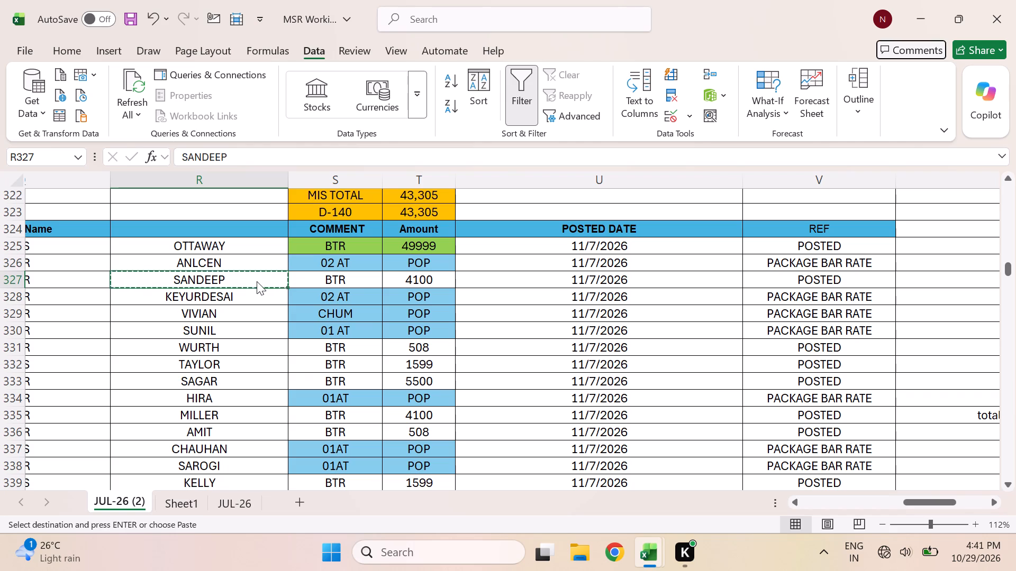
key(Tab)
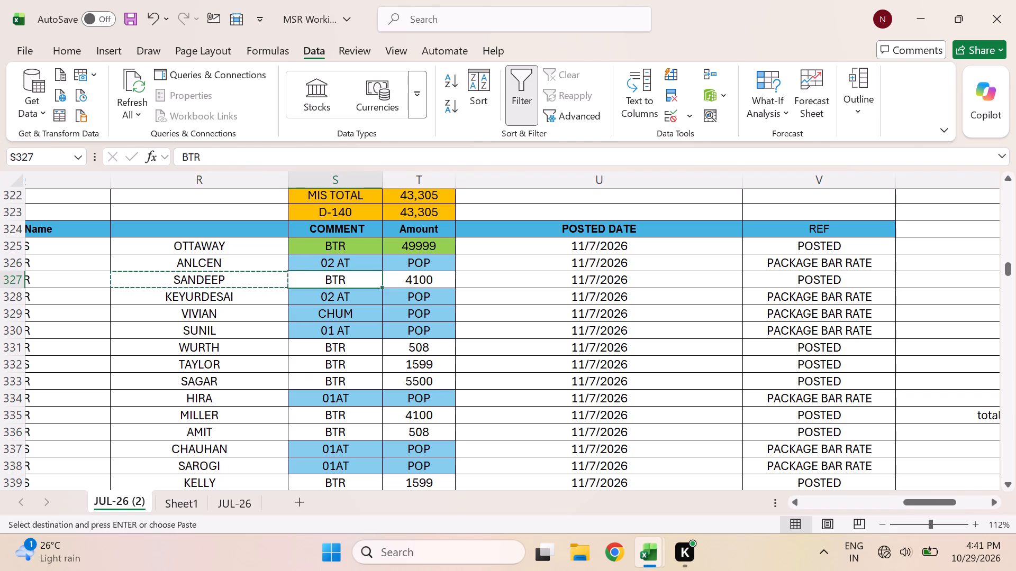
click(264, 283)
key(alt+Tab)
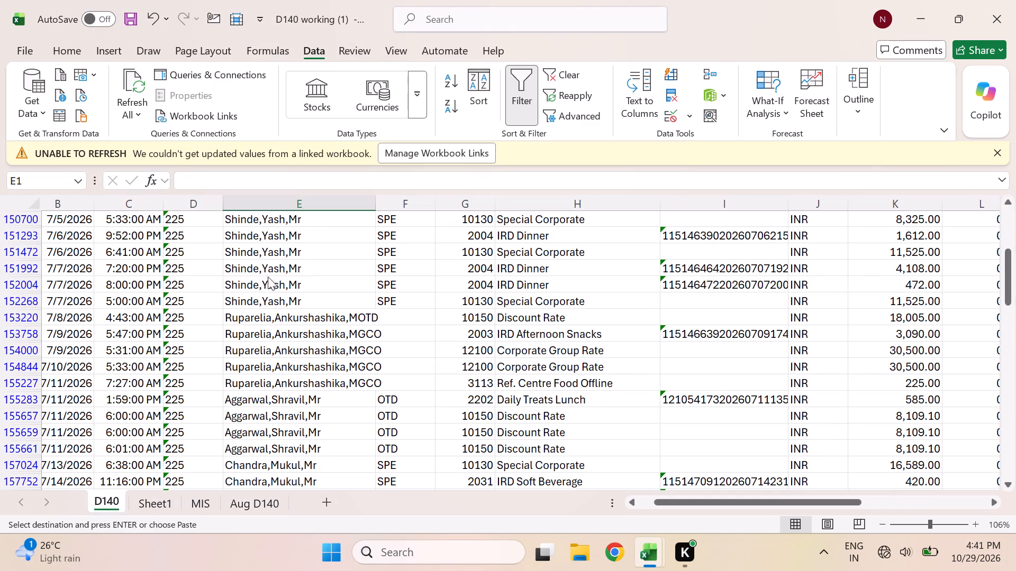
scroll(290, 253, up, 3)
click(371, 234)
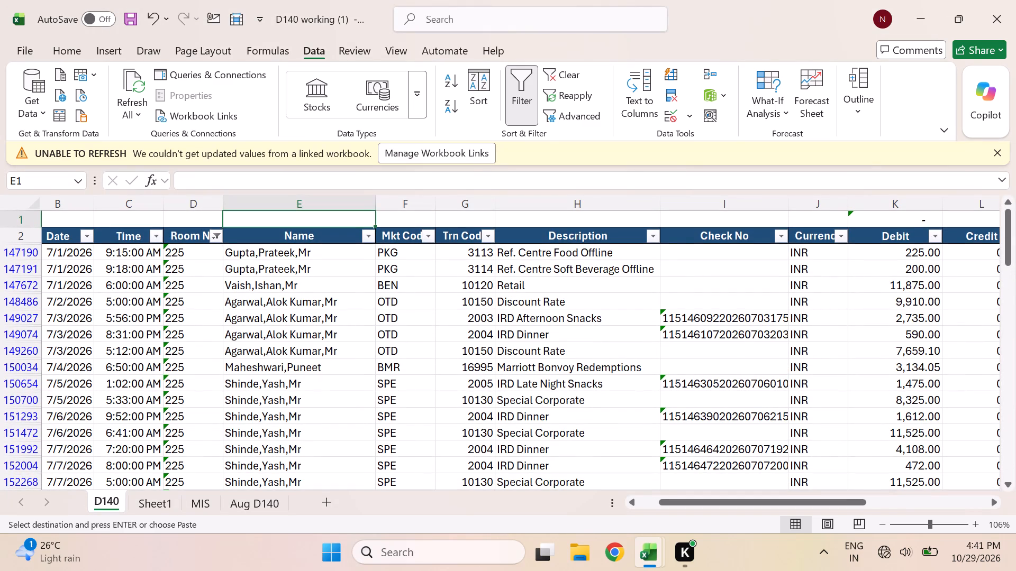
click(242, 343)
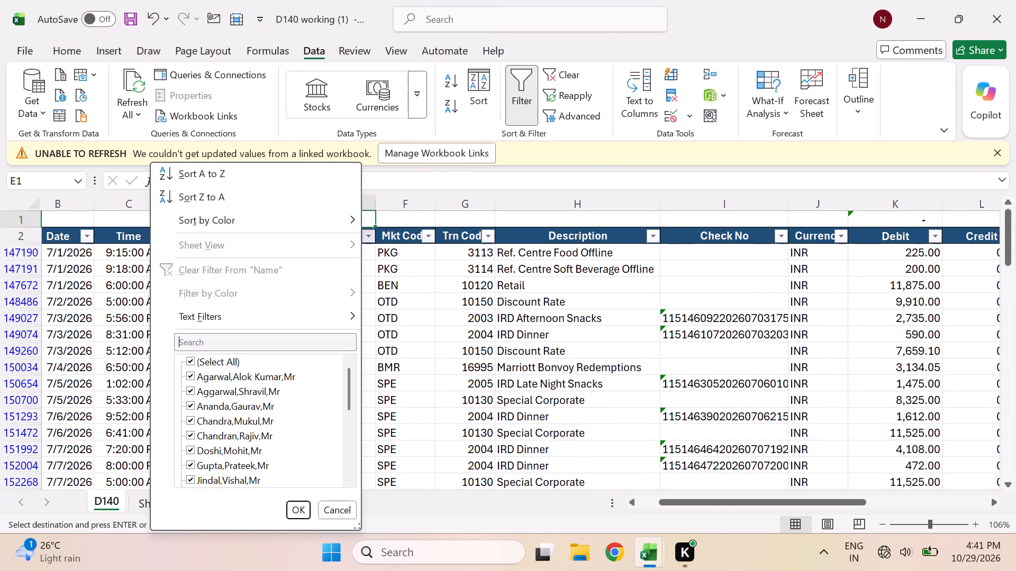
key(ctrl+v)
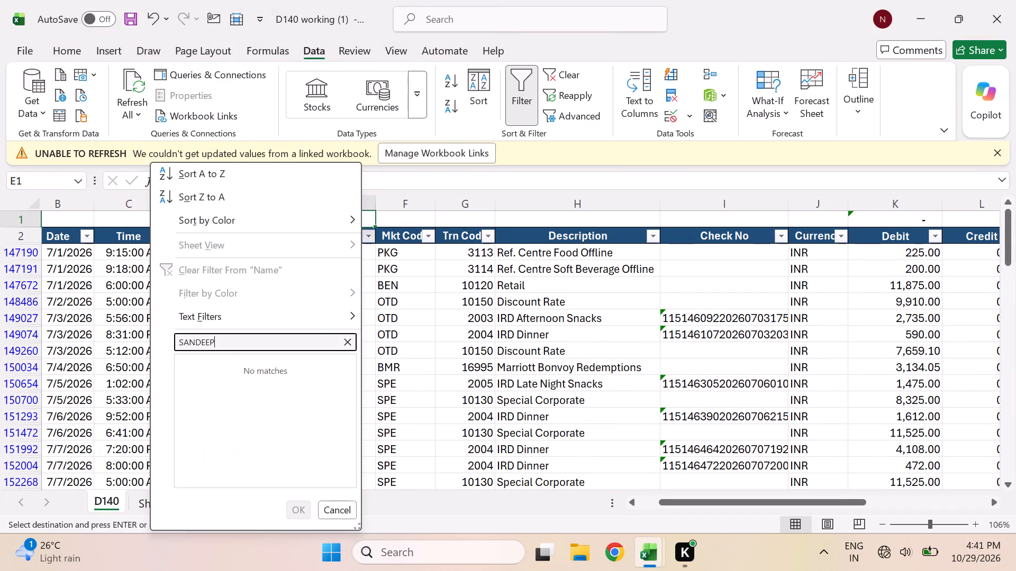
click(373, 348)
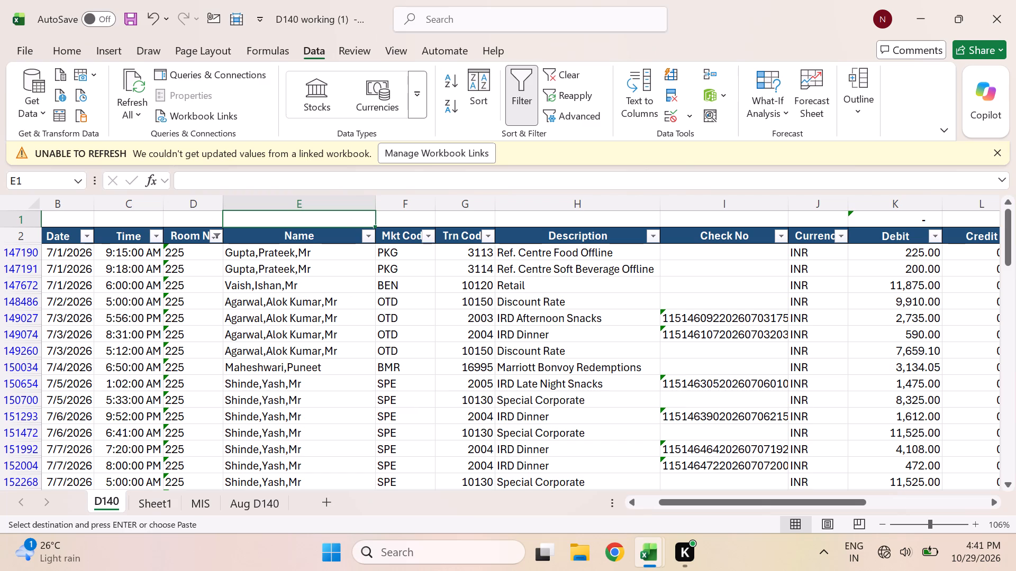
Clear all filters on the D140 sheet and filter the Month column to July only.
click(289, 224)
text(ac)
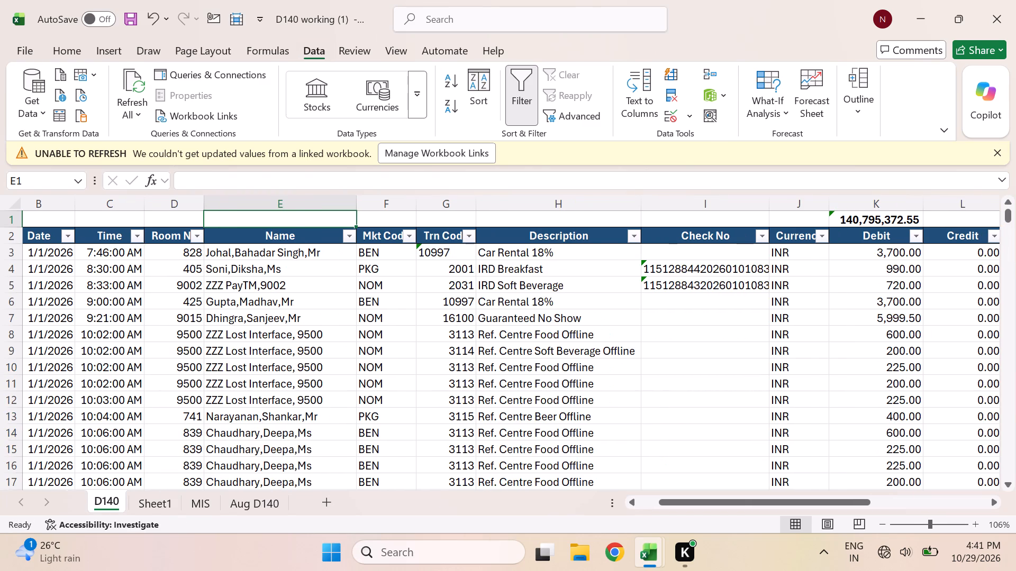
scroll(108, 232, right, 2)
click(83, 237)
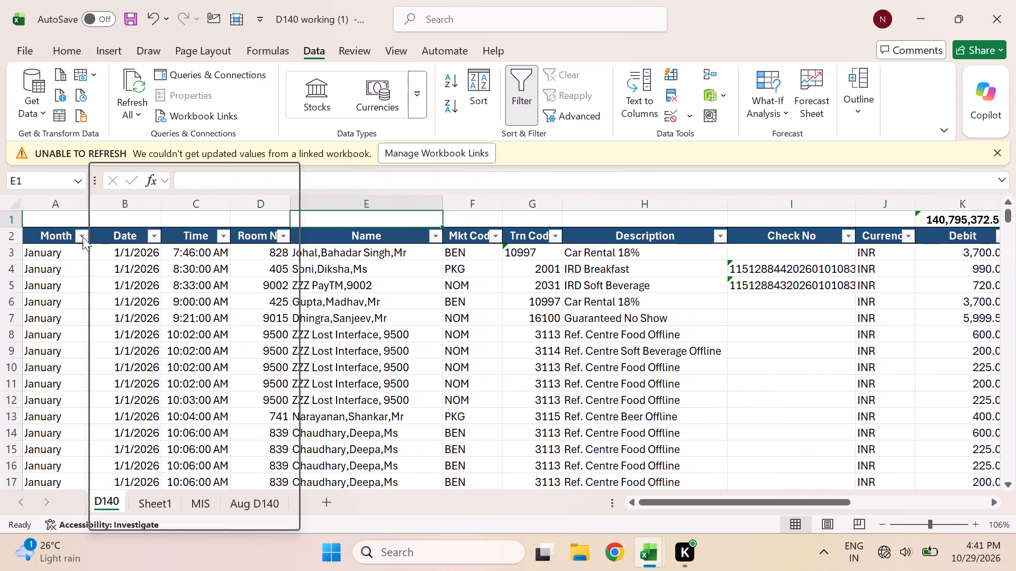
click(143, 360)
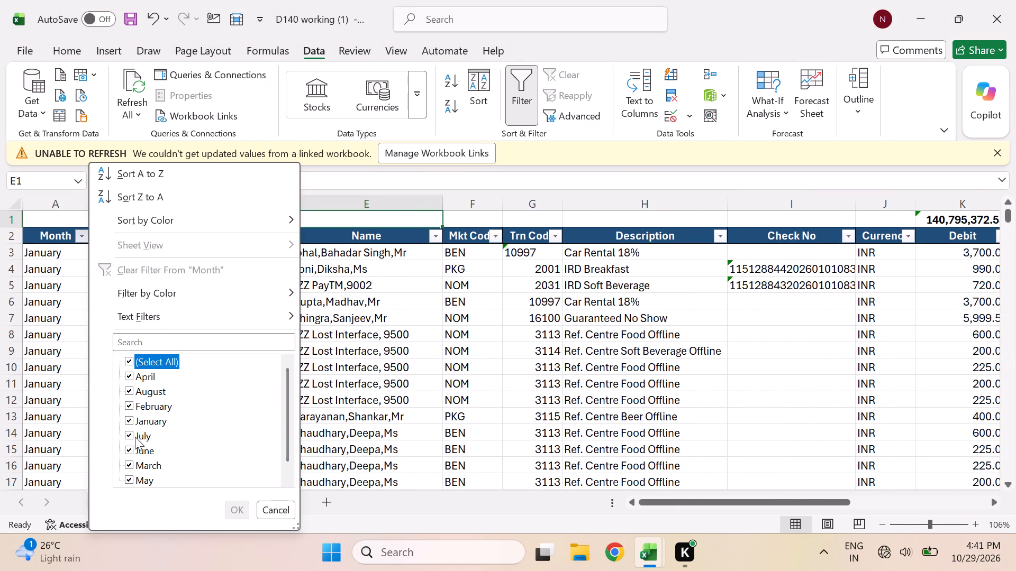
click(129, 437)
key(Return)
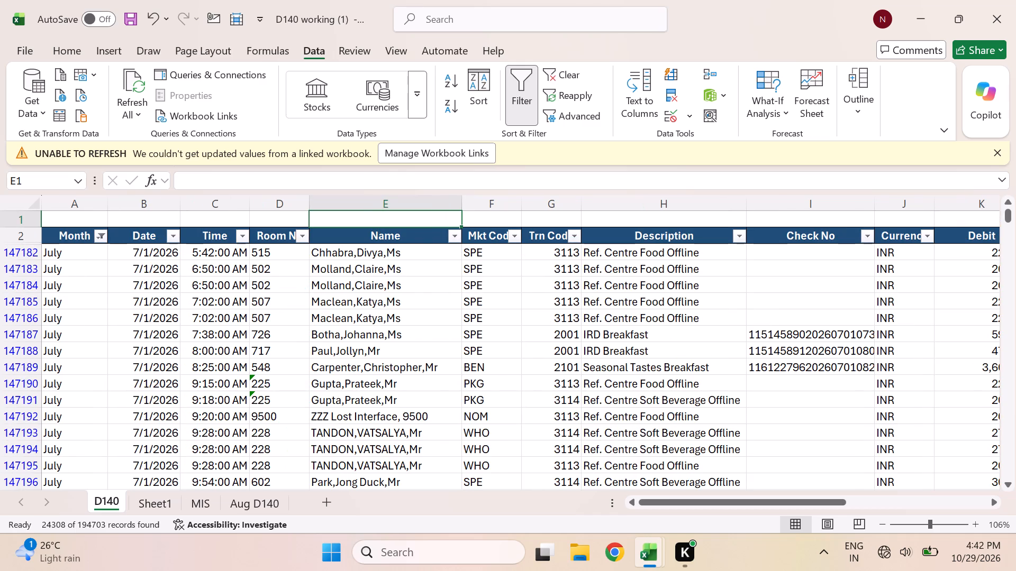
Copy SANDEEP from R327 again and filter the D140 workbook's Name column by it.
key(alt+Tab)
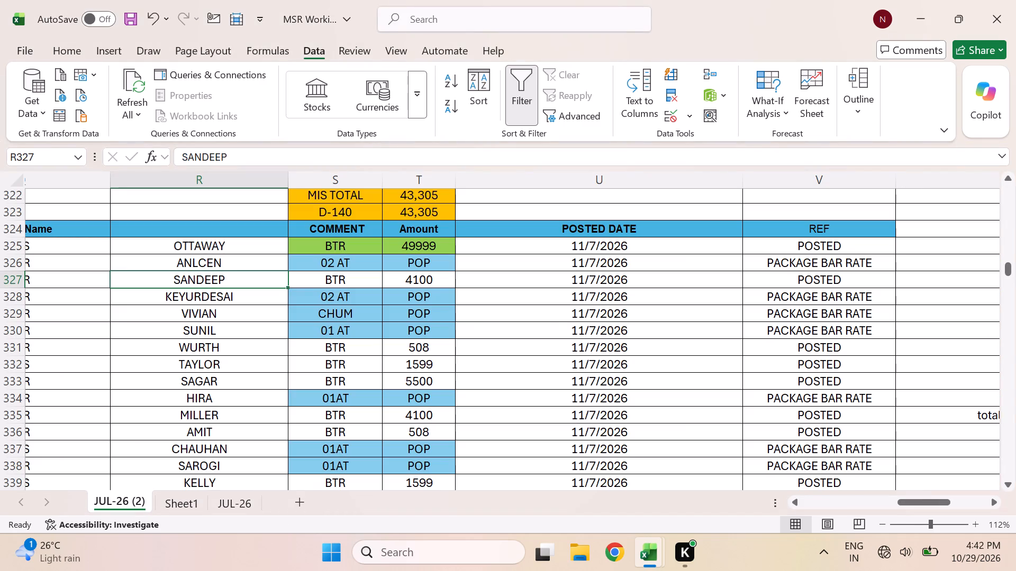
key(ctrl+c)
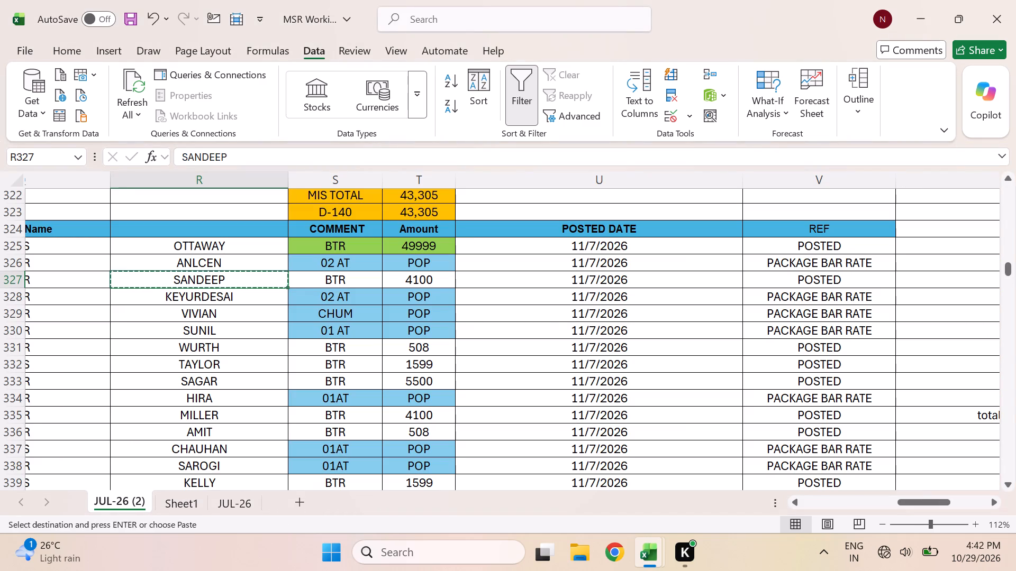
key(Tab)
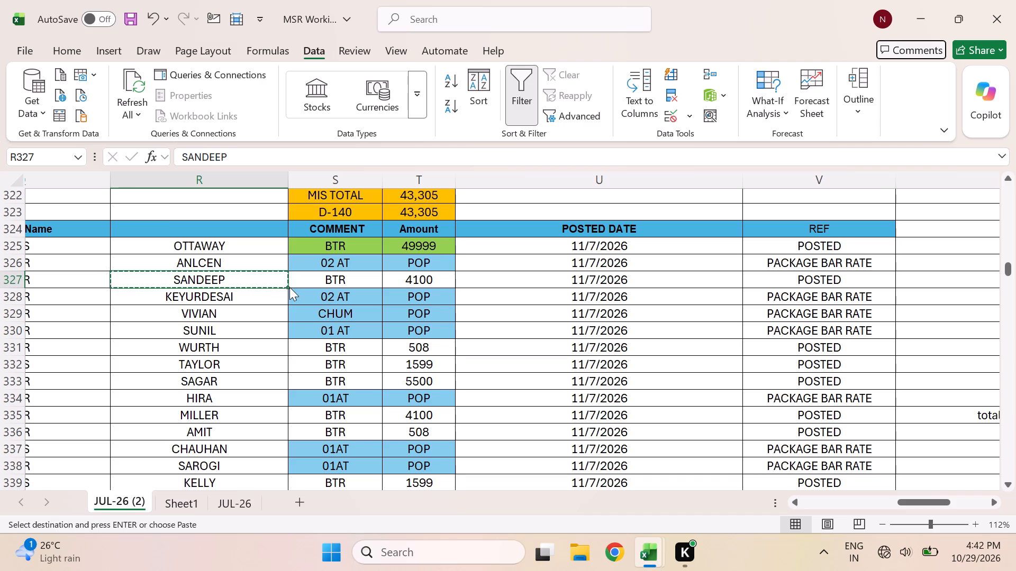
key(Tab)
key(Left)
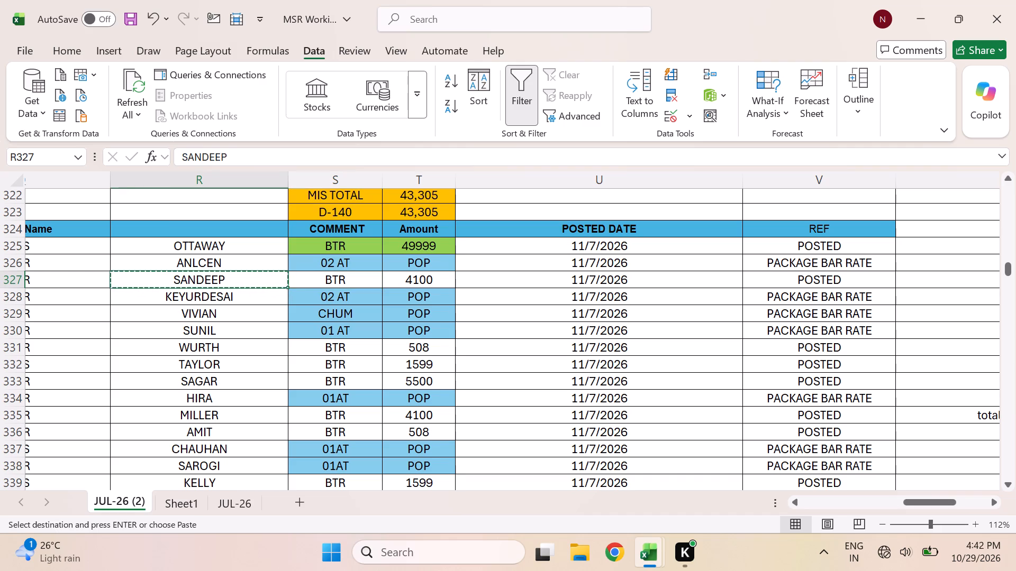
key(alt+Tab)
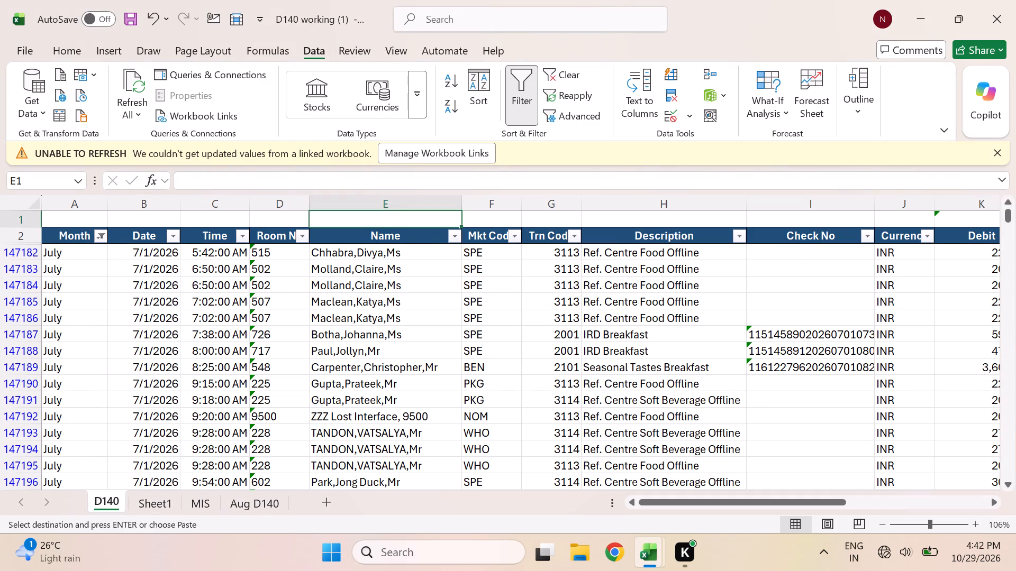
click(455, 233)
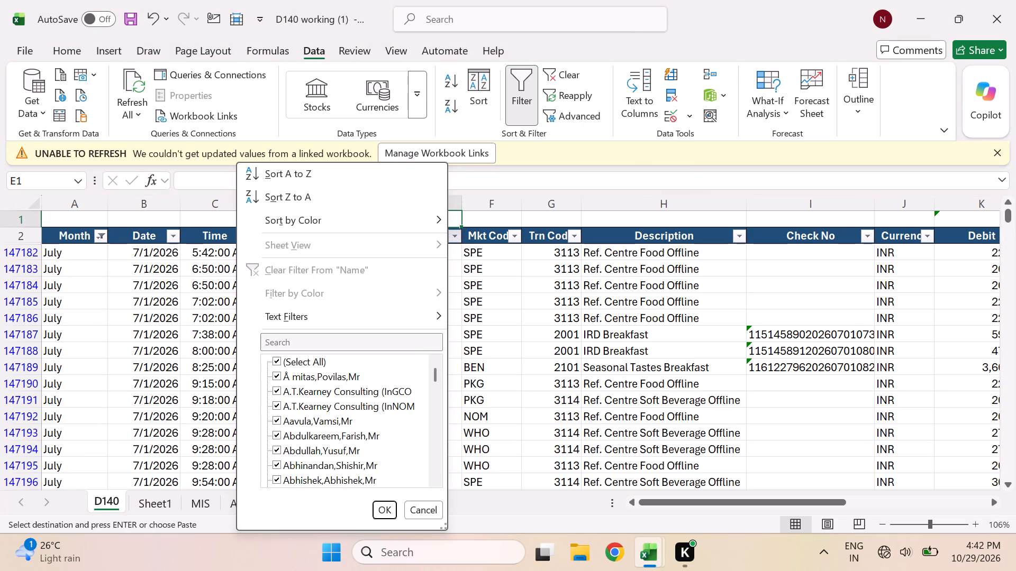
click(335, 342)
key(ctrl+v)
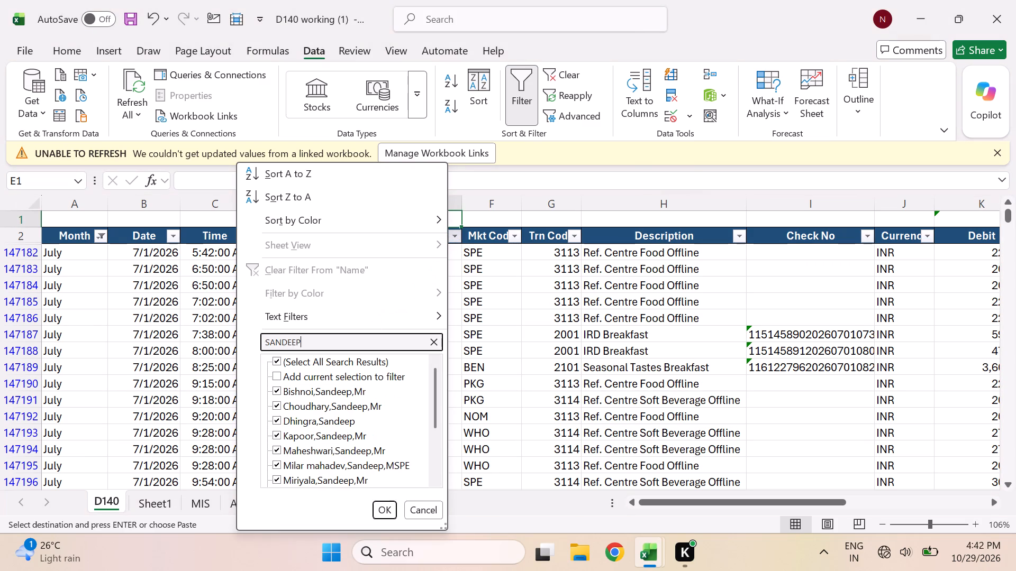
key(Return)
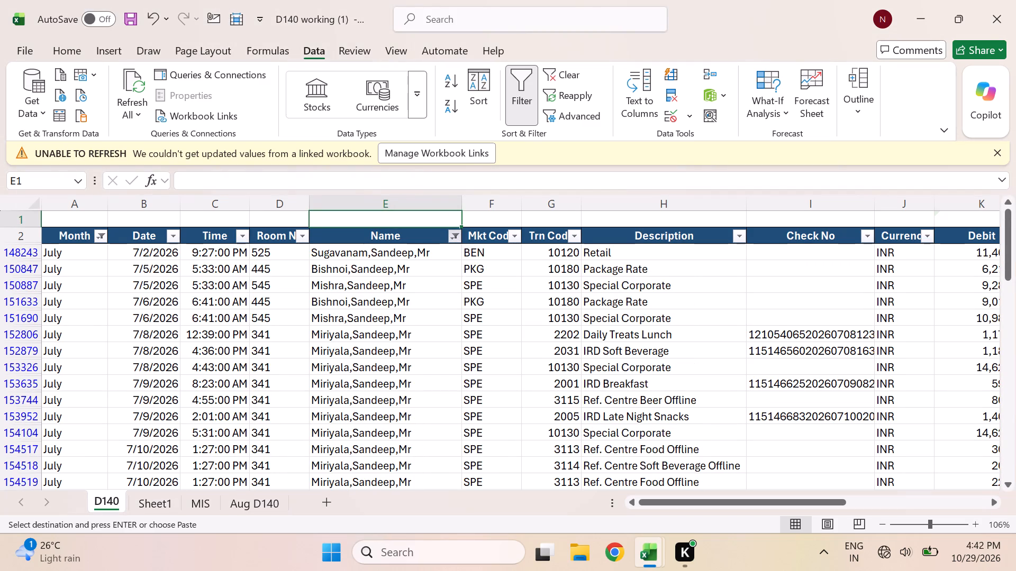
Examine the filtered July postings around 7/11/2026 for a car rental charge, and compare its room and amount with row 327.
scroll(375, 388, down, 2)
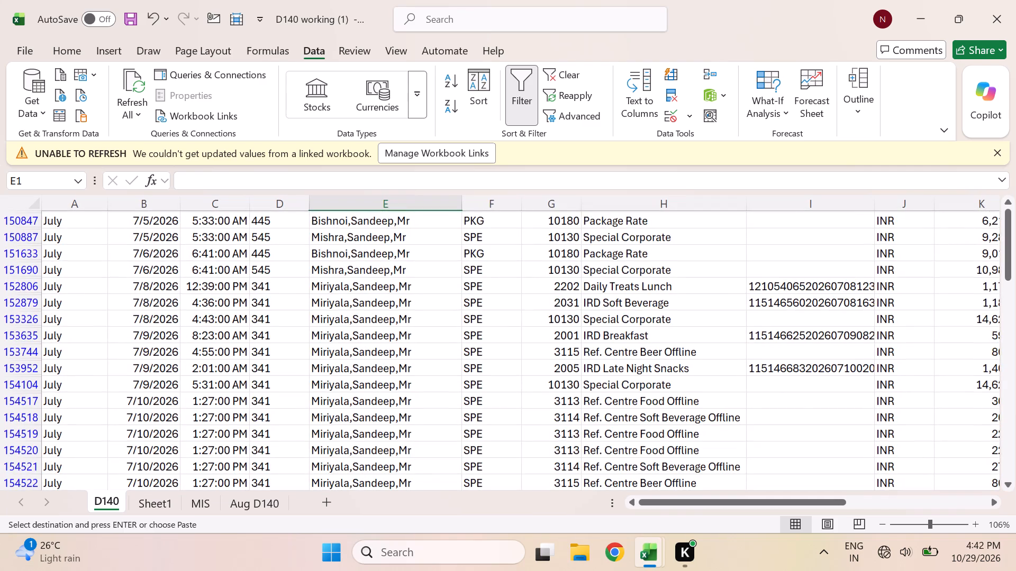
scroll(375, 388, down, 2)
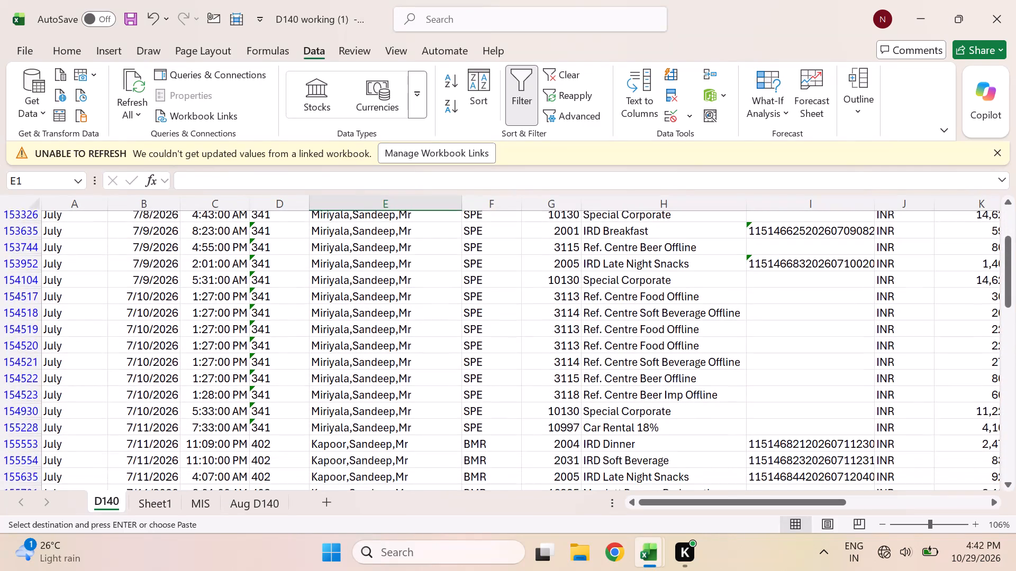
scroll(375, 388, down, 3)
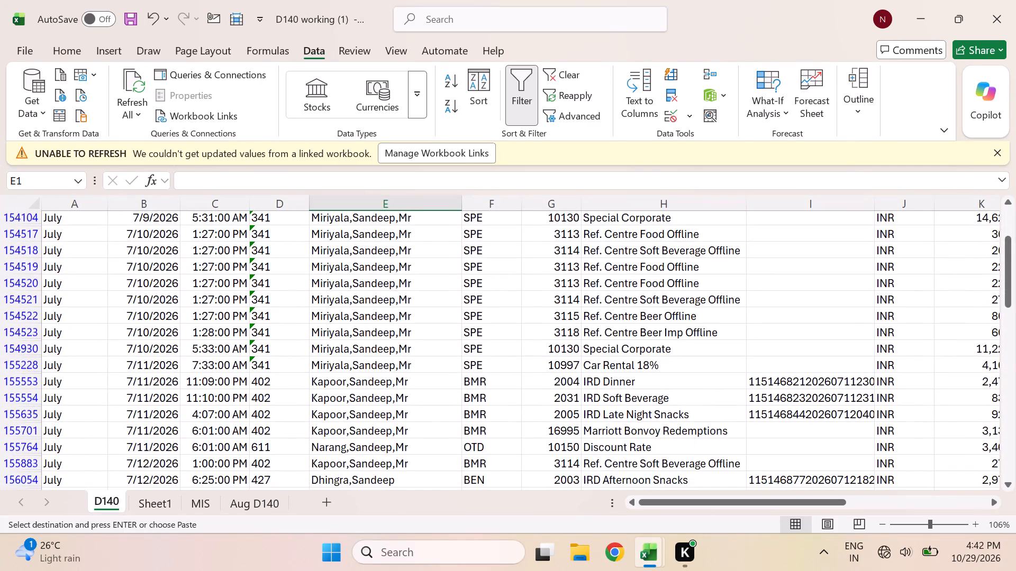
scroll(375, 388, down, 1)
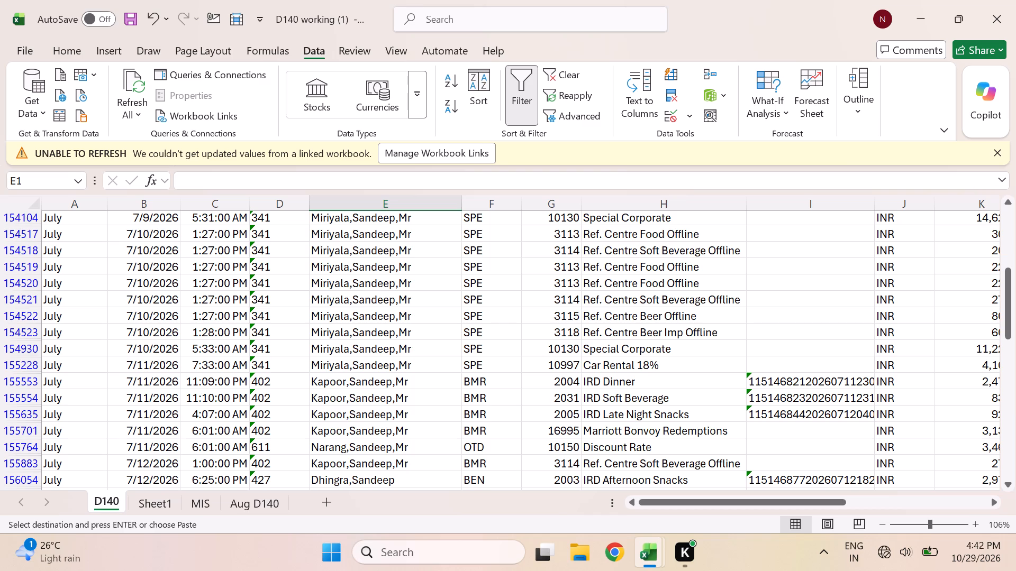
scroll(869, 367, left, 1)
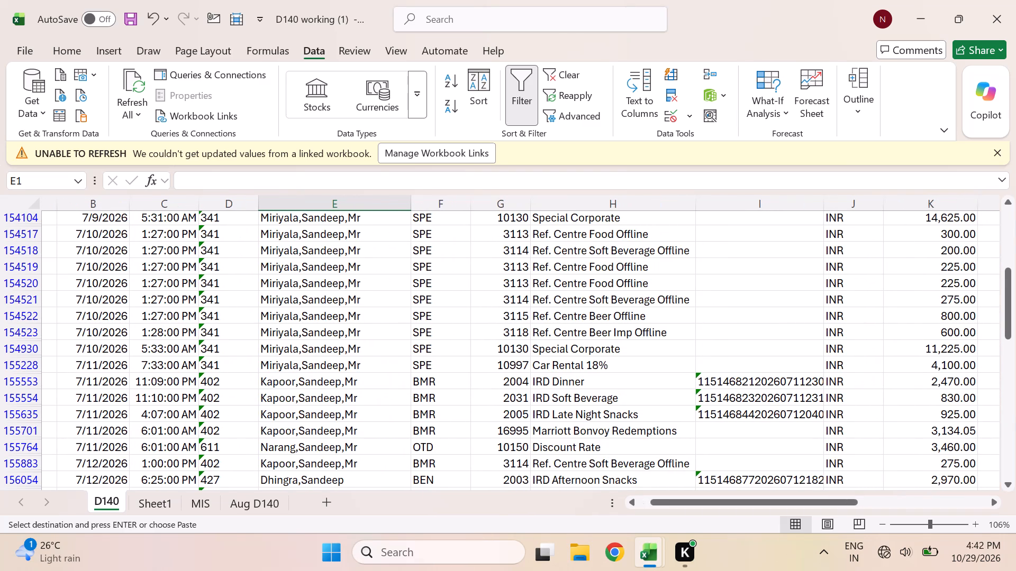
key(alt+Tab)
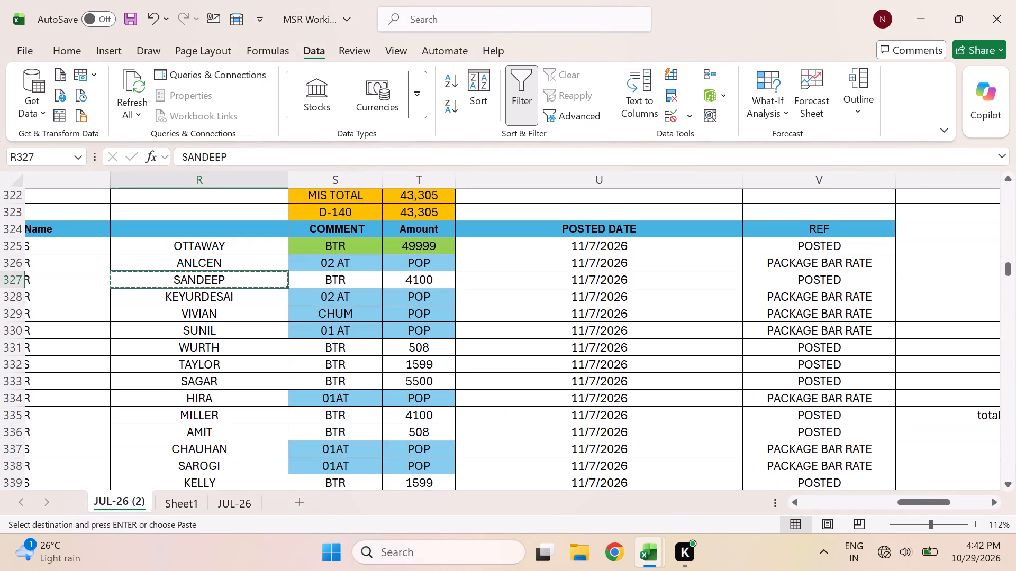
key(alt+Tab)
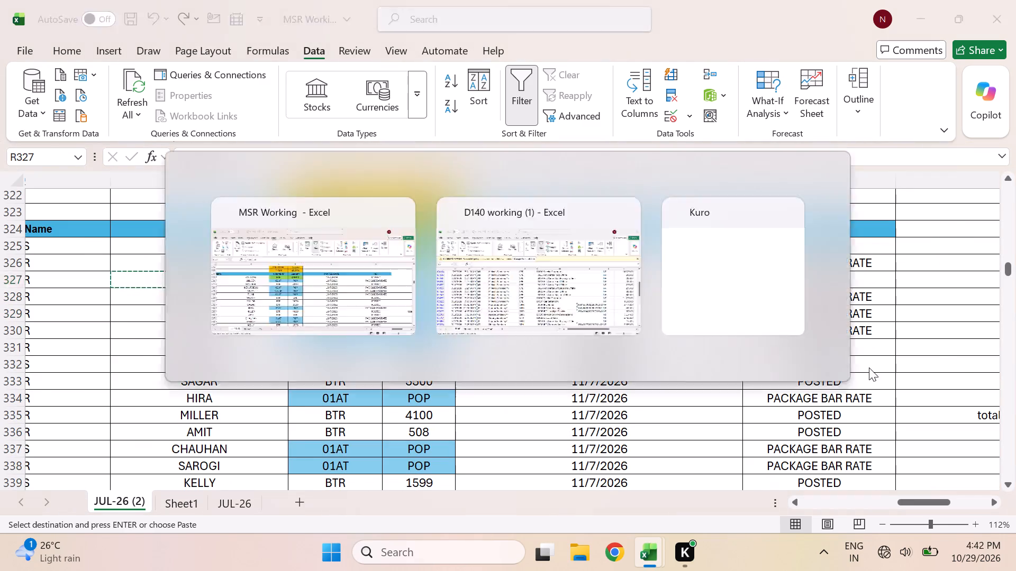
key(alt+Tab)
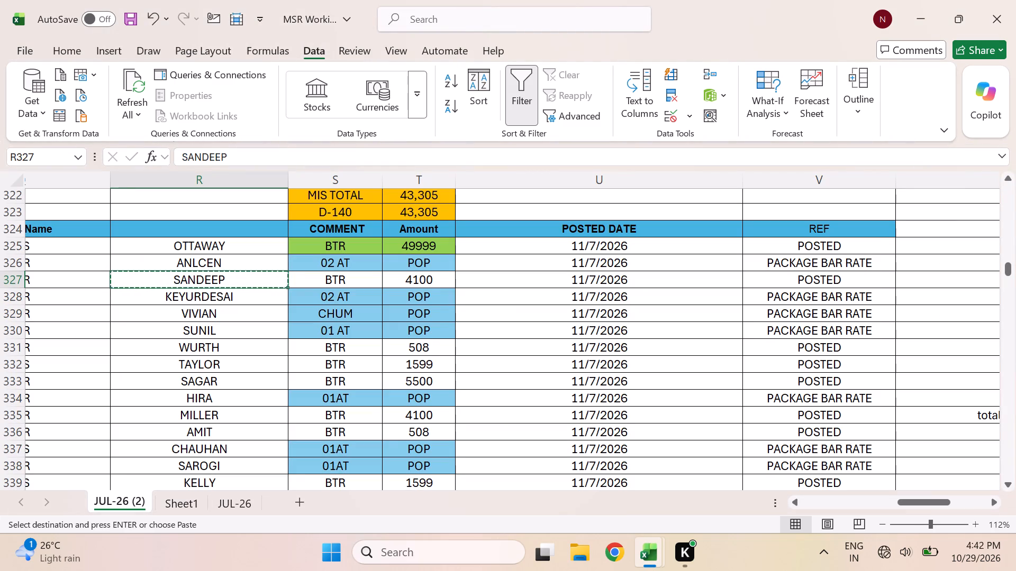
Filter the D140 workbook's Name column by WURTH copied from R331 and check the 7/11/2026 car rental posting against row 331.
click(237, 343)
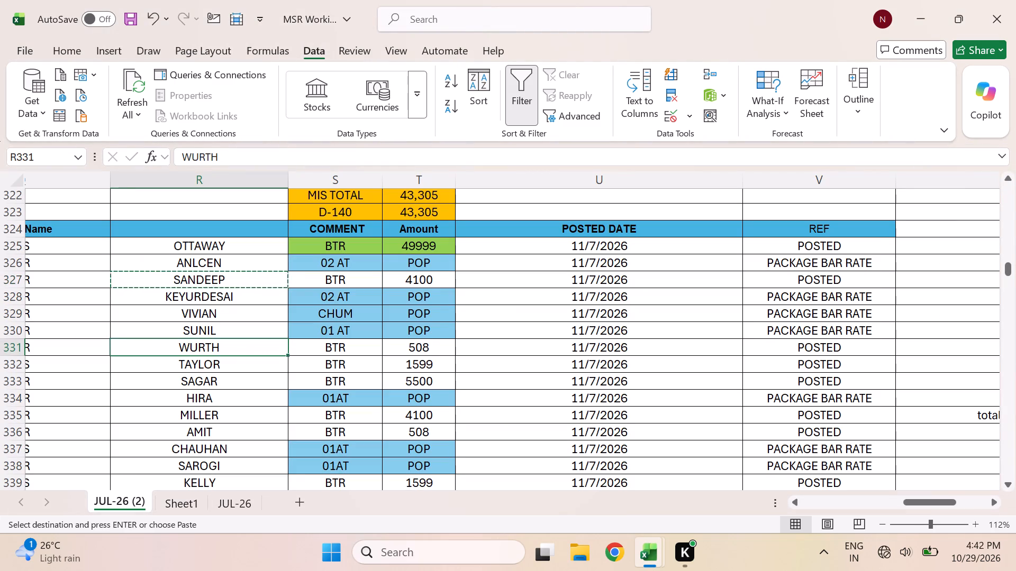
key(ctrl+c)
key(alt+Tab)
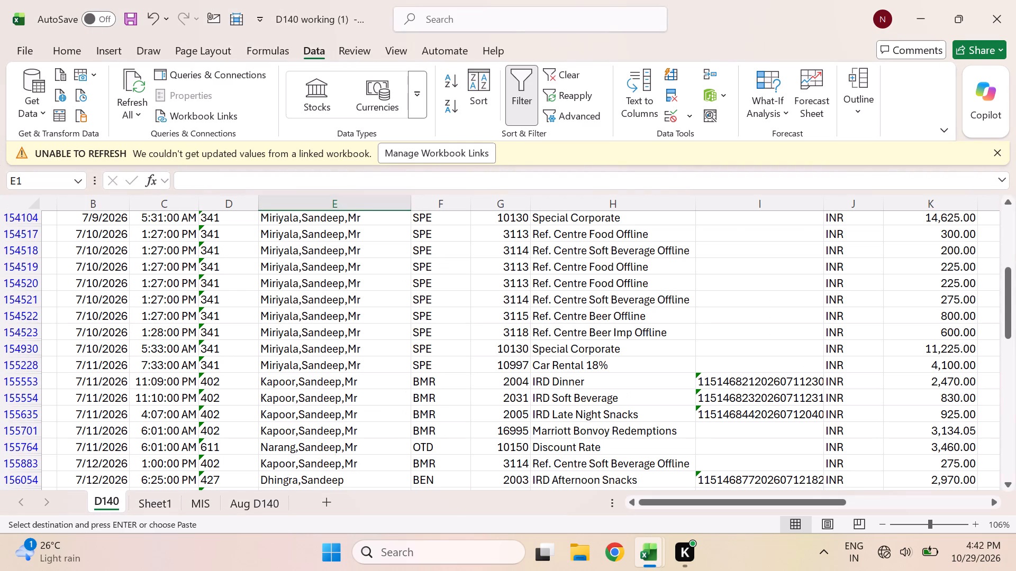
scroll(343, 346, up, 1)
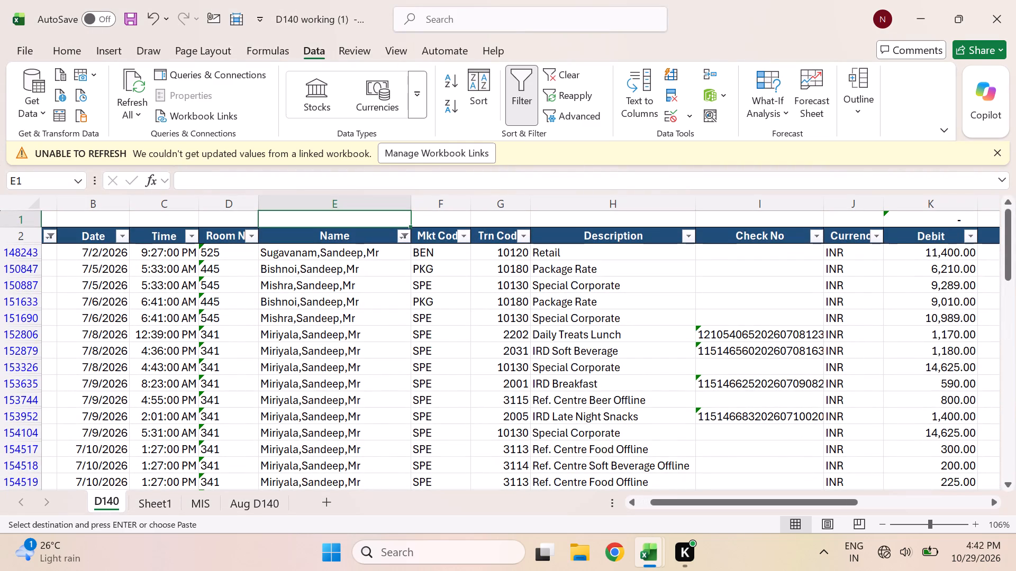
click(403, 237)
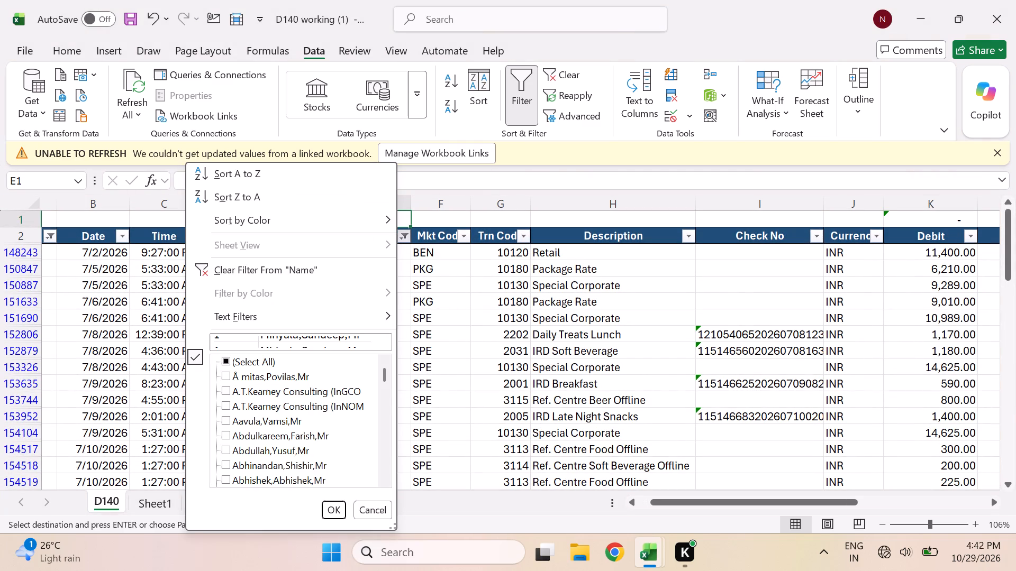
click(314, 342)
key(ctrl+v)
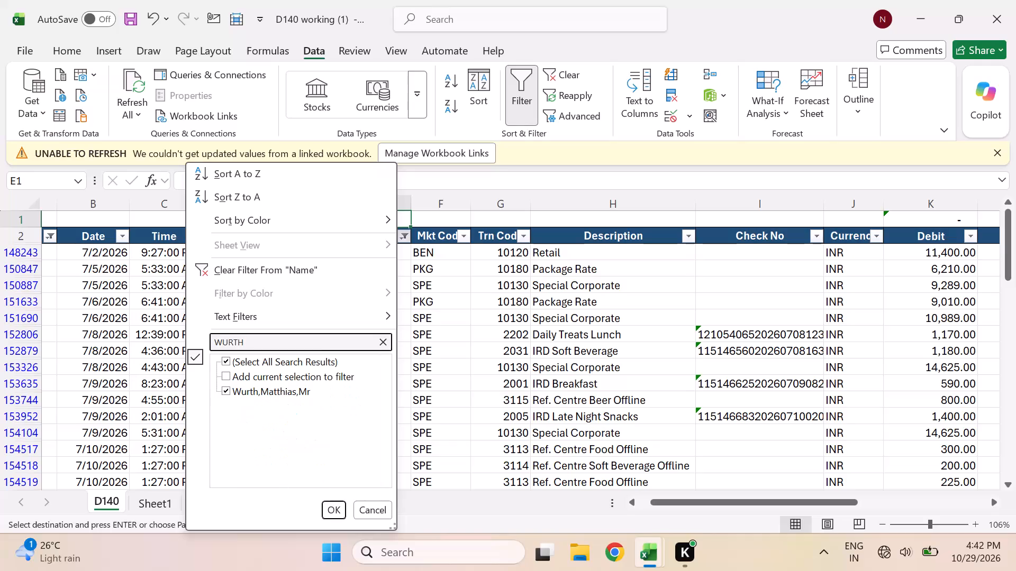
key(Return)
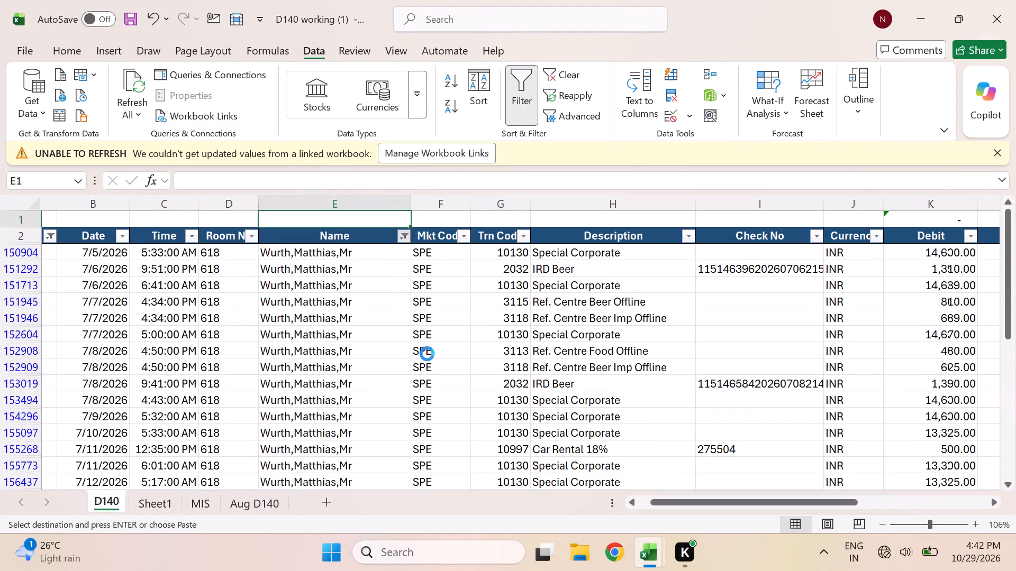
scroll(427, 354, left, 1)
scroll(427, 354, down, 1)
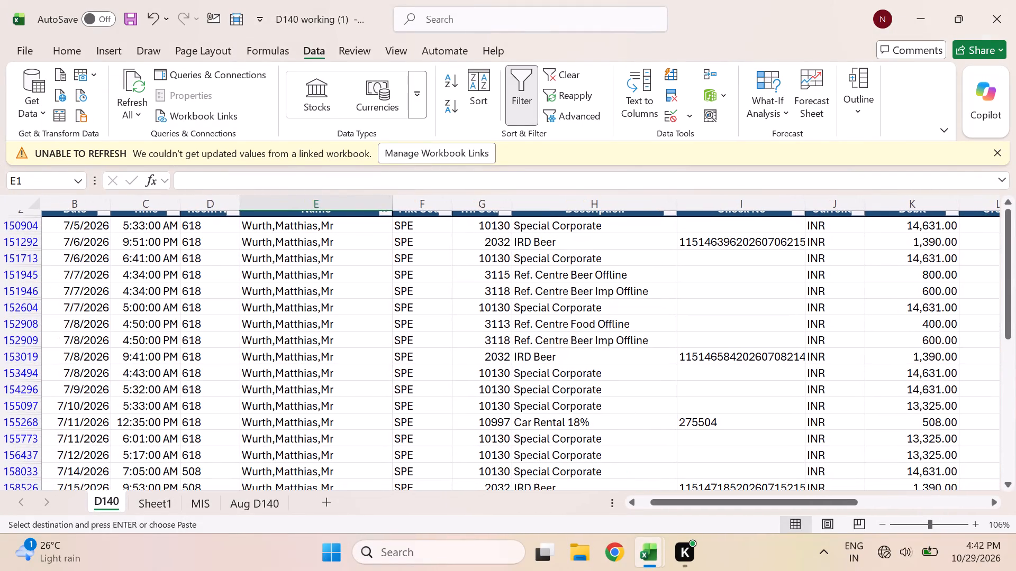
scroll(427, 354, down, 2)
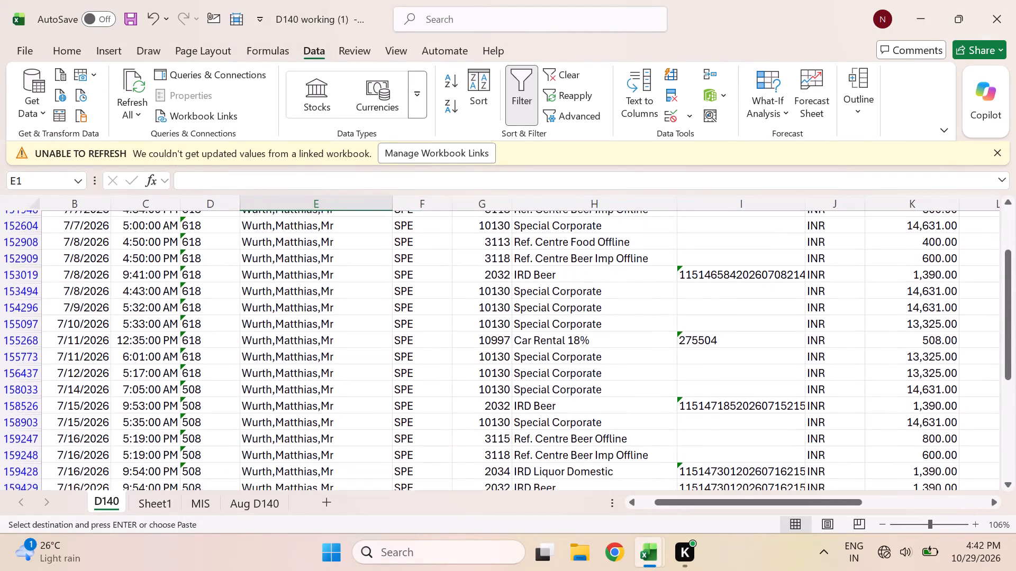
scroll(427, 354, down, 1)
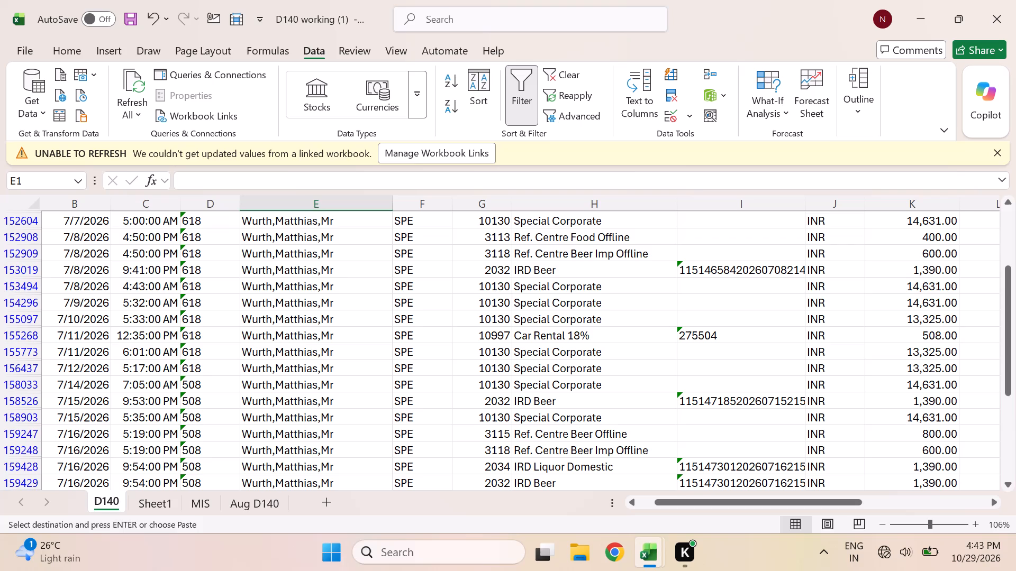
scroll(427, 354, down, 1)
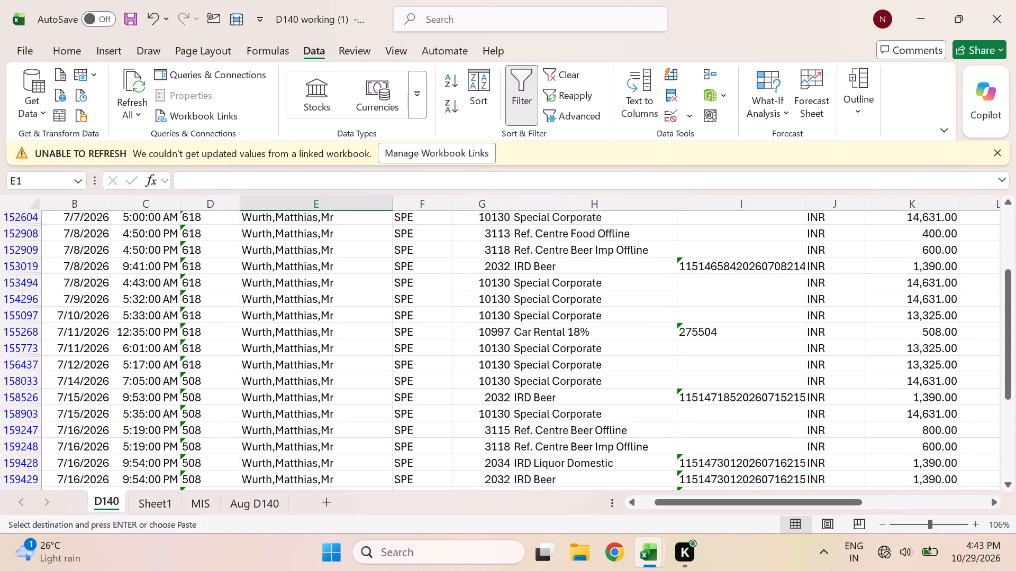
key(alt+Tab)
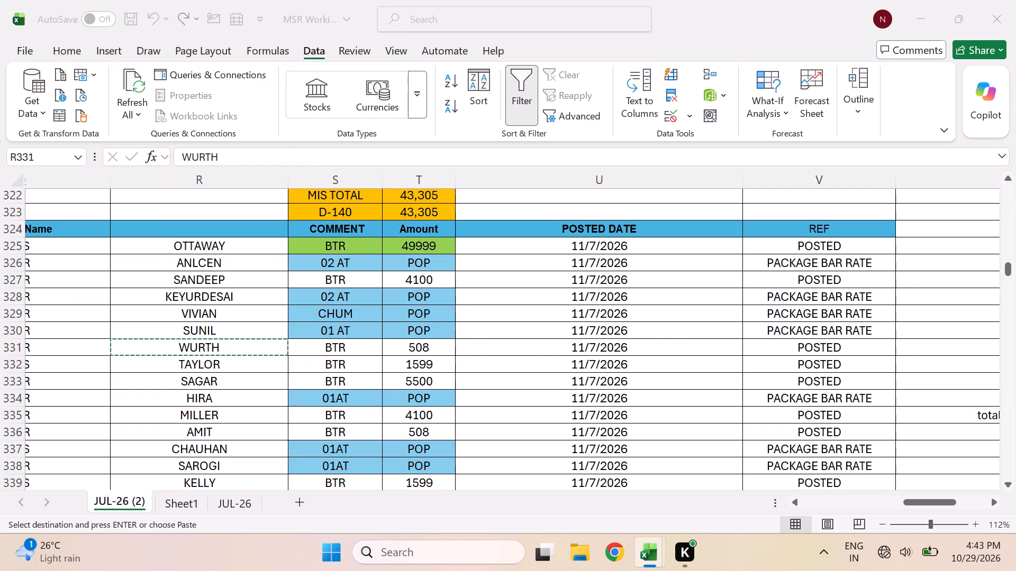
Filter the D140 Name column by TAYLOR copied from R332 and check the 7/11/2026 car rental postings against row 332.
click(246, 363)
key(ctrl+c)
key(Tab)
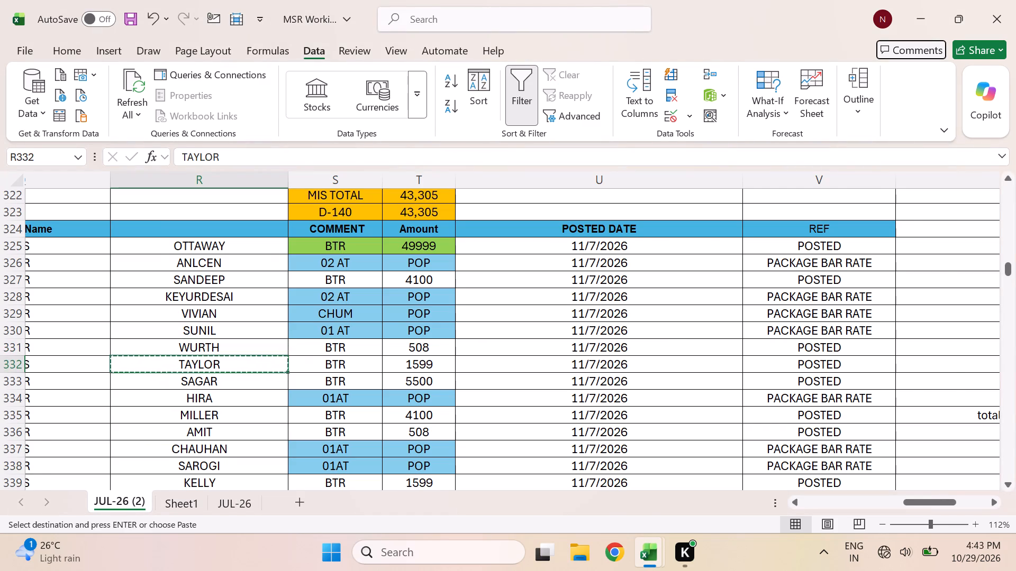
key(alt+Tab)
scroll(326, 323, up, 2)
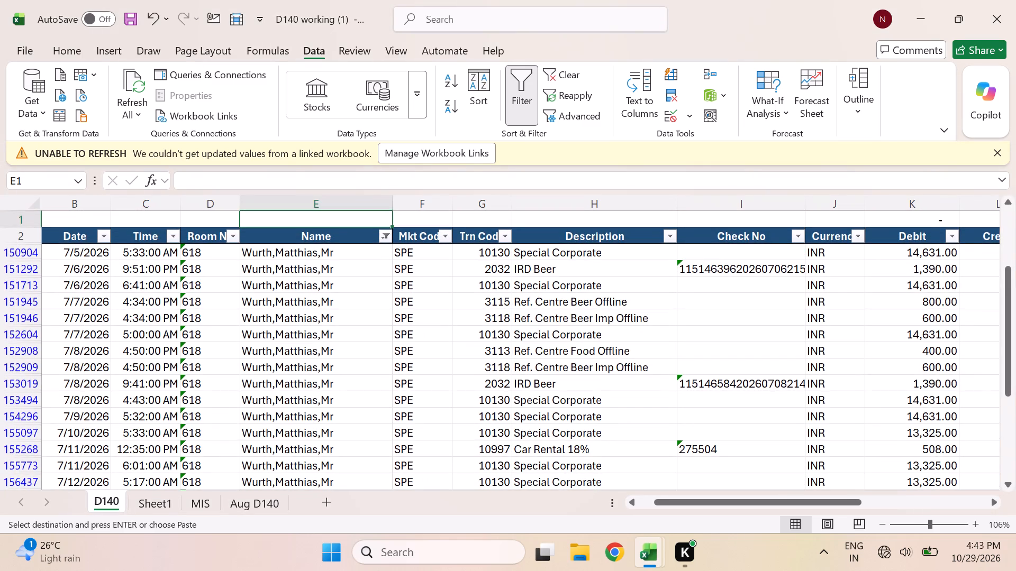
click(388, 237)
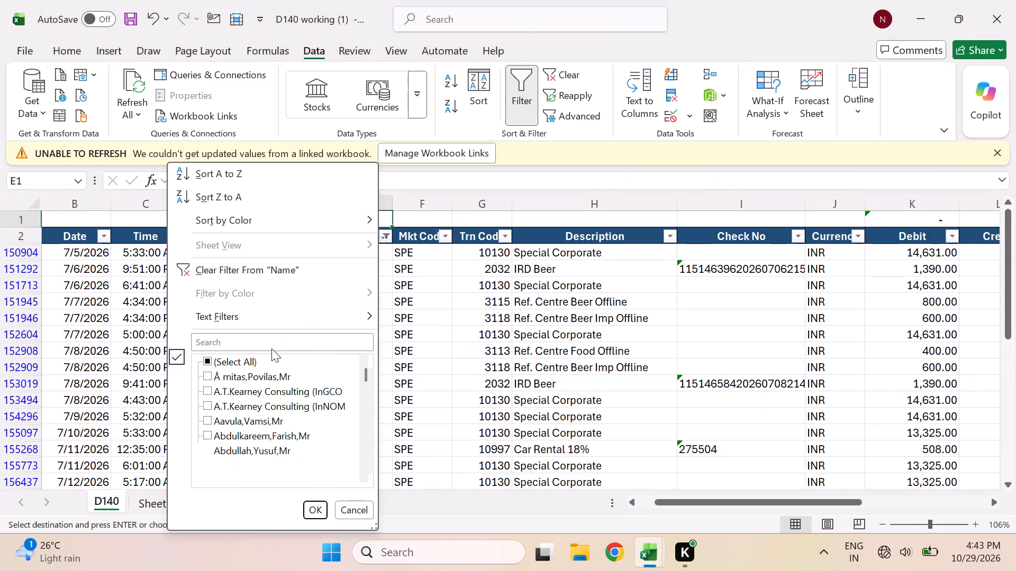
click(254, 338)
key(ctrl+v)
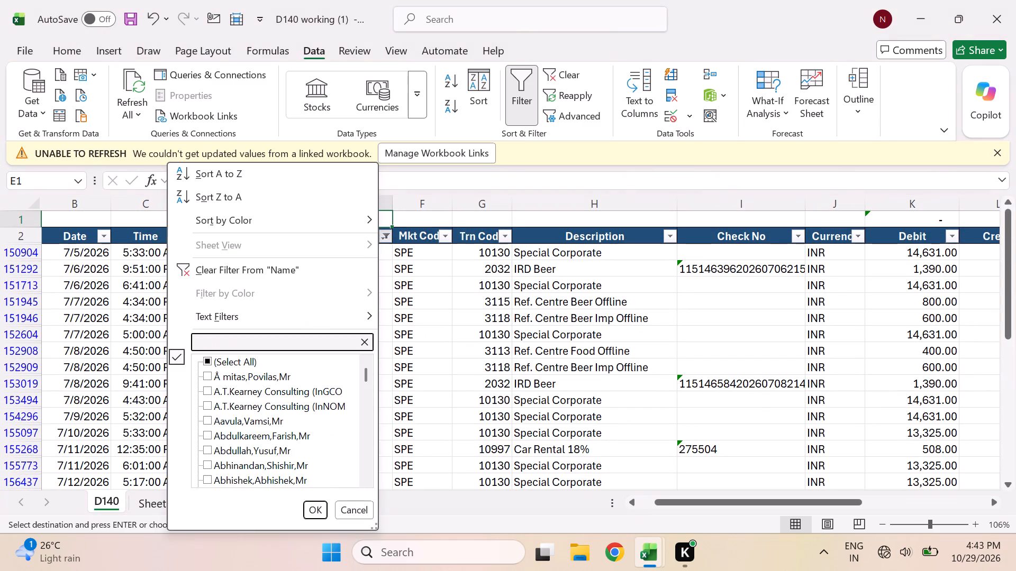
key(Return)
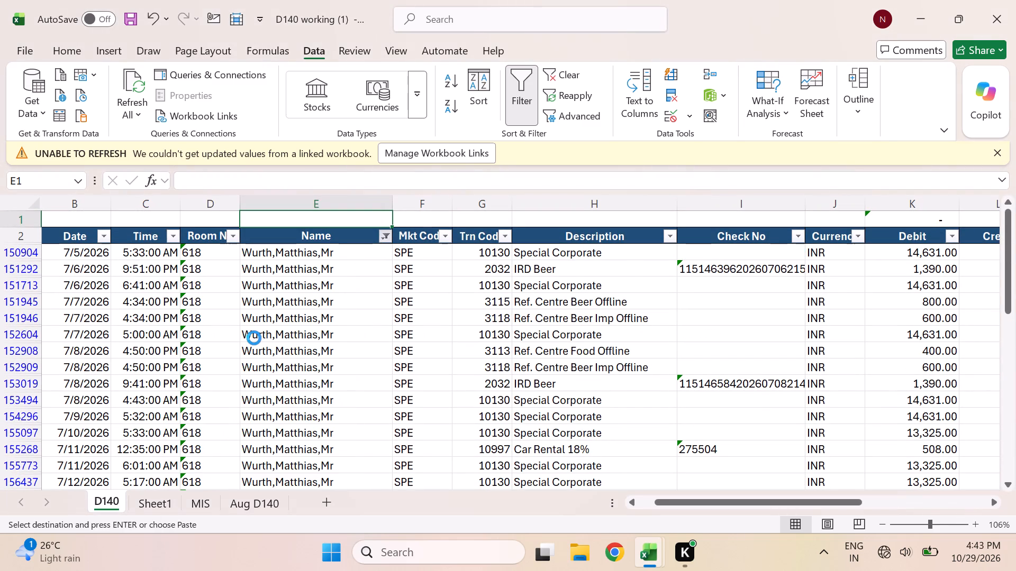
scroll(351, 357, down, 1)
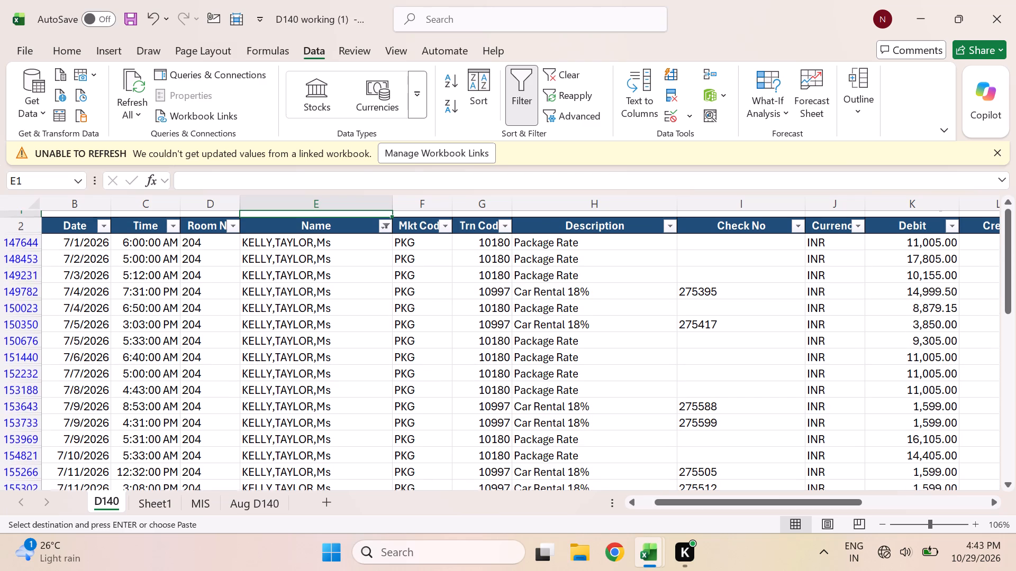
scroll(351, 357, down, 1)
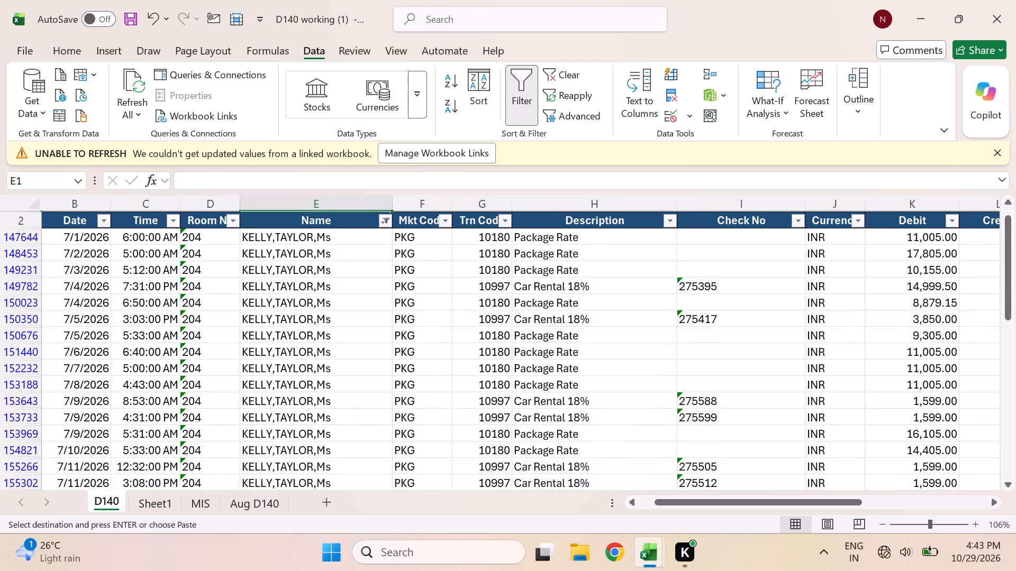
scroll(351, 357, down, 2)
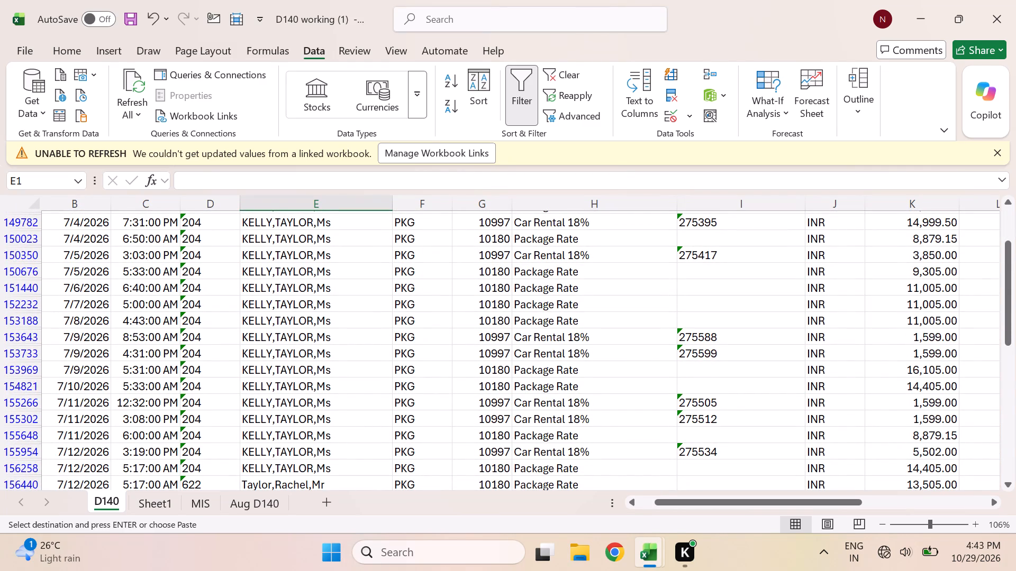
key(alt+Tab)
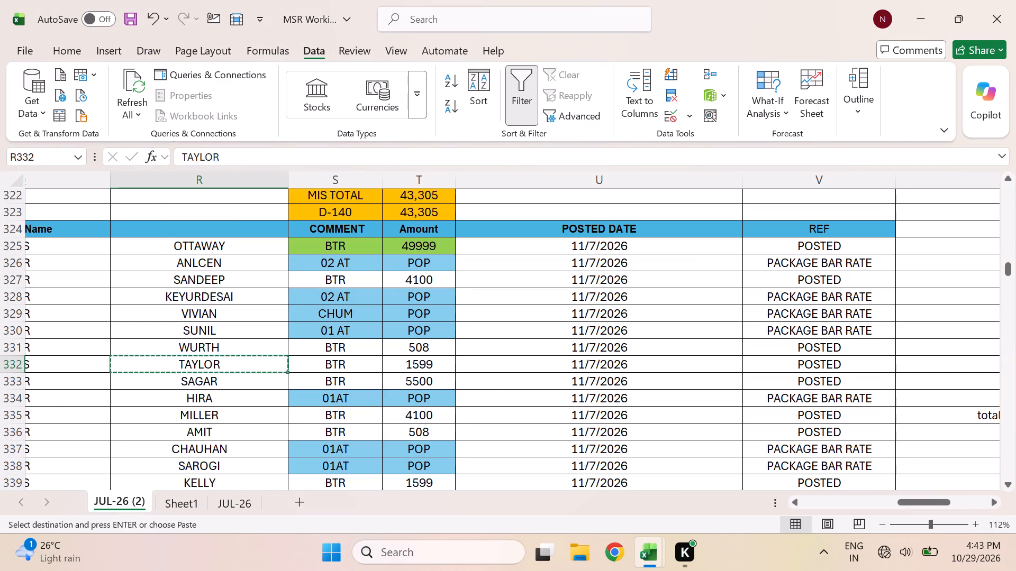
Filter the D140 Name column by SAGAR copied from R333 and look for a car rental posting around 7/11/2026 matching row 333.
click(246, 376)
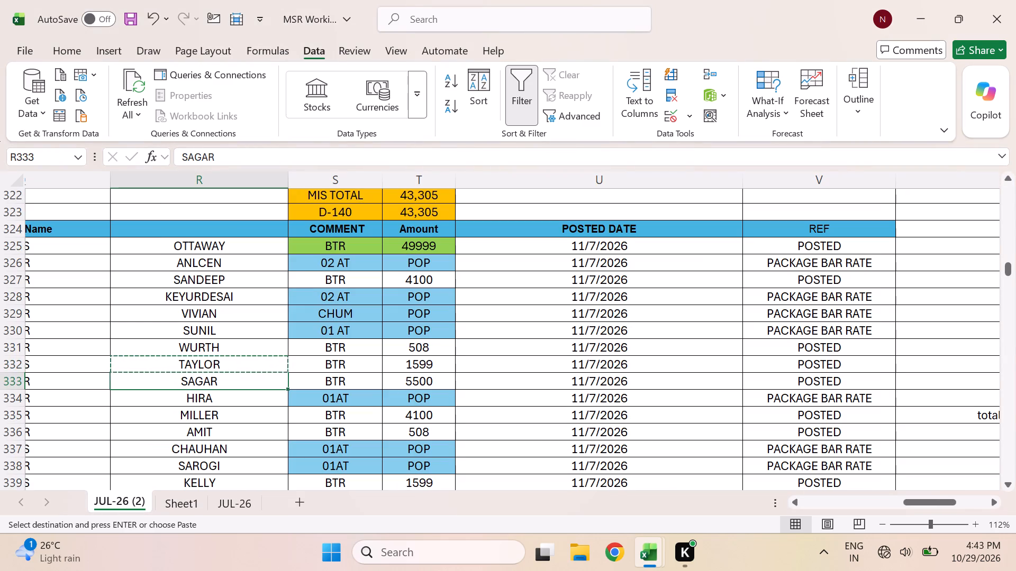
key(ctrl+c)
key(alt+Tab)
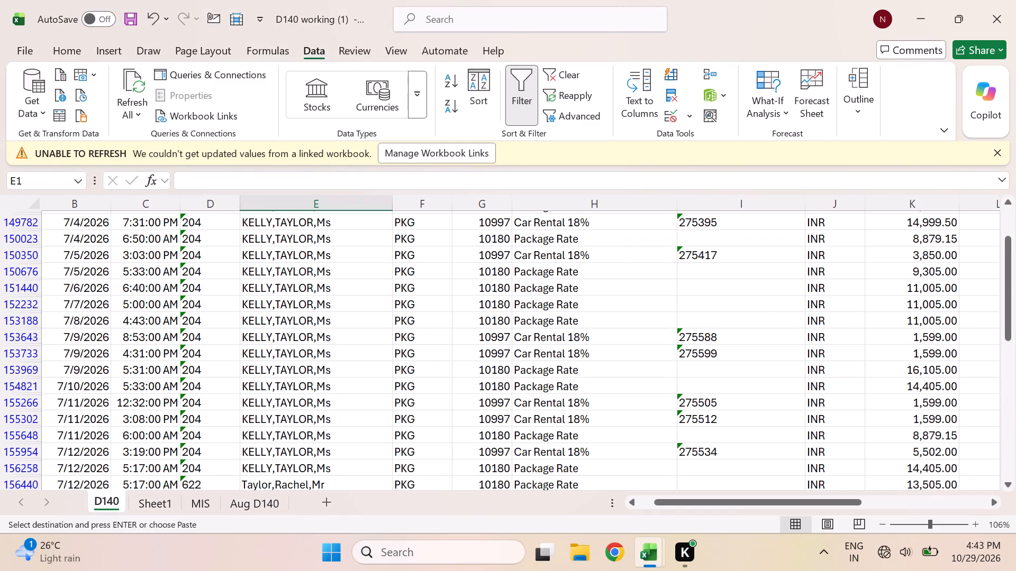
scroll(333, 334, up, 2)
scroll(352, 277, up, 1)
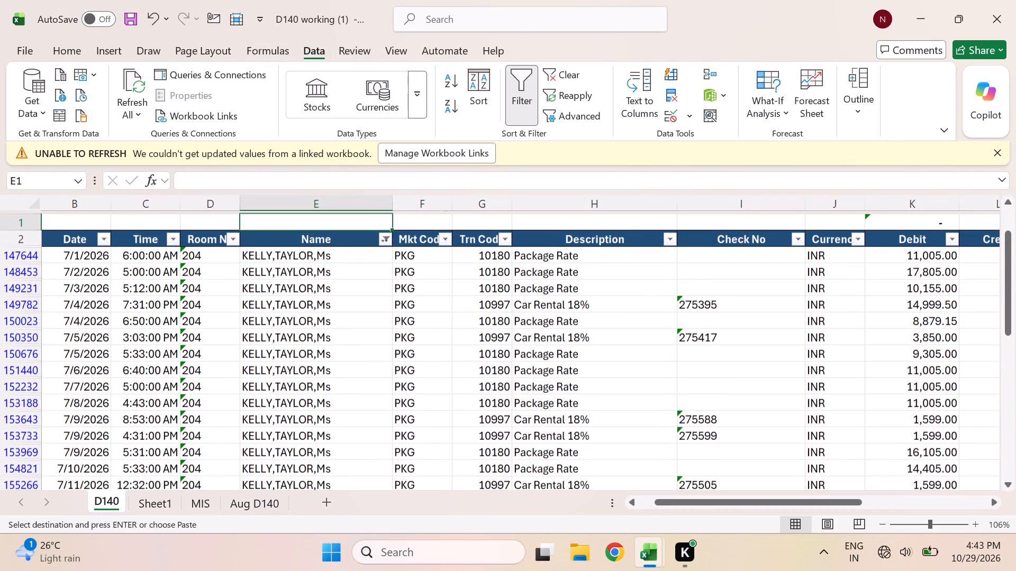
click(390, 237)
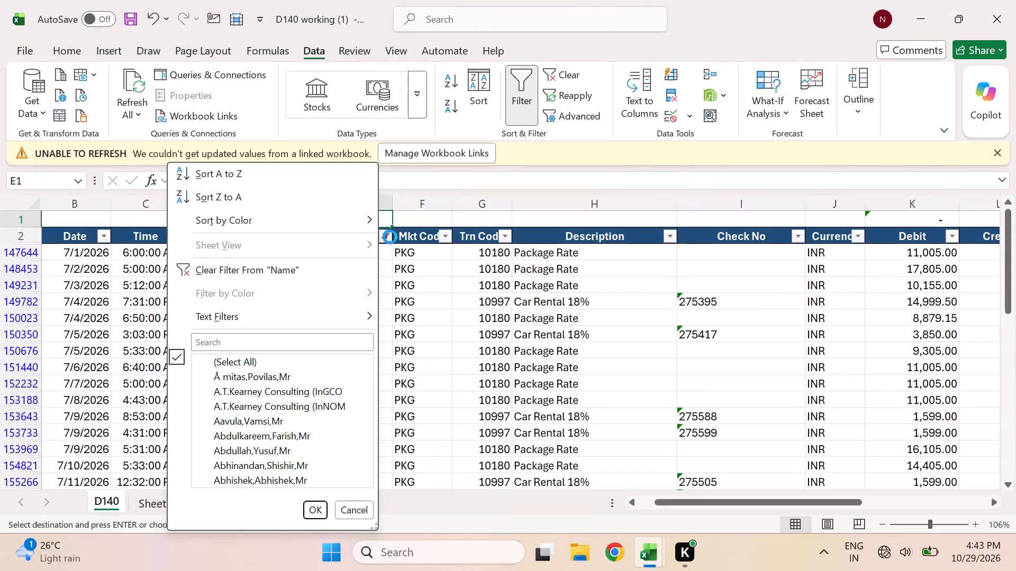
click(242, 343)
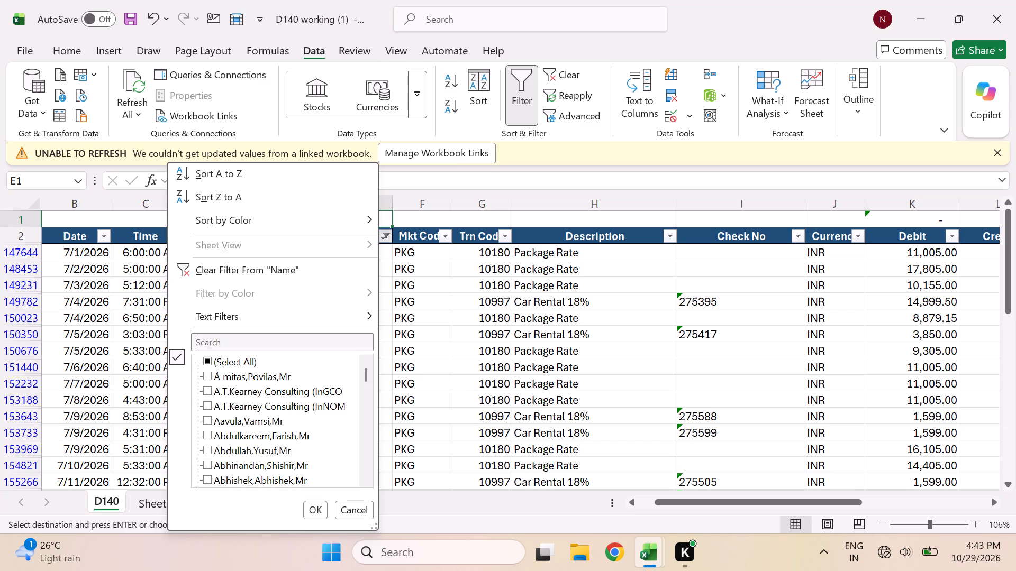
key(ctrl+v)
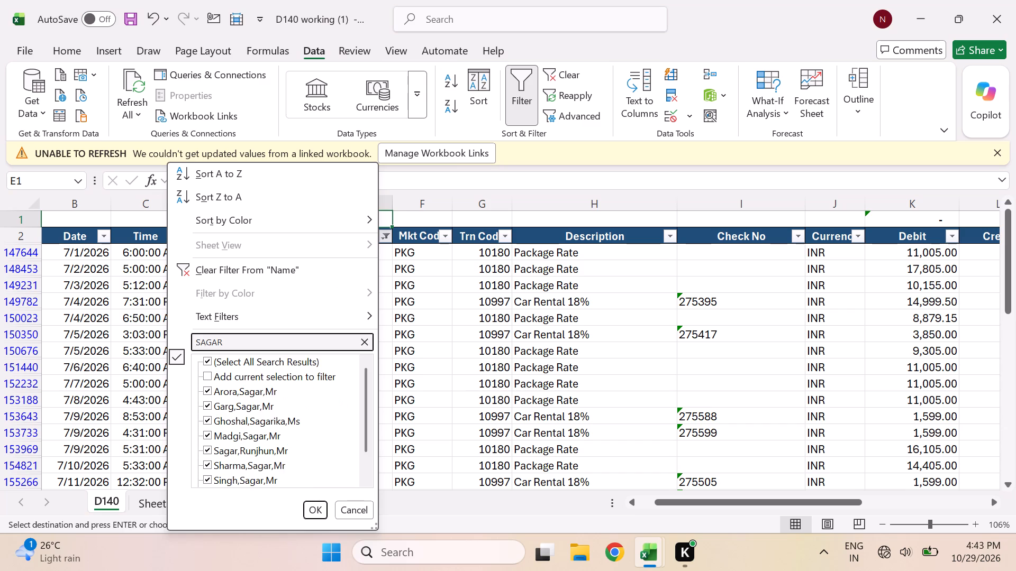
key(Return)
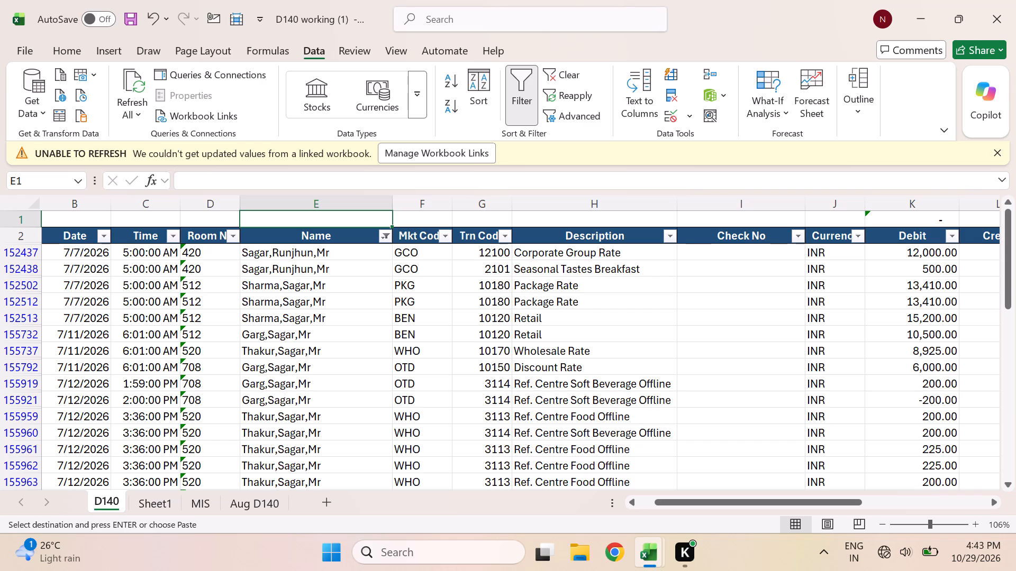
key(alt+Tab)
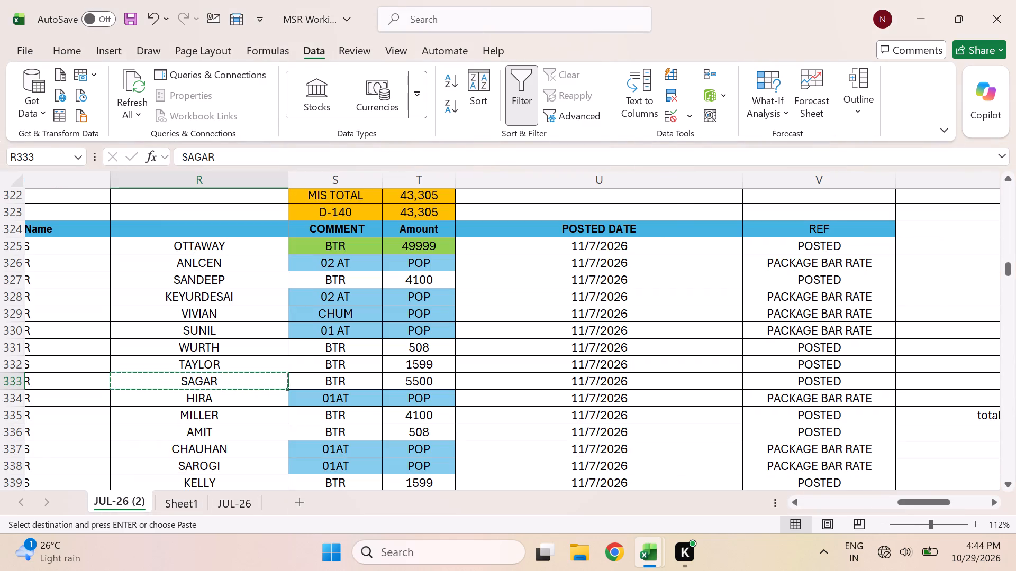
key(alt+Tab)
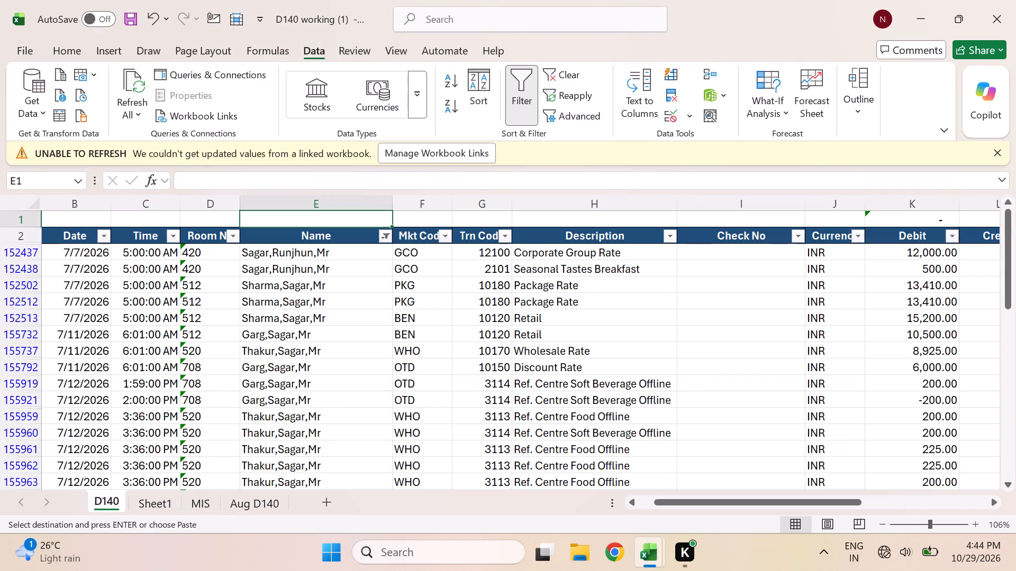
scroll(582, 331, down, 2)
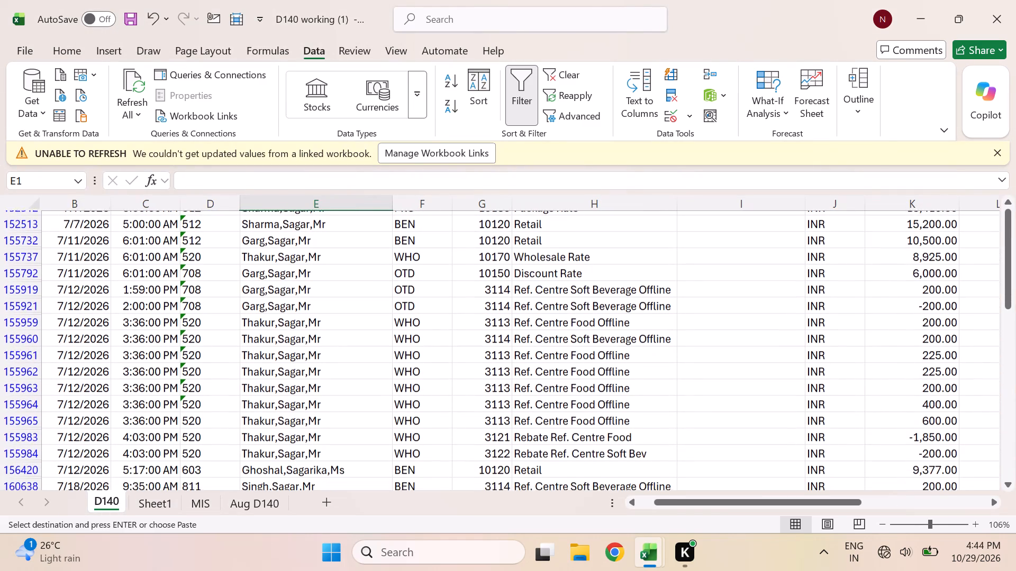
scroll(582, 331, down, 1)
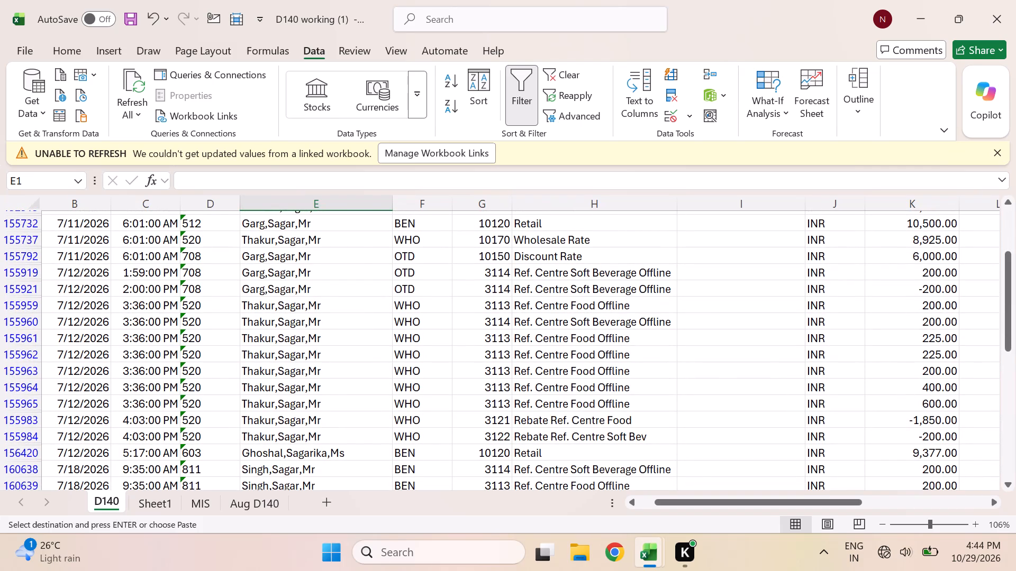
scroll(582, 331, right, 2)
scroll(582, 331, up, 1)
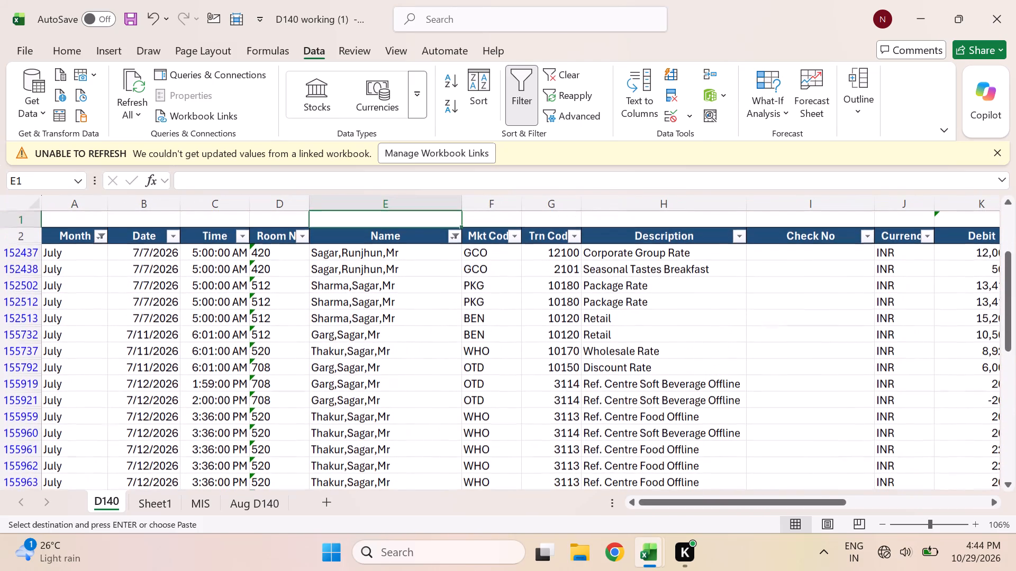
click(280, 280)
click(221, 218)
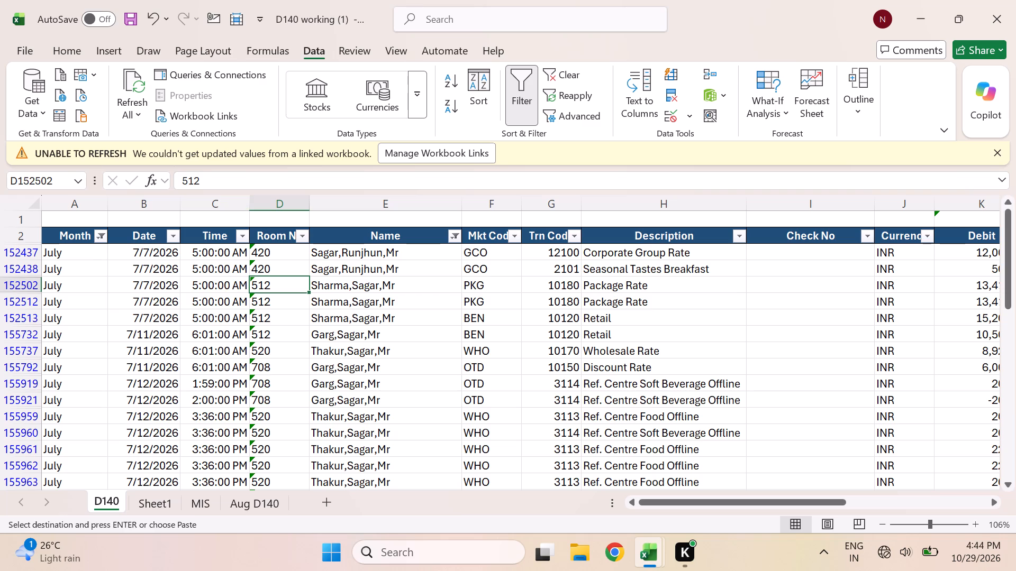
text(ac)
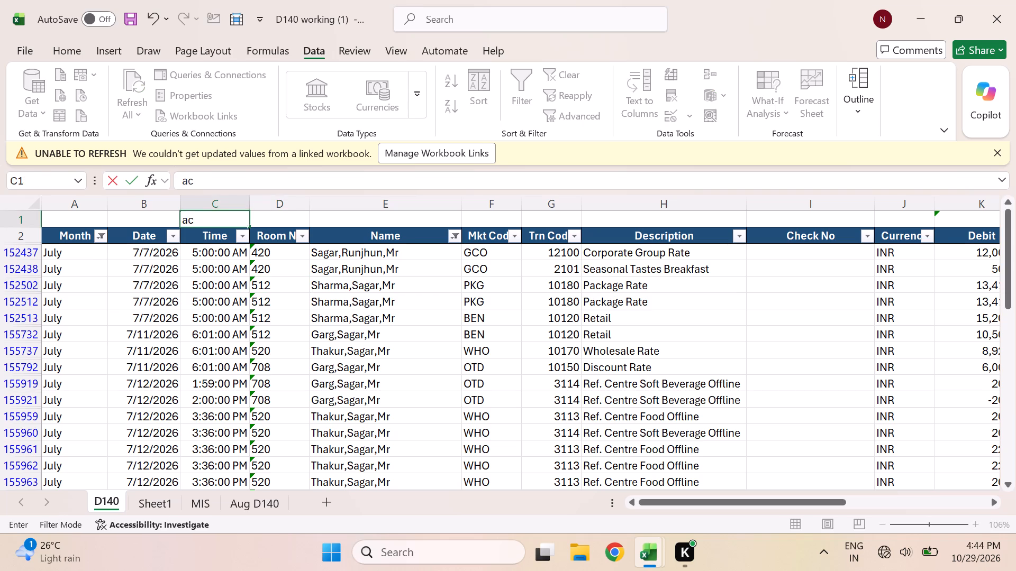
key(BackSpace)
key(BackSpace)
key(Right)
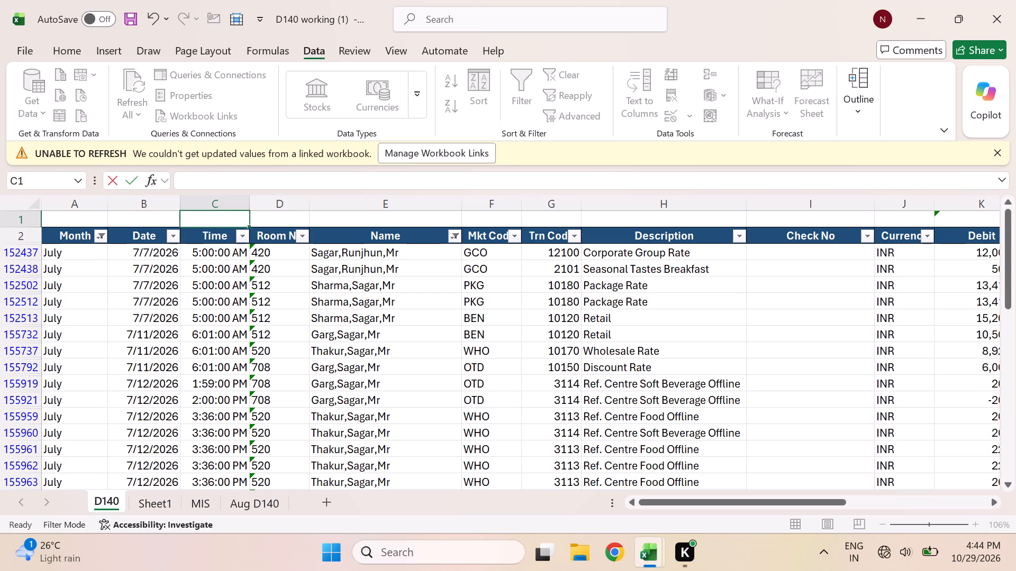
Clear all filters in the D140 sheet and filter the Month column to July only.
text(ac)
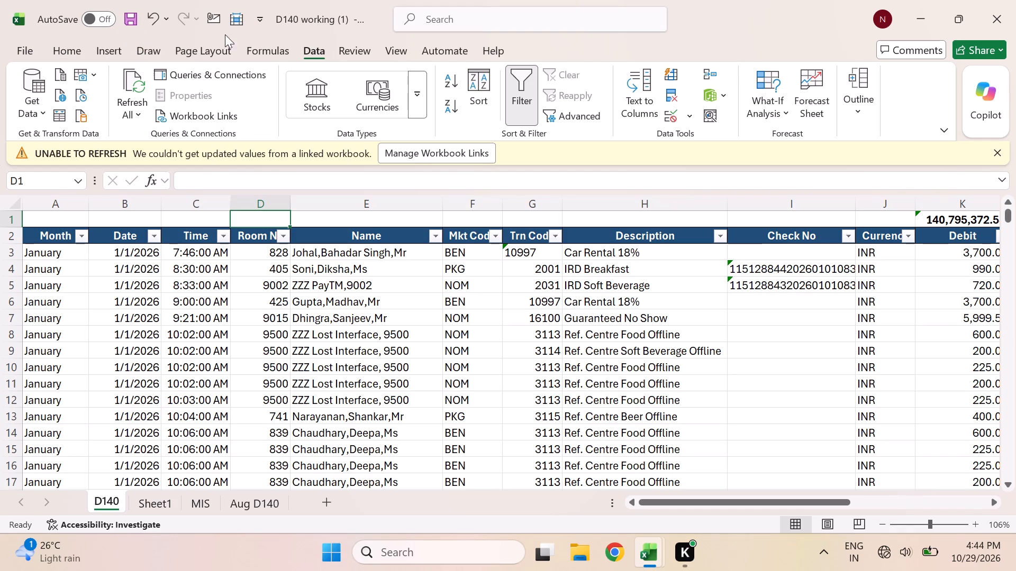
click(82, 234)
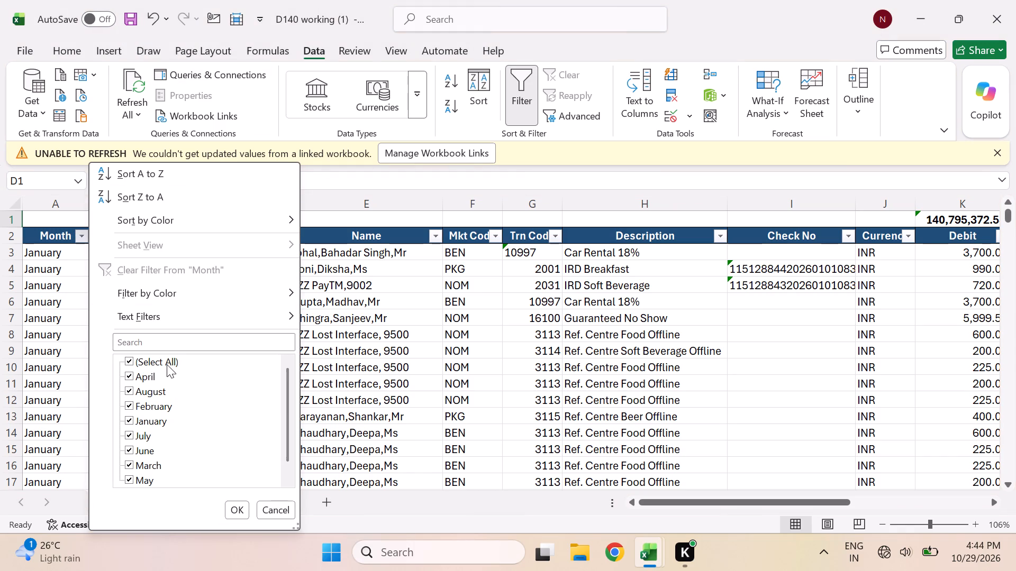
click(167, 364)
click(130, 436)
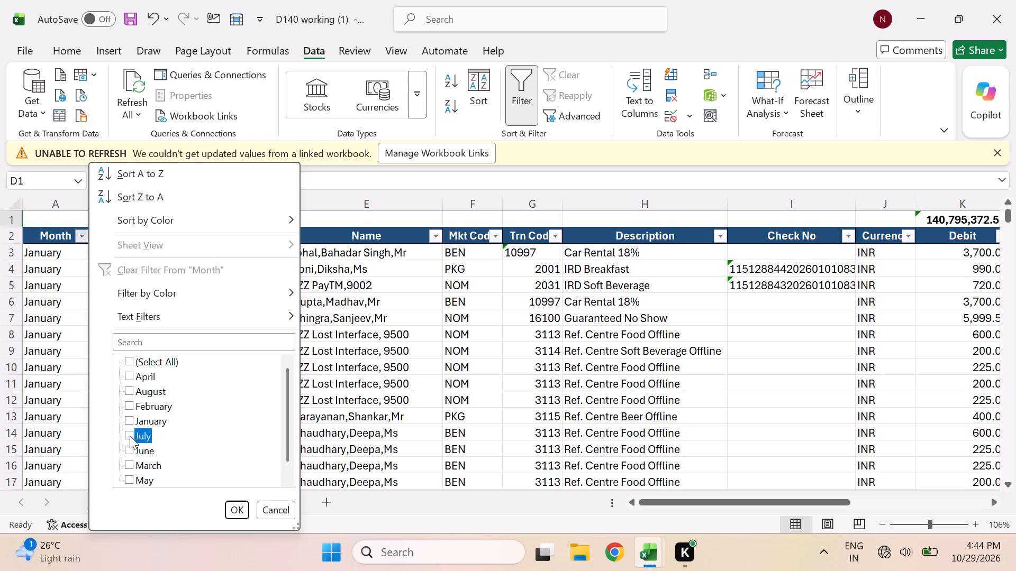
key(Return)
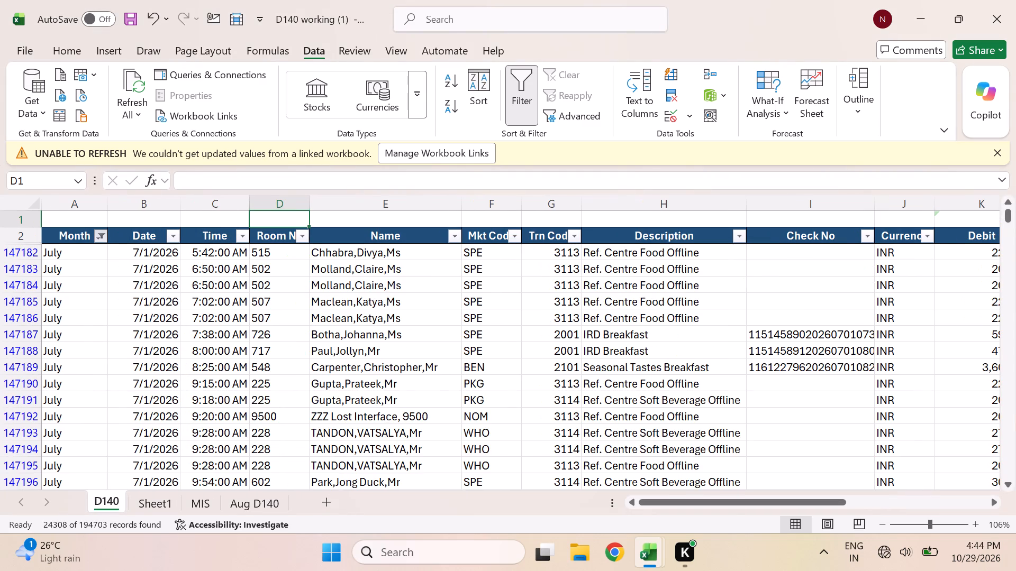
Look up row 333's room number in JUL-26 (2) and filter the D140 Room No column by 238.
scroll(130, 436, right, 1)
key(alt+Tab)
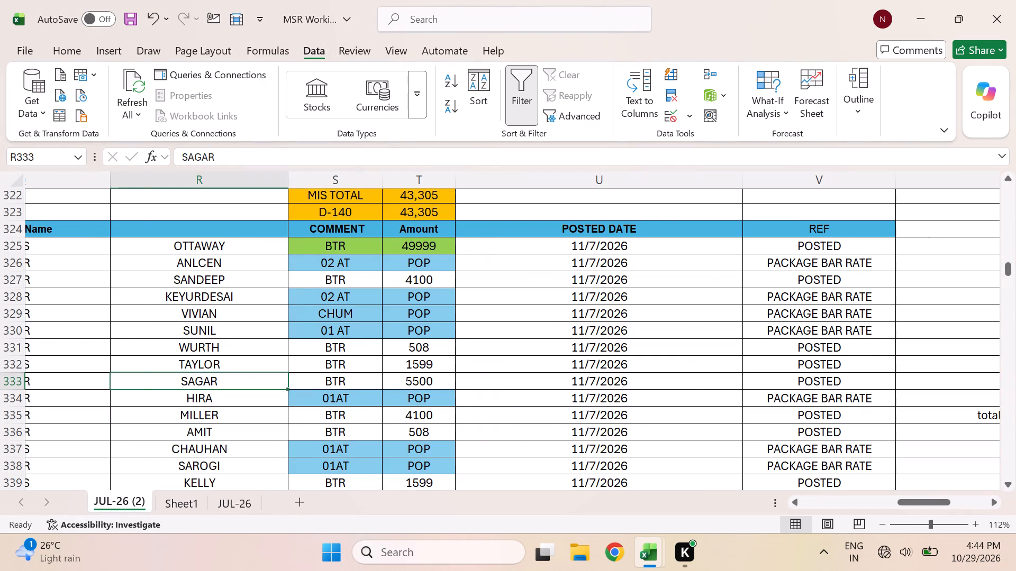
scroll(153, 394, right, 2)
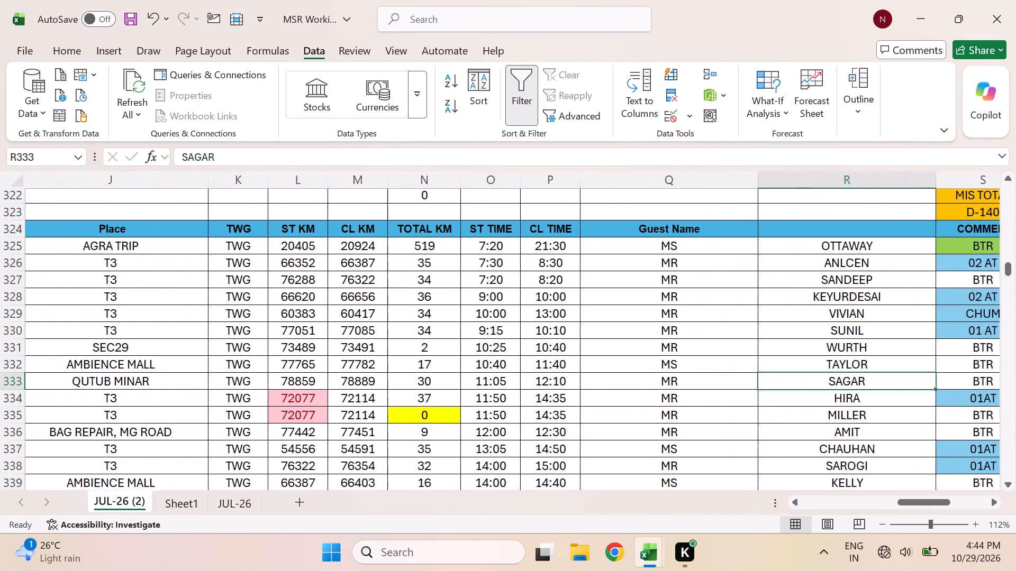
scroll(153, 394, right, 2)
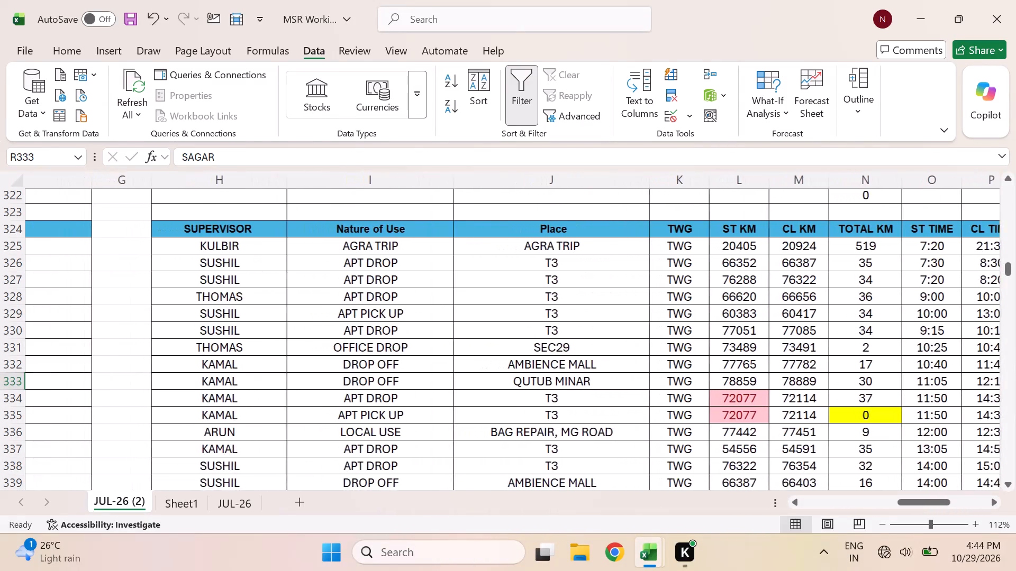
scroll(153, 394, right, 1)
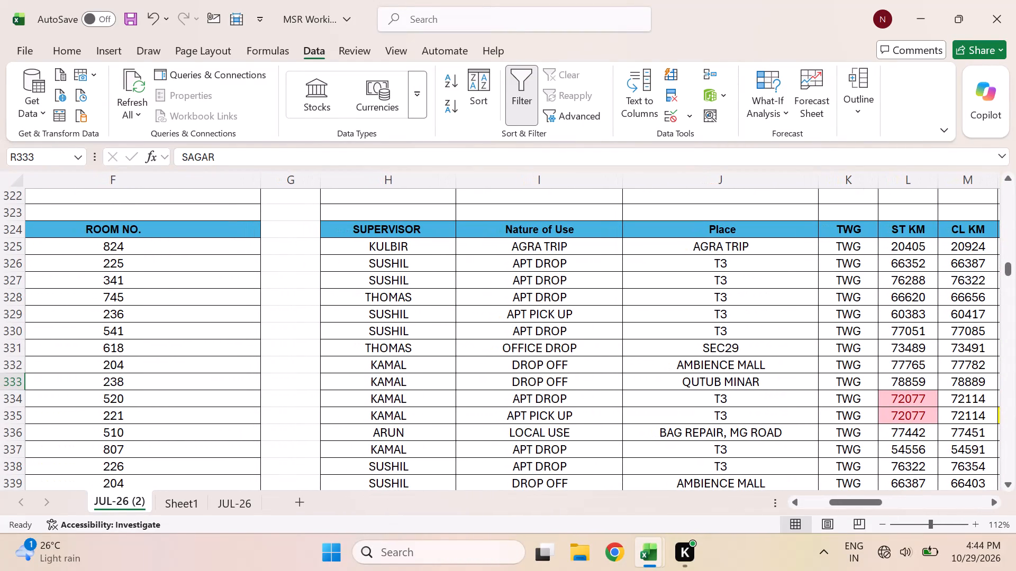
key(alt+Tab)
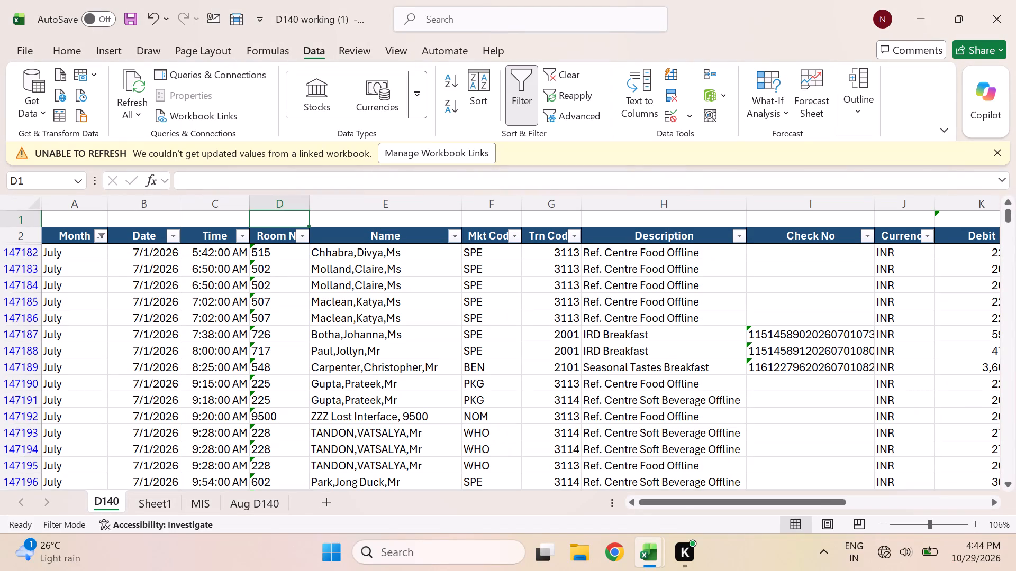
click(299, 235)
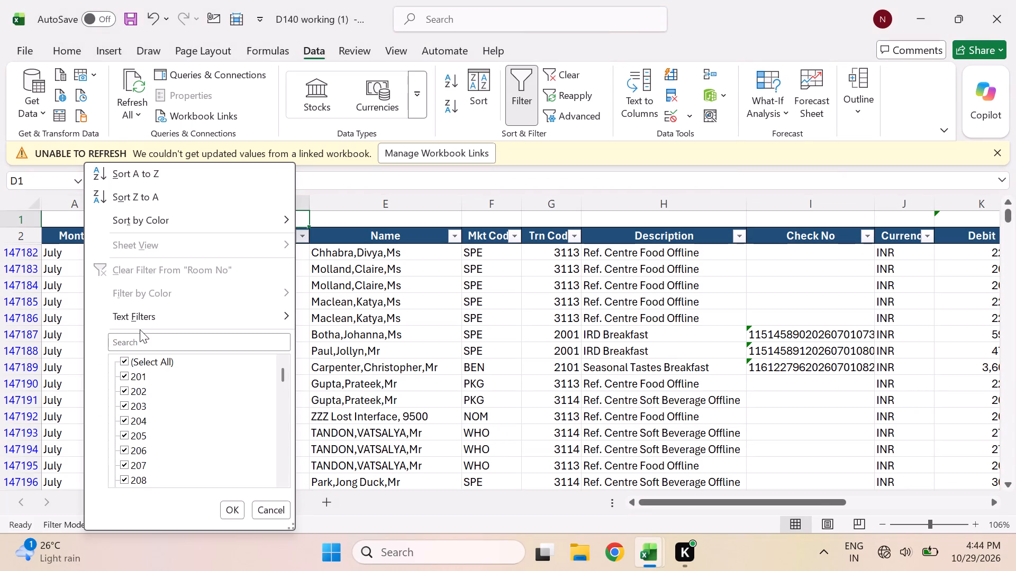
key(alt+Tab)
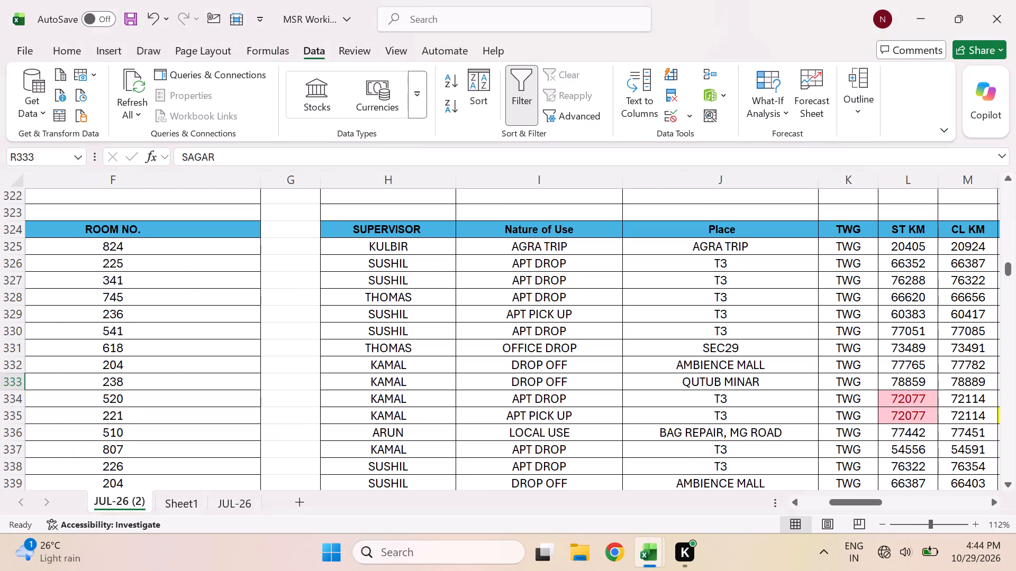
key(alt+Tab)
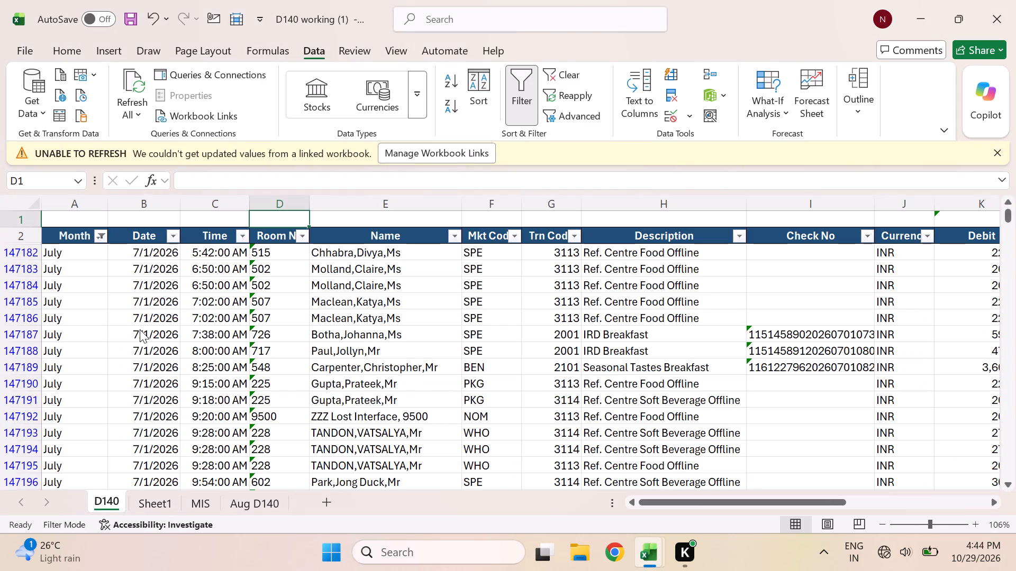
click(302, 231)
click(230, 338)
text(238)
key(Return)
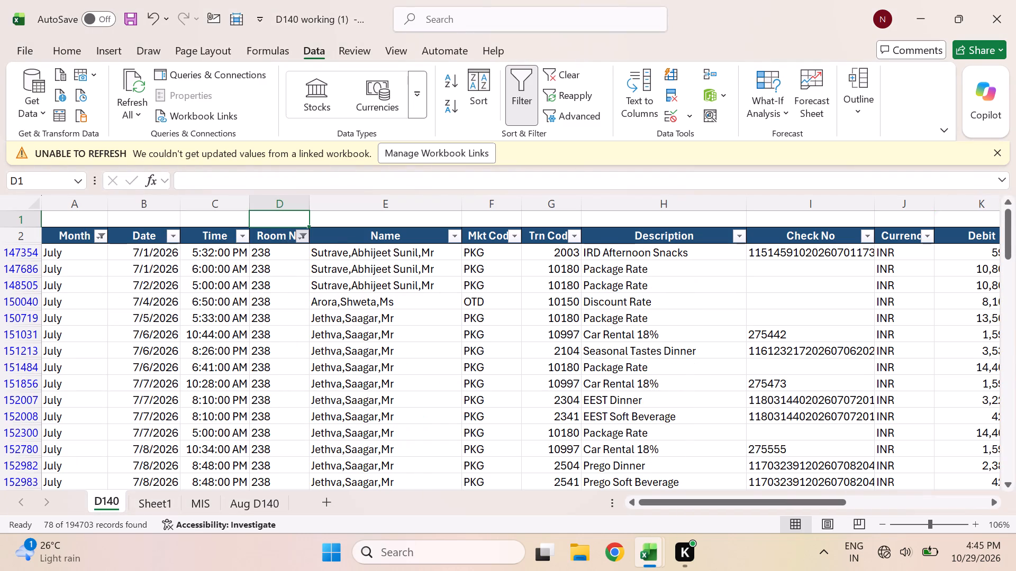
Find the 7/11/2026 car rental posting for room 238 and compare it with row 333's slip number, room and trip details.
scroll(205, 401, down, 1)
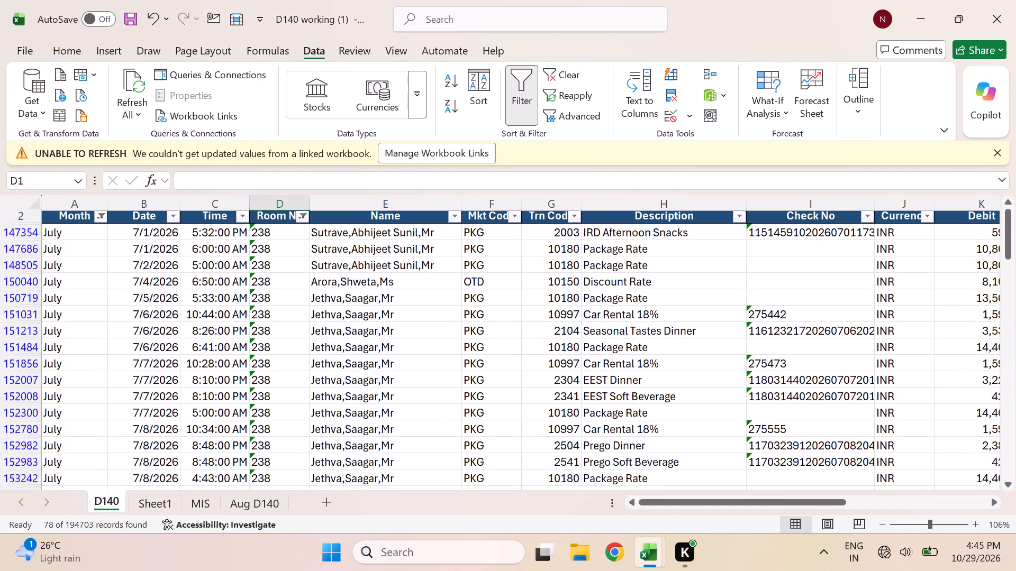
scroll(205, 401, down, 1)
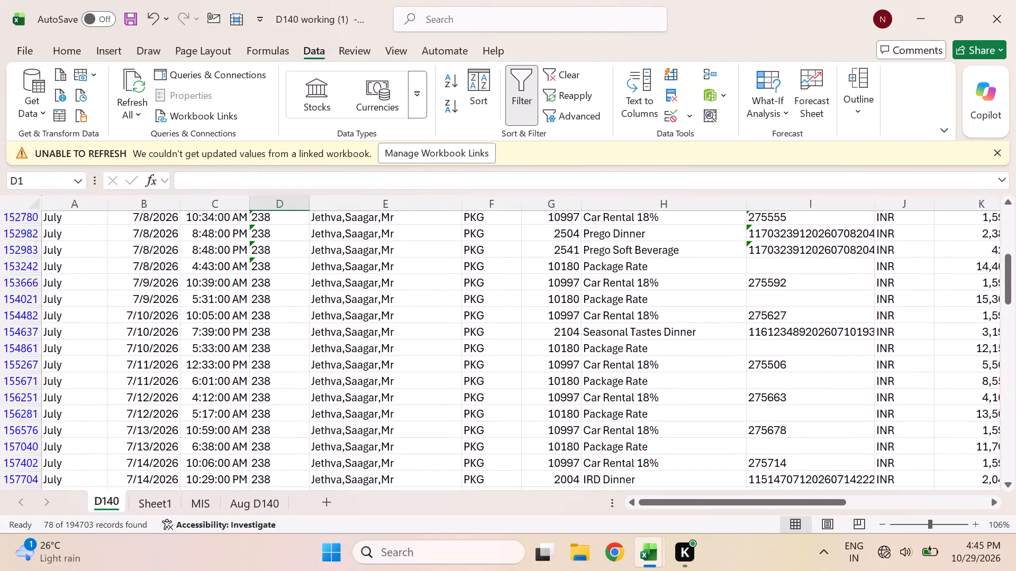
scroll(814, 380, left, 1)
key(alt+Tab)
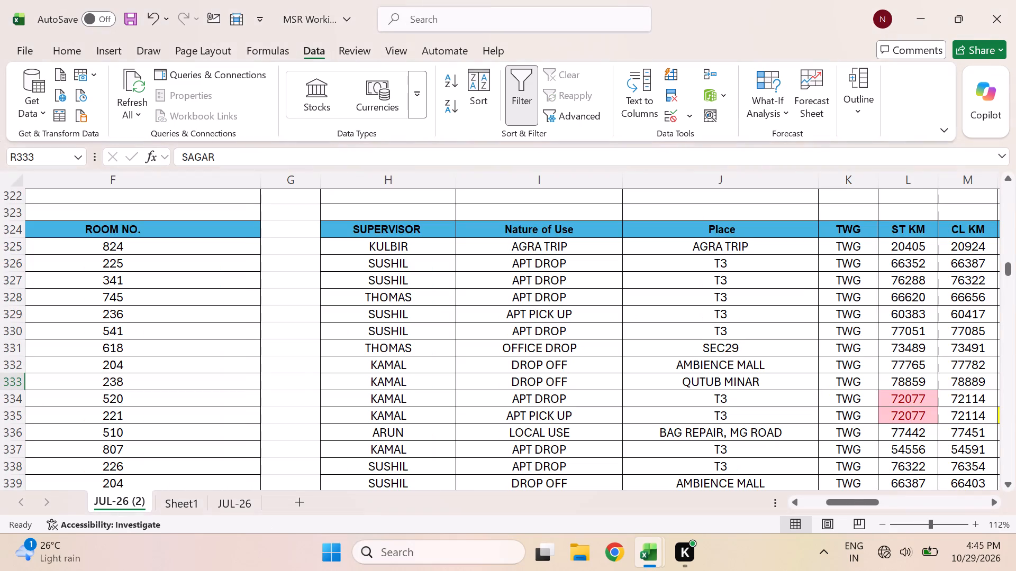
scroll(332, 396, left, 1)
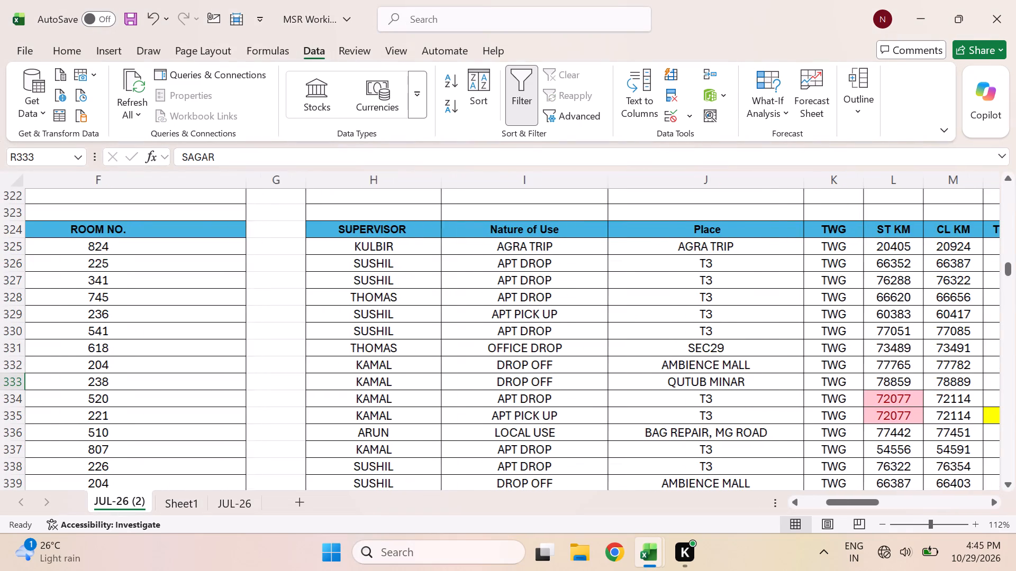
scroll(332, 396, left, 1)
scroll(332, 396, right, 1)
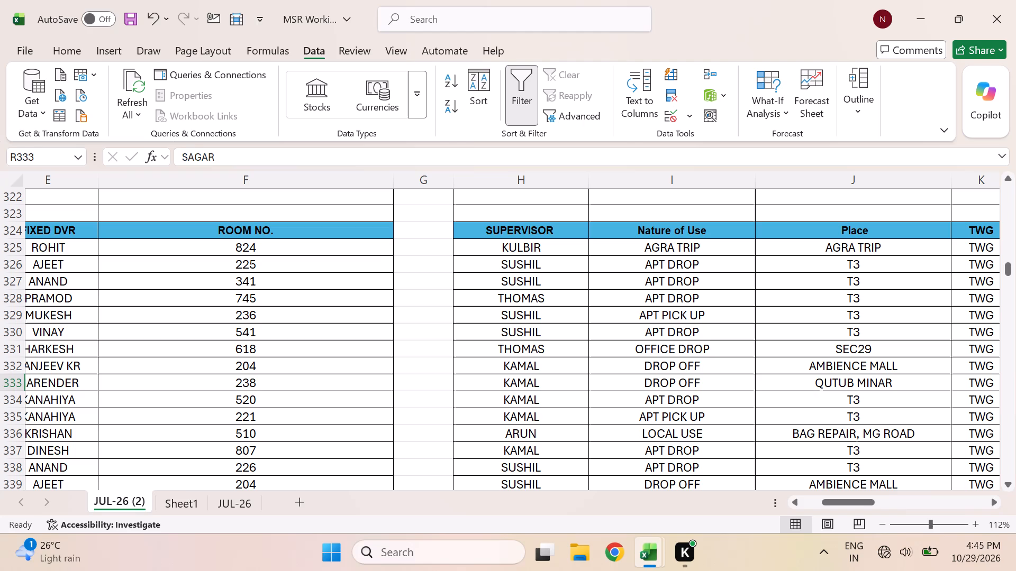
scroll(332, 396, right, 1)
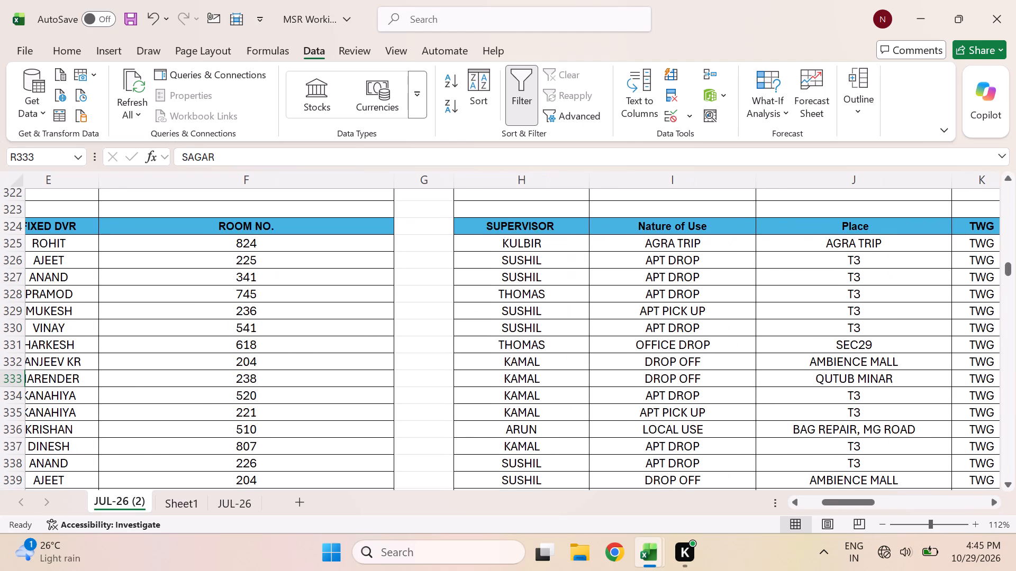
scroll(332, 396, right, 2)
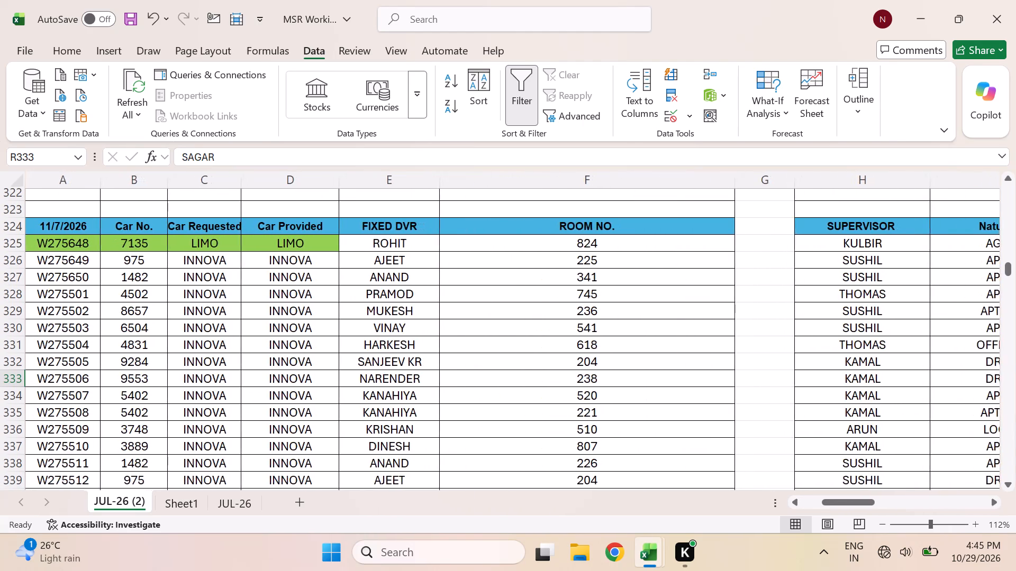
scroll(332, 396, right, 3)
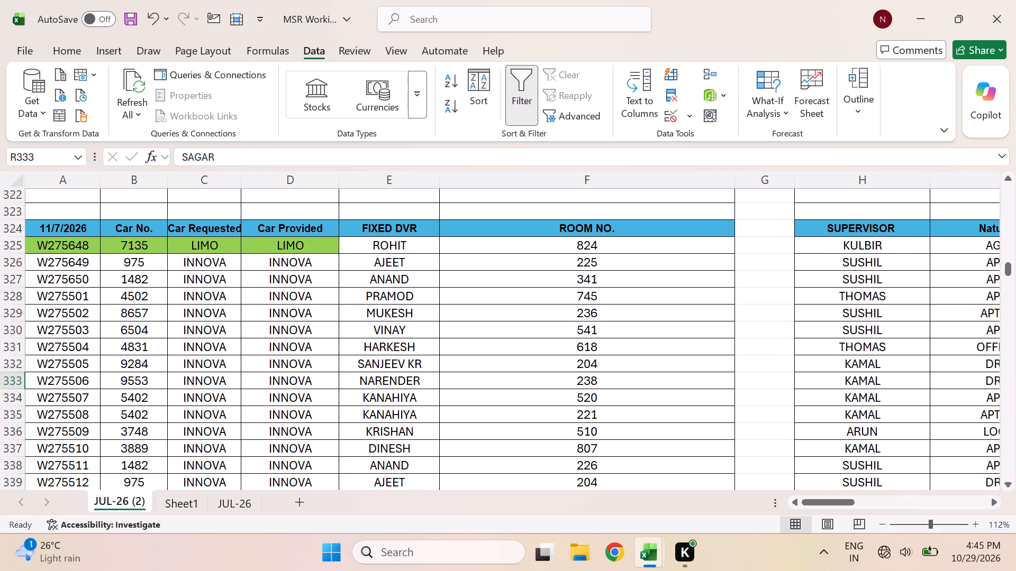
scroll(332, 396, left, 3)
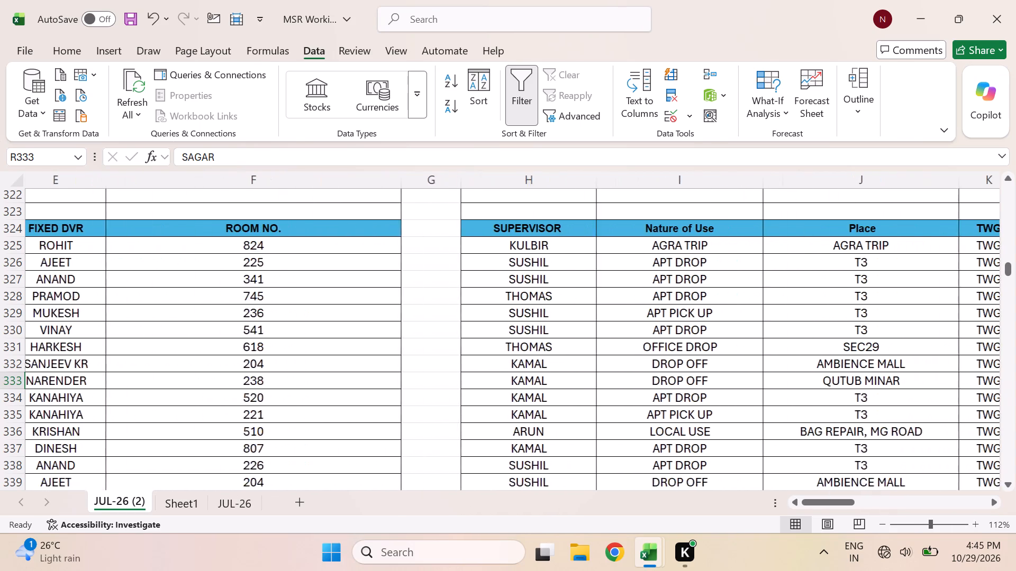
scroll(332, 396, left, 2)
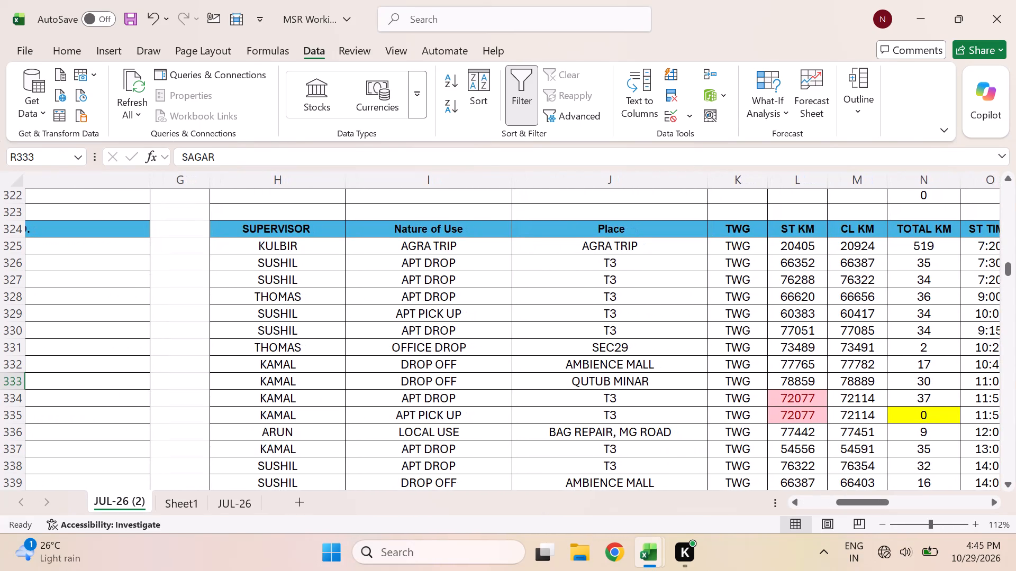
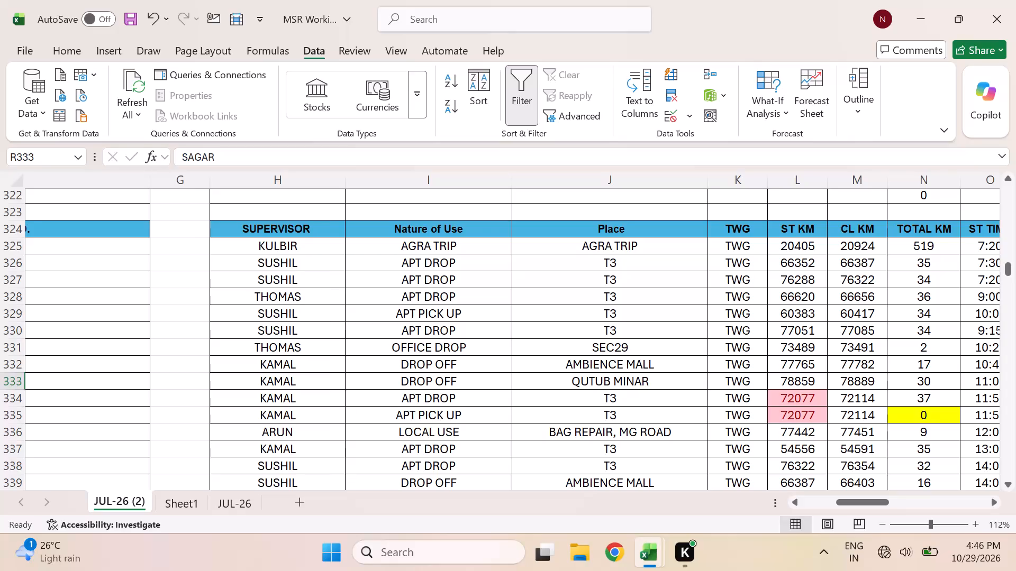
Examine the 11/7/2026 trip entries around rows 325 to 339, from car and room numbers through guest names and amounts.
scroll(560, 408, left, 4)
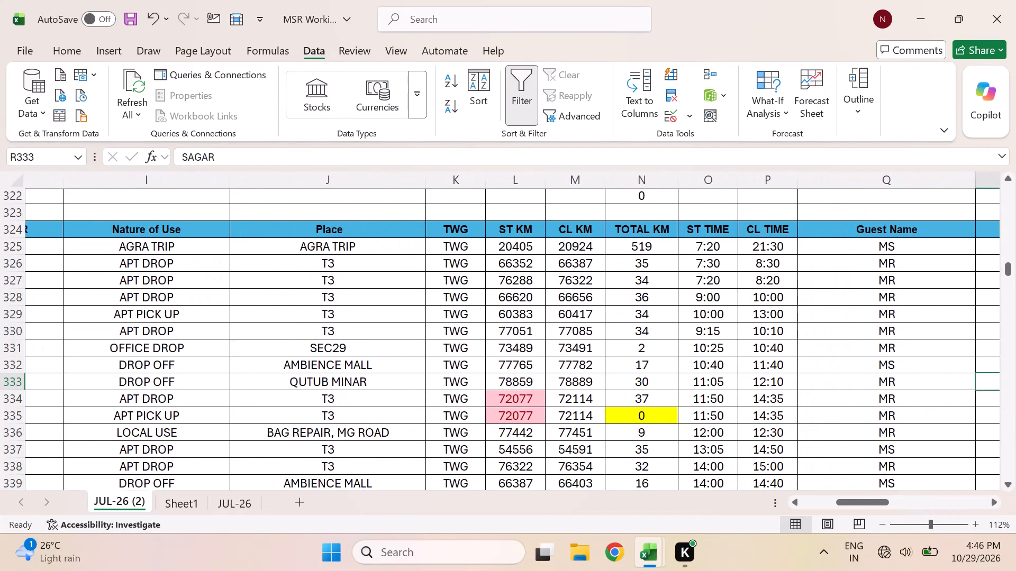
scroll(560, 408, right, 3)
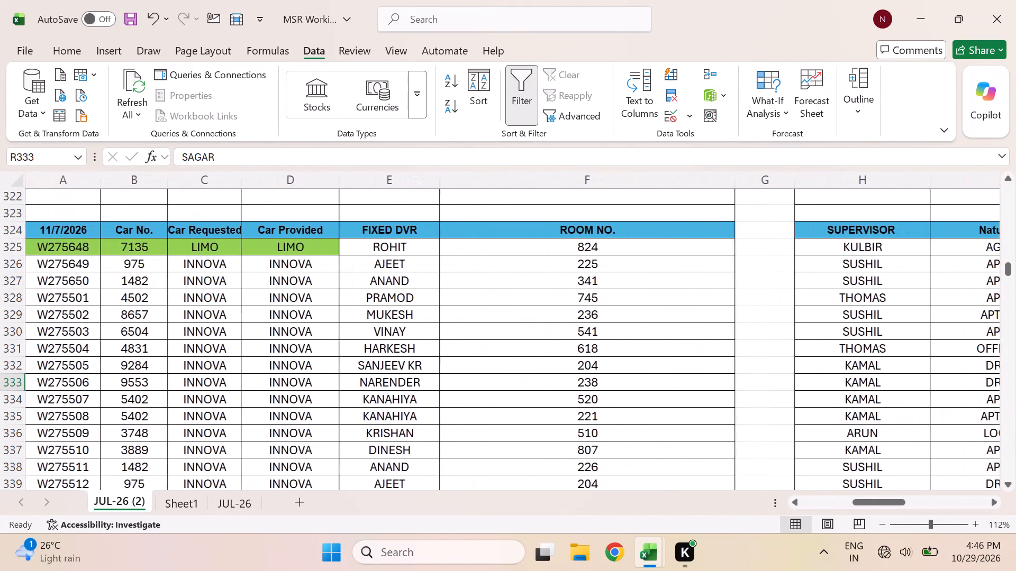
scroll(437, 379, left, 3)
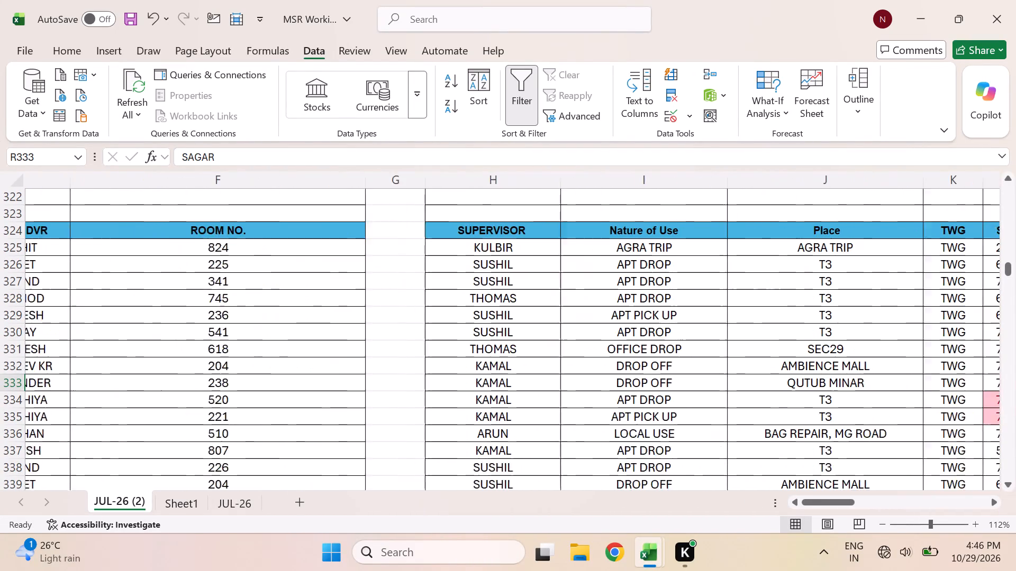
scroll(437, 379, left, 8)
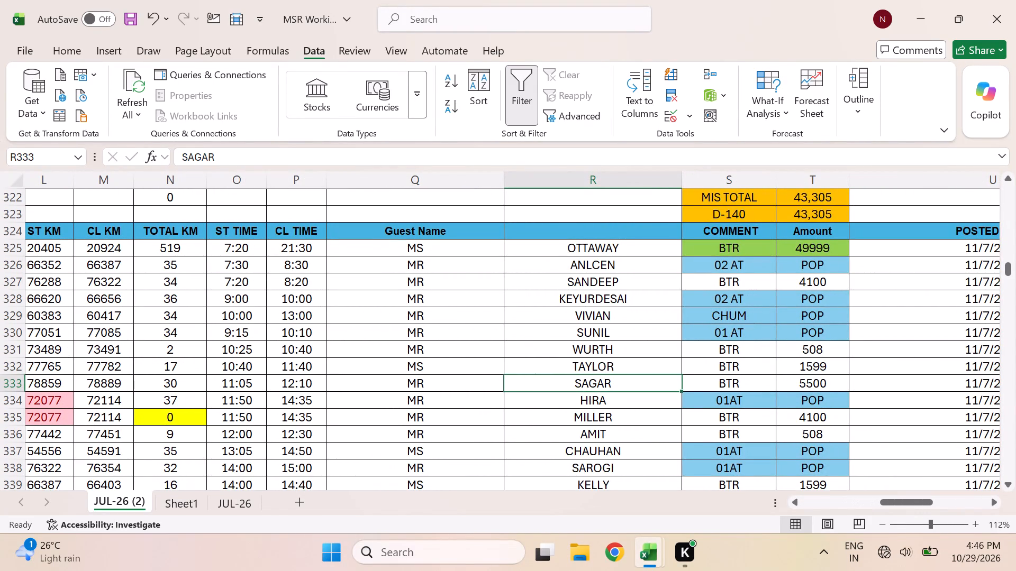
Copy the guest surname MILLER from row 335 and switch to the header row of the D140 workbook.
click(607, 421)
key(ctrl+c)
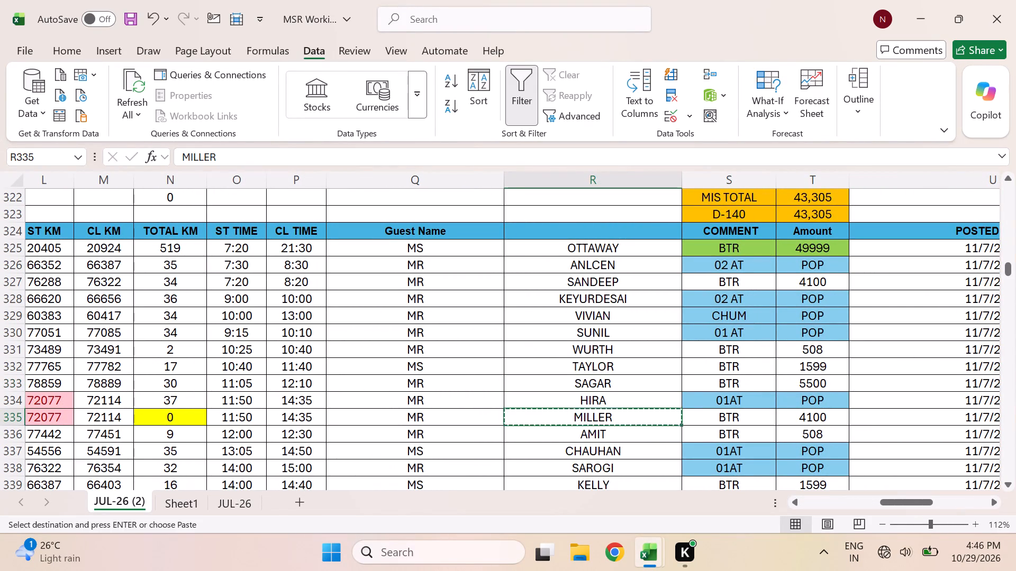
key(alt+Tab)
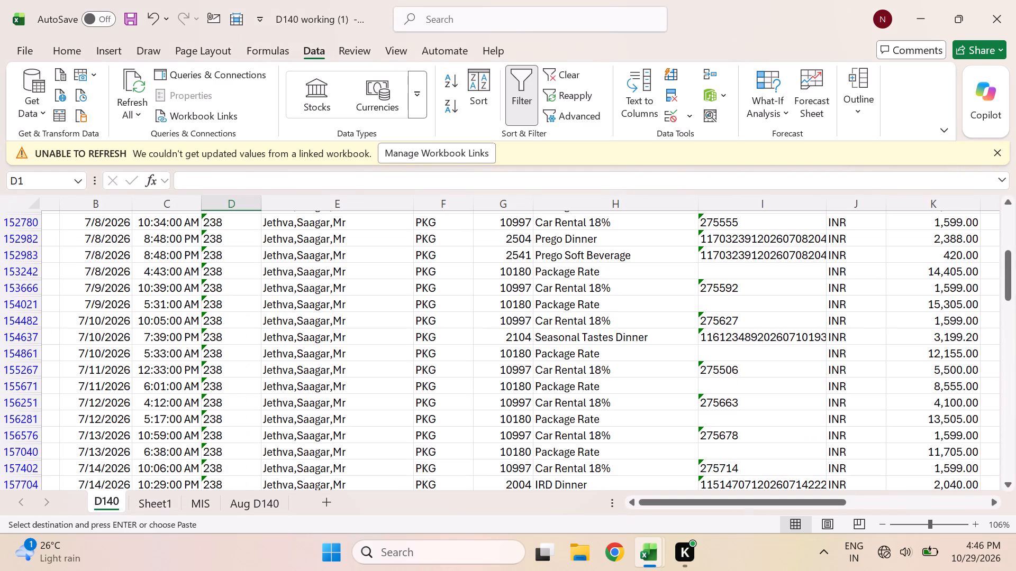
scroll(479, 353, up, 2)
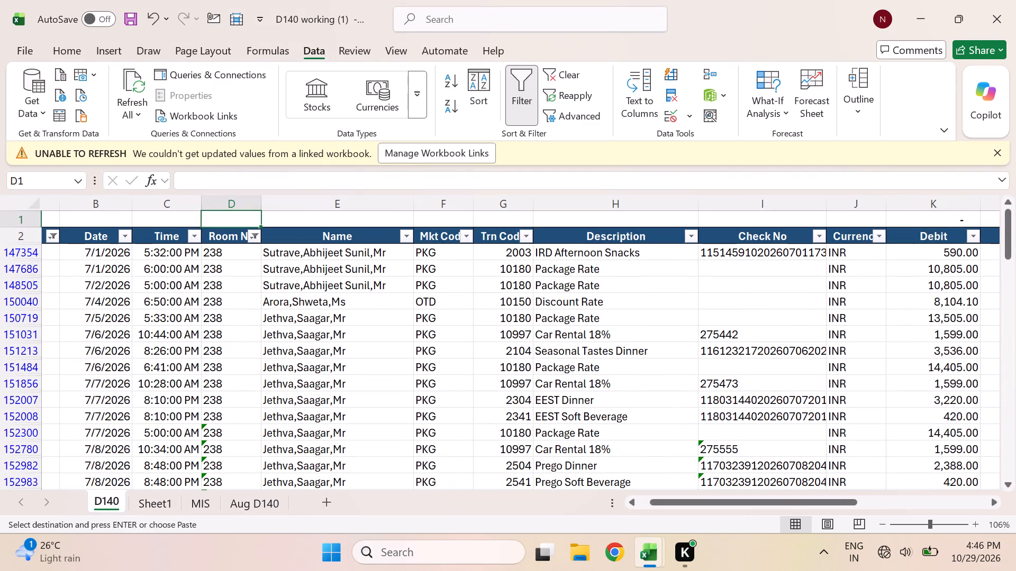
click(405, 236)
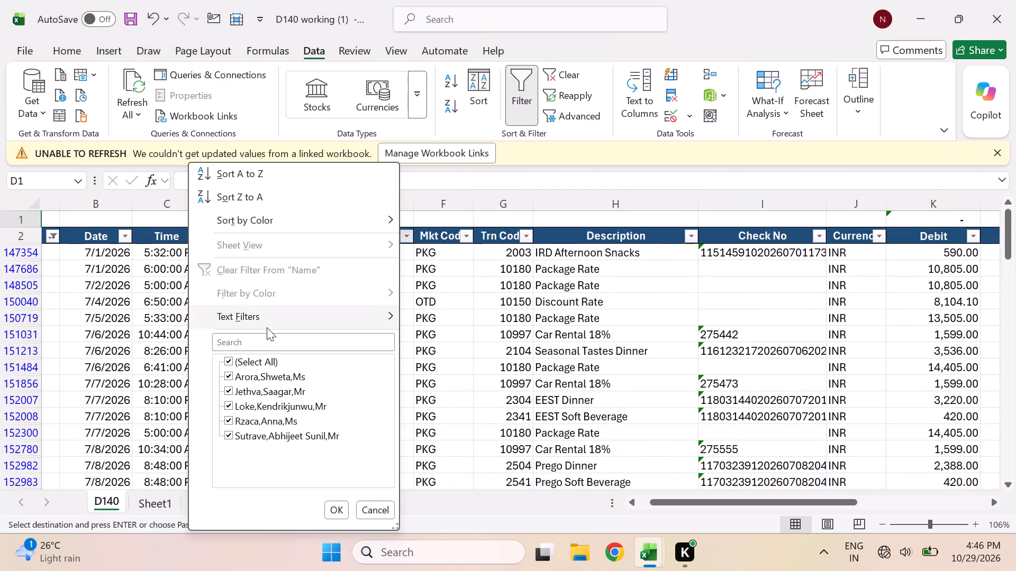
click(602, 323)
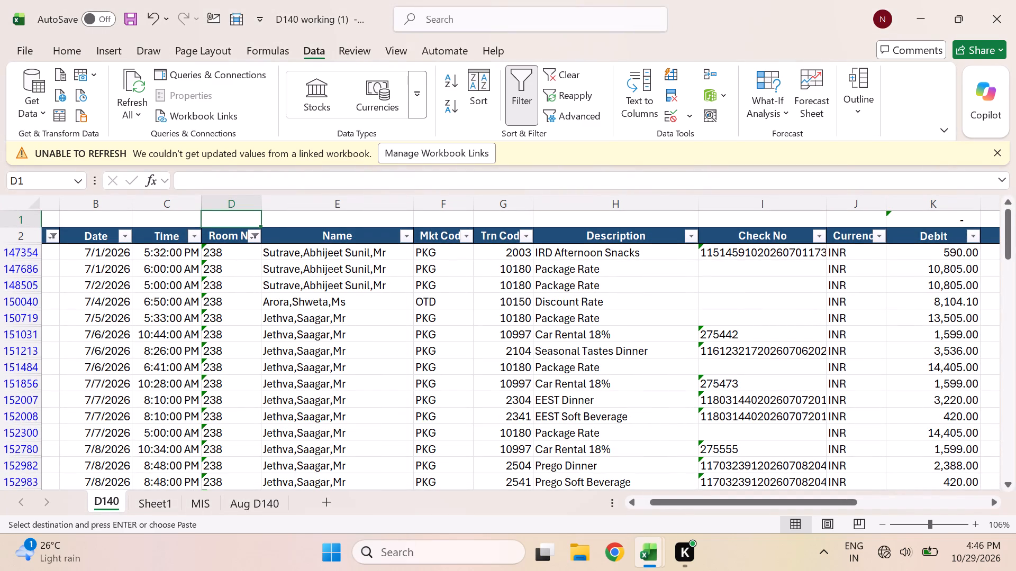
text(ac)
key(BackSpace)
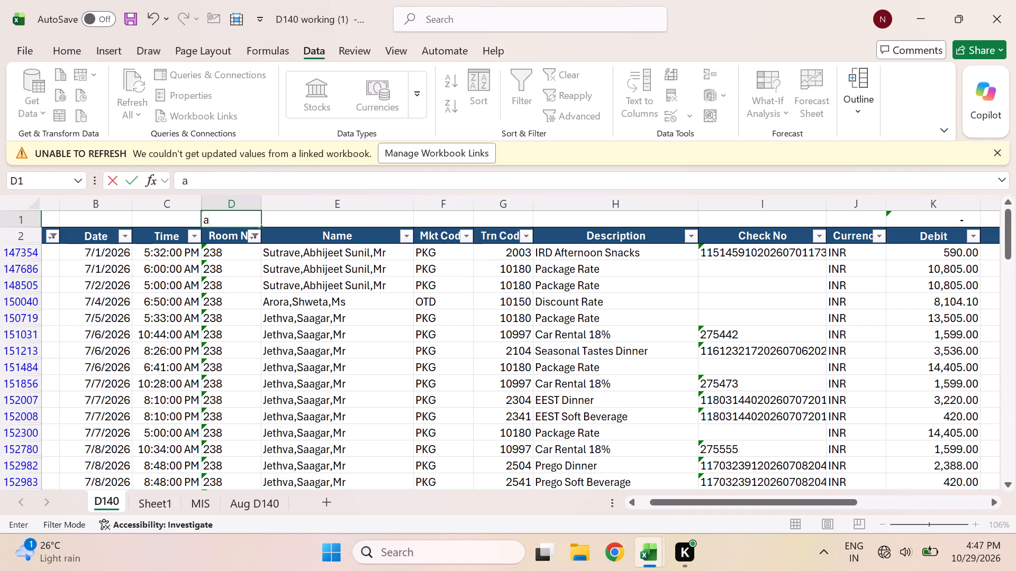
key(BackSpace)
Clear all active filters from the D140 sheet's data.
key(Right)
key(Right)
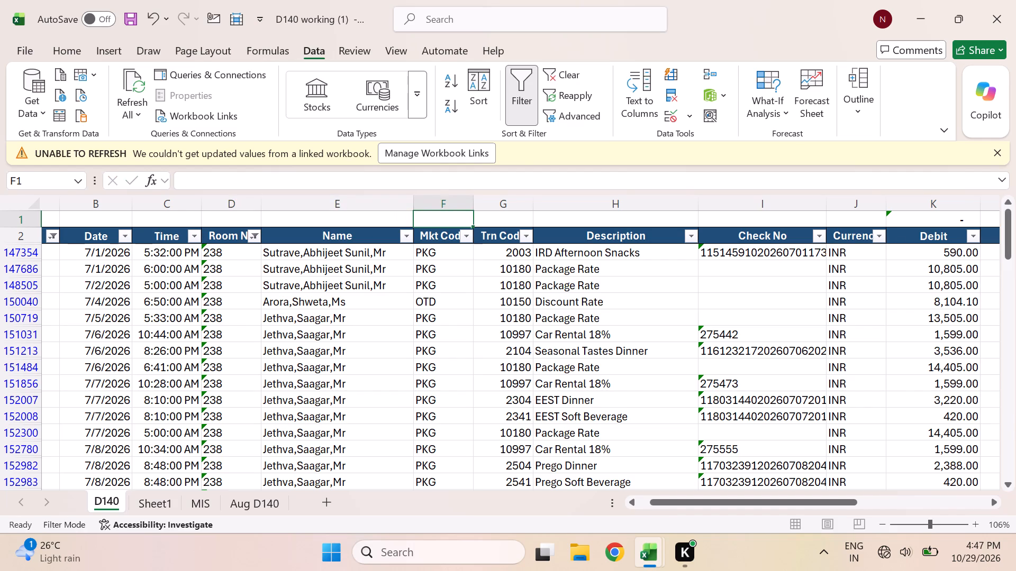
text(ac)
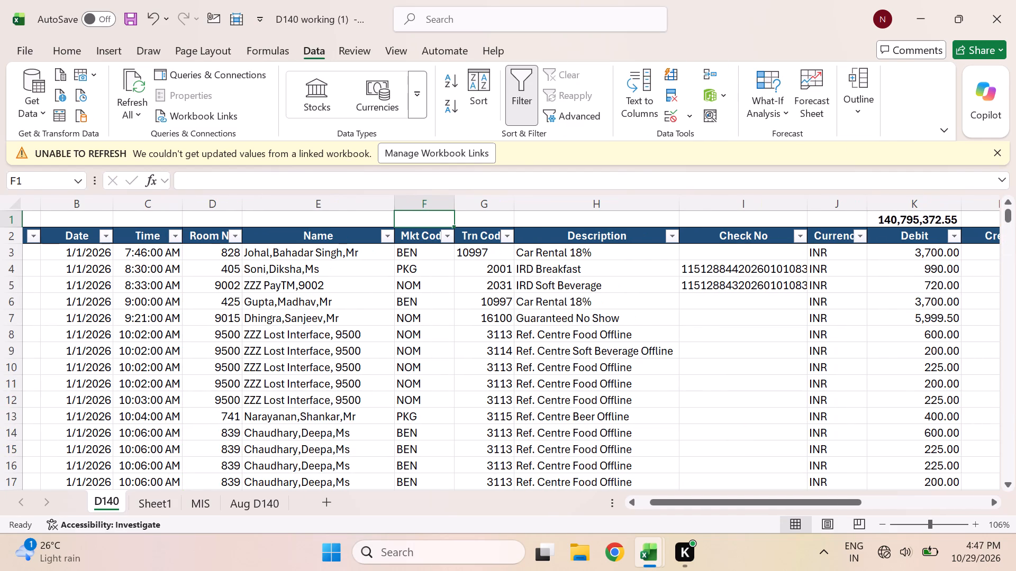
Filter the D140 sheet's Month column to show only July.
scroll(202, 256, right, 3)
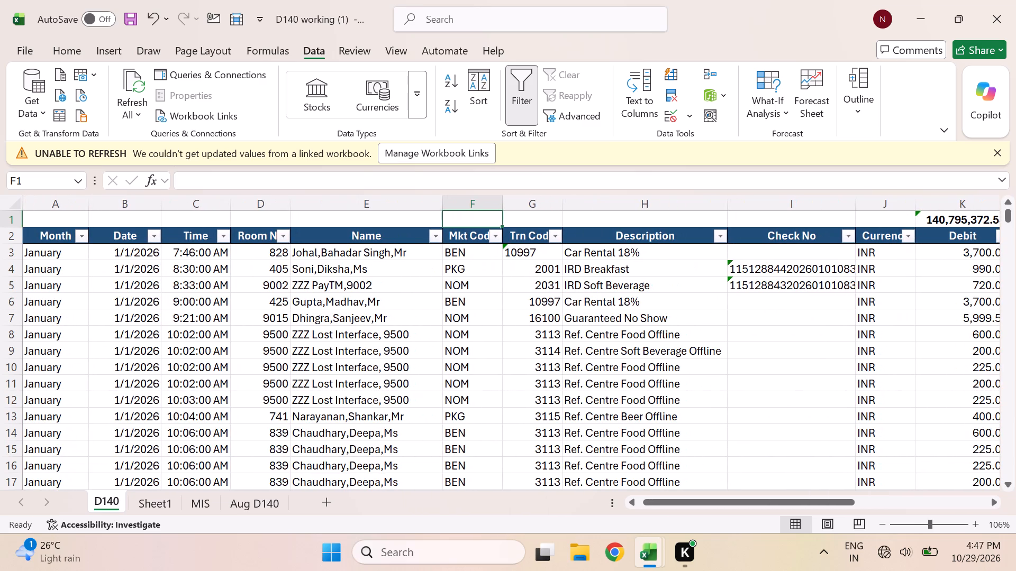
click(84, 240)
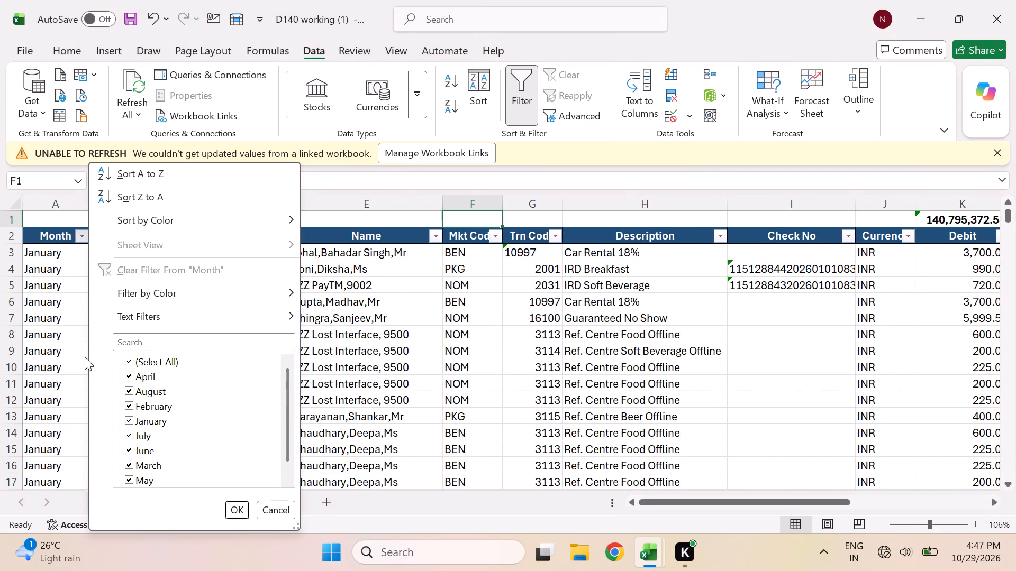
click(157, 363)
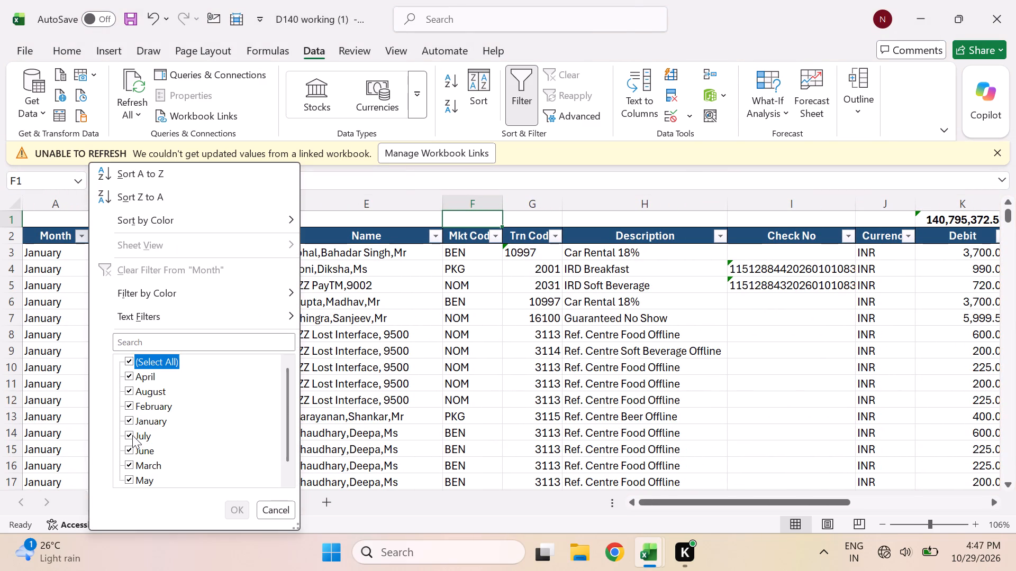
click(132, 437)
key(Return)
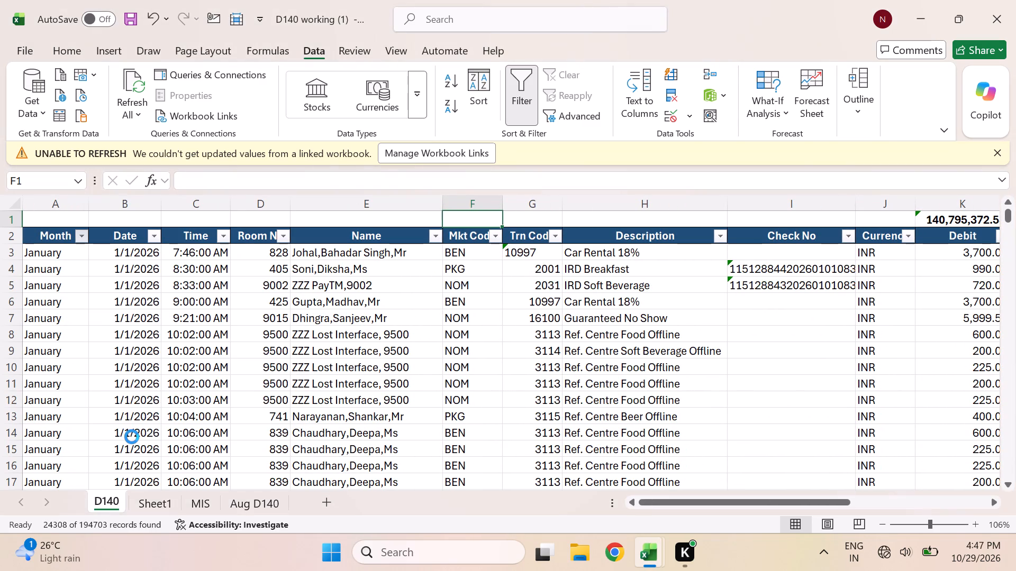
scroll(425, 337, right, 1)
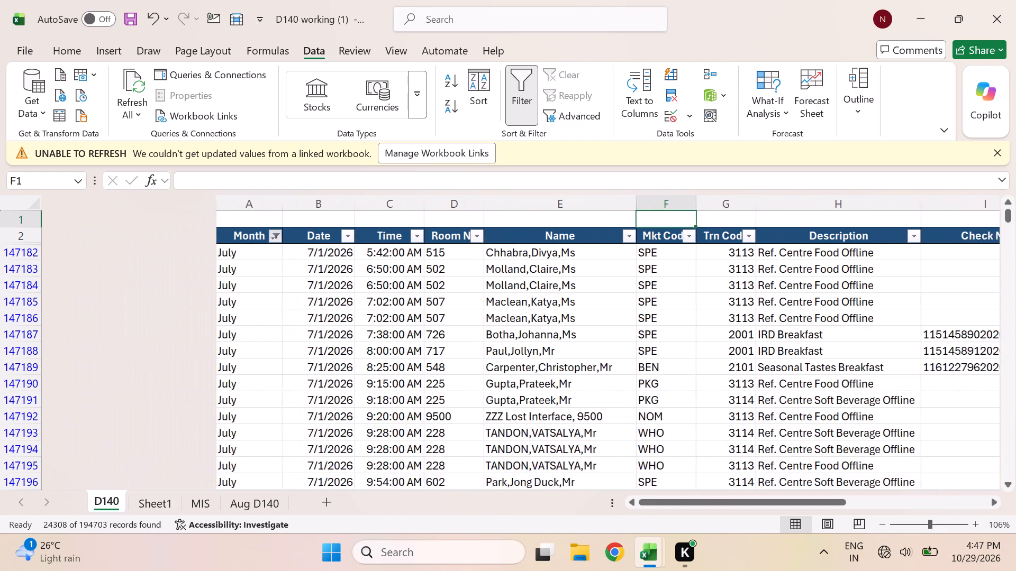
scroll(425, 337, left, 1)
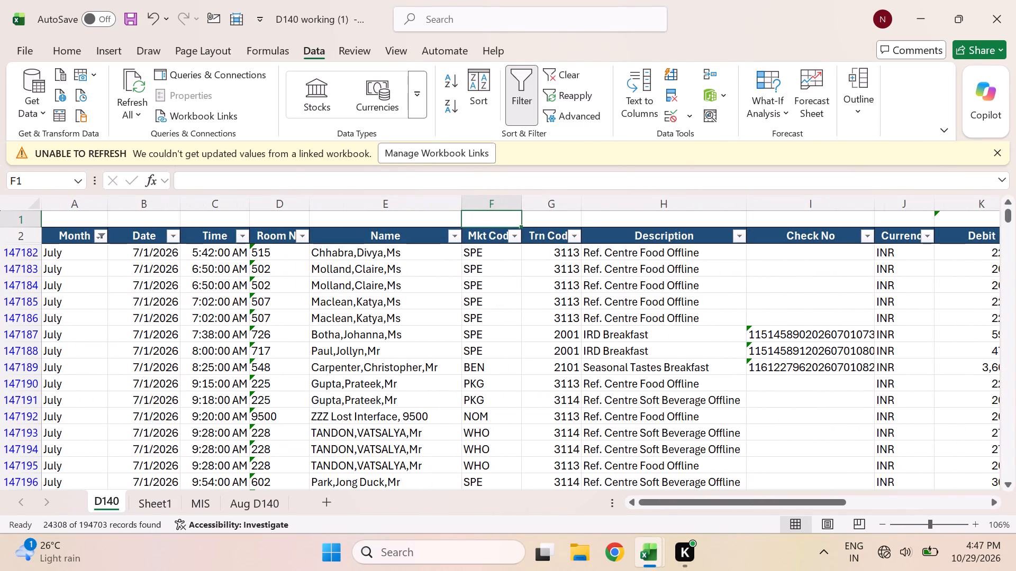
Switch back to the MSR workbook's JUL-26 (2) sheet.
key(alt+Tab)
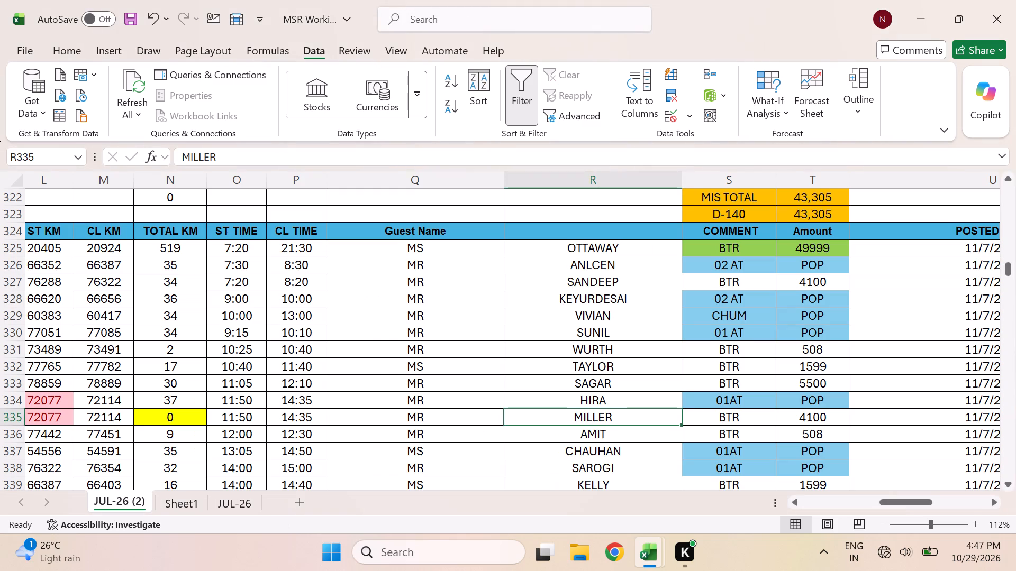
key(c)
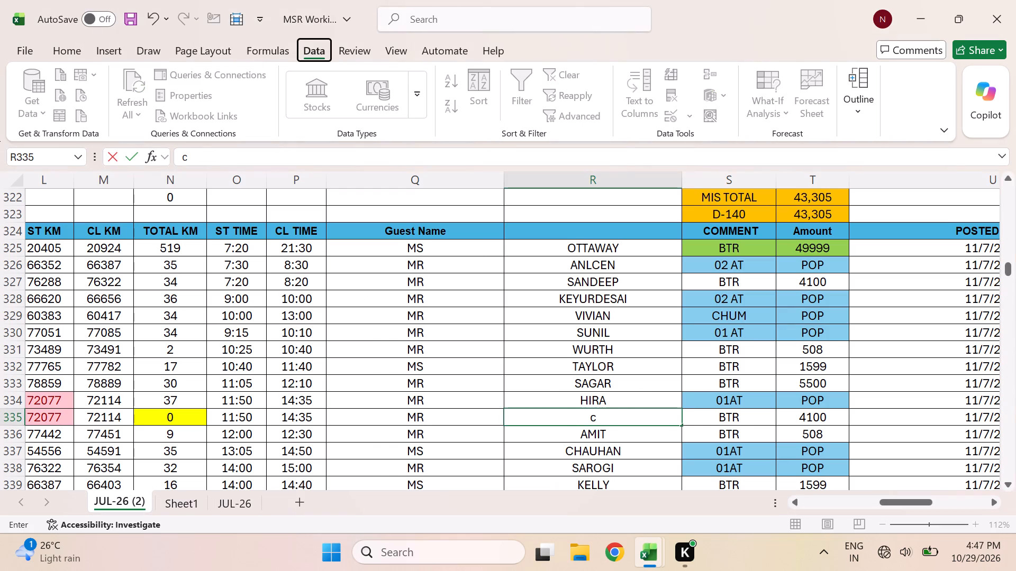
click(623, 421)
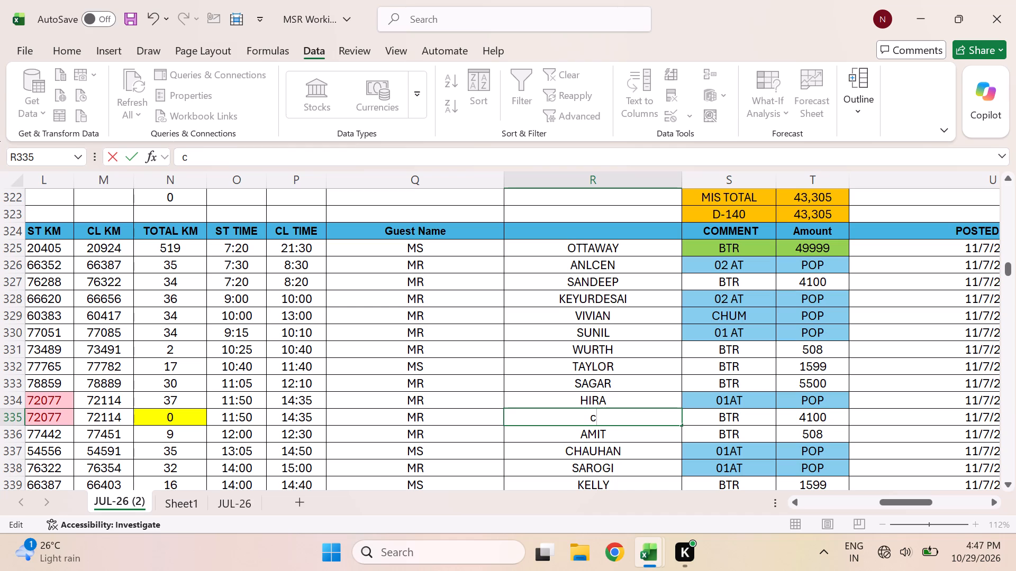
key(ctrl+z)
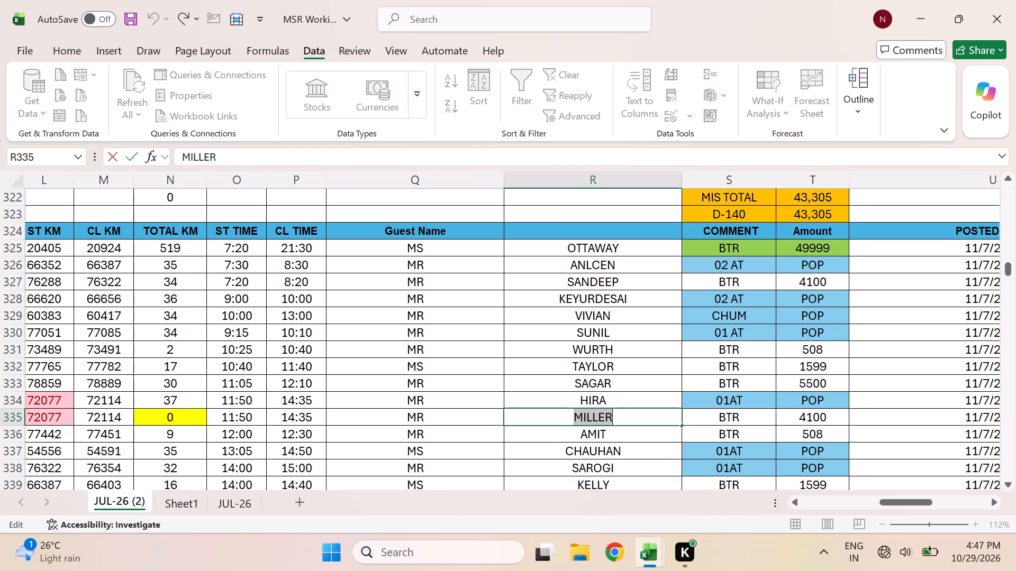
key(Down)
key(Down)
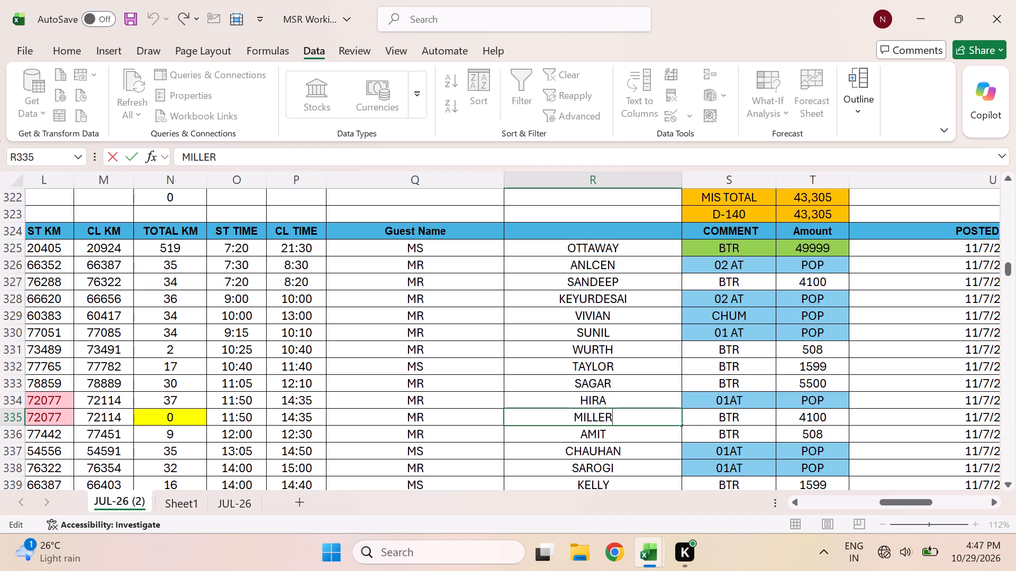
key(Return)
Copy the surname MILLER from row 335 and use it to filter the Name column in the D140 workbook.
key(Up)
key(ctrl+c)
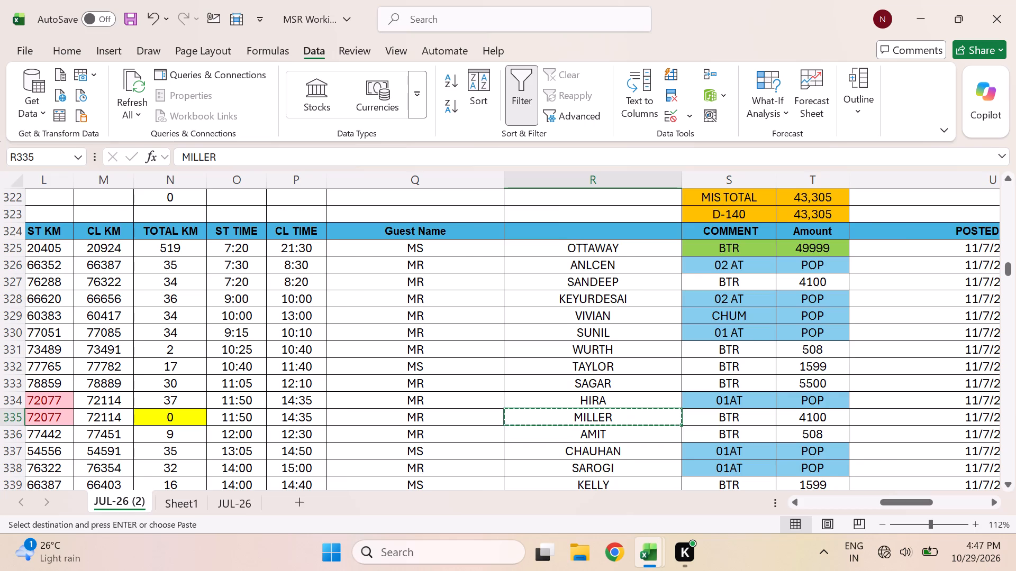
key(alt+Tab)
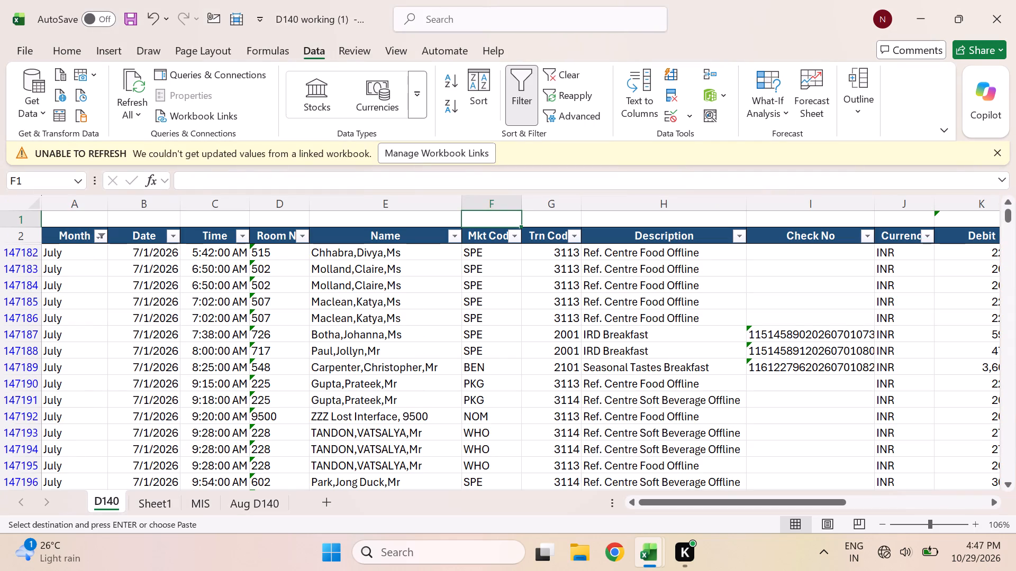
click(458, 234)
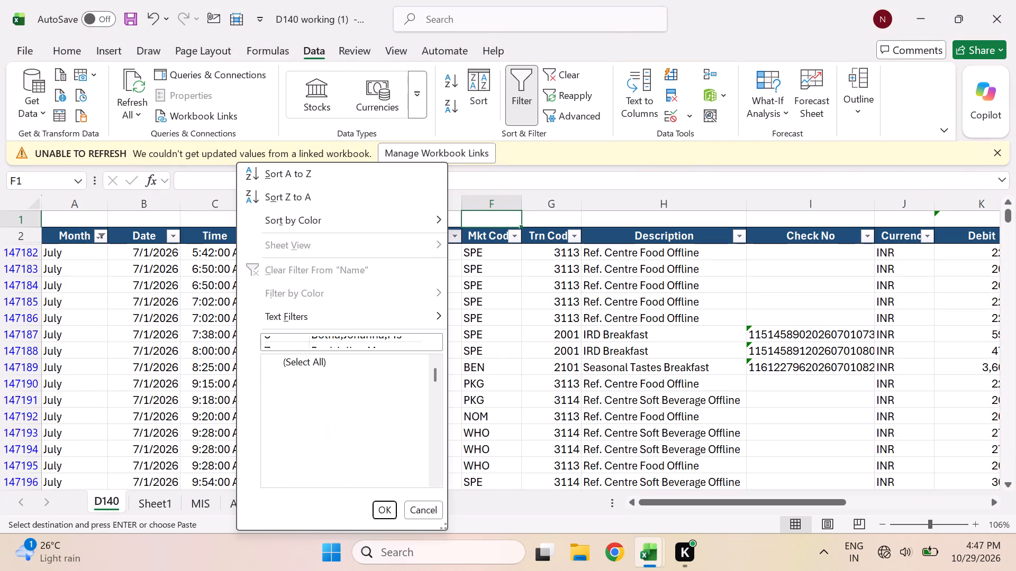
click(313, 346)
key(ctrl+v)
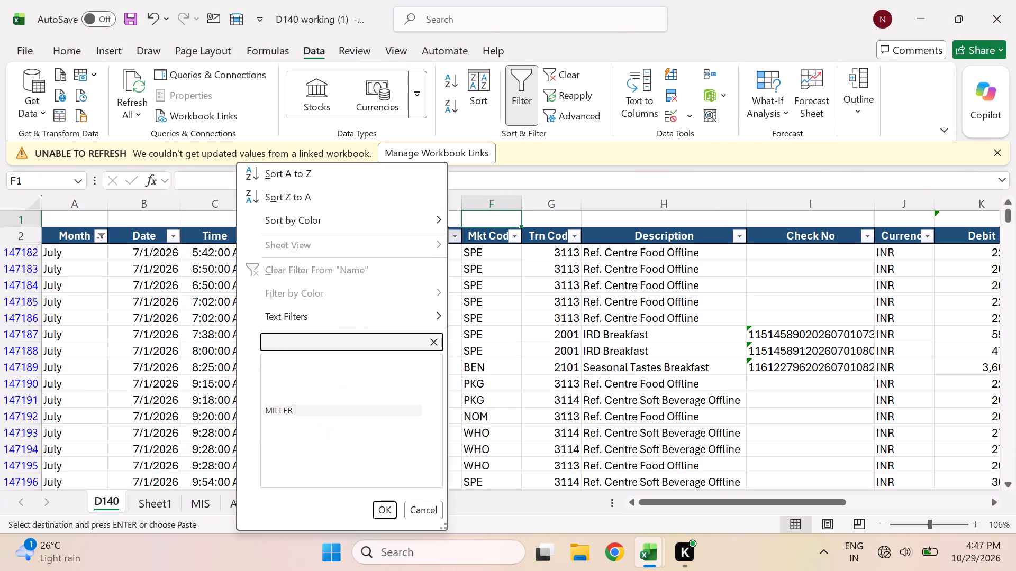
key(Return)
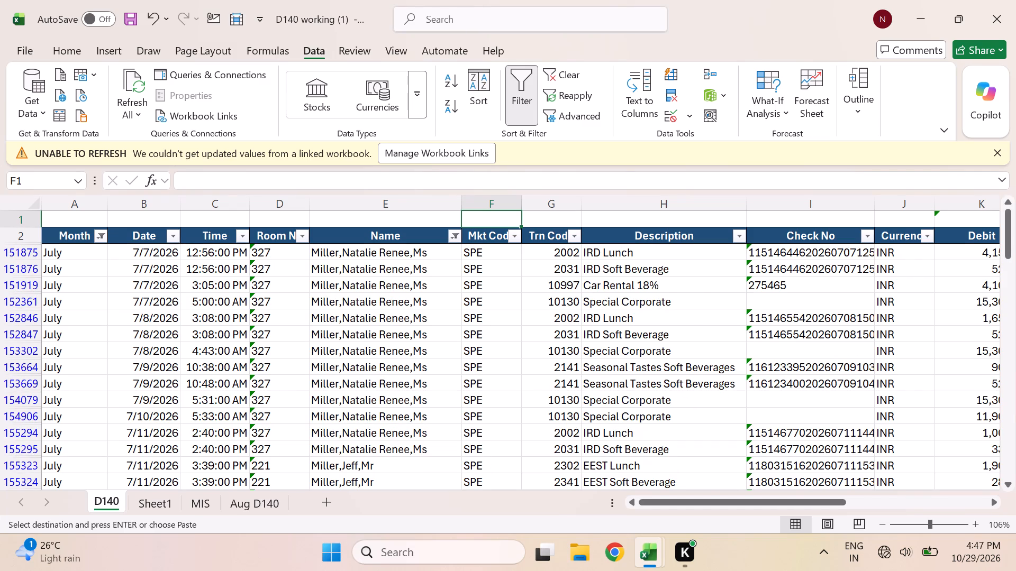
Examine the filtered MILLER transactions around 7/11/2026, comparing room numbers, Car Rental 18% charges, check numbers and debit amounts.
scroll(566, 421, down, 1)
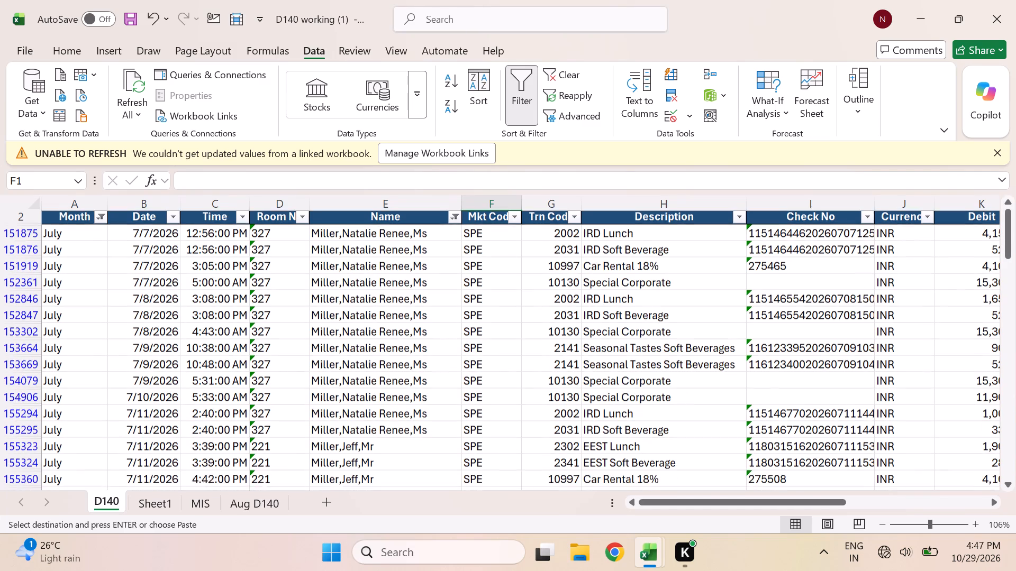
scroll(566, 421, down, 2)
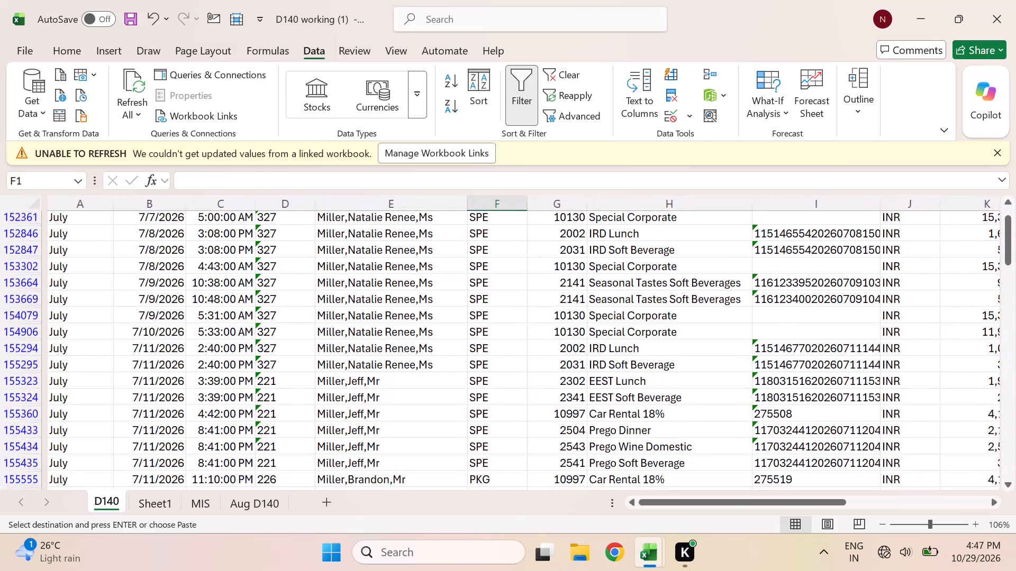
scroll(566, 421, down, 3)
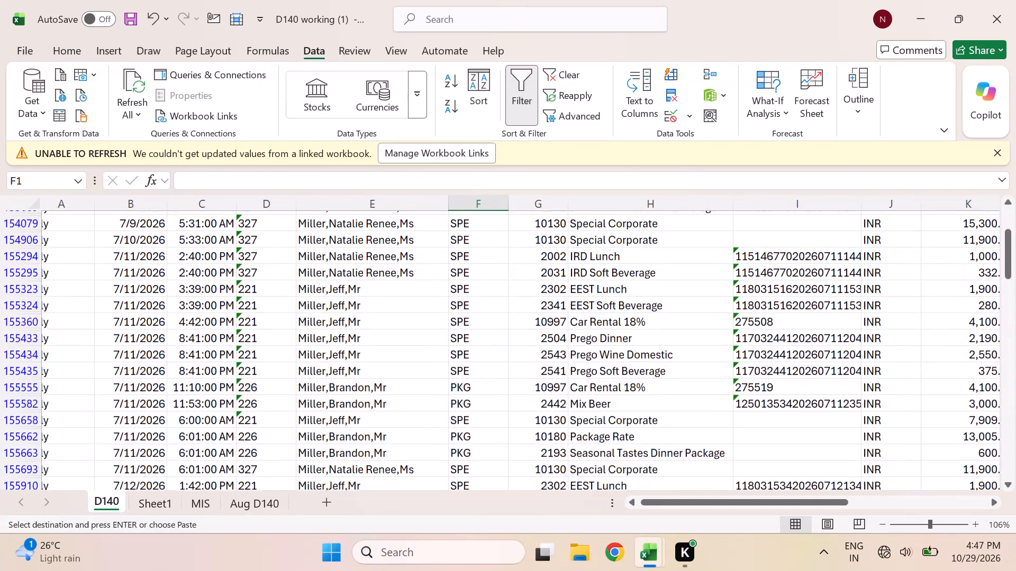
scroll(566, 421, down, 1)
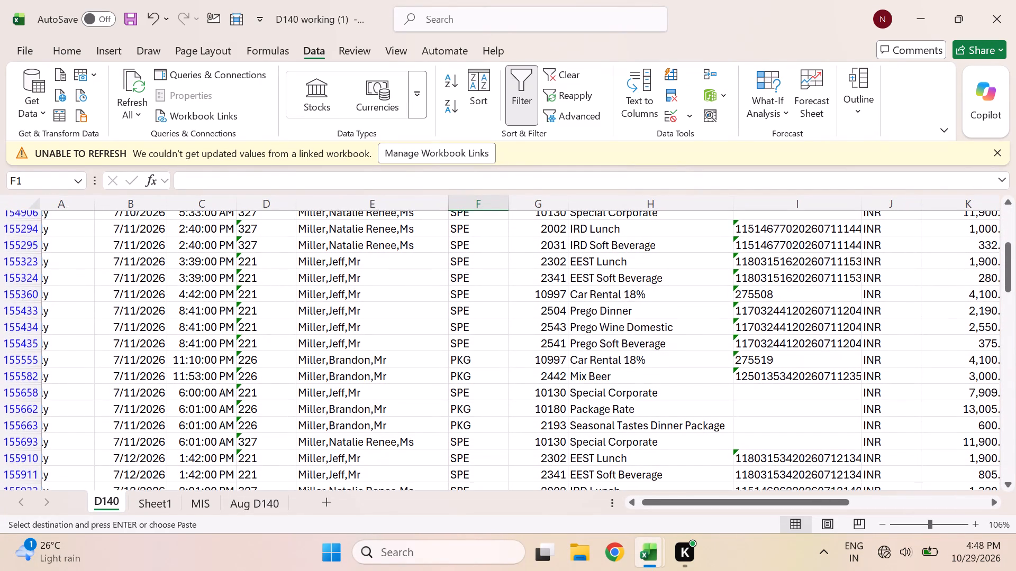
scroll(566, 421, down, 2)
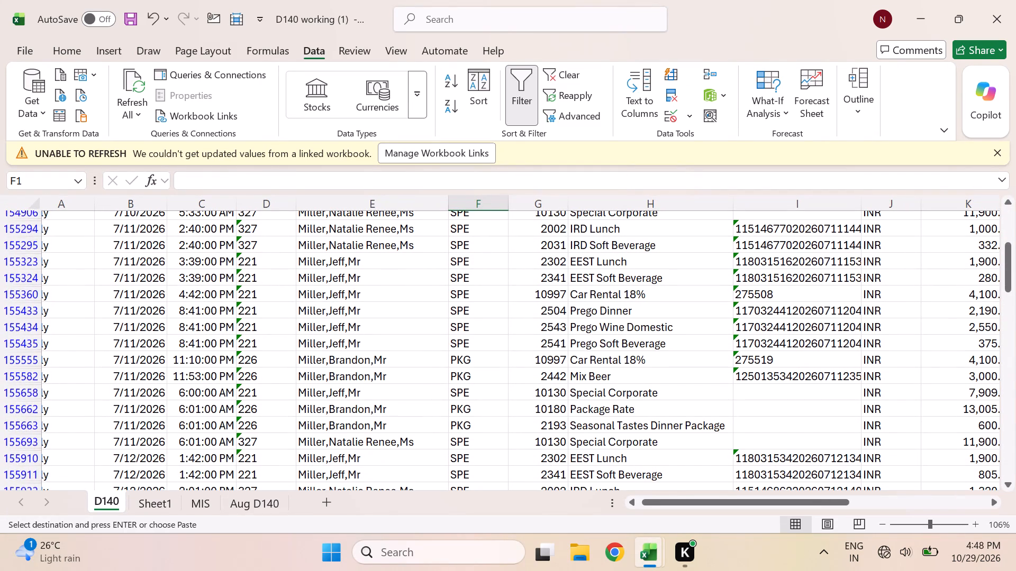
scroll(566, 421, down, 1)
scroll(566, 421, left, 1)
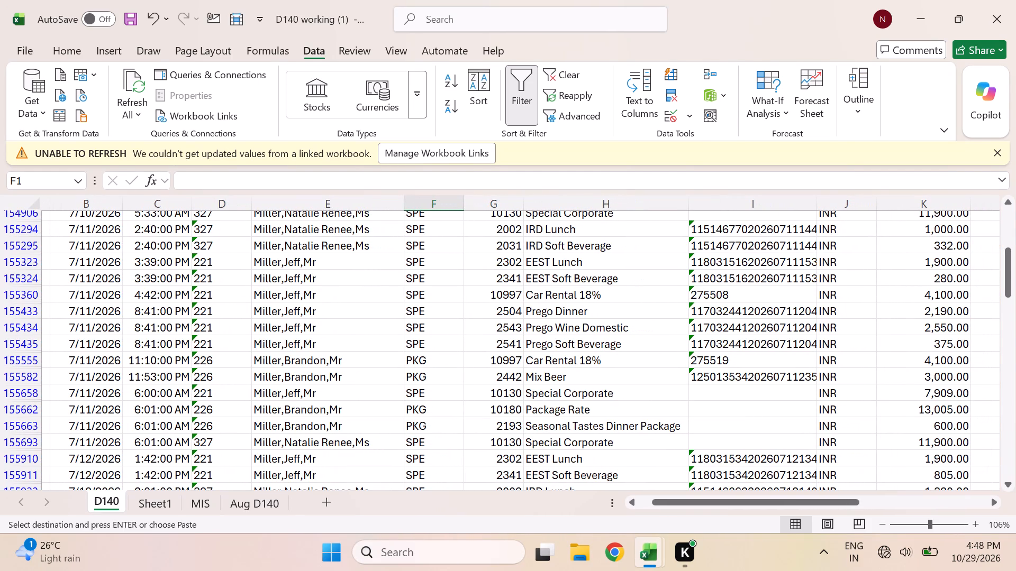
Copy the name AMIT from row 336 of the MSR workbook and use it to filter the Name column in the D140 workbook.
key(alt+Tab)
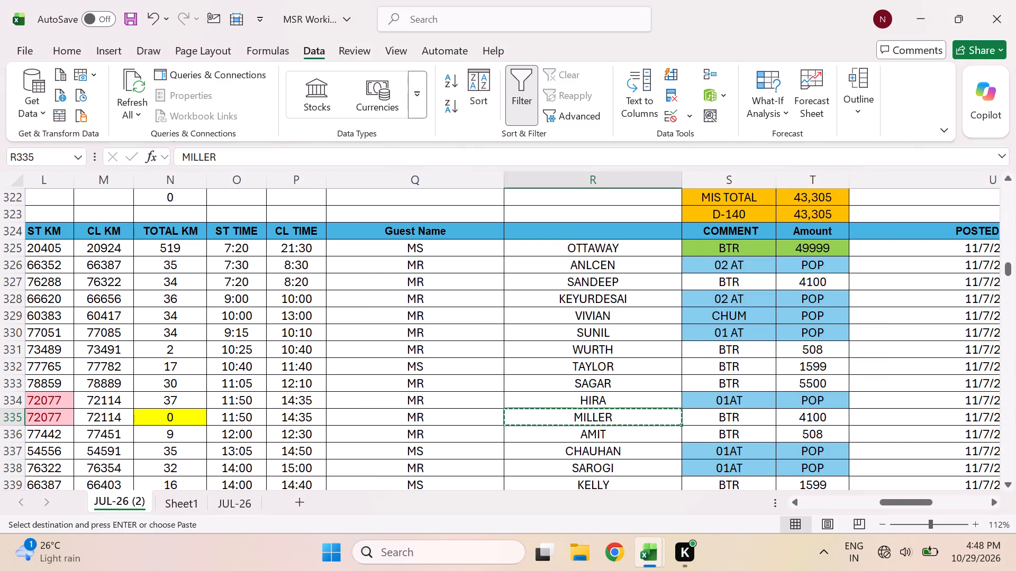
click(636, 440)
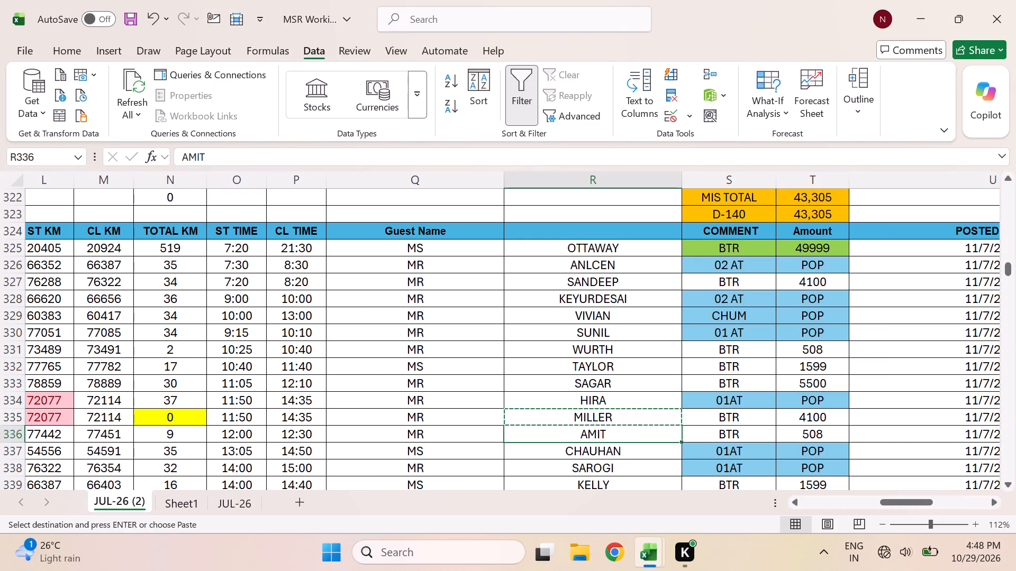
key(ctrl+c)
key(alt+Tab)
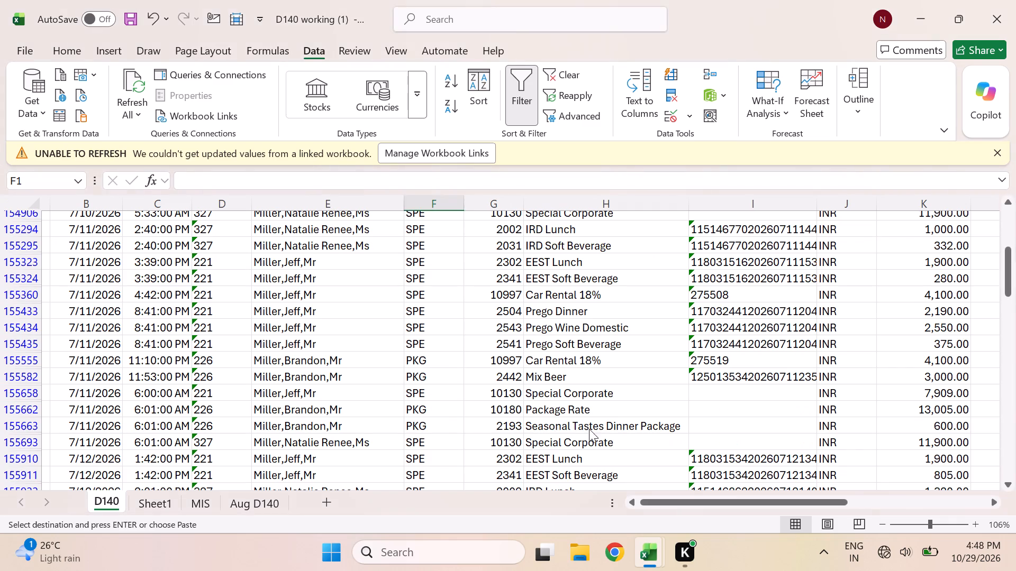
scroll(444, 361, up, 2)
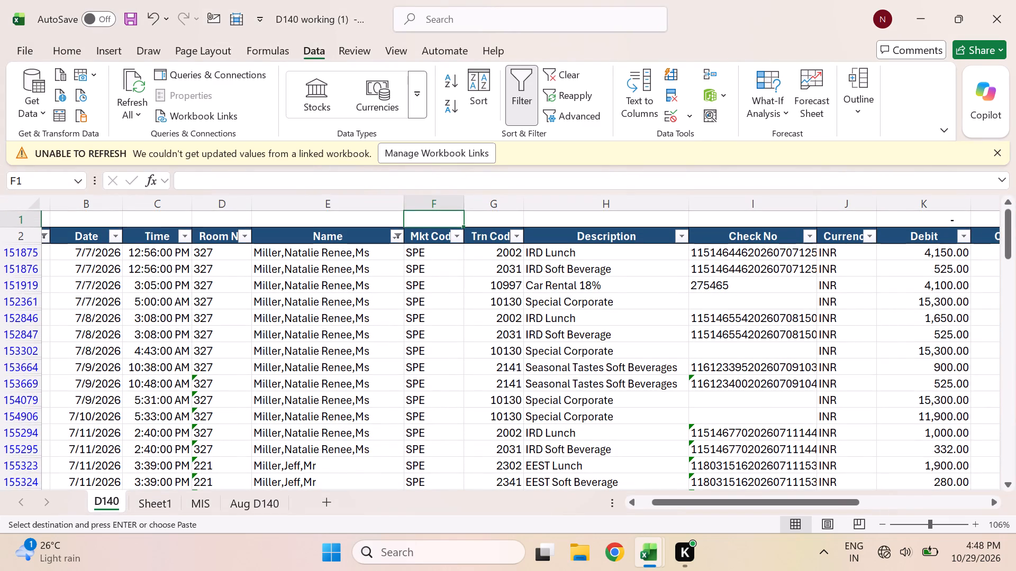
click(398, 232)
click(283, 337)
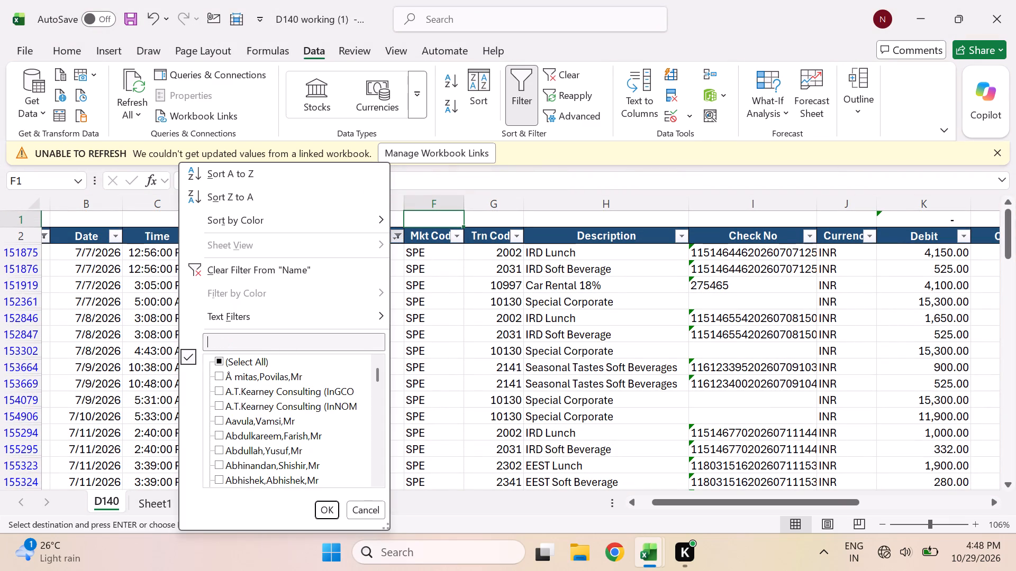
key(ctrl+v)
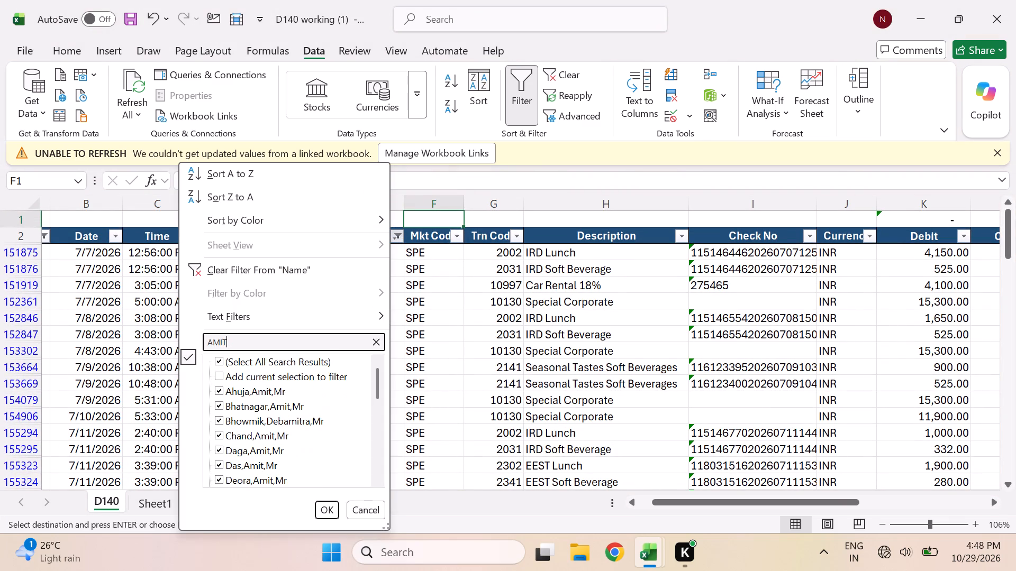
key(Return)
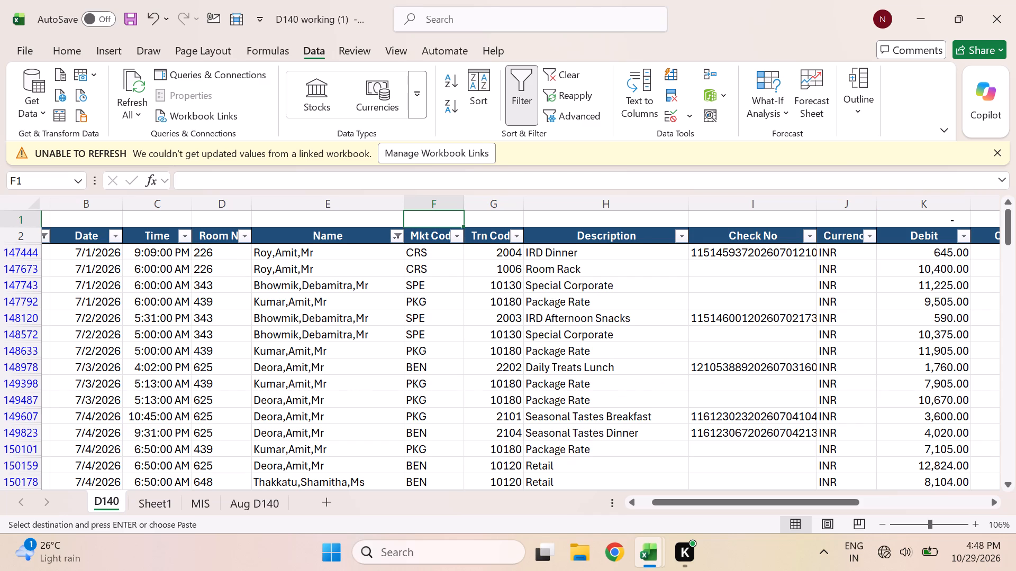
Examine the filtered AMIT transactions around 7/11/2026 for Car Rental 18% charges, comparing room numbers, check numbers and debit amounts.
scroll(477, 320, down, 4)
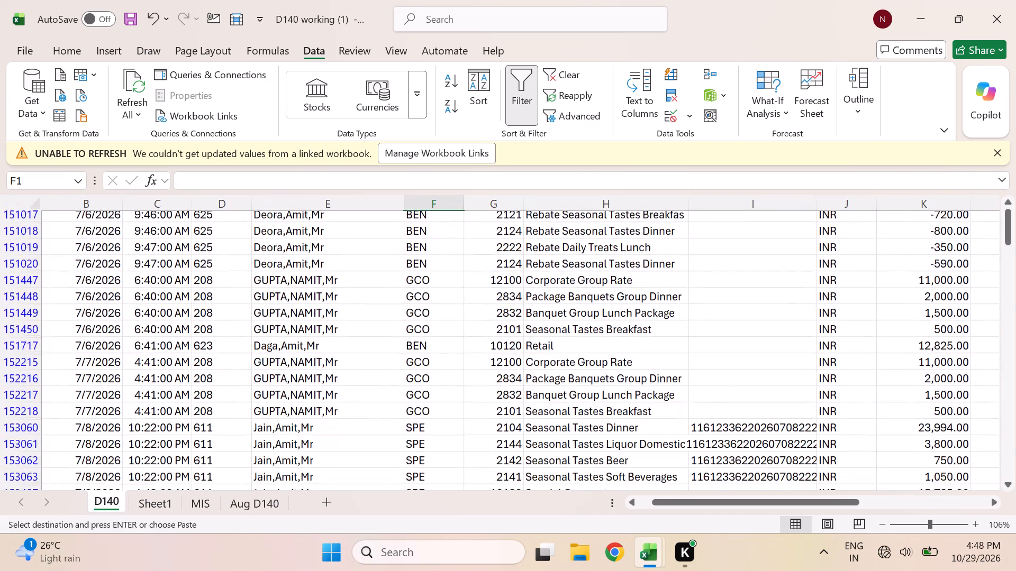
scroll(477, 320, down, 3)
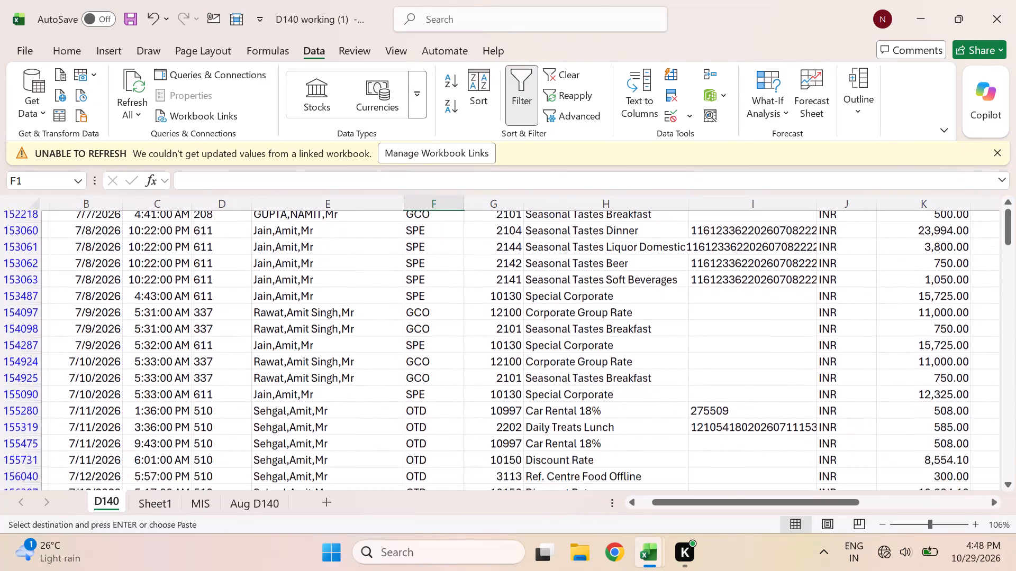
scroll(477, 320, down, 2)
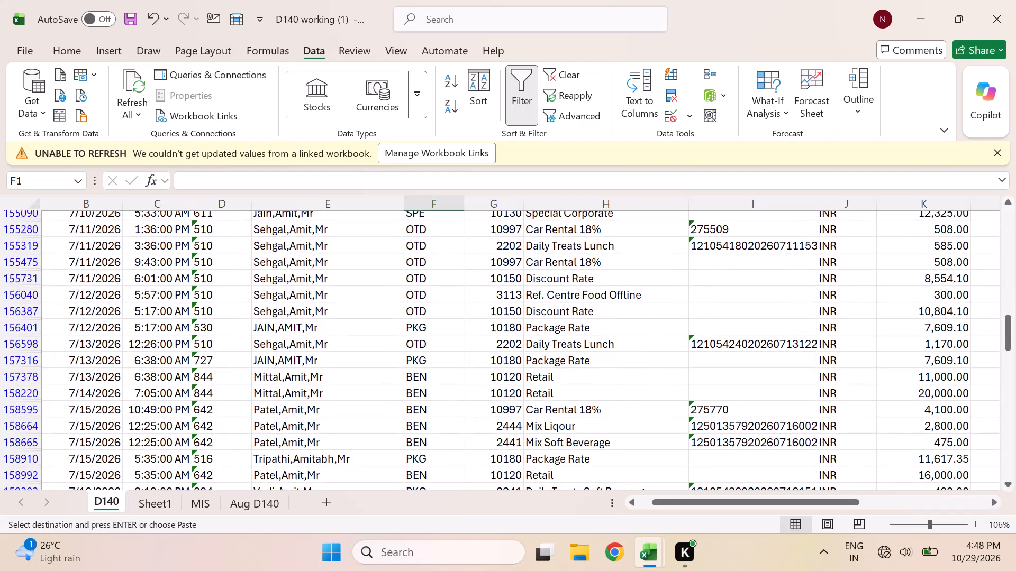
Switch back to the MSR workbook and copy the guest name KELLY from row 339 of the JUL-26 (2) sheet.
key(alt+Tab)
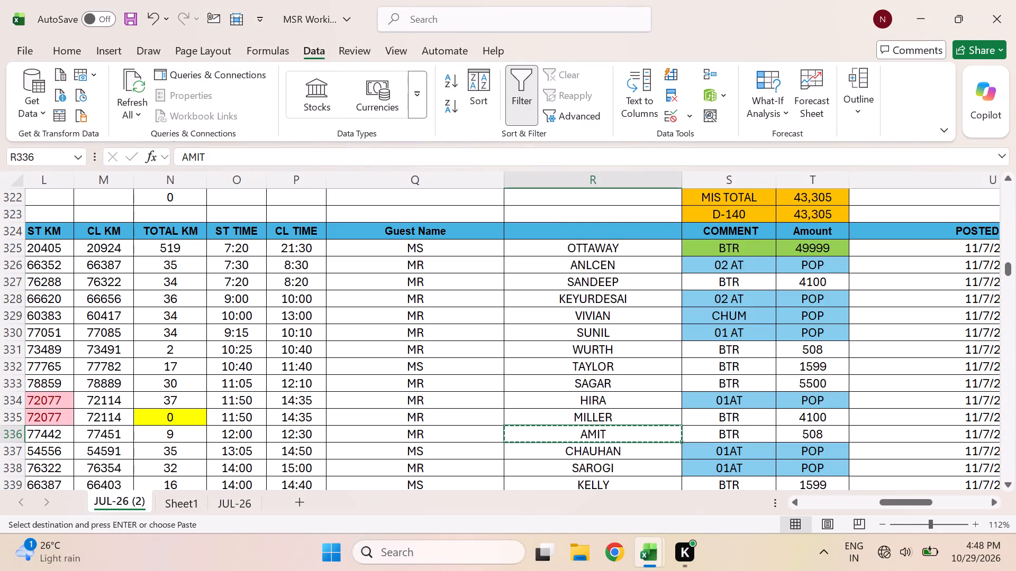
scroll(598, 372, down, 1)
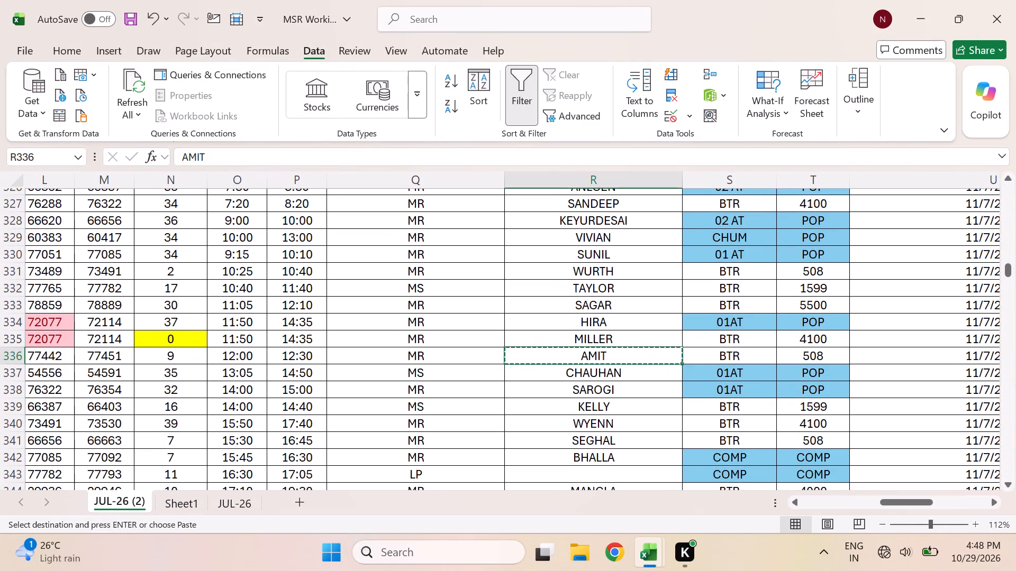
click(607, 401)
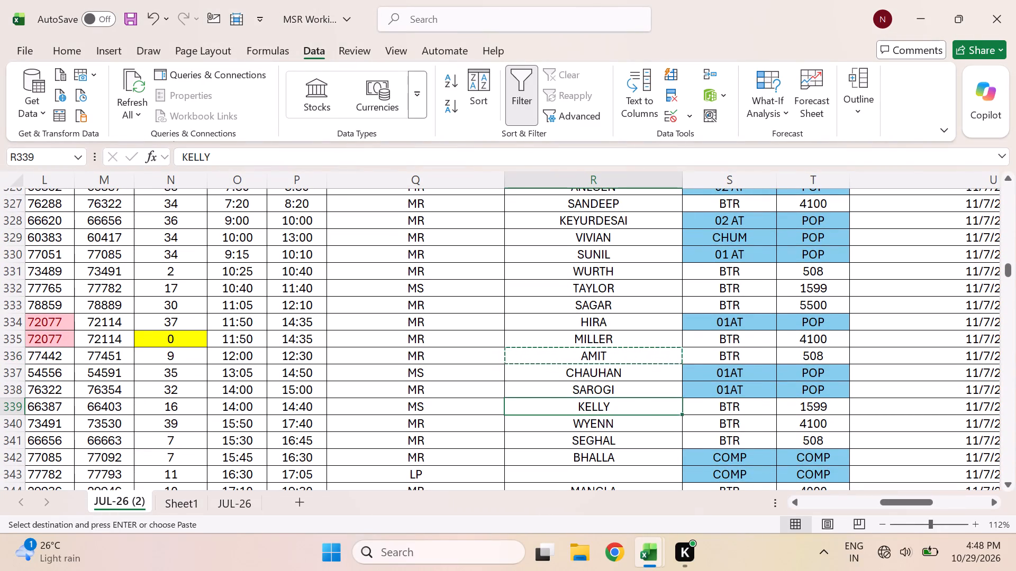
key(ctrl+c)
key(Tab)
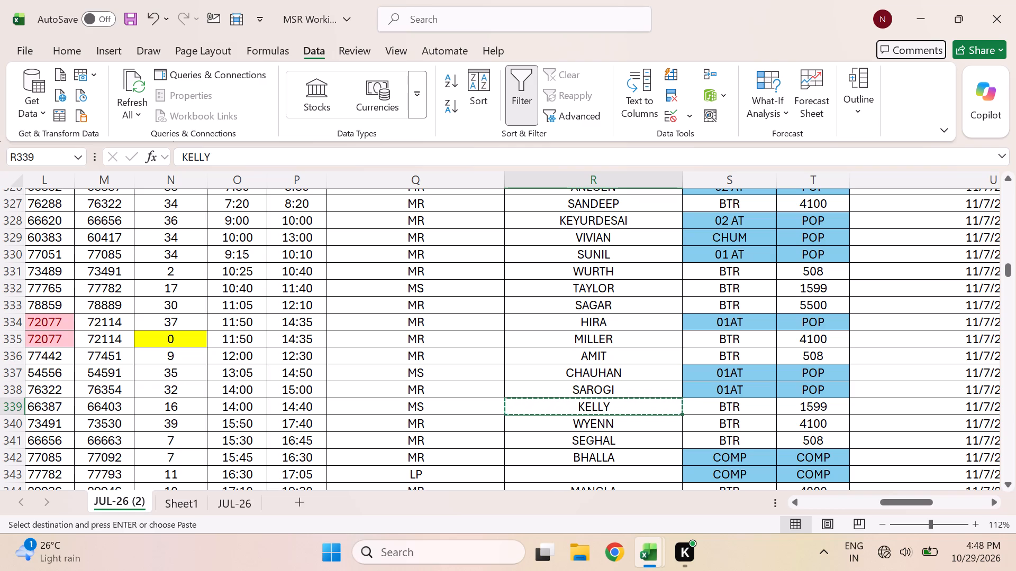